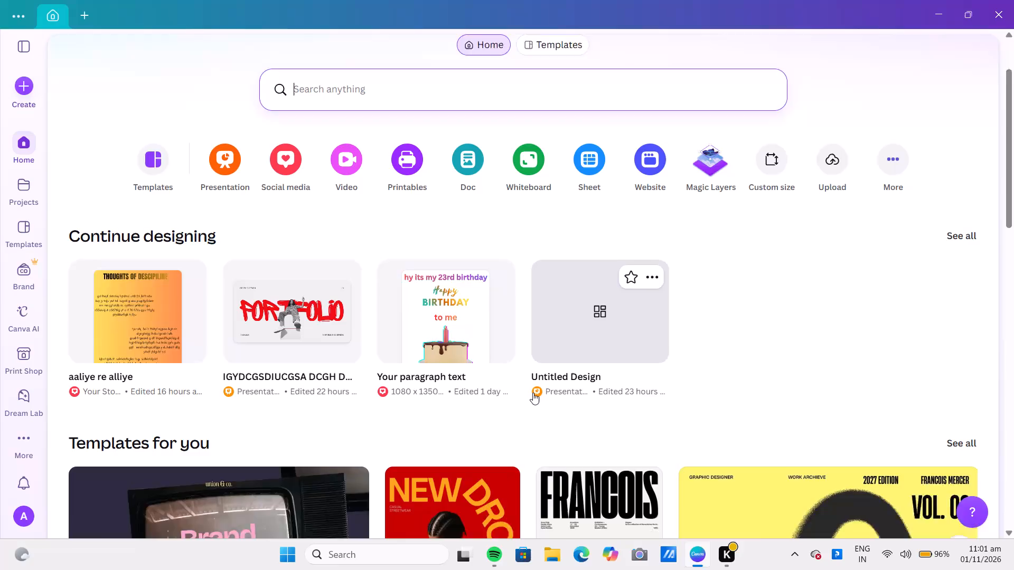
Browse the home page's recent designs, suggested templates and template categories.
scroll(533, 393, "down", 2)
scroll(532, 393, "up", 5)
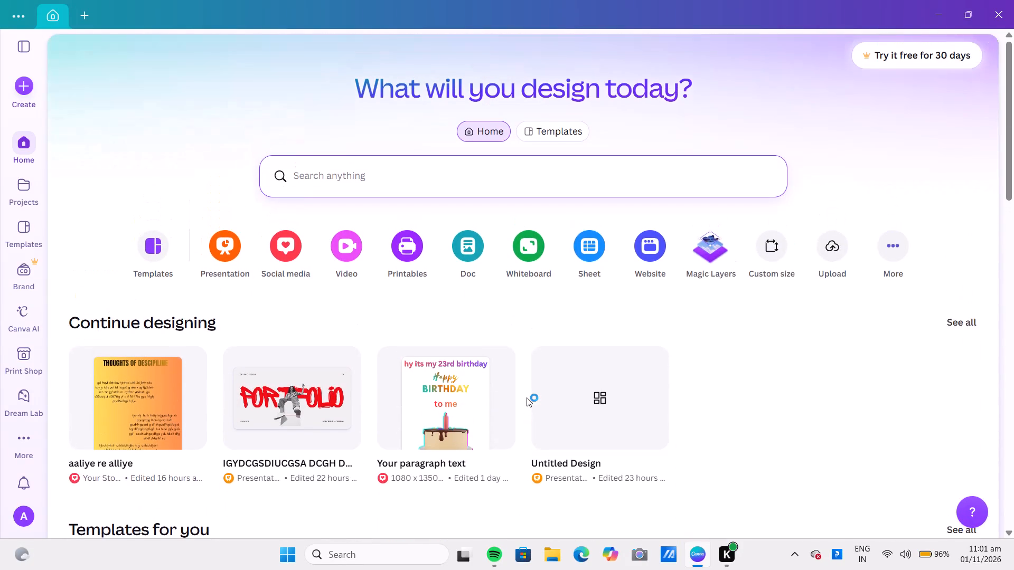
scroll(527, 397, "up", 1)
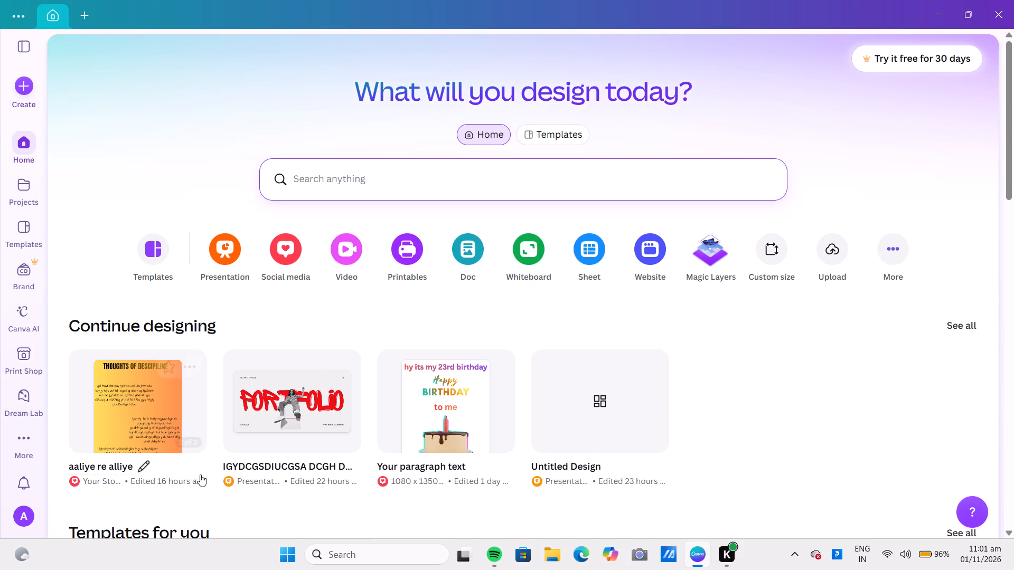
scroll(275, 427, "down", 5)
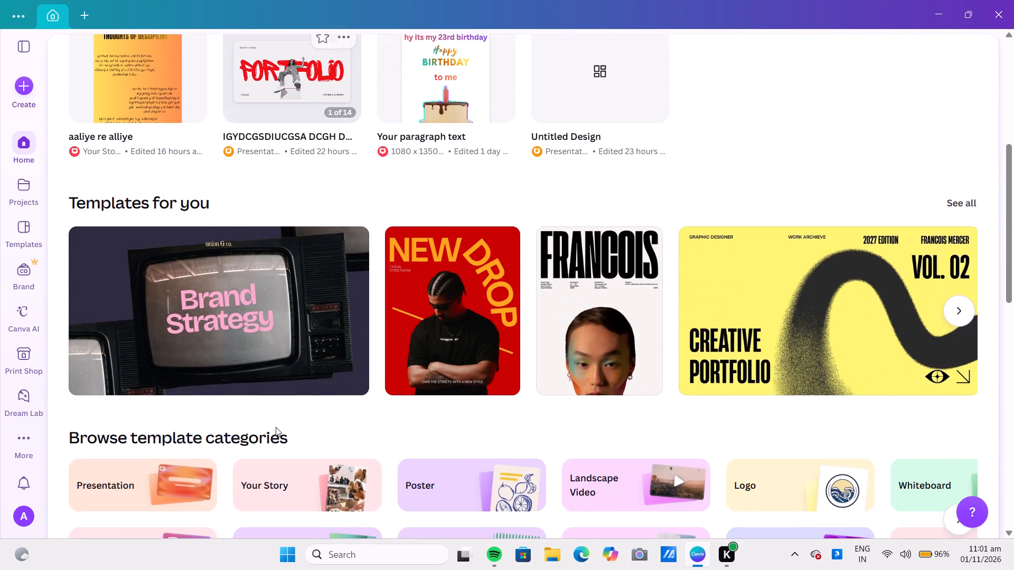
scroll(276, 427, "down", 2)
scroll(279, 432, "up", 1)
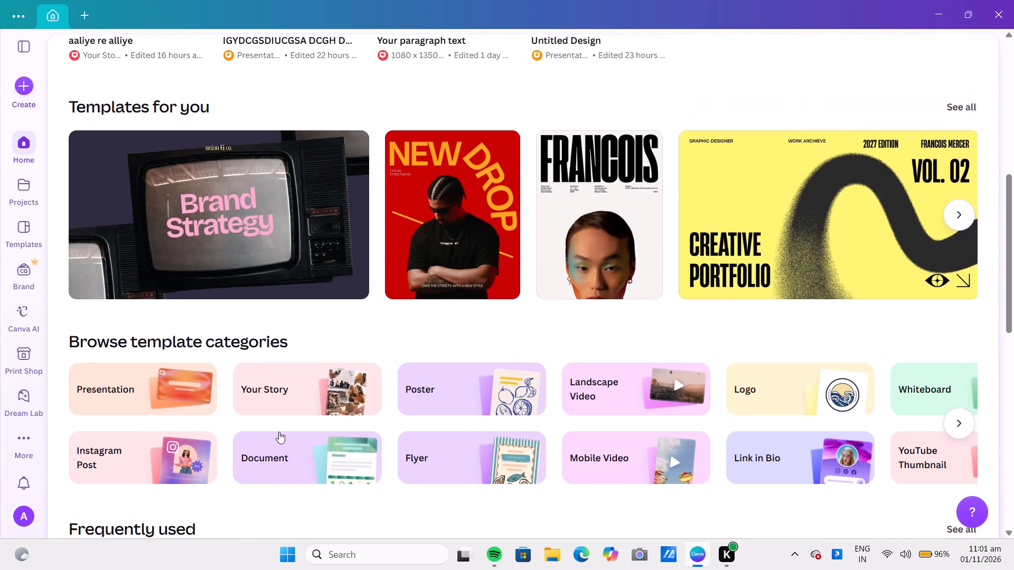
scroll(279, 432, "up", 7)
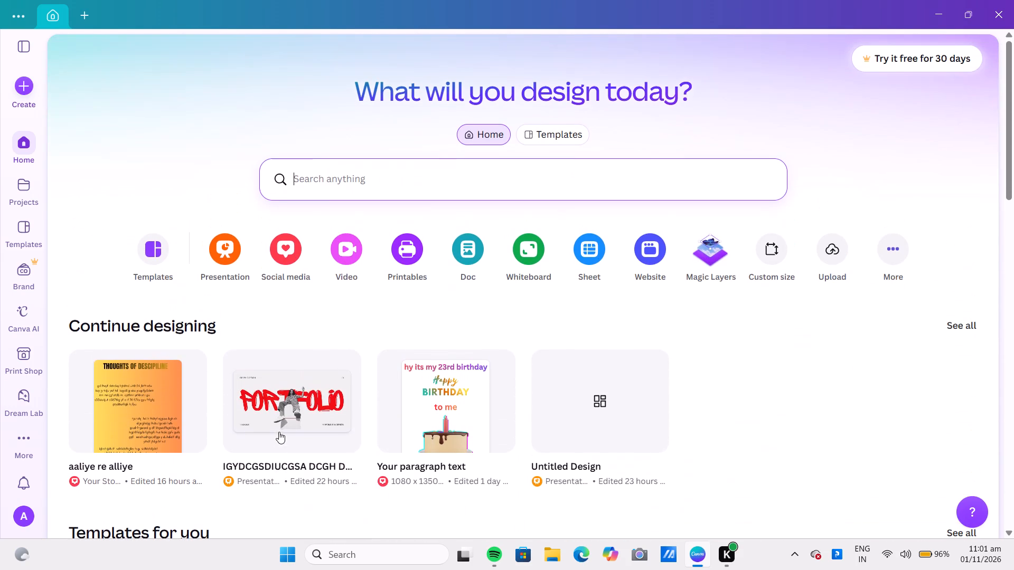
Create a new blank Game Presentation (16:9) design.
left_click(34, 197)
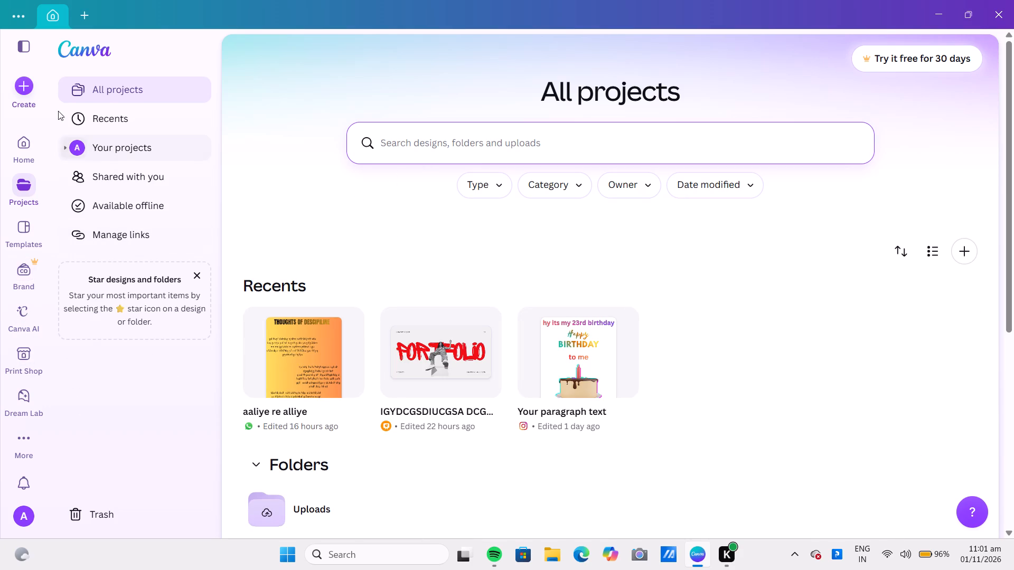
left_click(29, 83)
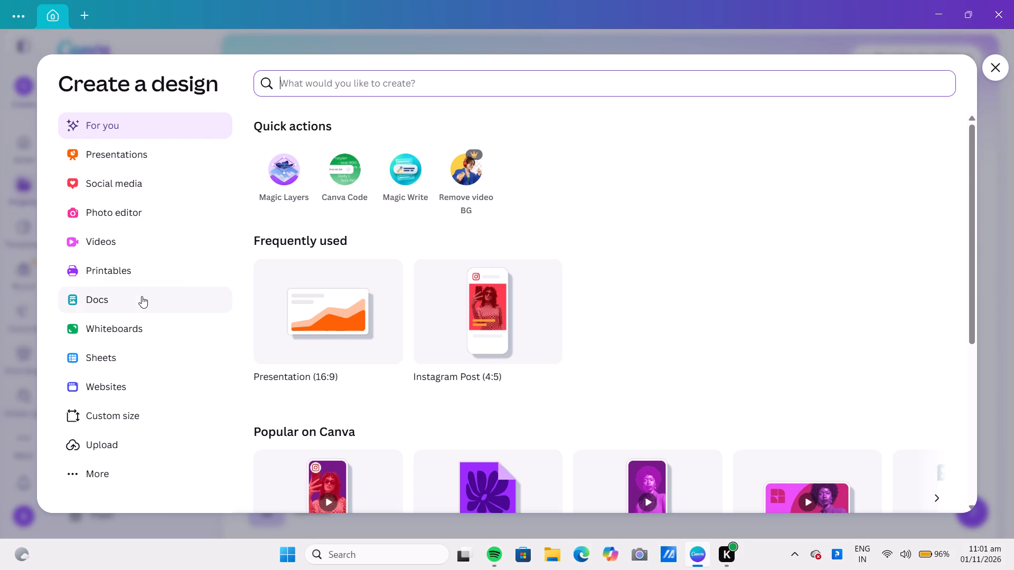
left_click(121, 155)
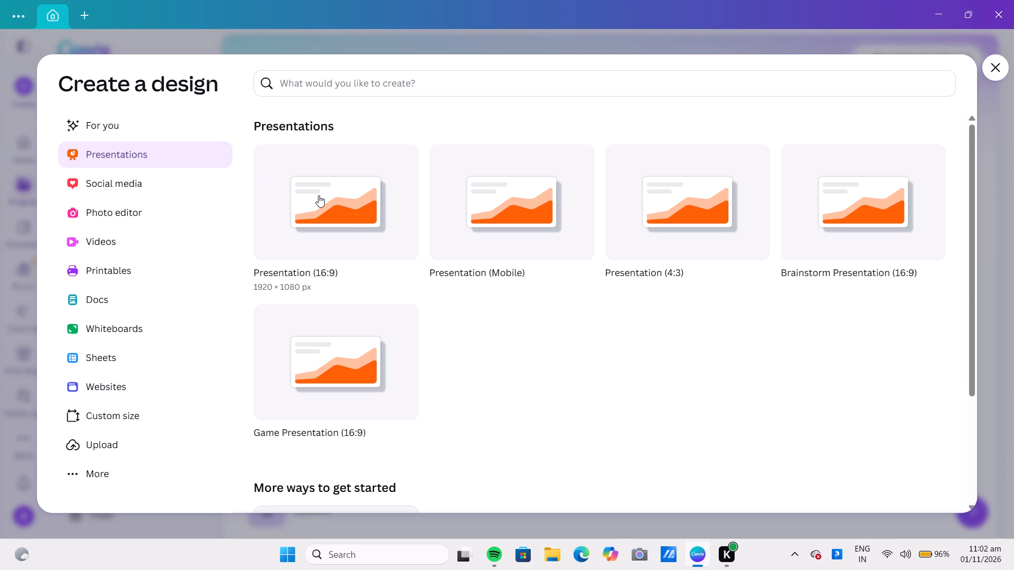
scroll(368, 286, "down", 3)
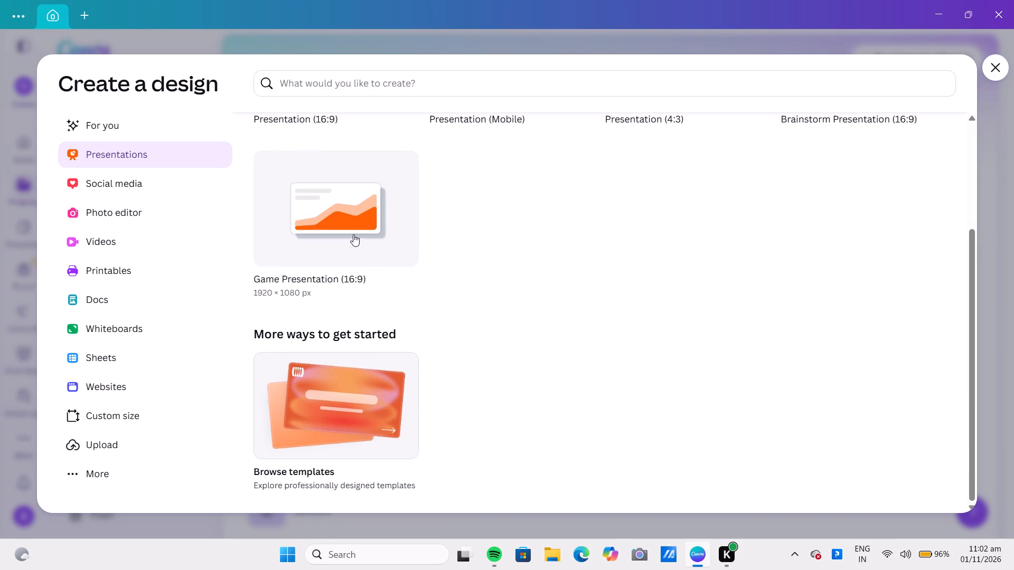
left_click(342, 222)
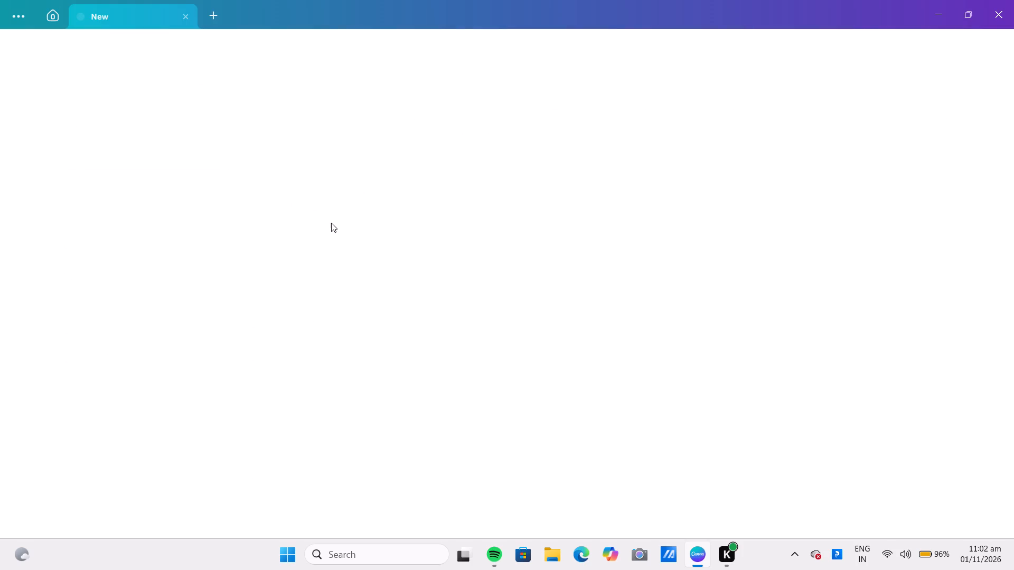
scroll(315, 253, "up", 2)
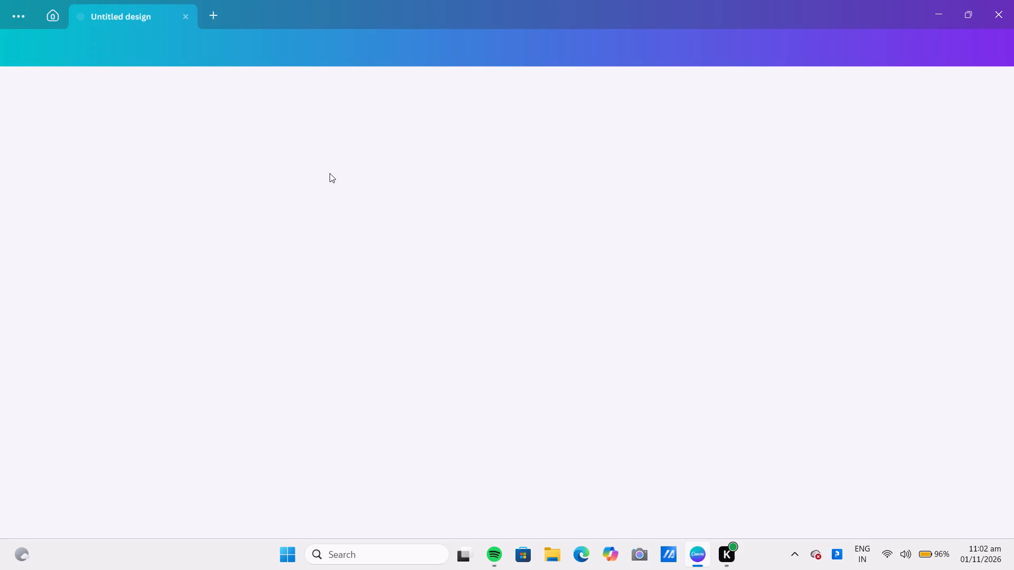
scroll(321, 169, "down", 3)
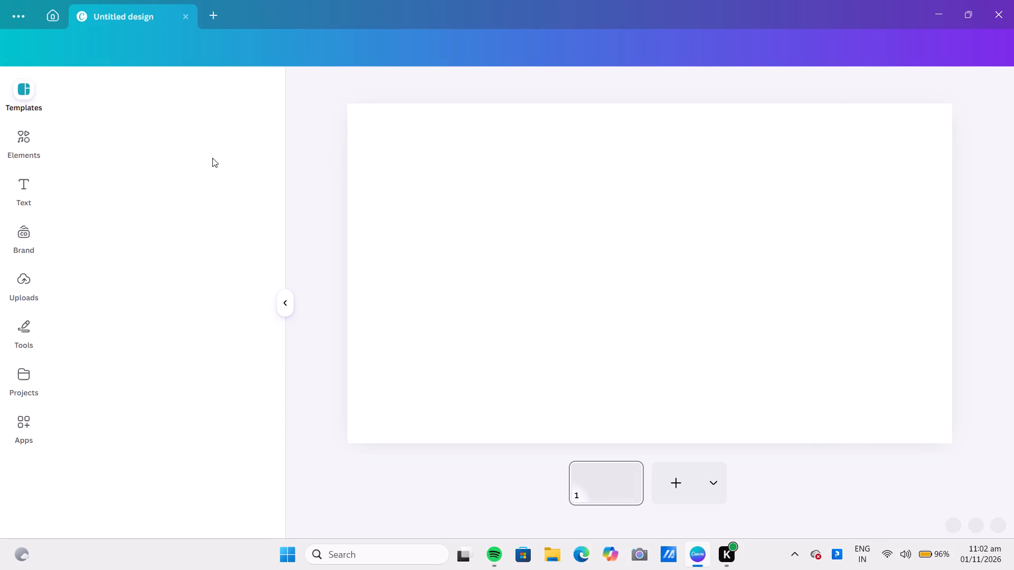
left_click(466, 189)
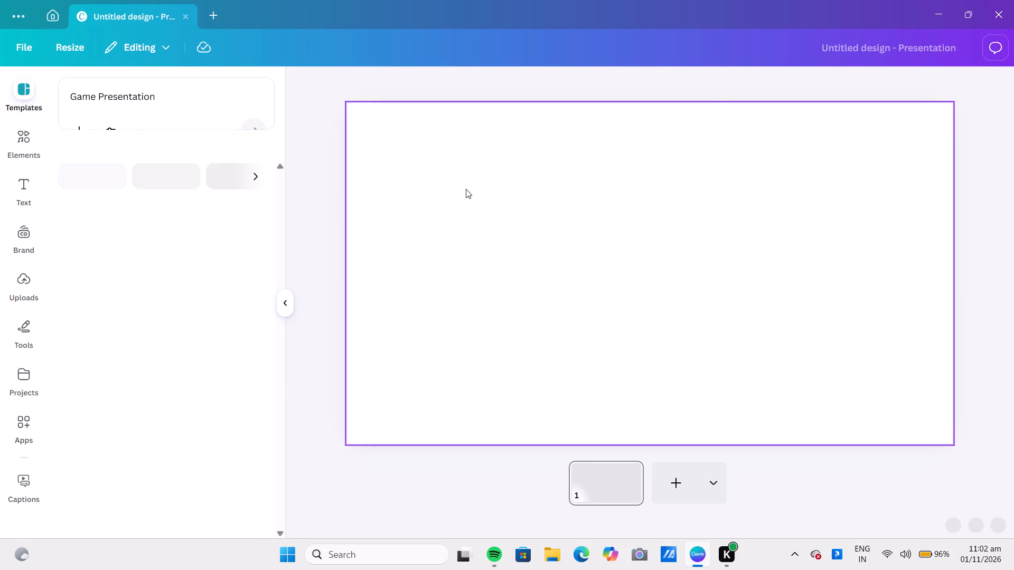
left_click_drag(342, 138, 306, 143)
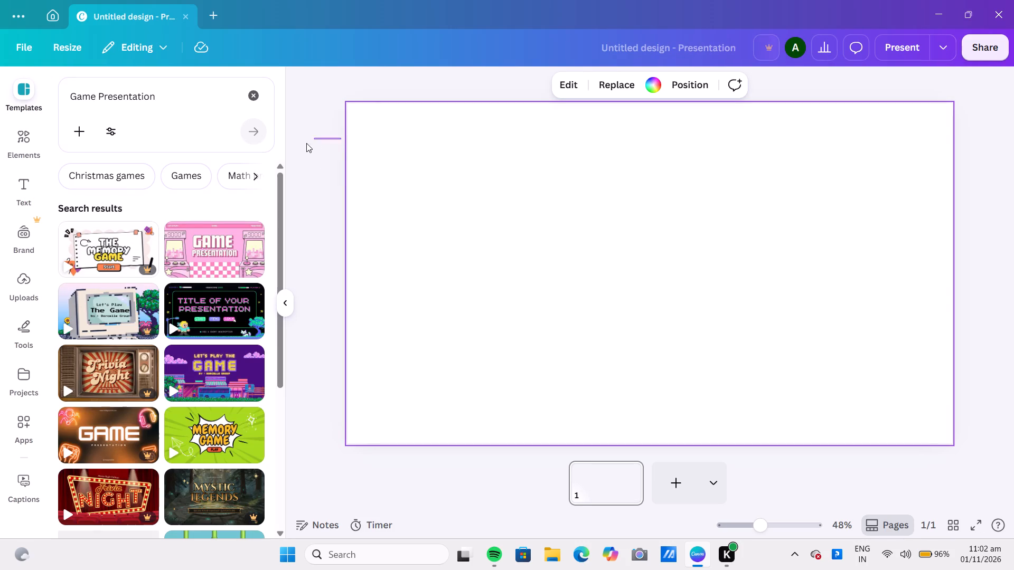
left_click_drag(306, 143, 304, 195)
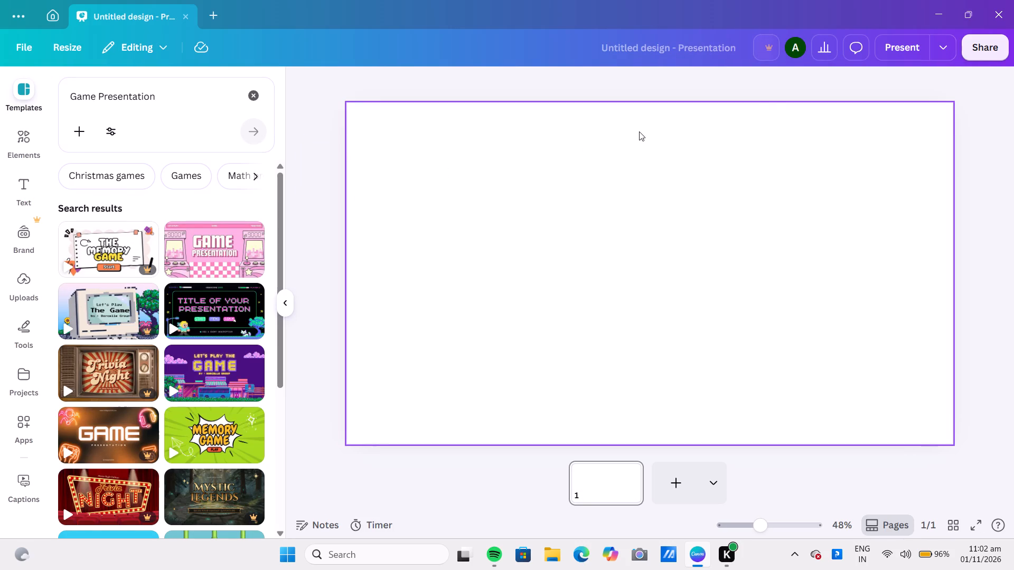
View the design's visit analytics and return to the editor.
left_click(821, 44)
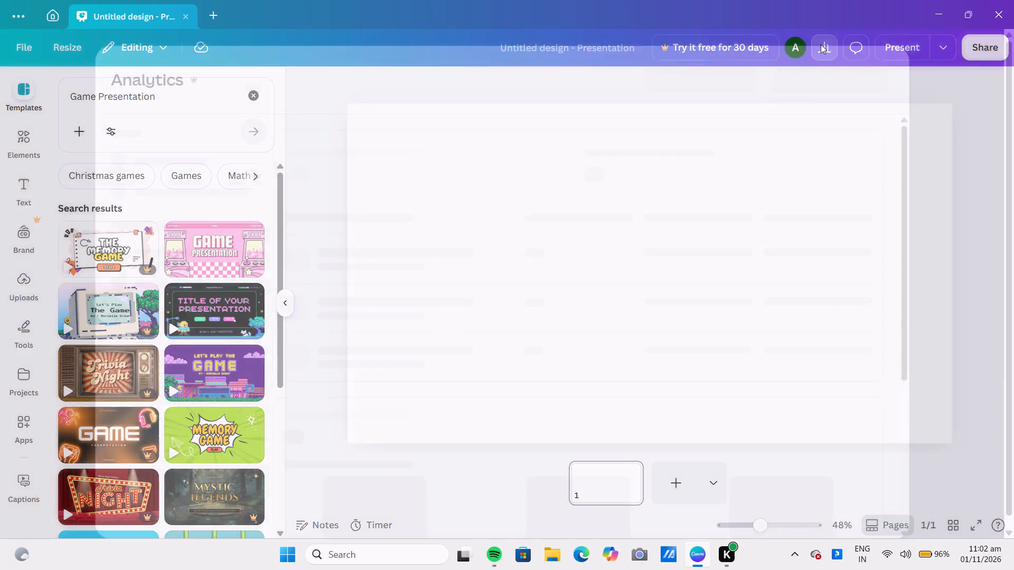
left_click(933, 49)
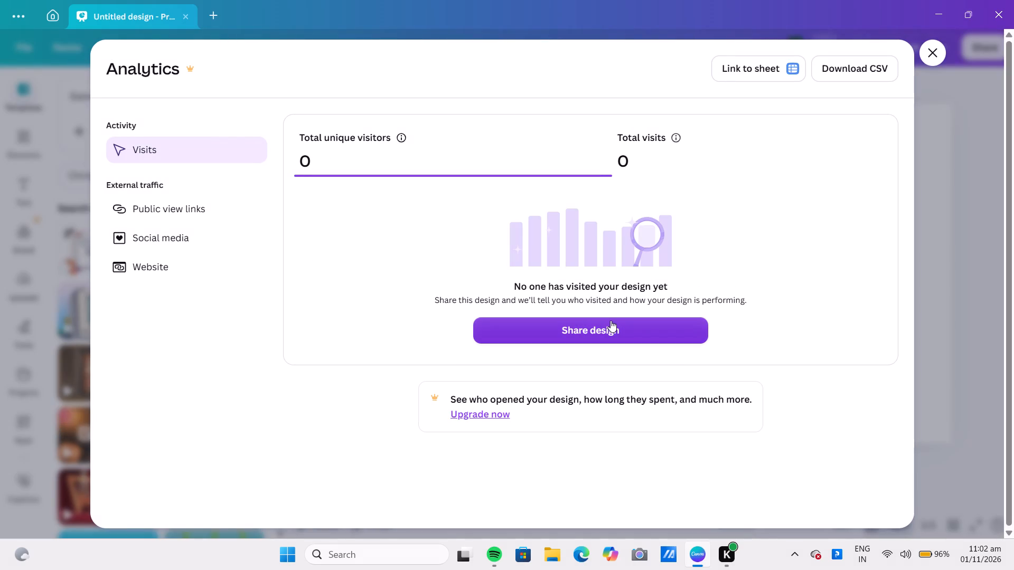
left_click(935, 56)
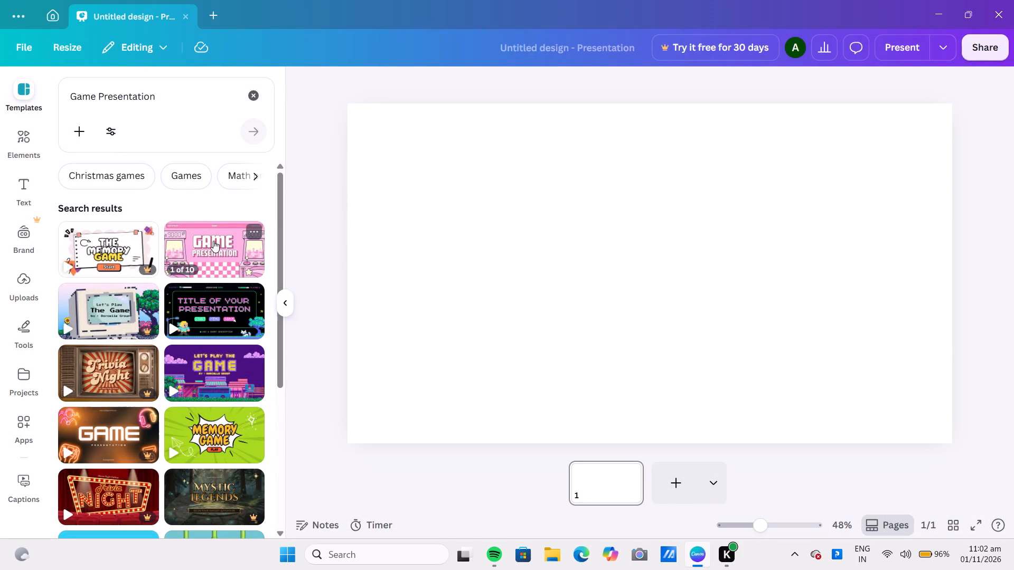
Preview the pages of the Purple Modern Pixel Art Game Presentation template and return to the template results.
left_click(212, 372)
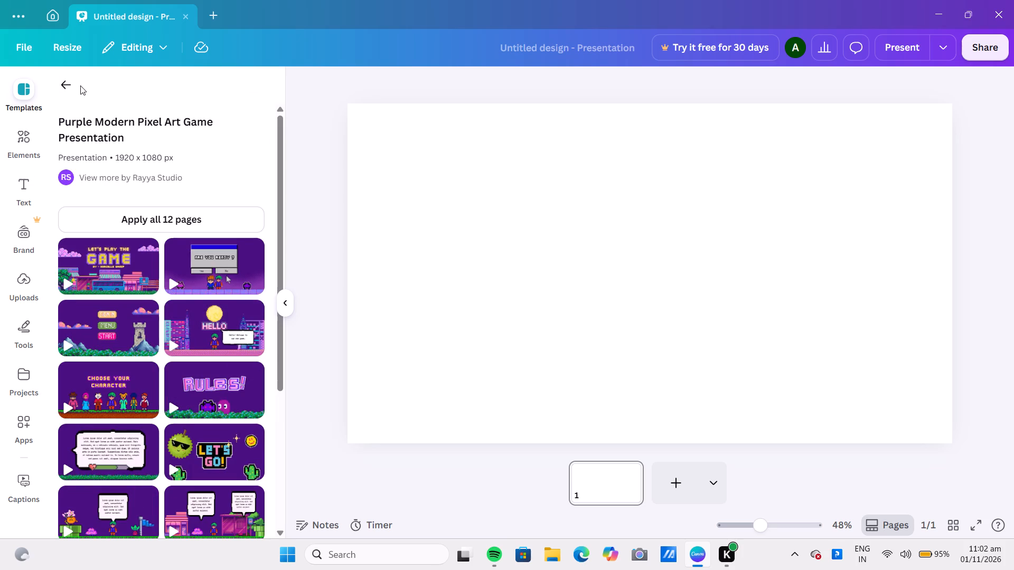
left_click(61, 82)
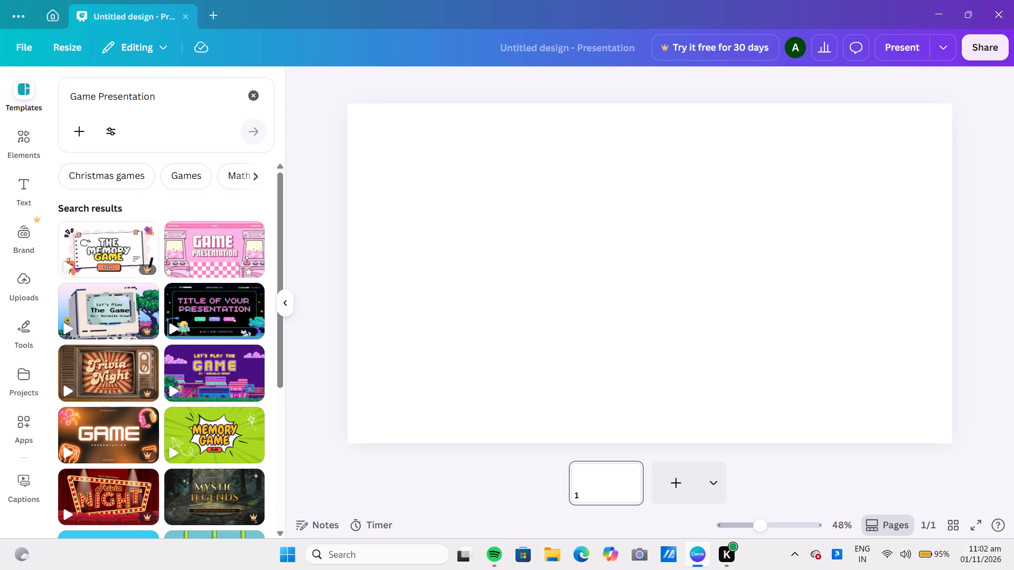
Clear the Game Presentation template search and apply the cover page of the Yellow and Grey Creative Portfolio Presentation to page 1.
left_click(251, 96)
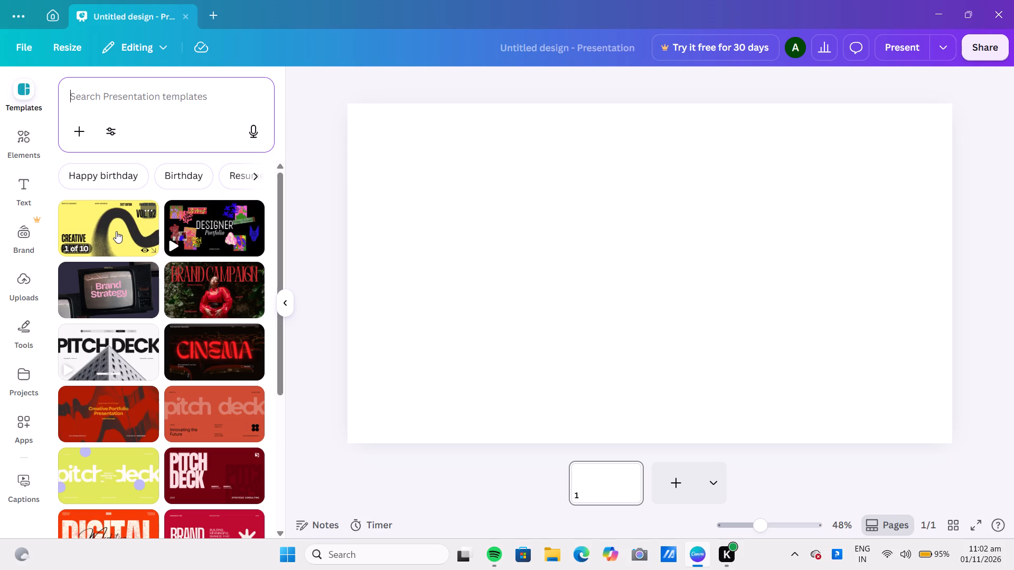
left_click(116, 231)
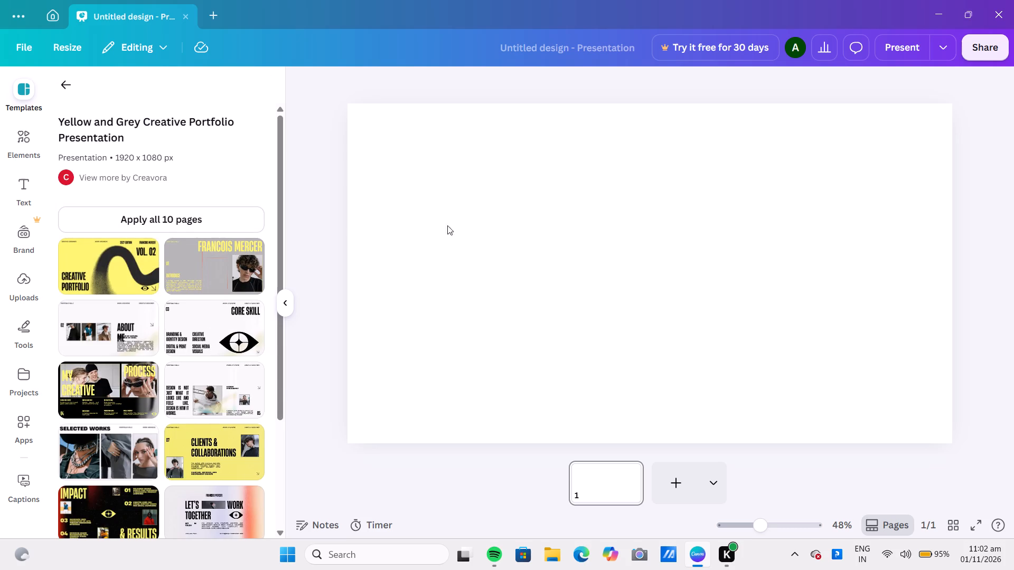
left_click(115, 257)
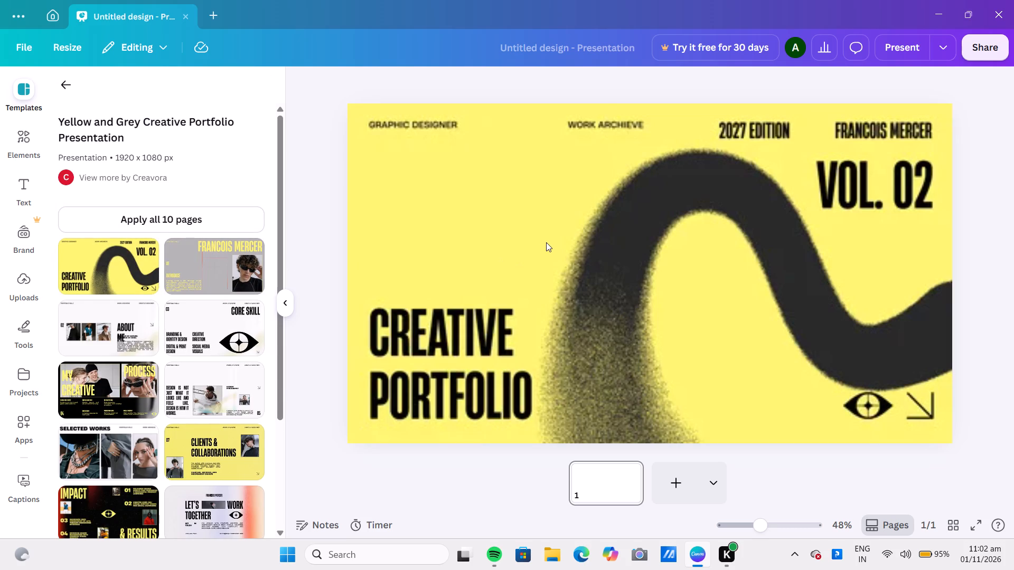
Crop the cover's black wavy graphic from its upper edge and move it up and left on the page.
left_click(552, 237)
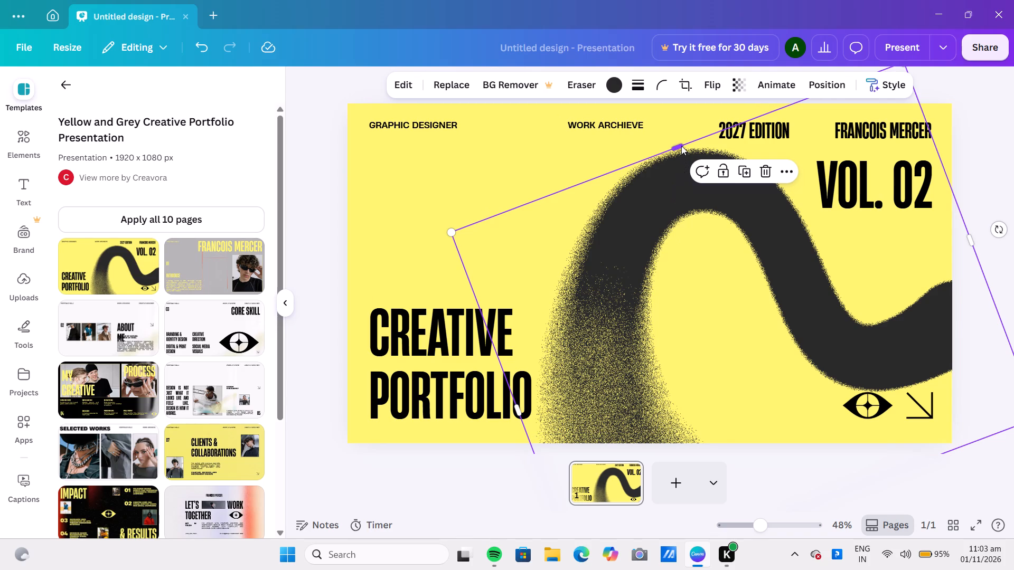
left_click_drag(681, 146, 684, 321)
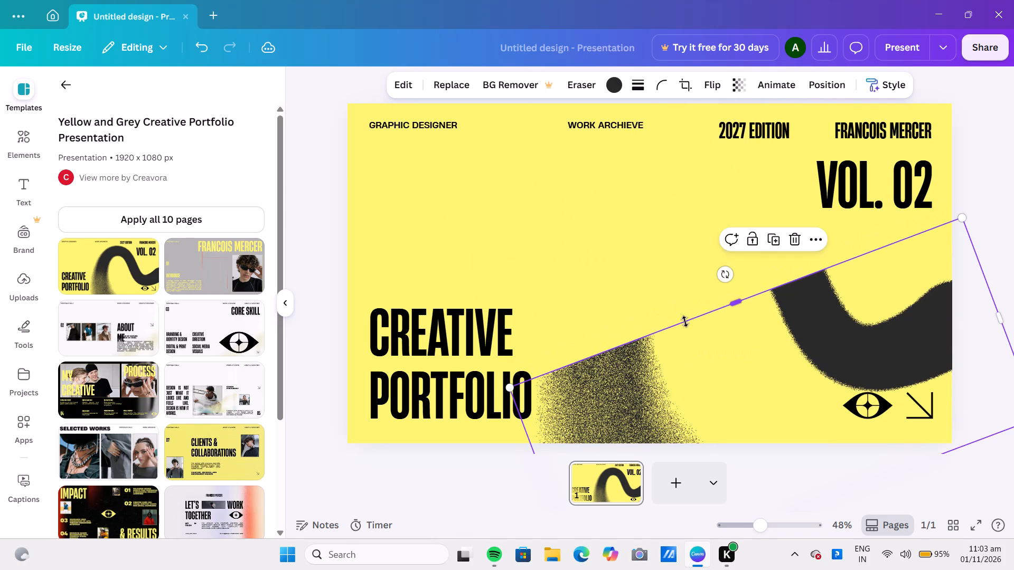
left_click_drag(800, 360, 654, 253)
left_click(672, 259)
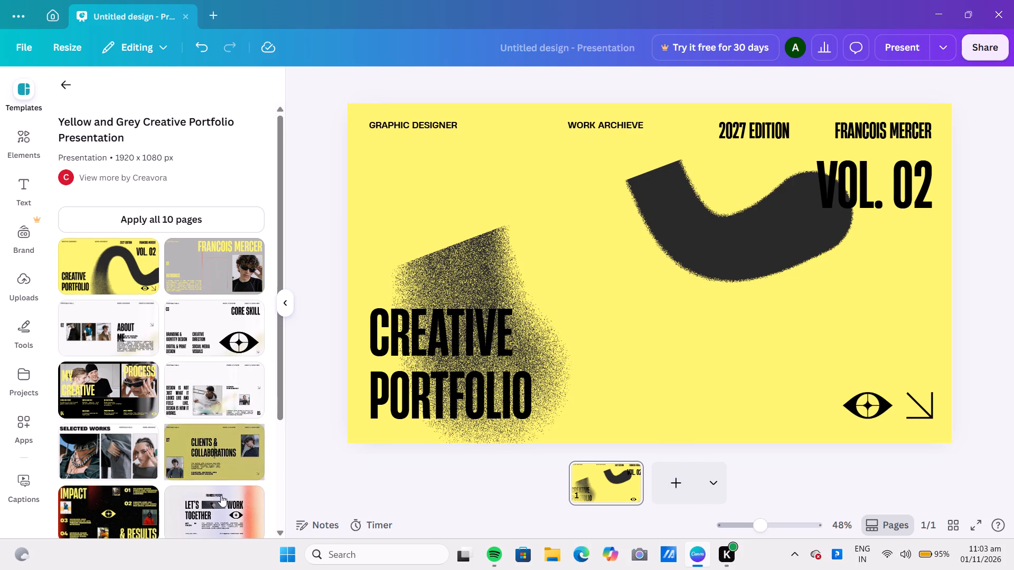
Replace page 1 with the template's LET'S WORK TOGETHER page and return to the template list.
left_click(202, 521)
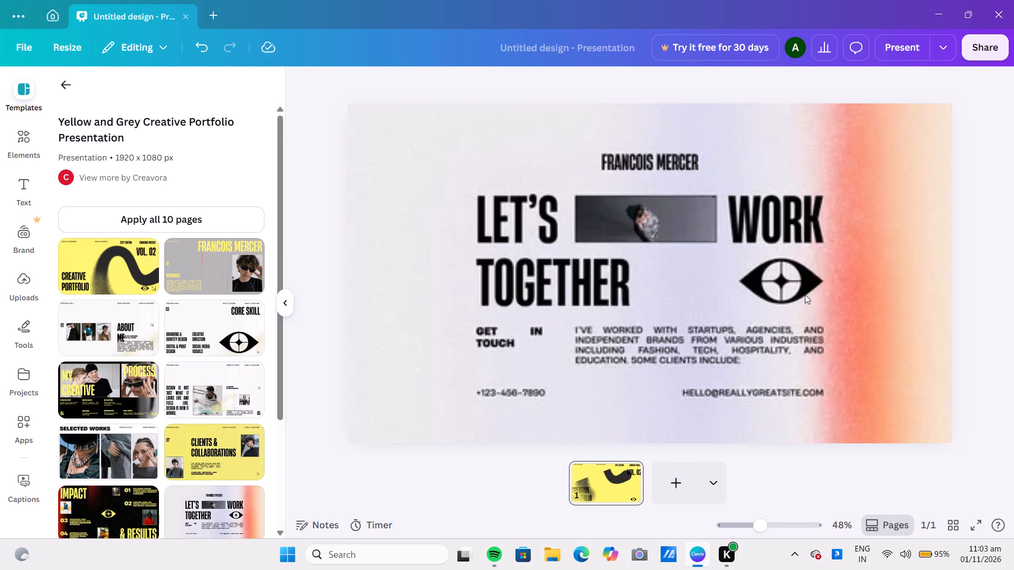
left_click(73, 88)
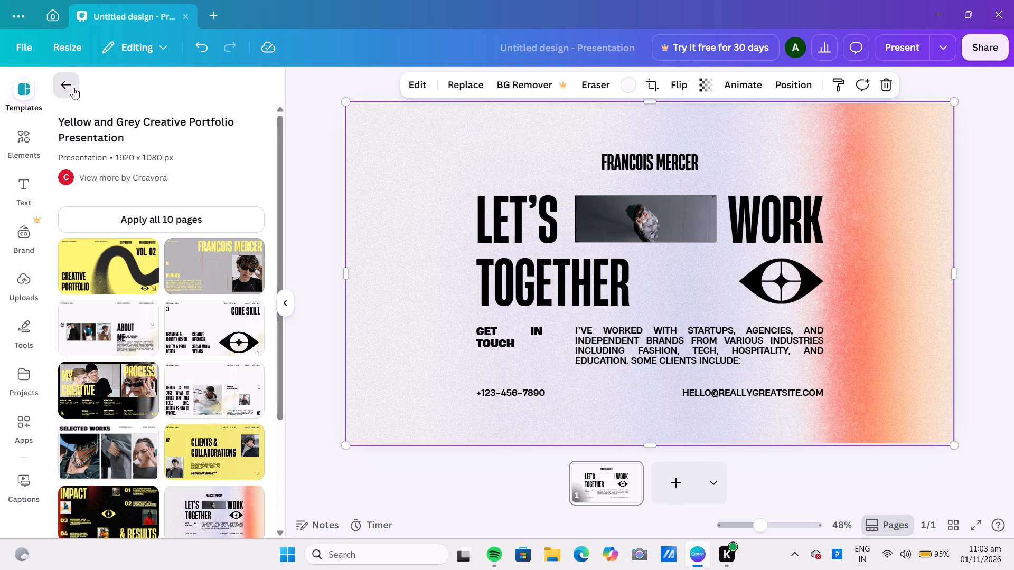
left_click(803, 149)
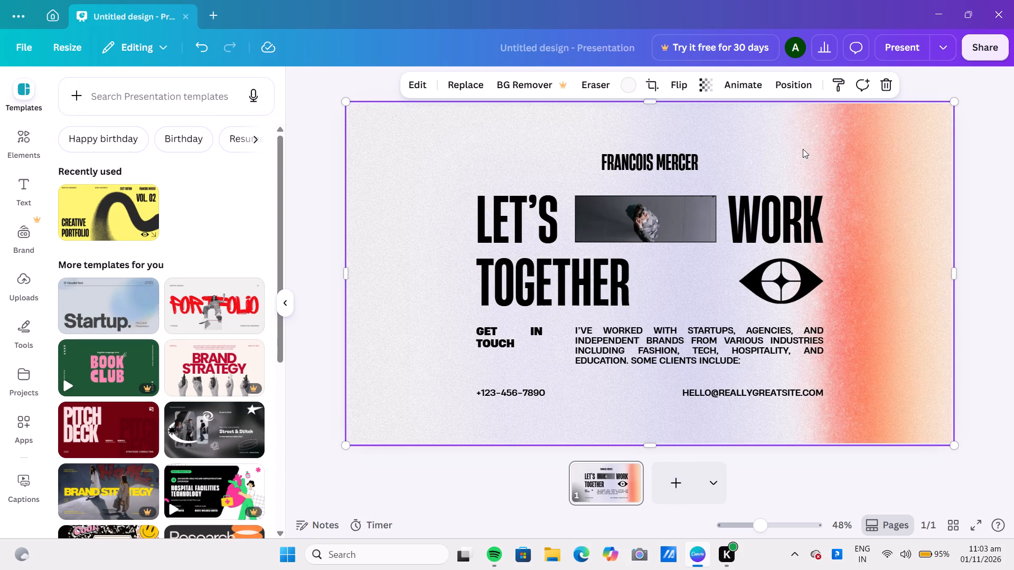
Delete the designer name line above the LET'S WORK TOGETHER headline.
left_click(685, 164)
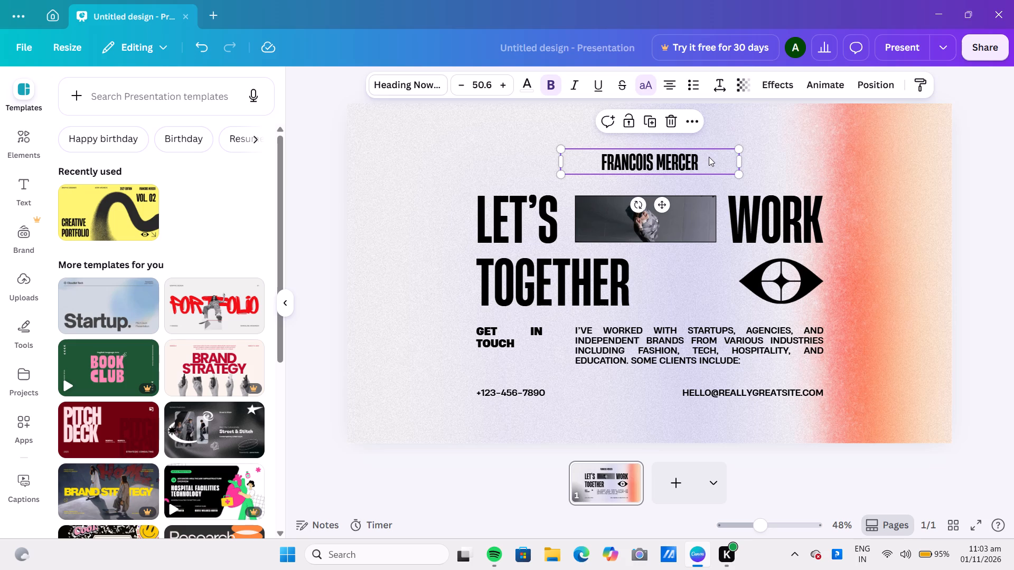
key("BackSpace")
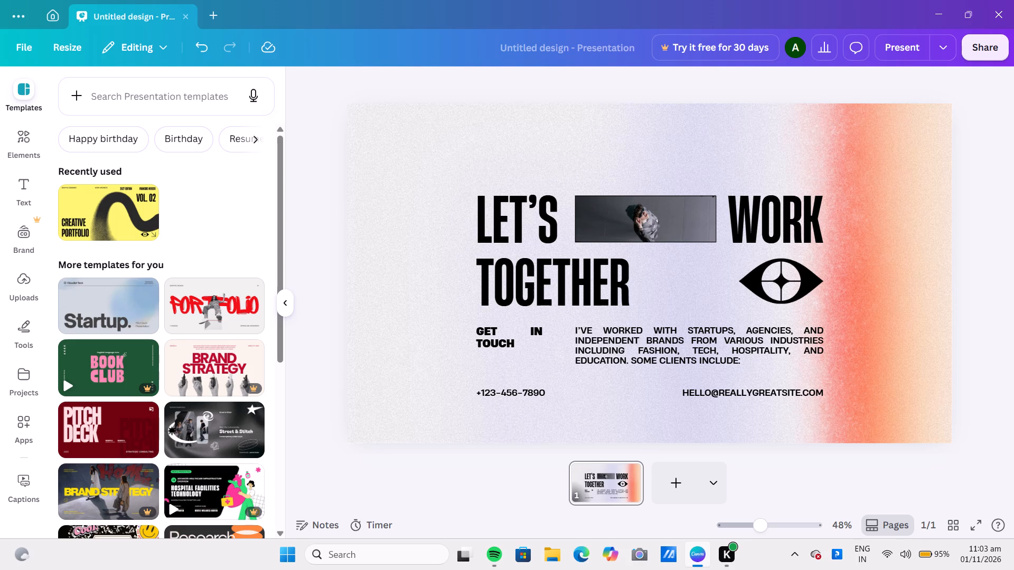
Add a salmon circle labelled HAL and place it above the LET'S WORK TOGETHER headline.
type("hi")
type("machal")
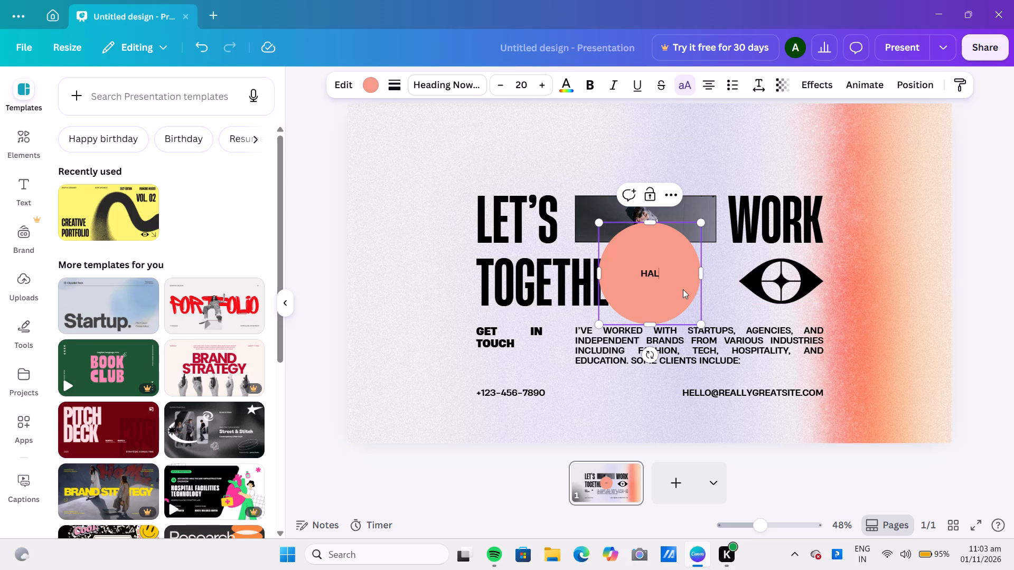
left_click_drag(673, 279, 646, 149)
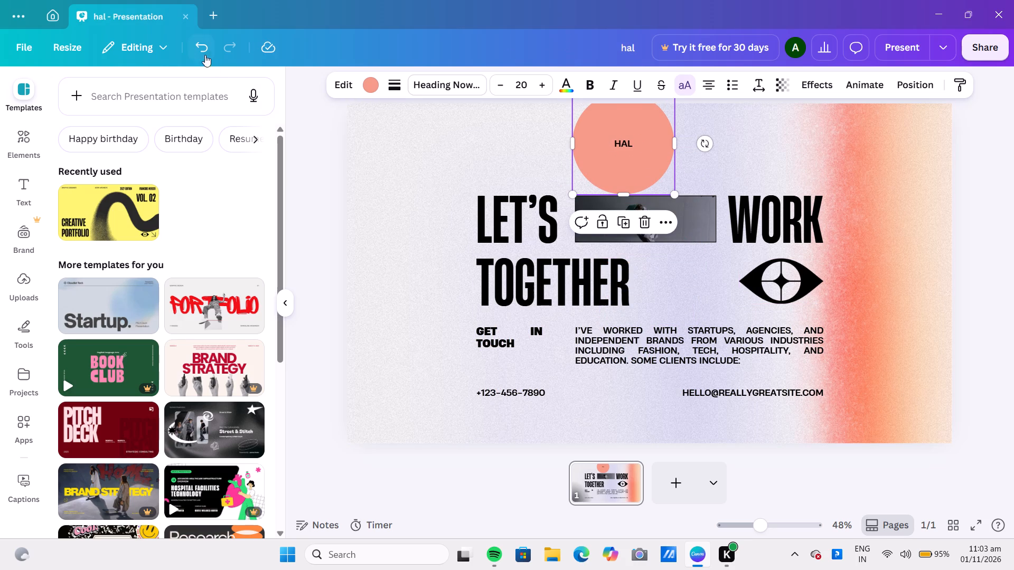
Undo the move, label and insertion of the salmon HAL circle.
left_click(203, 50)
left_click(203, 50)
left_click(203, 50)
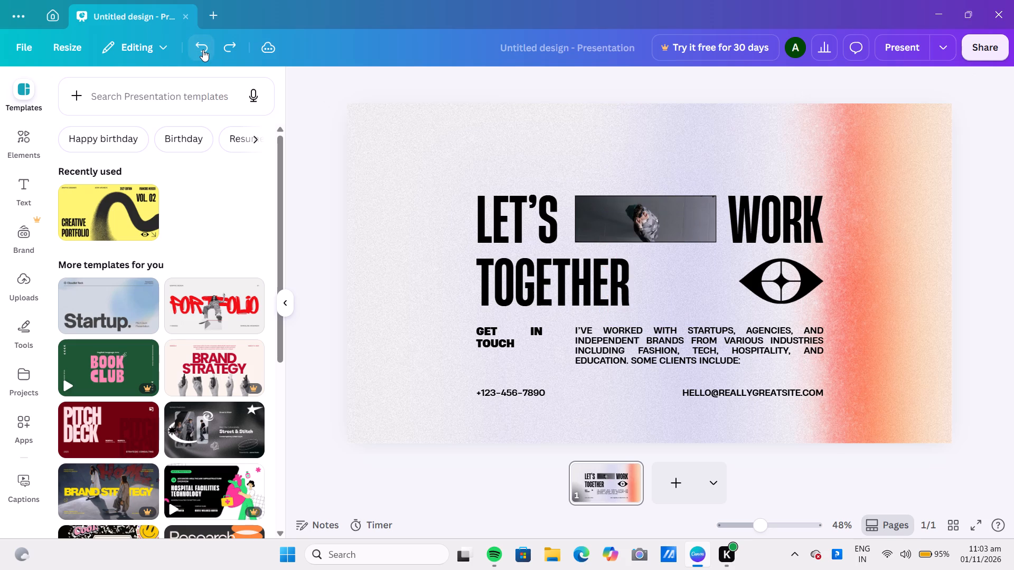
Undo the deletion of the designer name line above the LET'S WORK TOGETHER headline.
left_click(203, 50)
Replace the designer name text above the headline with HIMACHAL PRADESH.
left_click(653, 161)
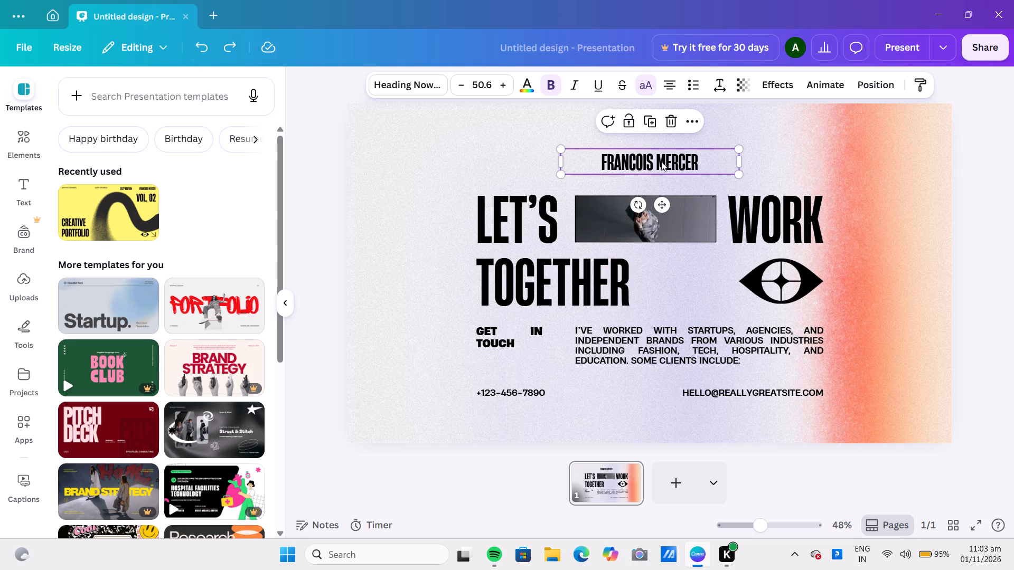
key("Return")
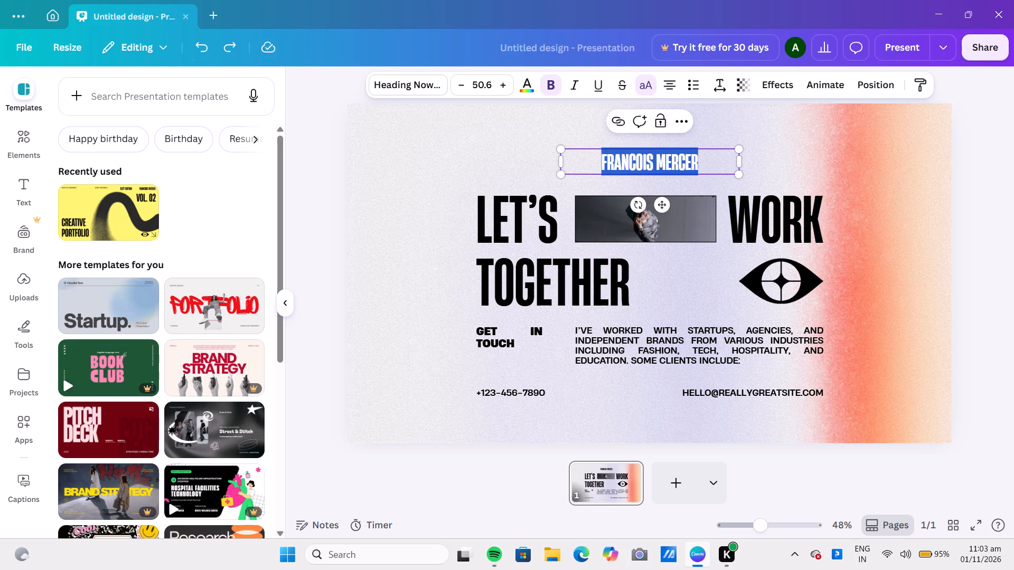
key("h")
key("i")
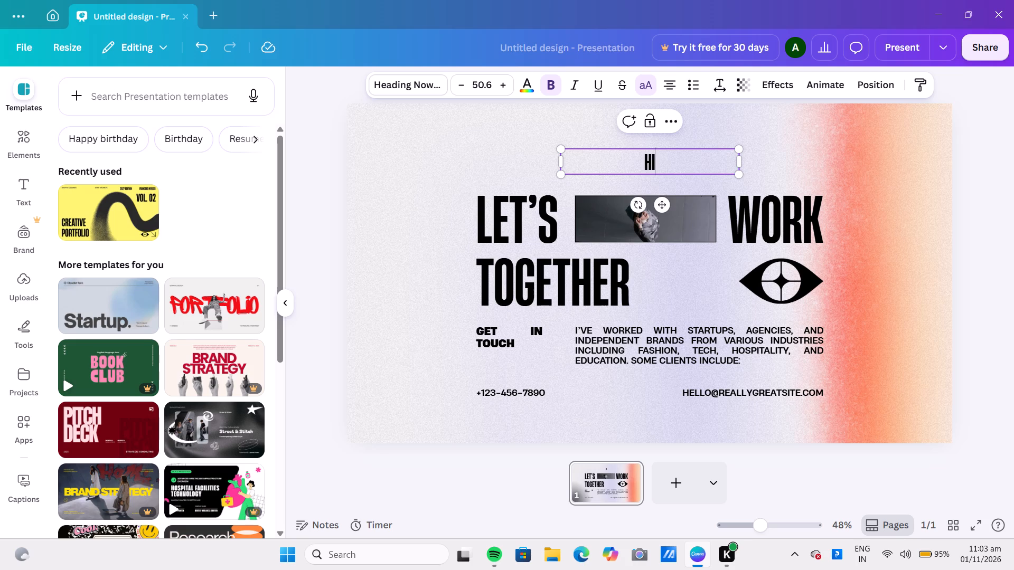
type("macha")
key("l")
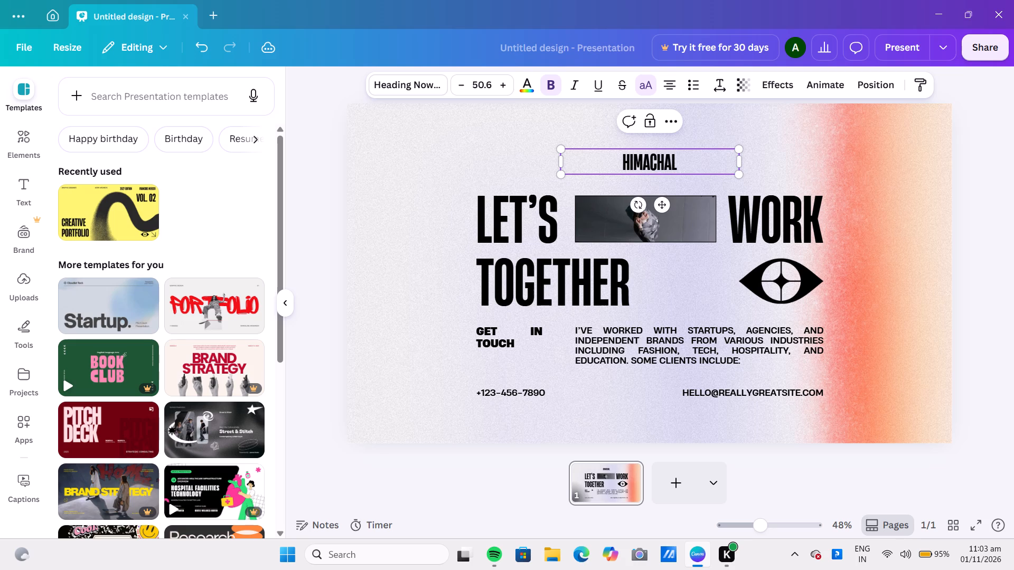
key("space")
key("p")
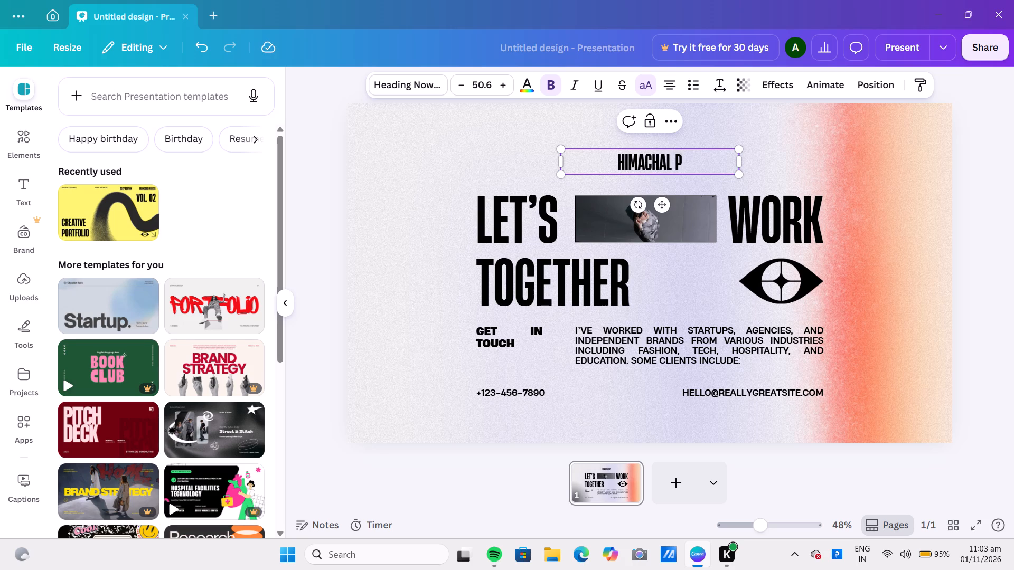
key("r")
type("ade")
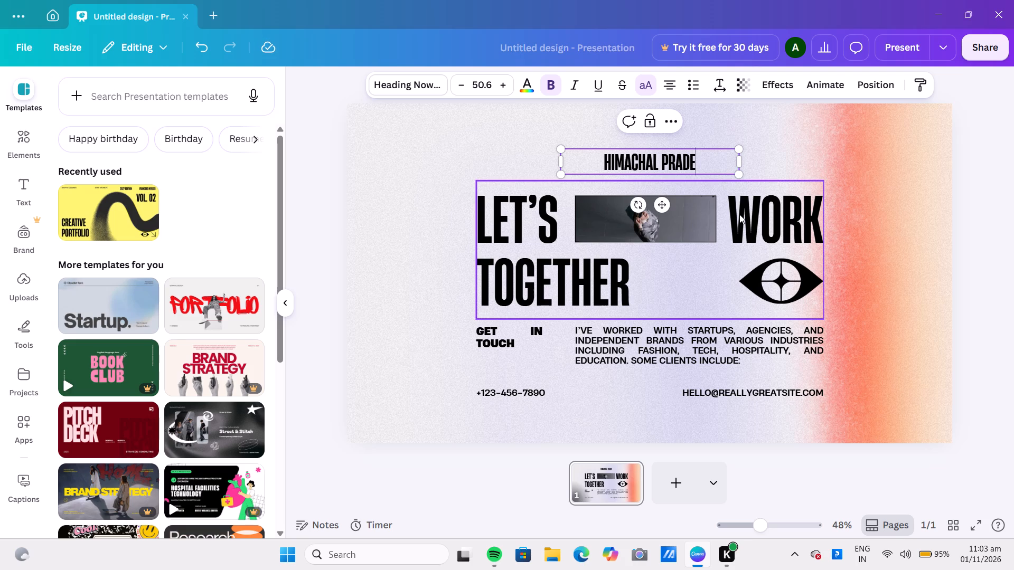
type("sh")
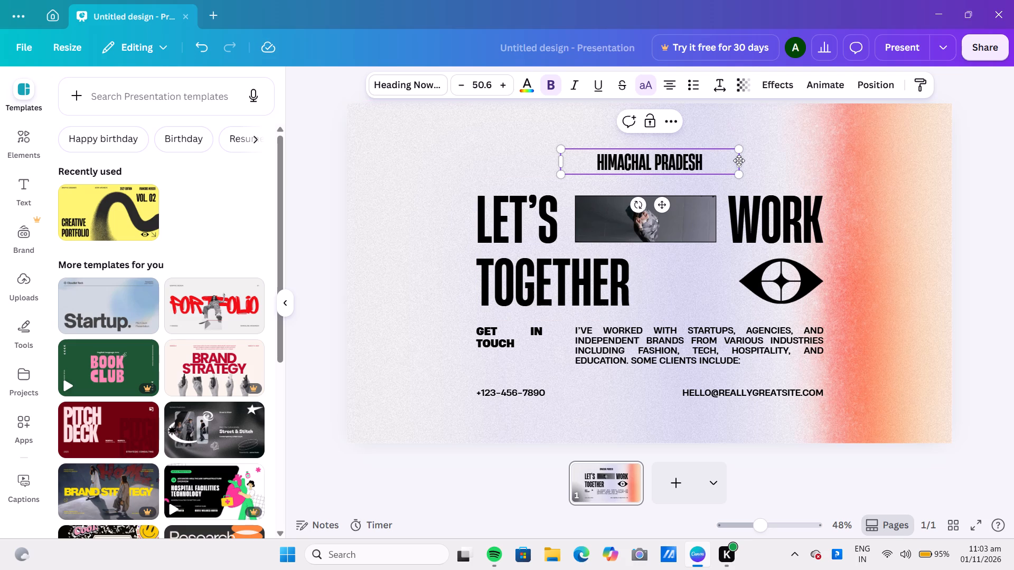
Move the HIMACHAL PRADESH line to the page's top-left corner.
left_click_drag(739, 160, 782, 160)
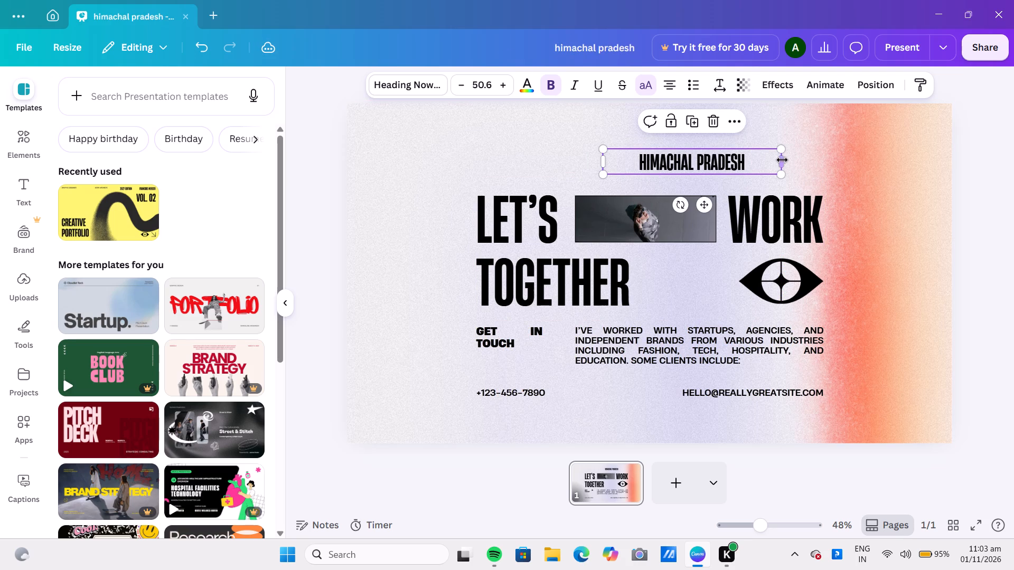
left_click_drag(747, 158, 632, 126)
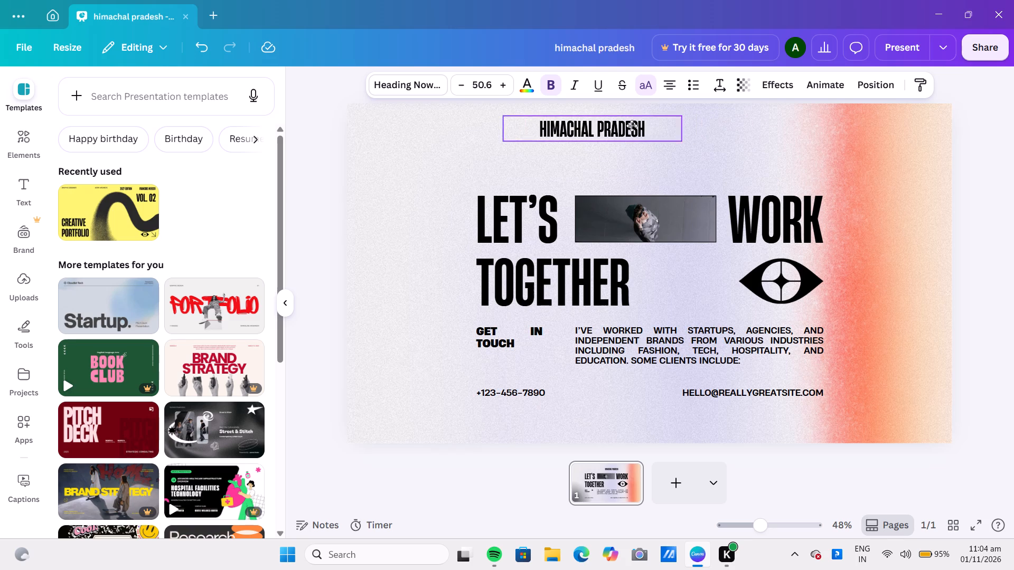
left_click_drag(632, 126, 497, 122)
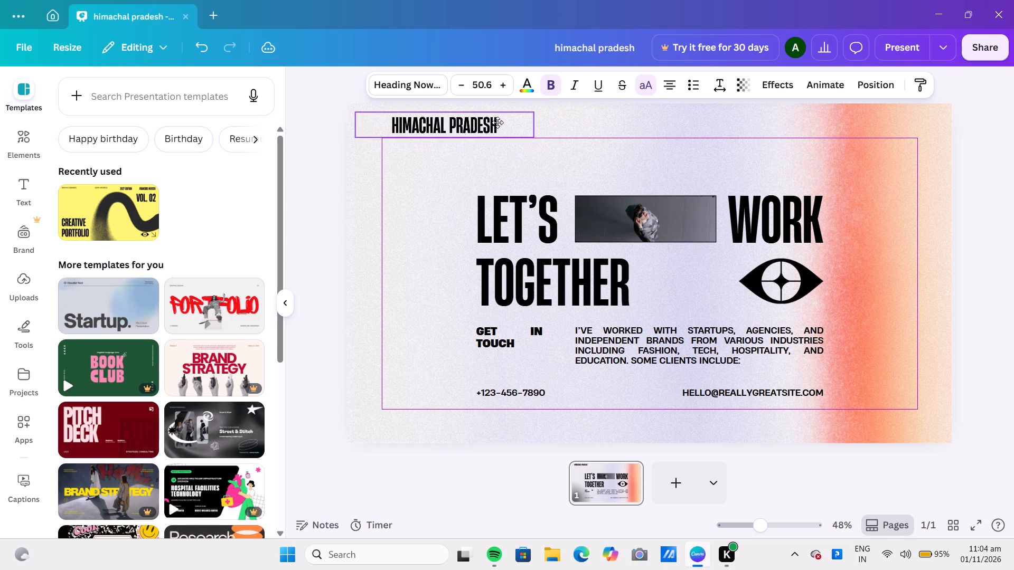
left_click_drag(497, 122, 473, 119)
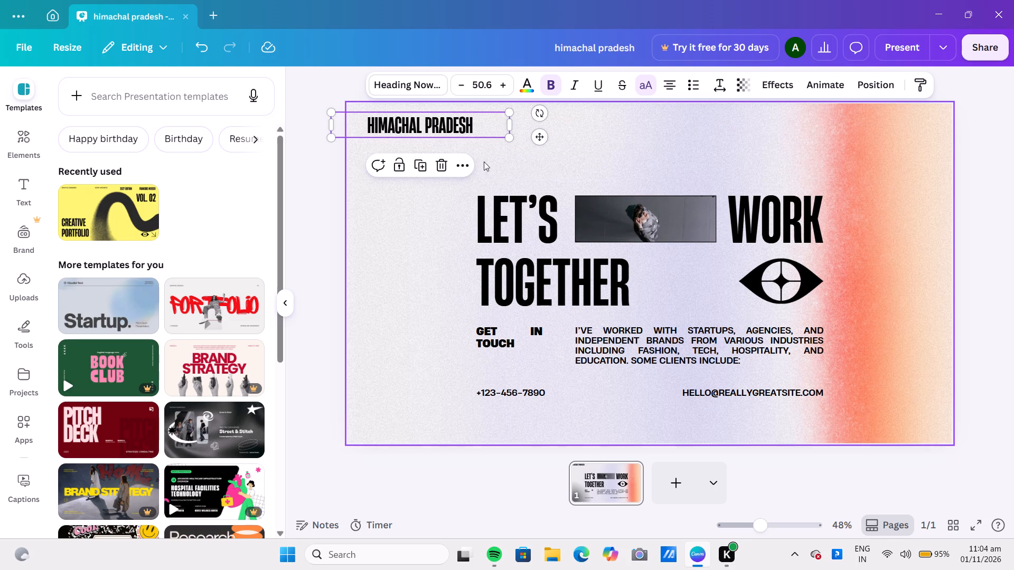
Duplicate the HIMACHAL PRADESH line and place the copy beside it, level with the original.
left_click(419, 163)
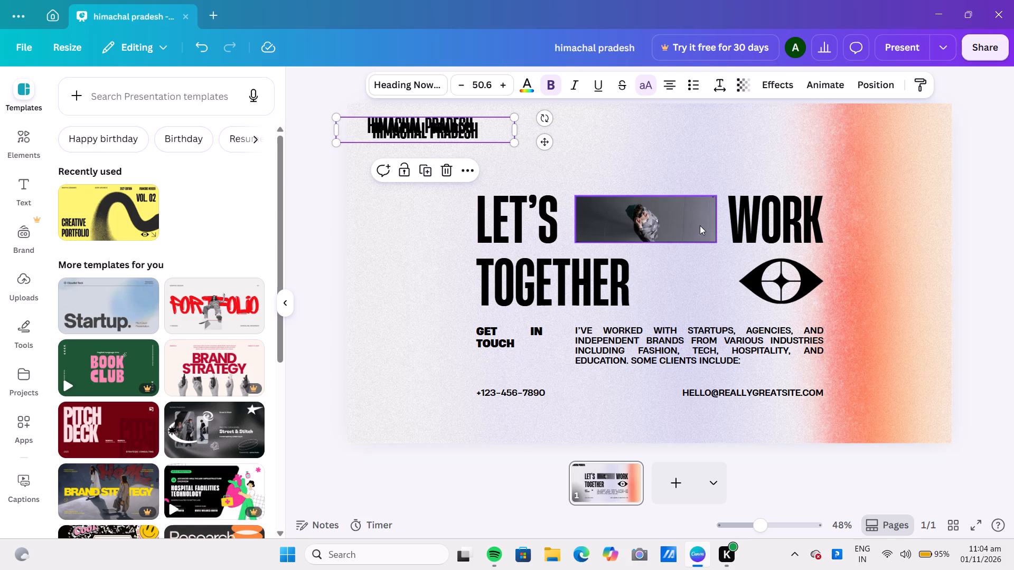
left_click_drag(459, 120, 579, 120)
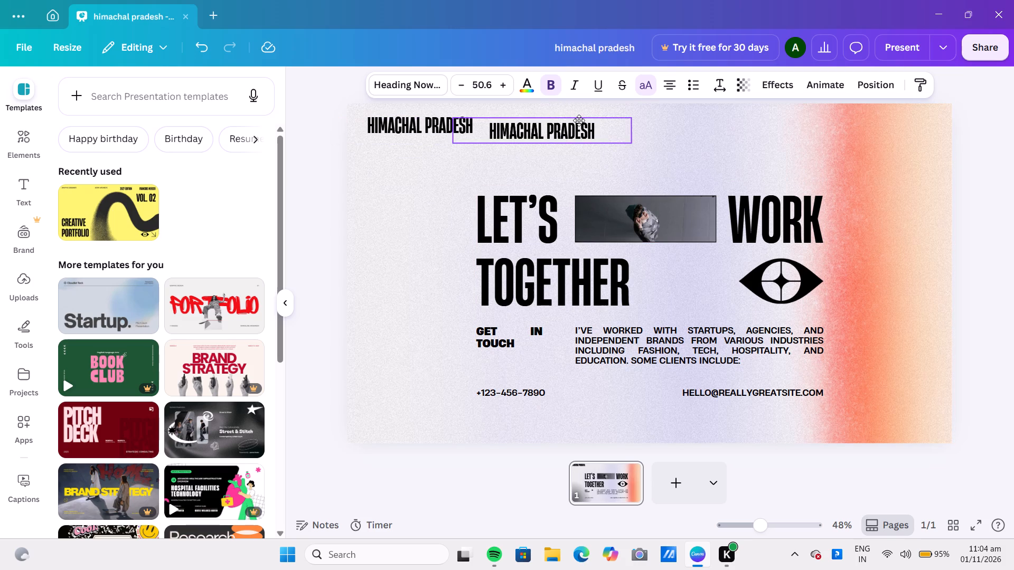
left_click_drag(579, 120, 573, 113)
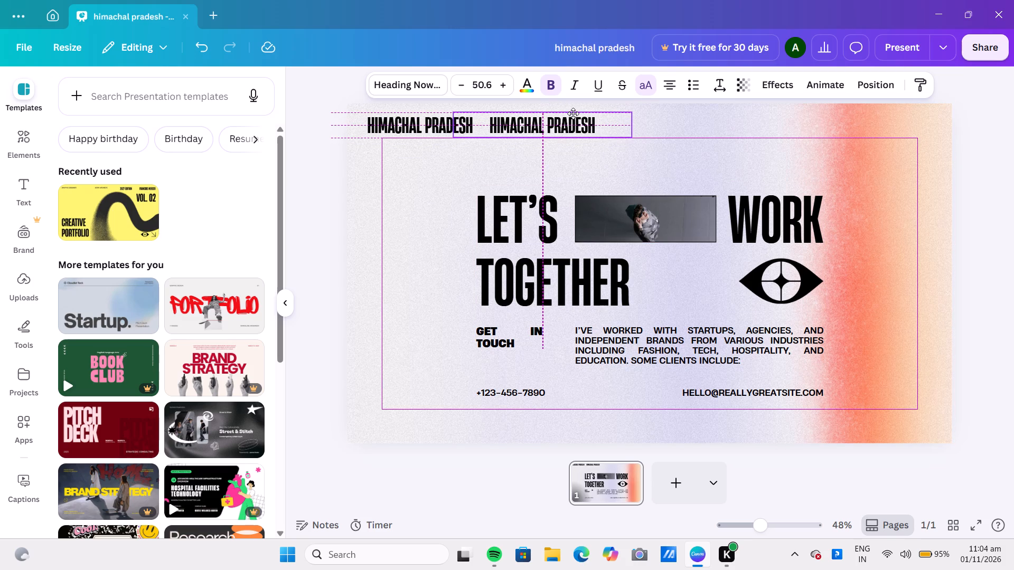
left_click_drag(573, 113, 570, 113)
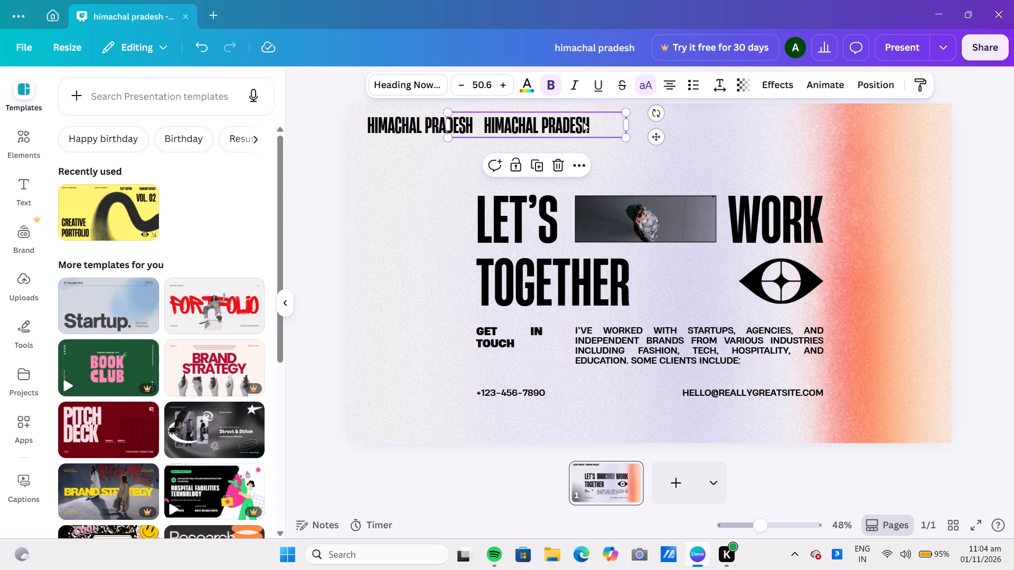
Change the copied line's text to THE LAND OF GODS.
left_click(597, 122)
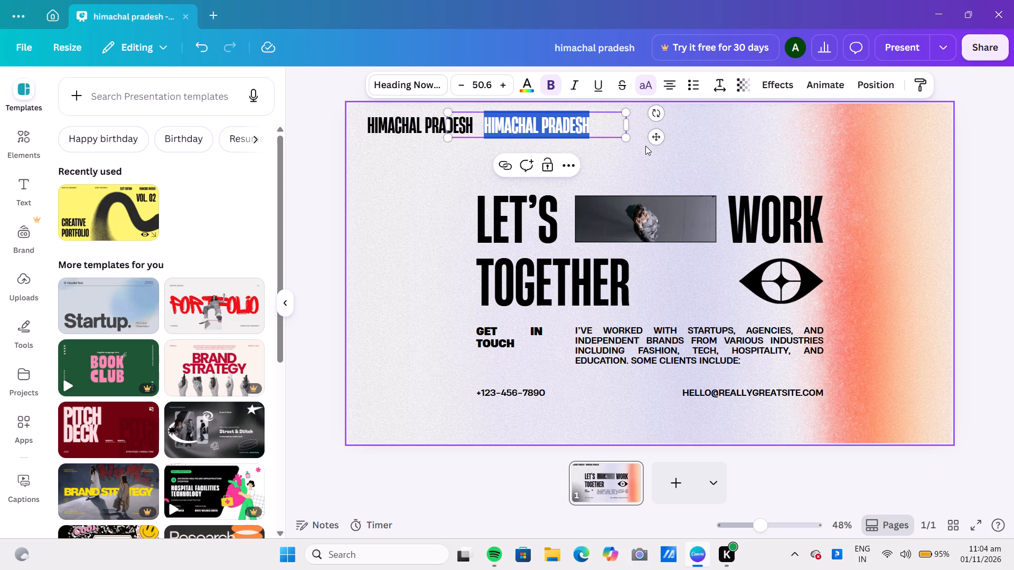
type("the")
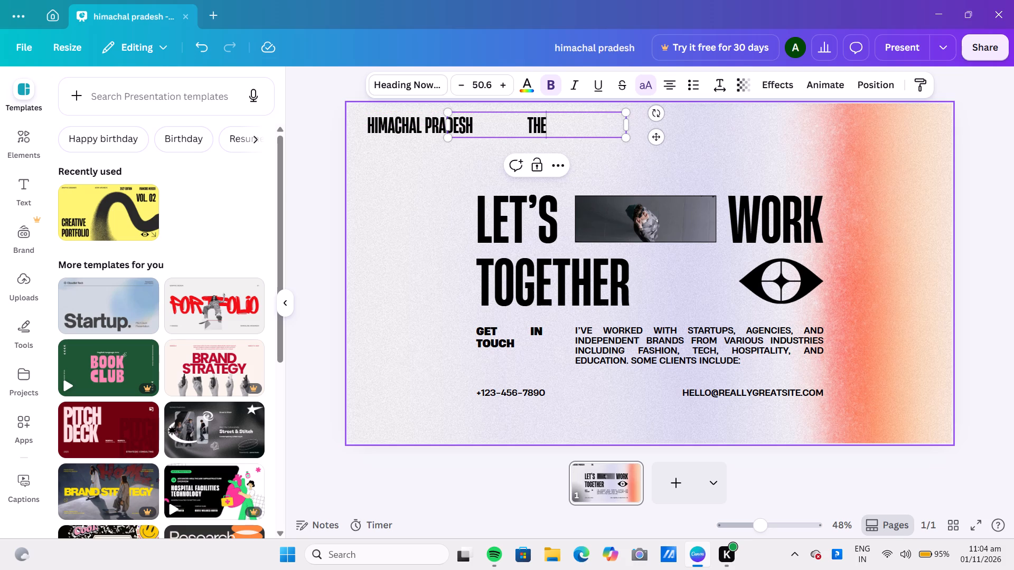
key("space")
key("t")
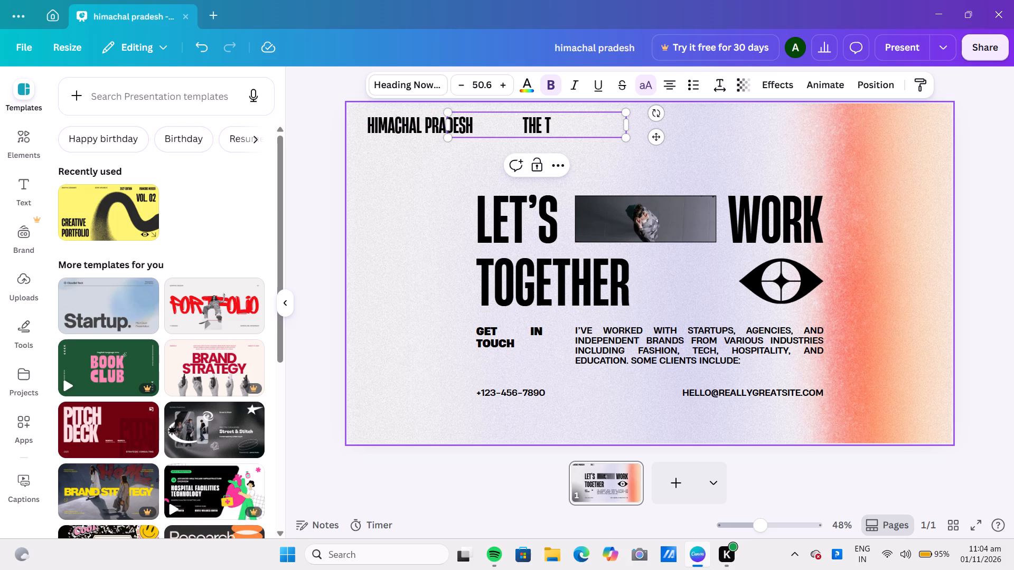
key("BackSpace")
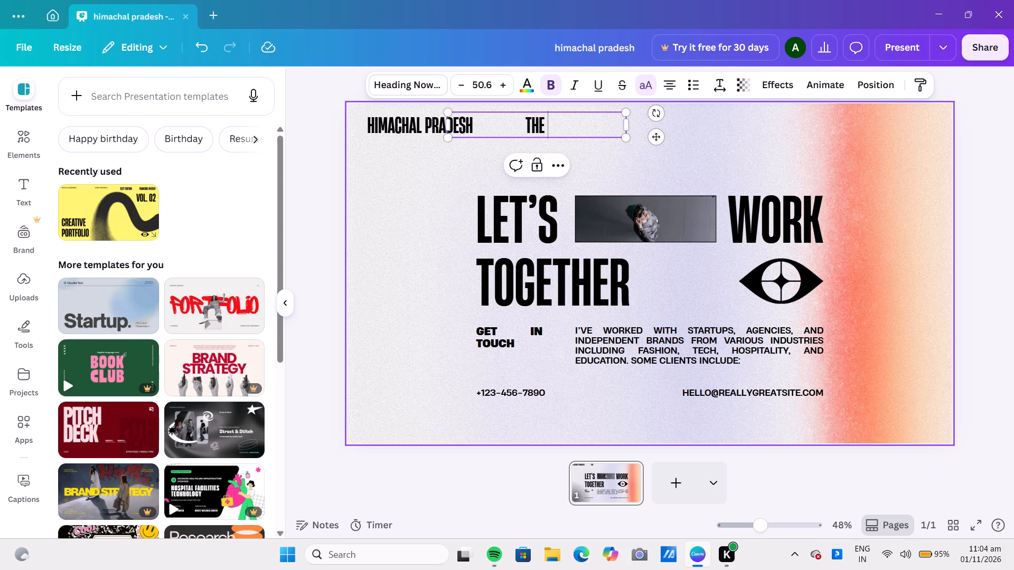
key("l")
key("a")
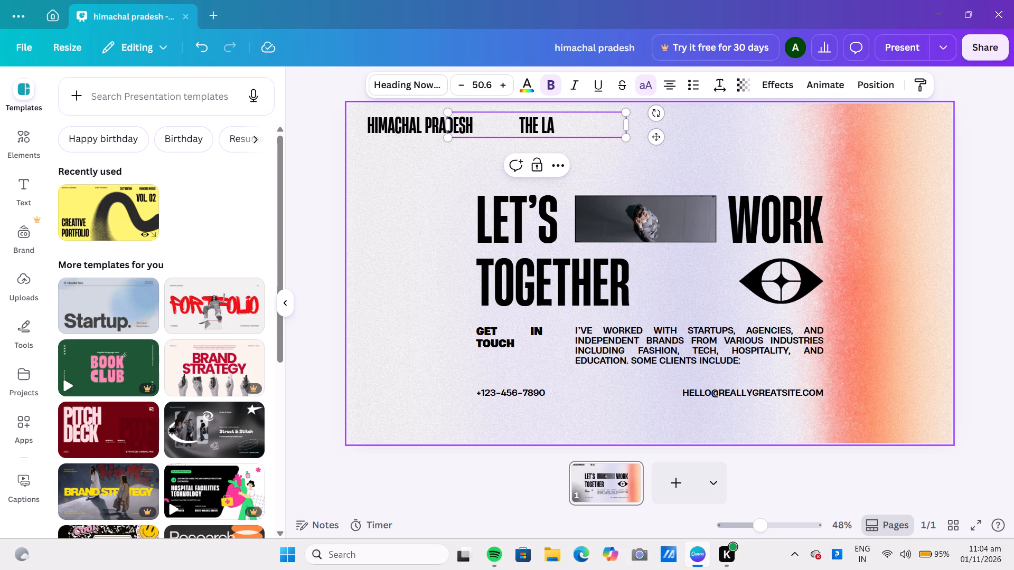
type("nd of gods")
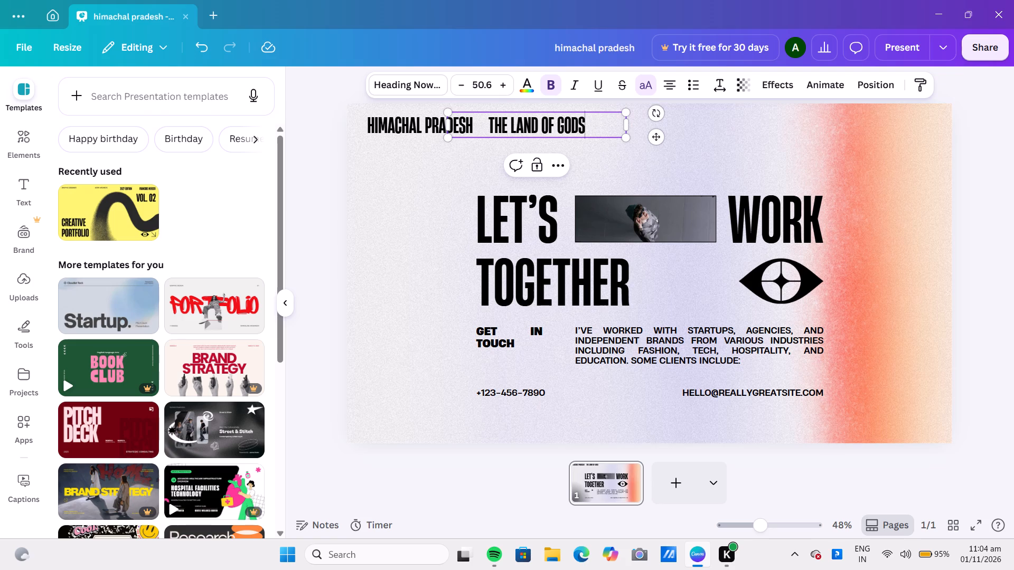
Move THE LAND OF GODS line beneath HIMACHAL PRADESH, offset slightly to the right.
left_click_drag(612, 120, 612, 138)
left_click(613, 164)
left_click_drag(607, 129, 544, 158)
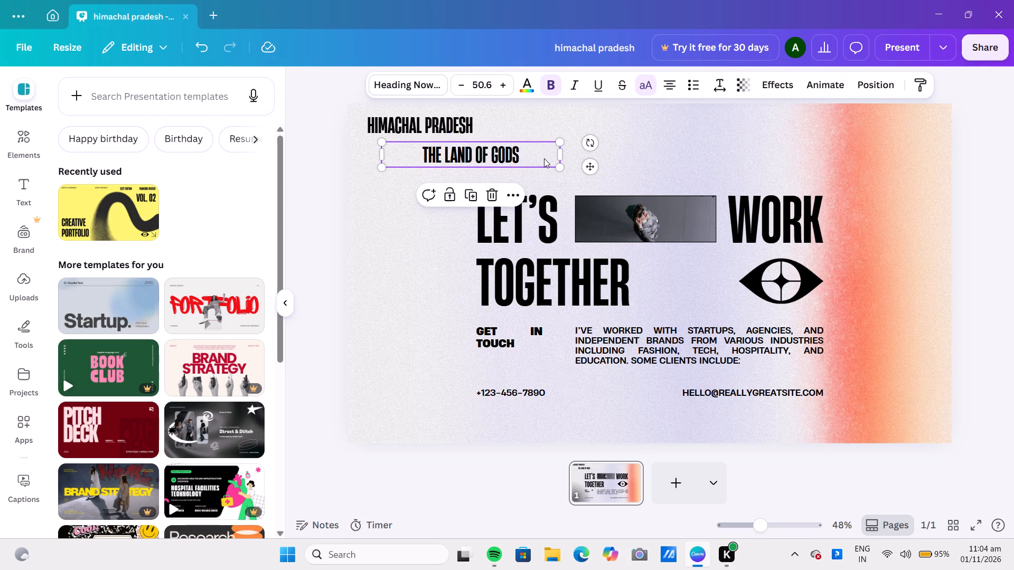
Delete the grainy gradient background image from page 1.
left_click(690, 161)
right_click(713, 153)
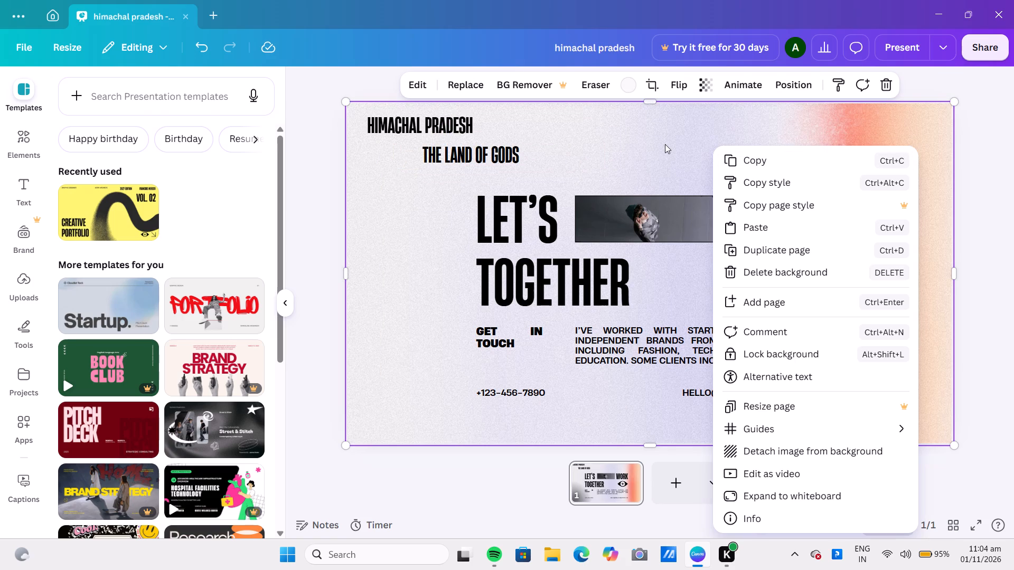
left_click(777, 272)
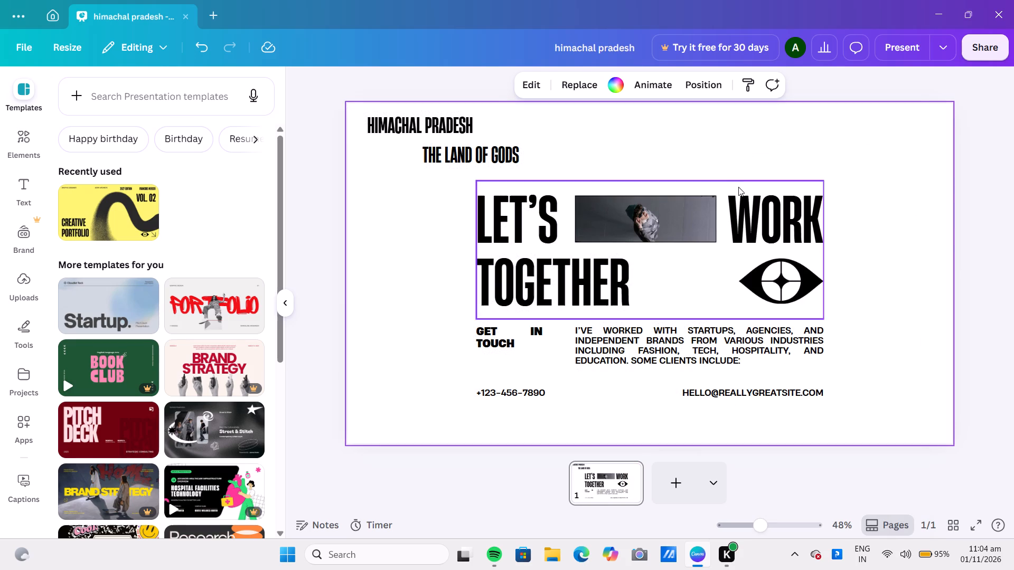
right_click(759, 147)
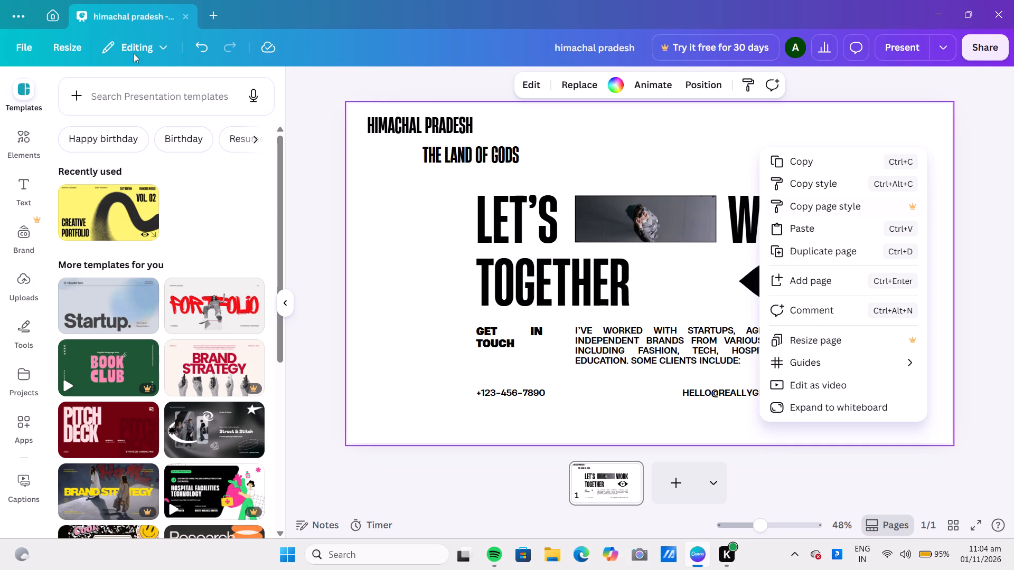
left_click(203, 41)
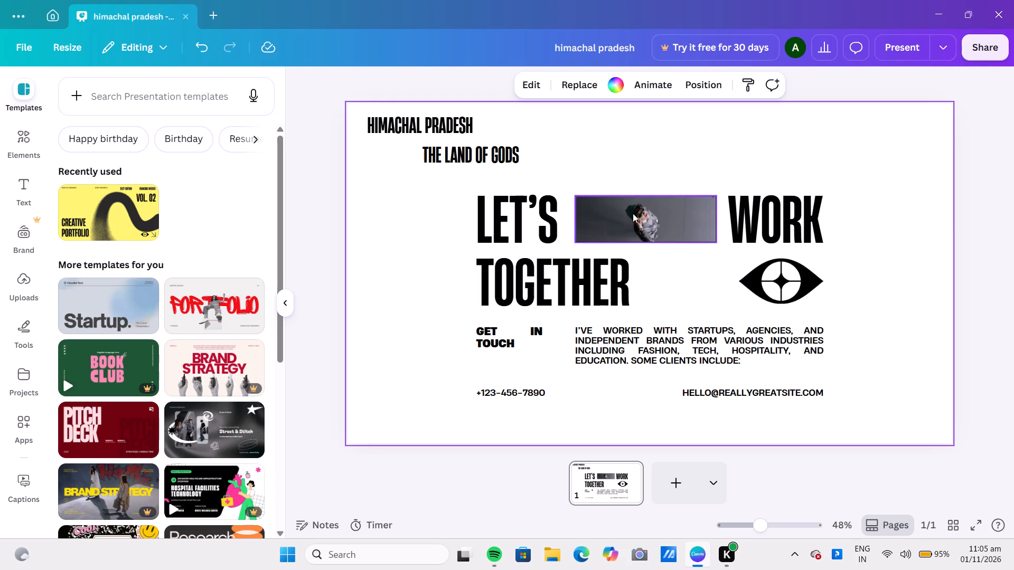
Detach the photo from the frame between LET'S and WORK and delete the detached photo.
left_click(619, 225)
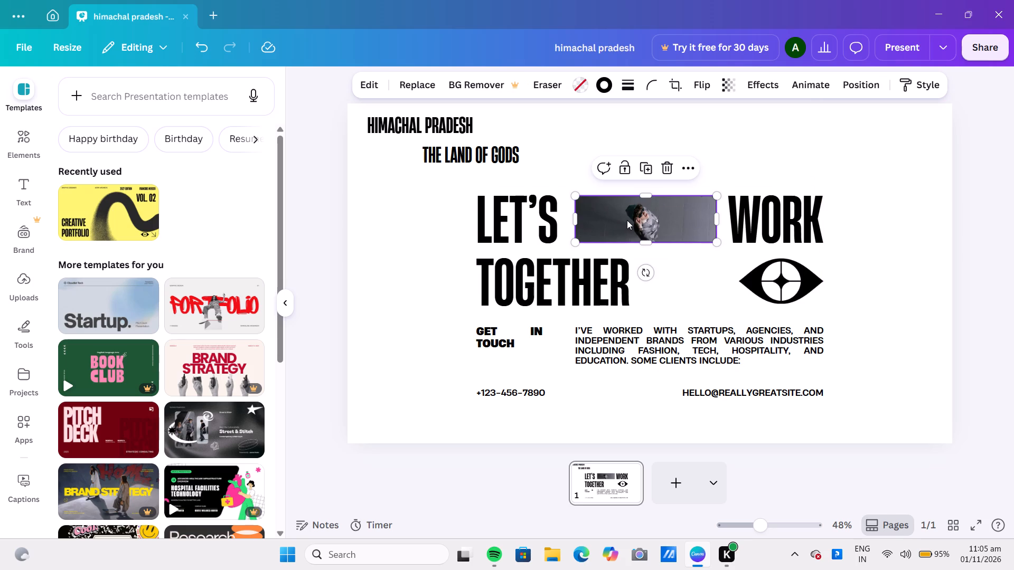
right_click(630, 220)
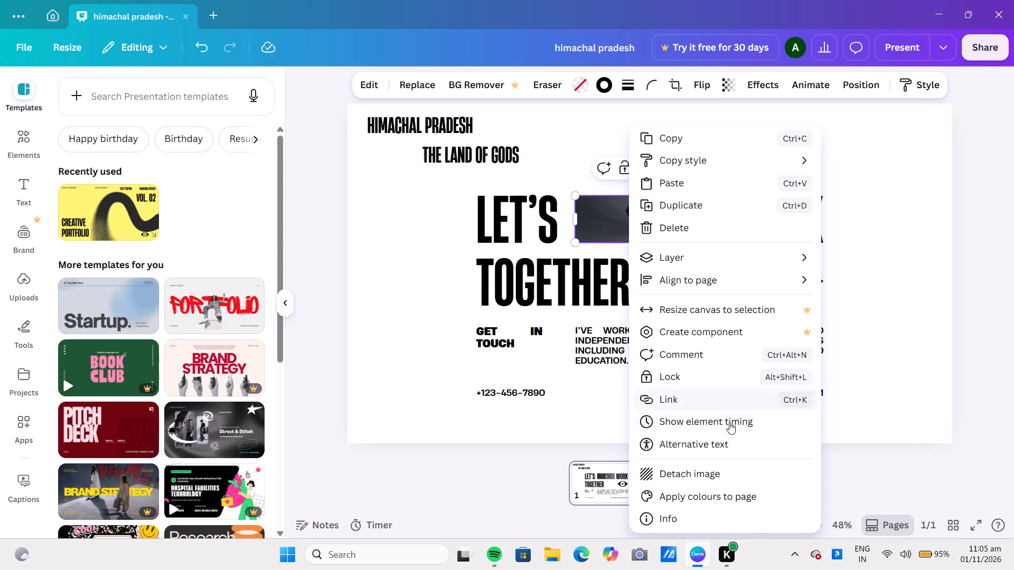
left_click(715, 480)
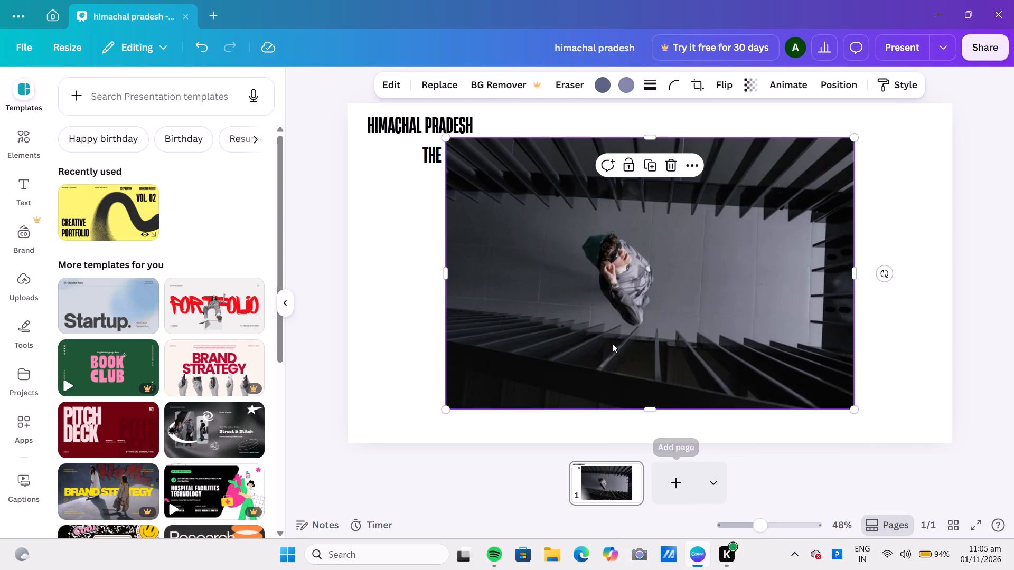
left_click(673, 163)
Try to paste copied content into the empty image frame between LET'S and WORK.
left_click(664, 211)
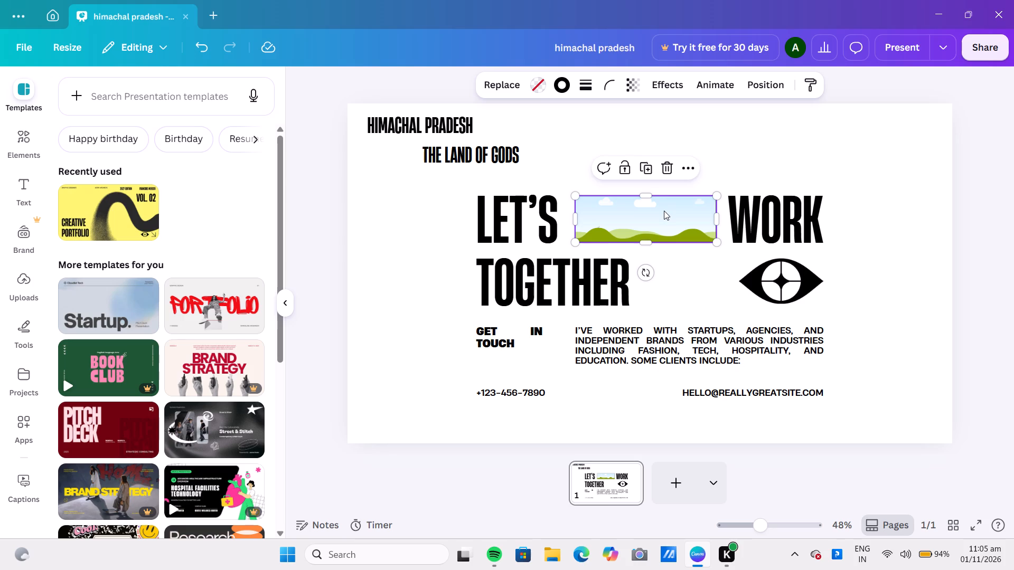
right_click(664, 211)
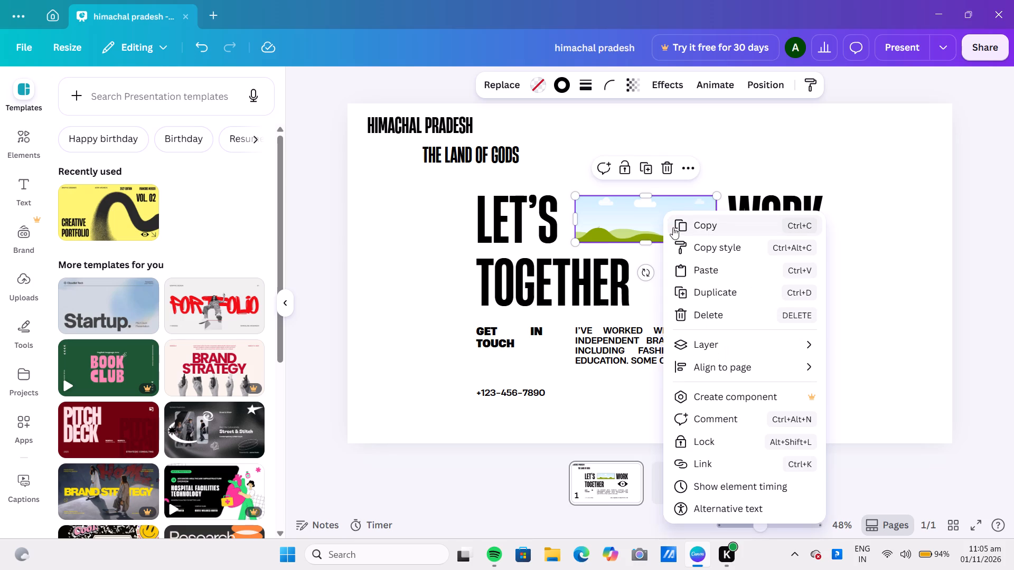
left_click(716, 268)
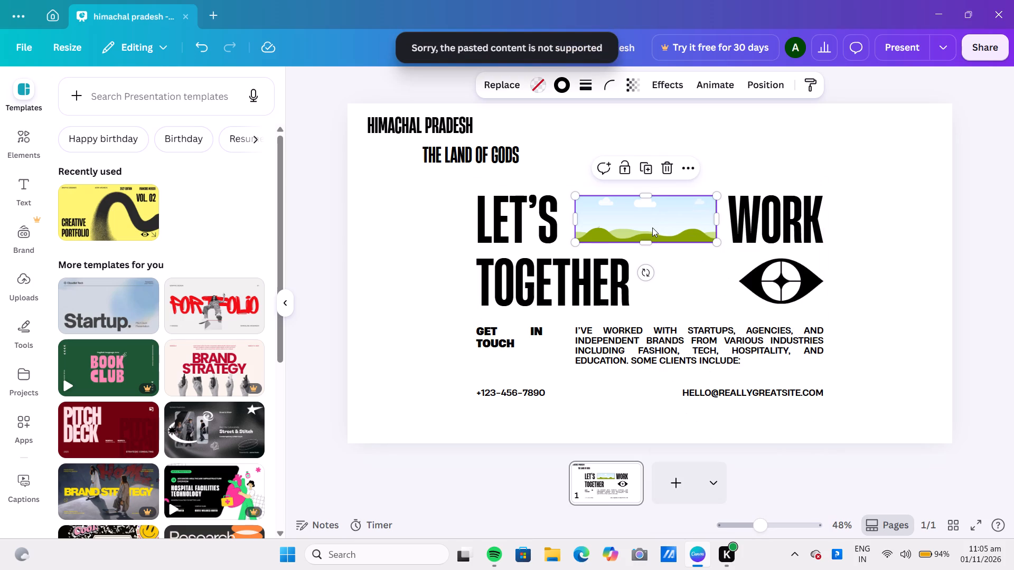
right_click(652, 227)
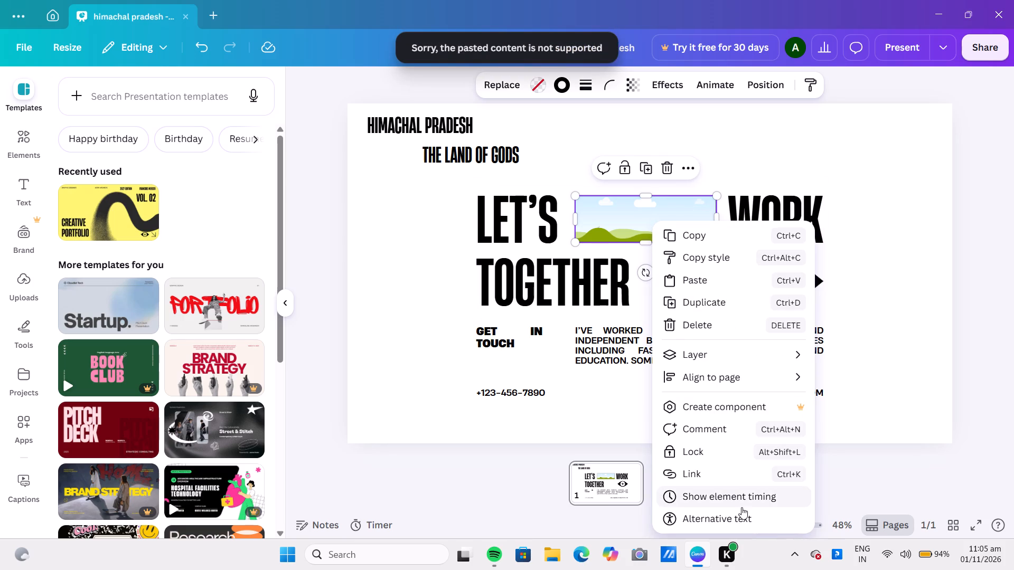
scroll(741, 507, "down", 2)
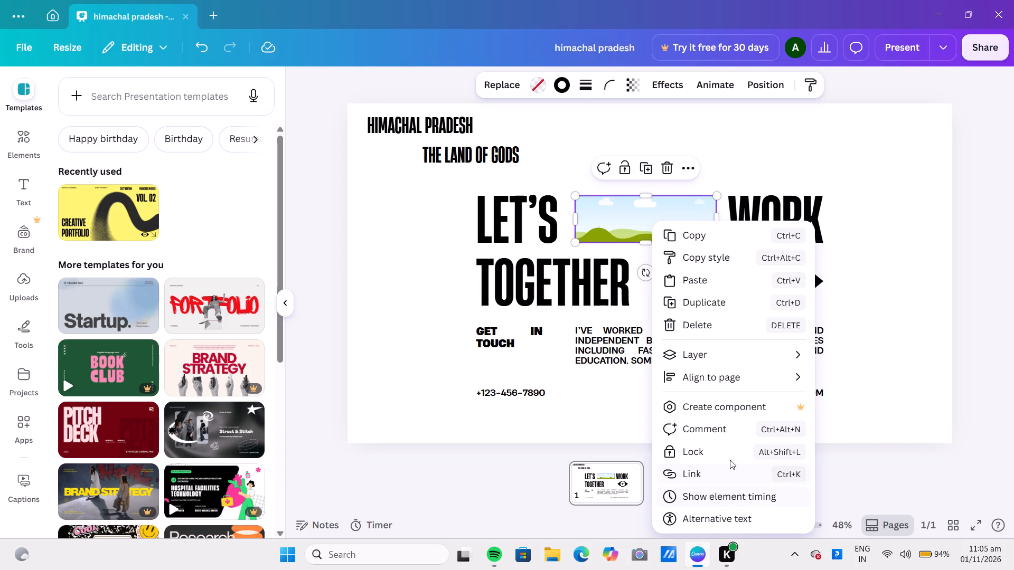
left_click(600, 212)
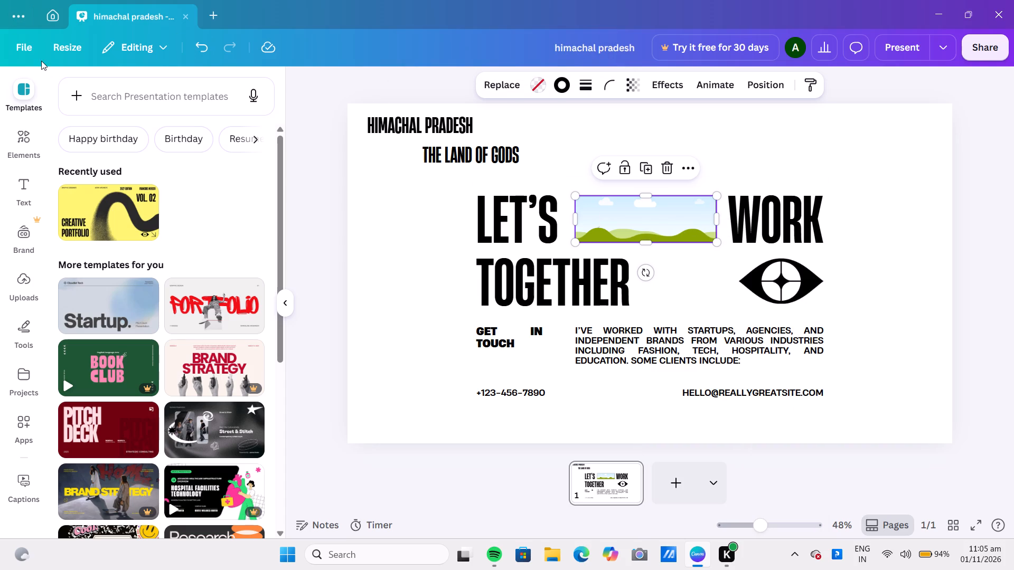
Upload the pexels-tomfisk-18212099 JPG from the Downloads folder to the design's uploads.
left_click(31, 49)
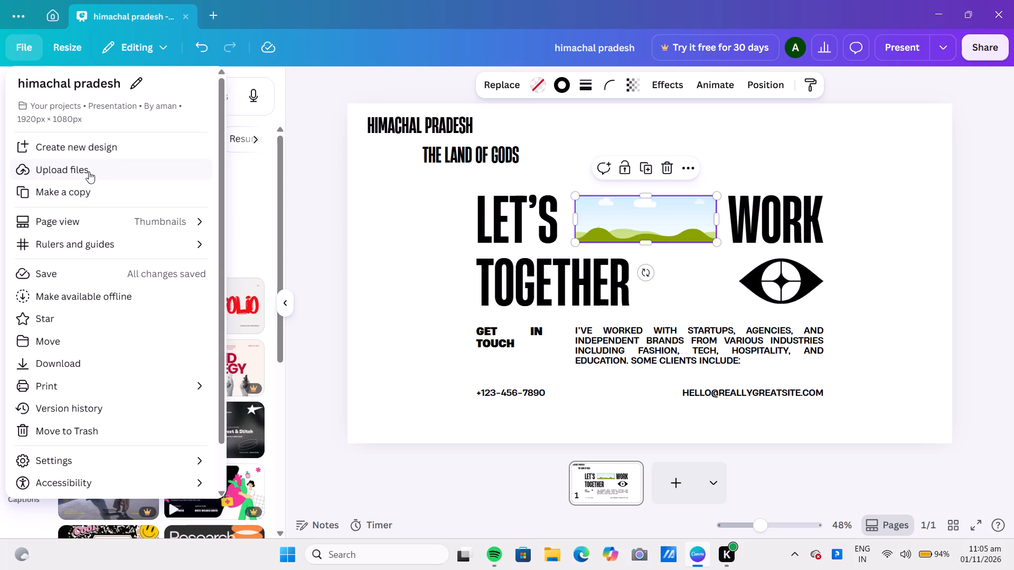
left_click(89, 172)
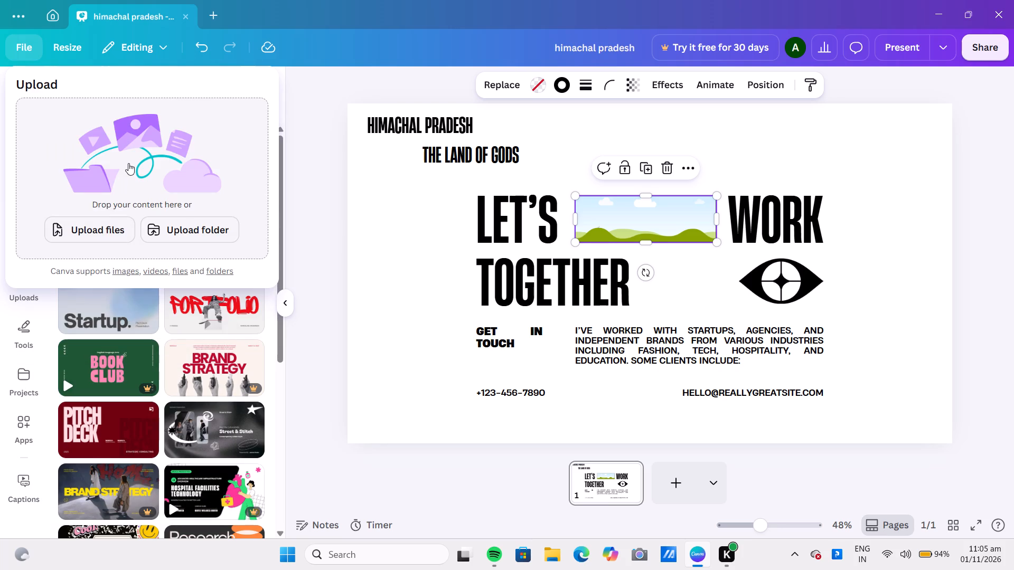
left_click(107, 227)
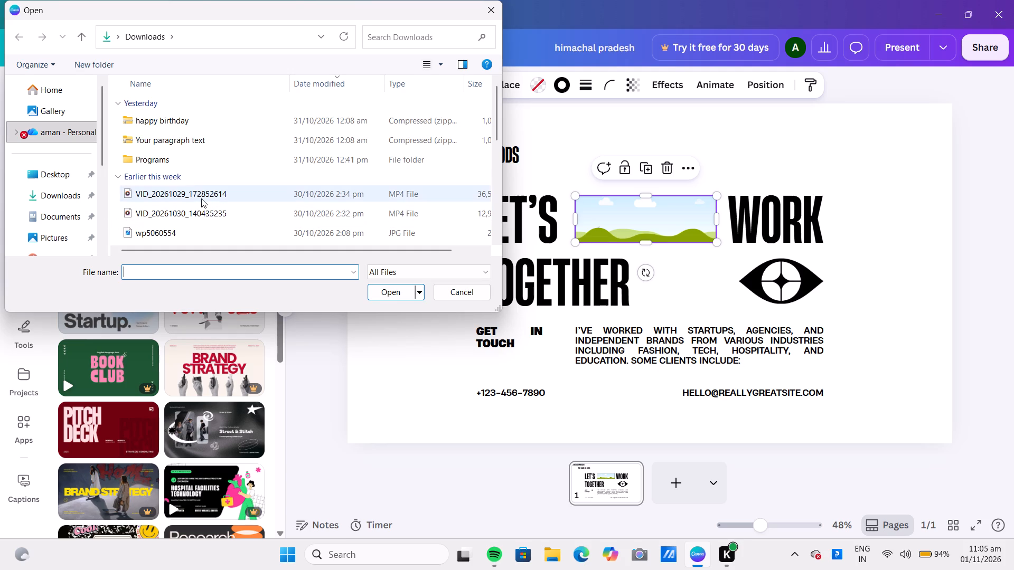
scroll(201, 198, "up", 1)
scroll(201, 198, "down", 2)
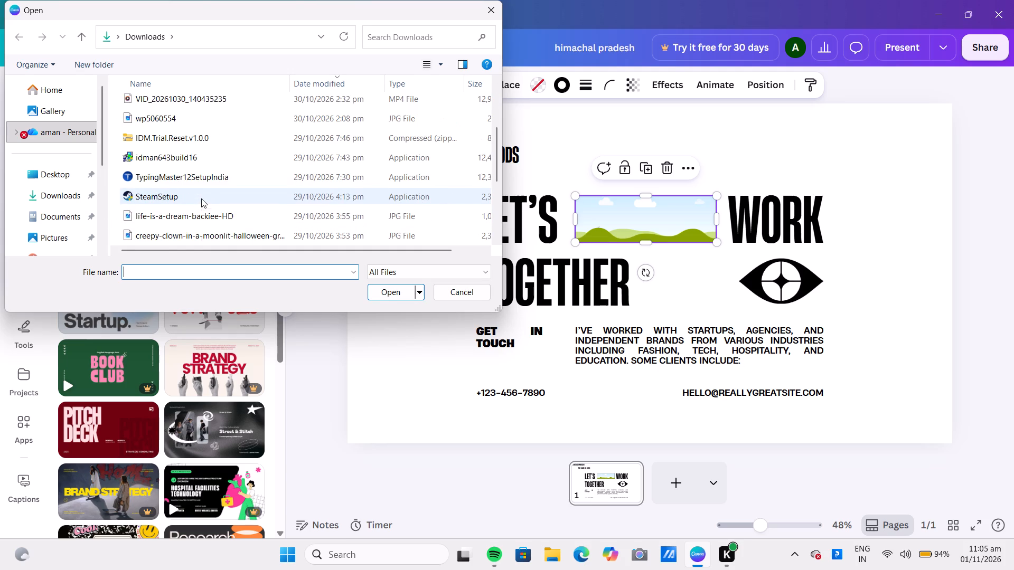
scroll(201, 198, "down", 2)
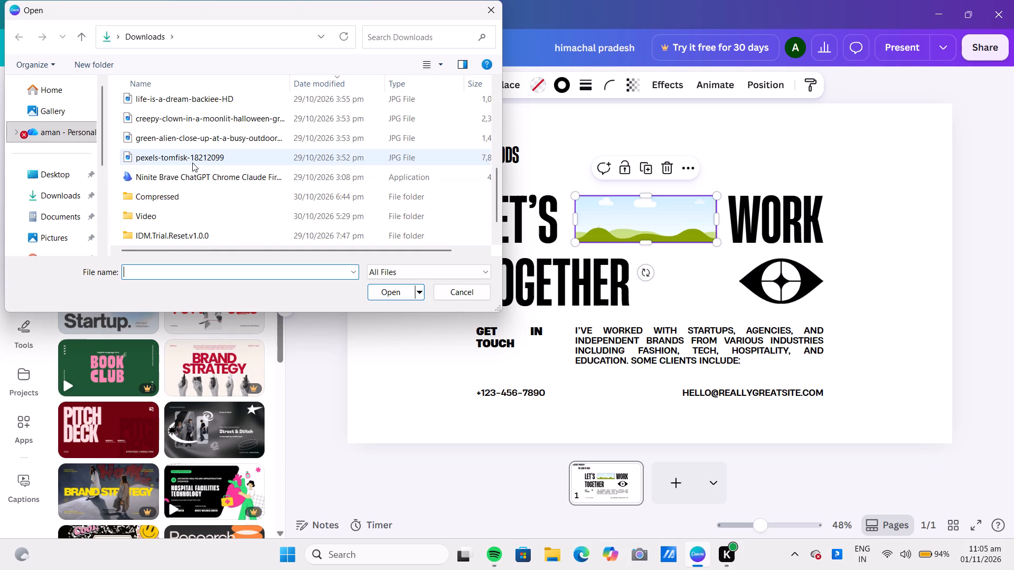
double_click(192, 163)
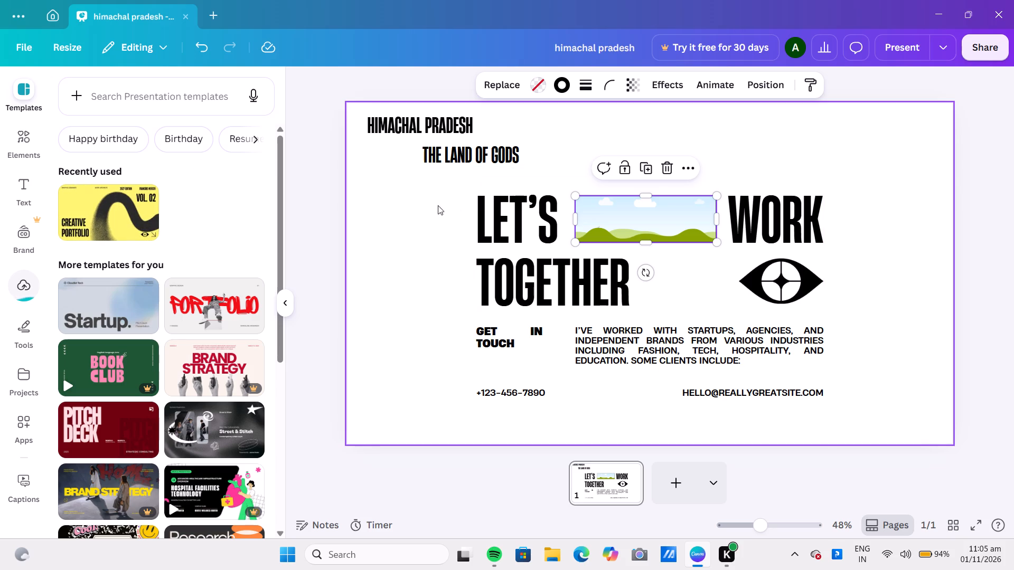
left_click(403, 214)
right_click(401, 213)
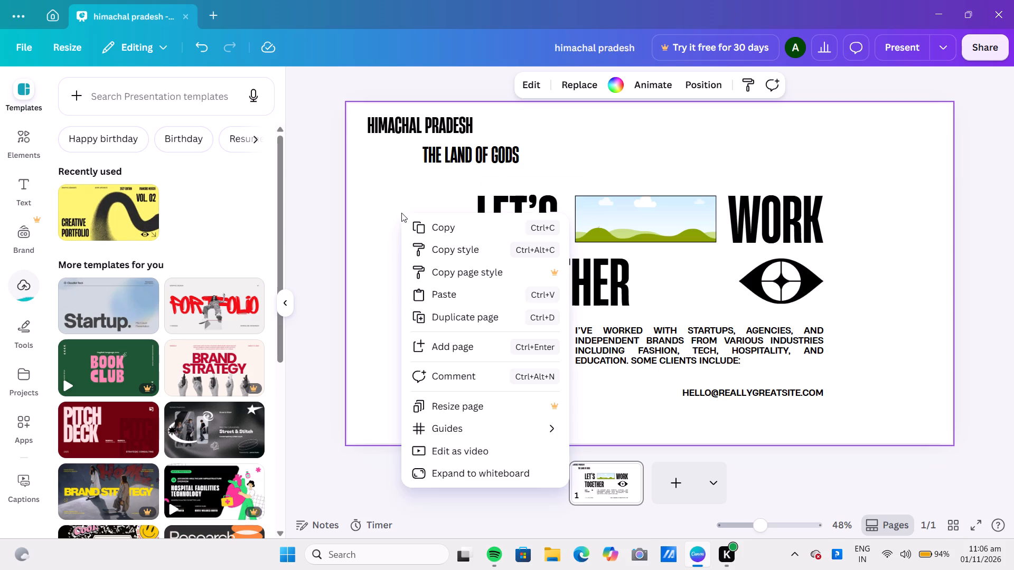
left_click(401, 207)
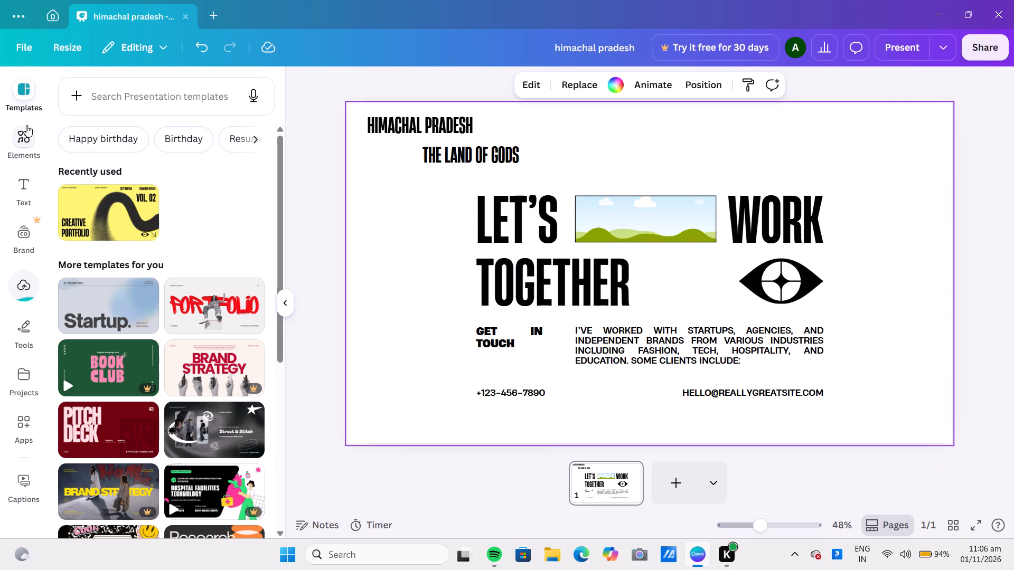
Upload the life-is-a-dream-backiee-HD JPG from the Downloads folder to the design's uploads.
left_click(22, 46)
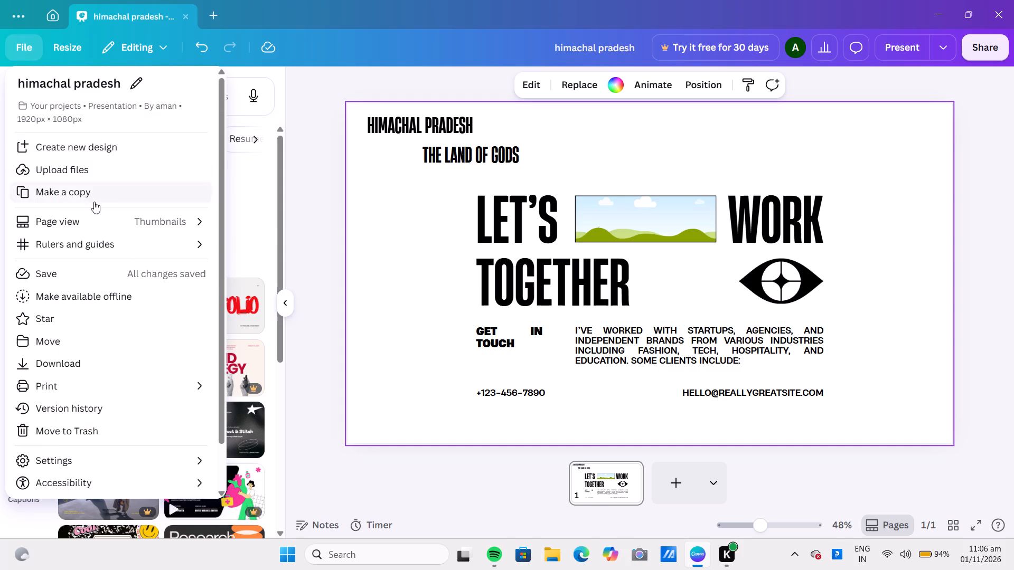
left_click(89, 168)
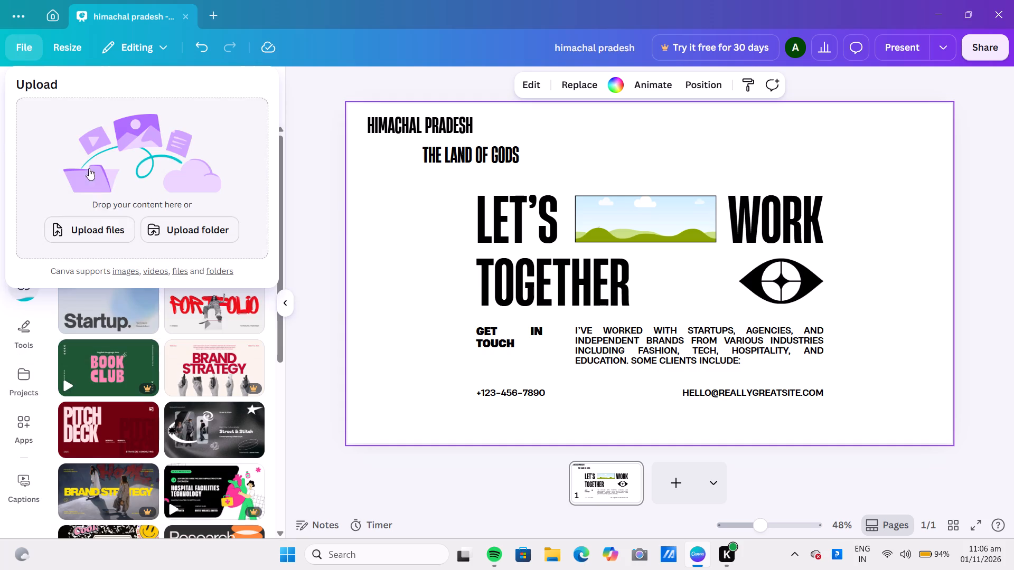
left_click(113, 231)
left_click(105, 232)
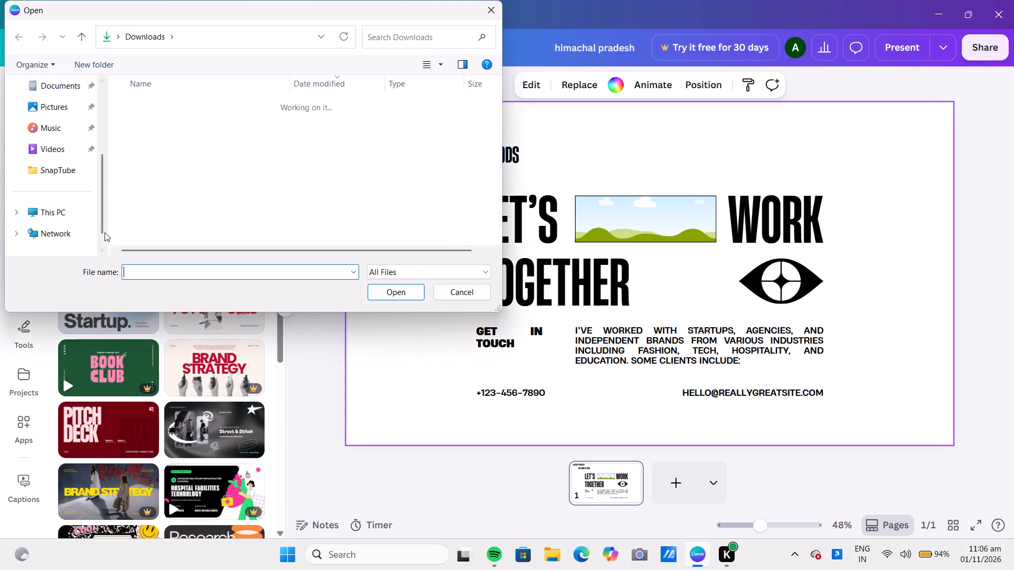
scroll(227, 188, "down", 3)
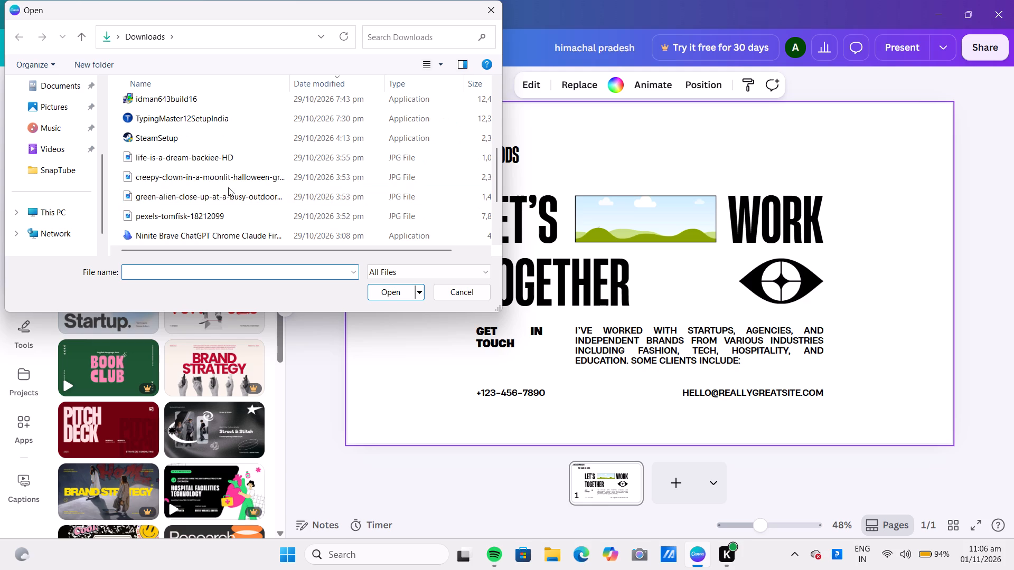
left_click(223, 162)
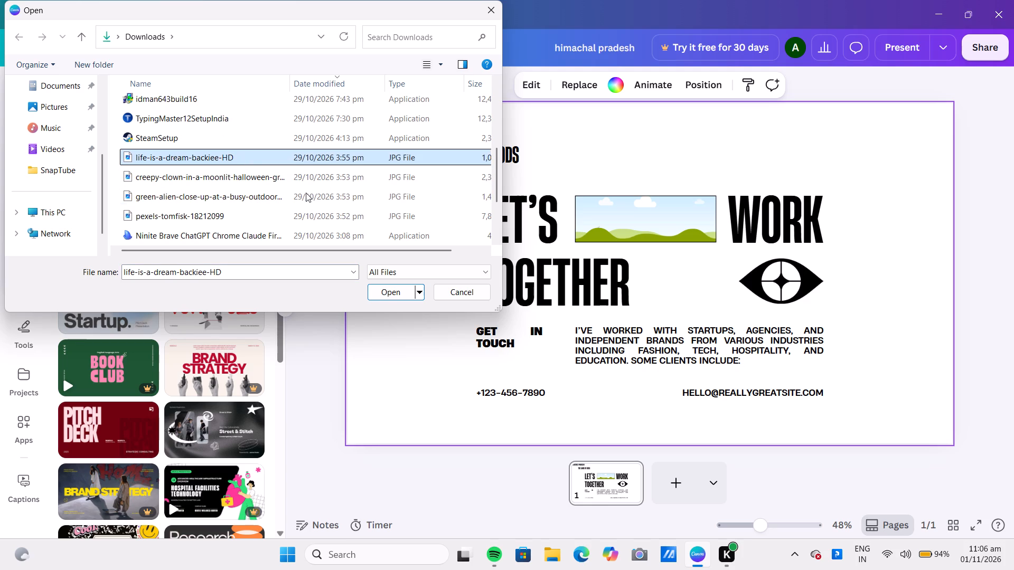
left_click(395, 290)
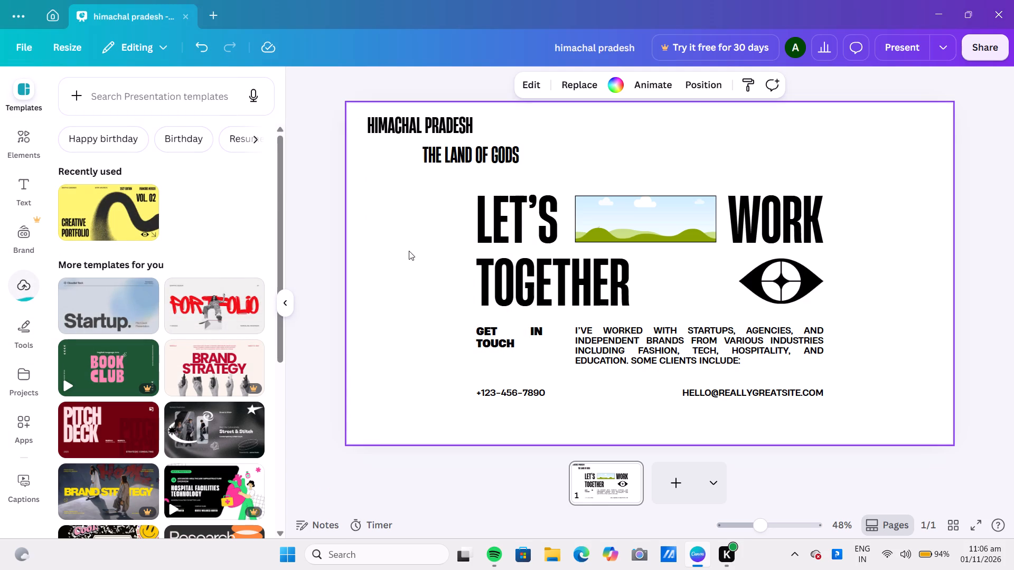
scroll(209, 305, "down", 2)
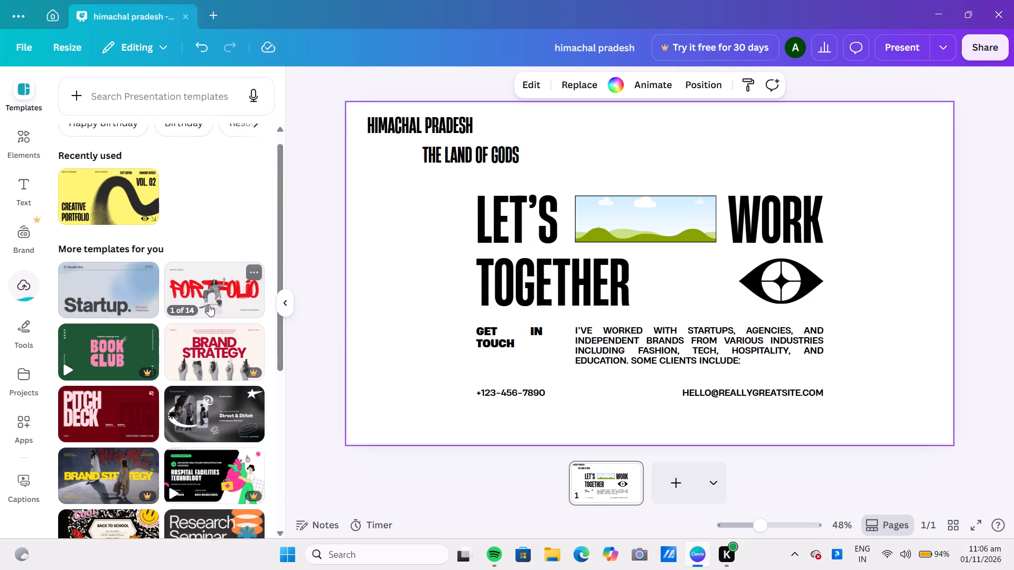
Pull the empty image frame out of the heading and shift LET'S WORK TOGETHER toward the page's left edge.
left_click_drag(594, 217, 579, 137)
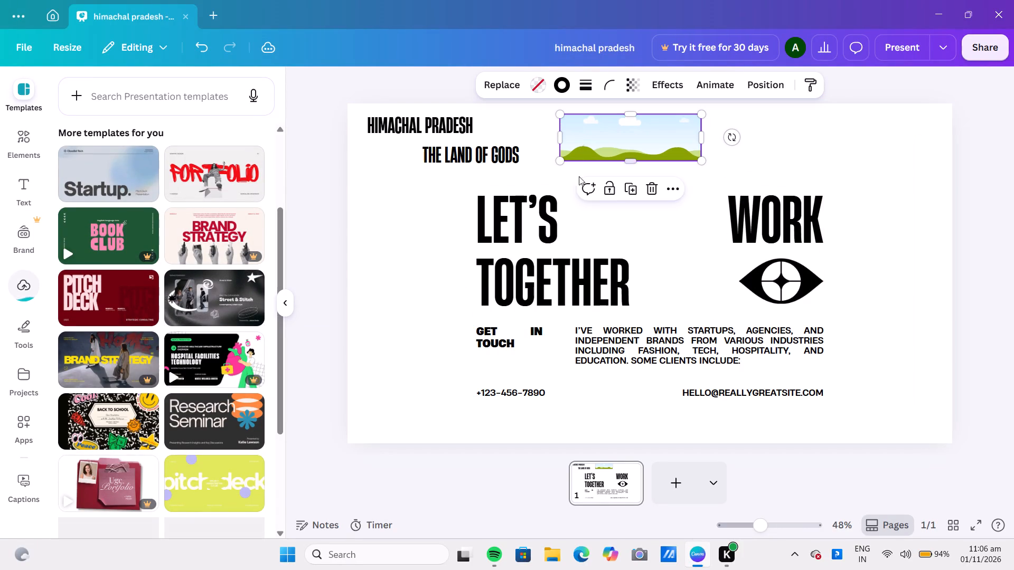
left_click_drag(500, 270, 464, 266)
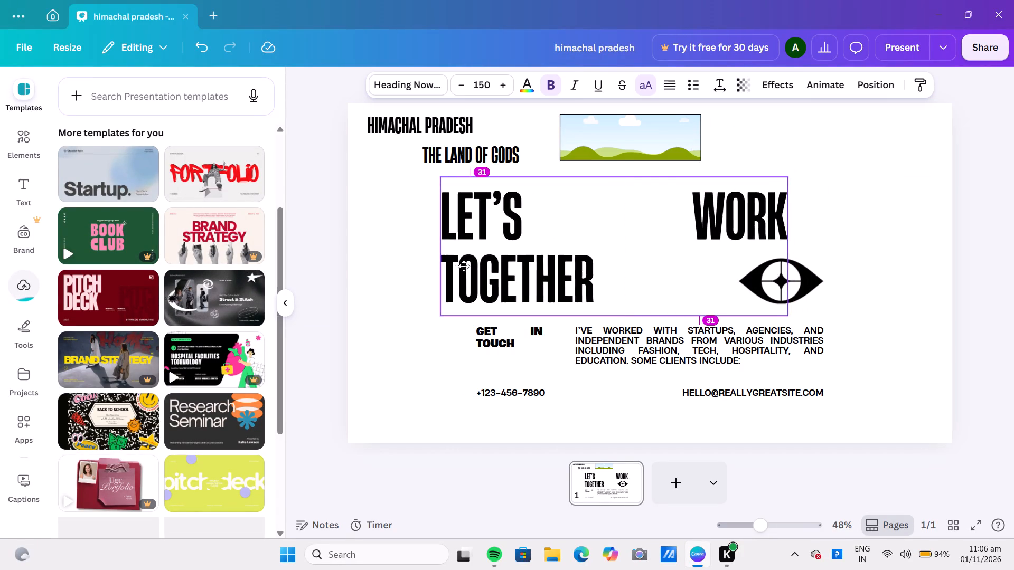
left_click_drag(464, 266, 400, 270)
Move the eye graphic into the gap between LET'S and WORK, centred on the heading.
left_click_drag(774, 287, 691, 286)
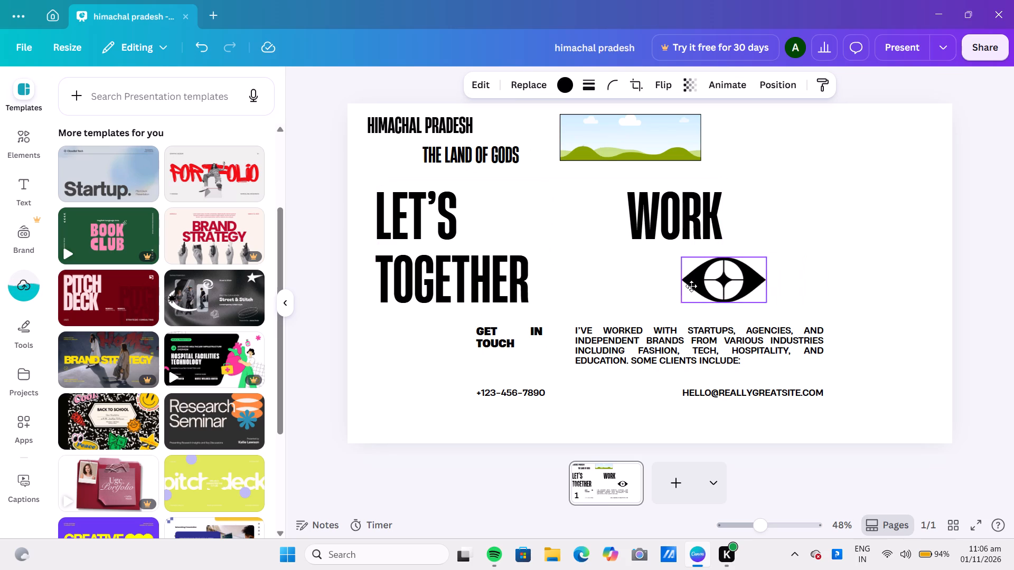
left_click_drag(691, 286, 556, 246)
left_click_drag(562, 246, 546, 228)
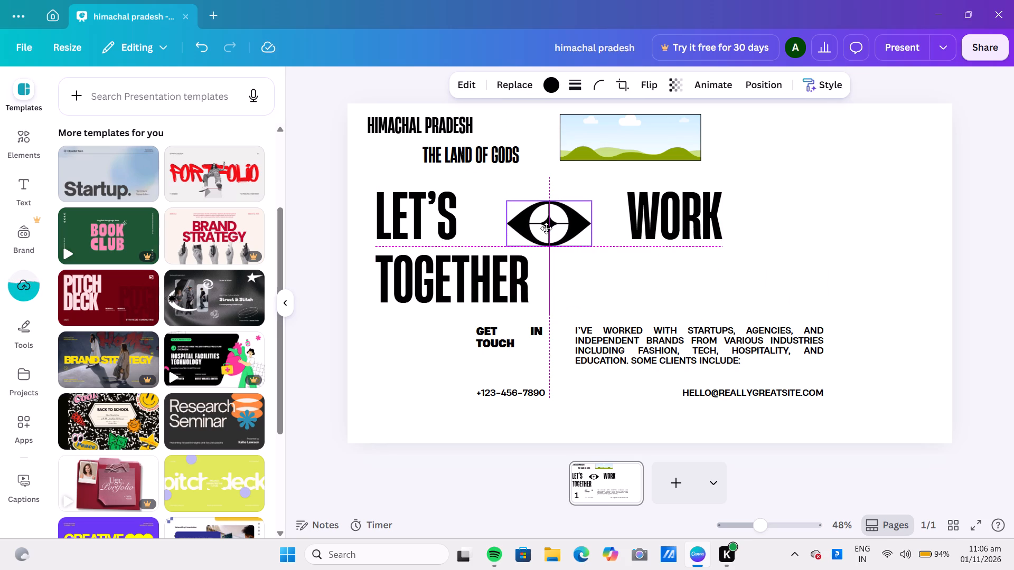
left_click_drag(546, 228, 546, 227)
Move the empty image frame beside TOGETHER, beneath WORK, aligned with the left edge of the I'VE WORKED WITH STARTUPS paragraph.
left_click(696, 281)
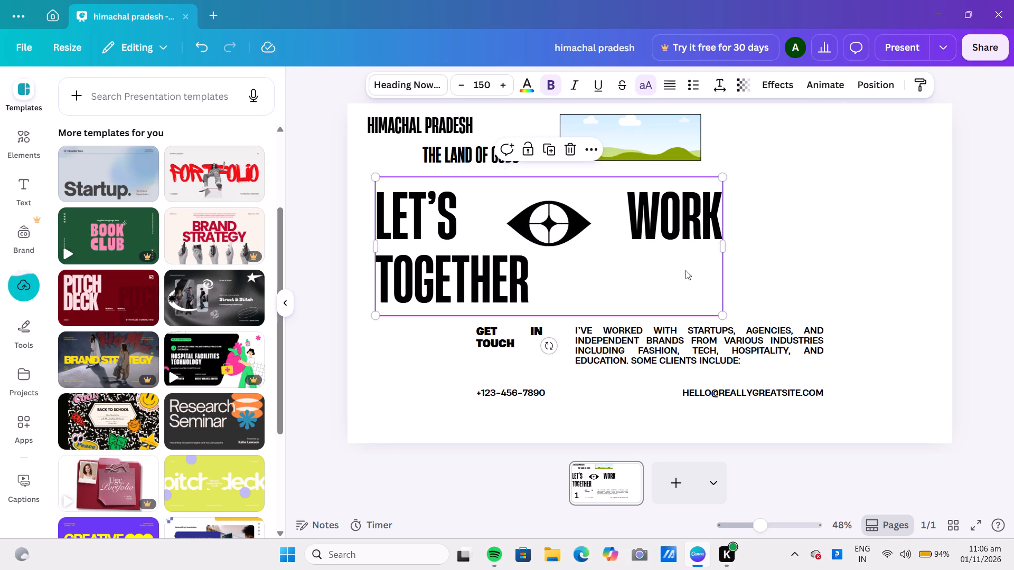
left_click_drag(649, 131, 672, 279)
left_click(782, 241)
left_click_drag(679, 298, 682, 291)
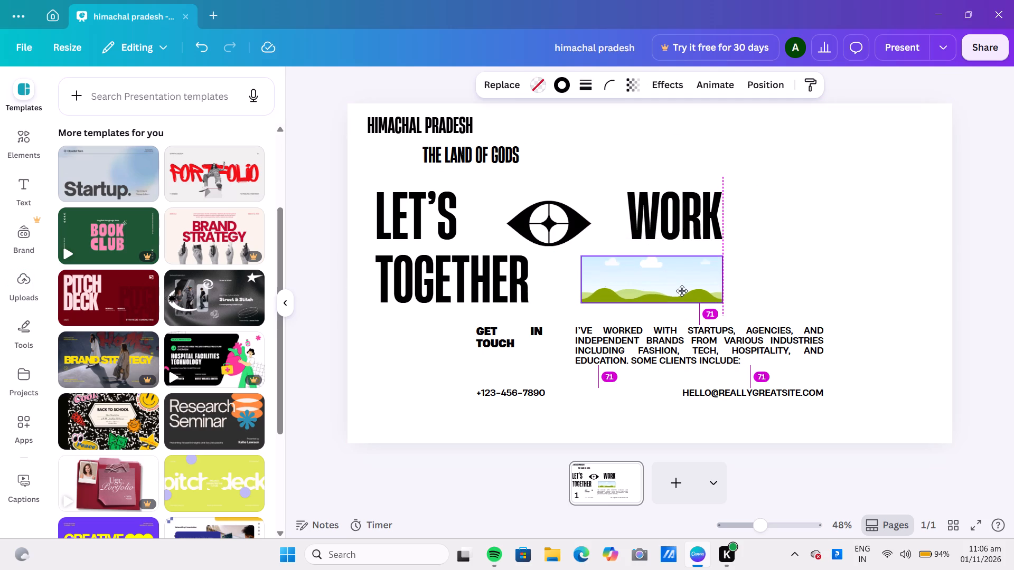
left_click_drag(682, 291, 674, 290)
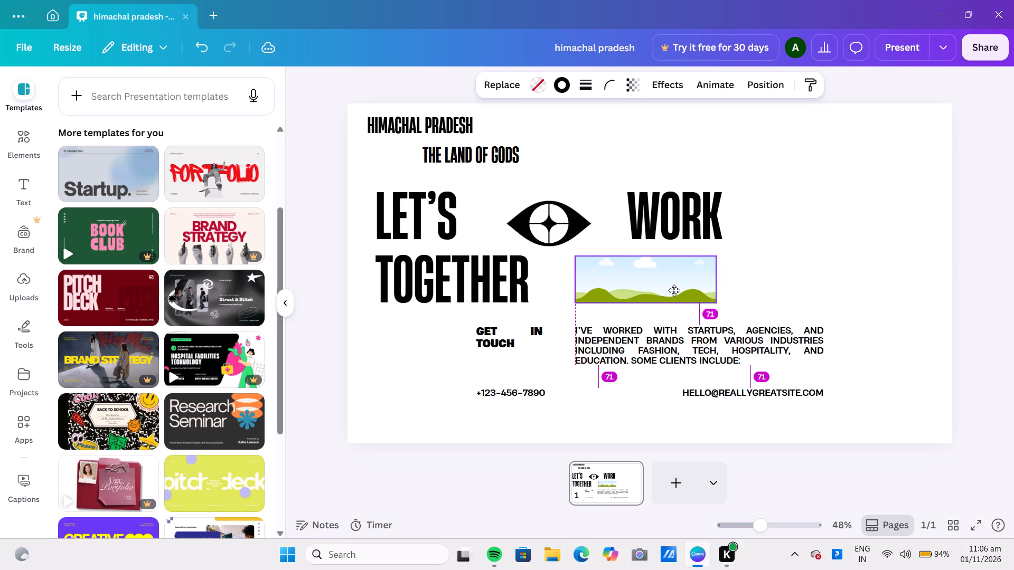
left_click_drag(674, 290, 673, 290)
left_click(870, 259)
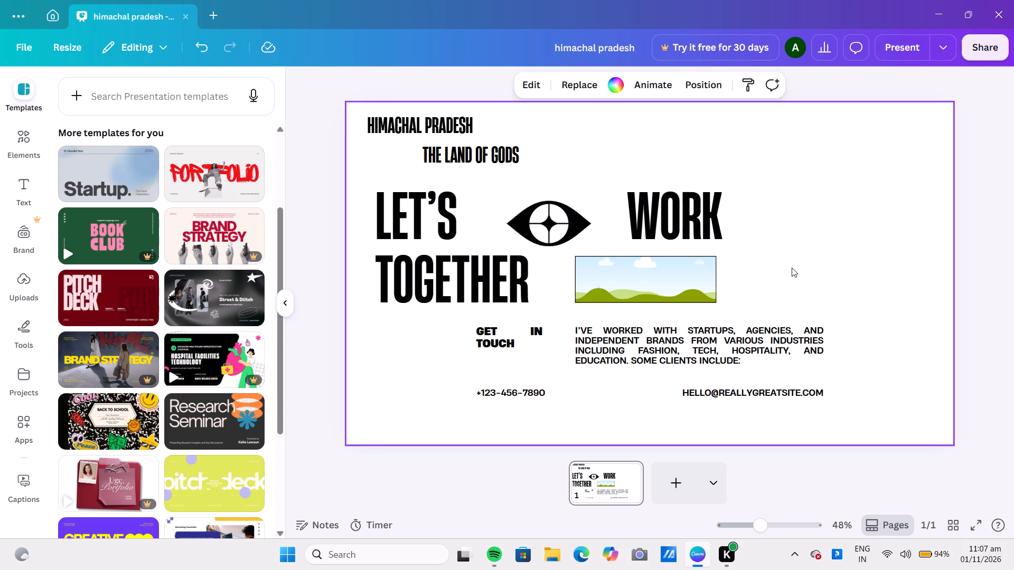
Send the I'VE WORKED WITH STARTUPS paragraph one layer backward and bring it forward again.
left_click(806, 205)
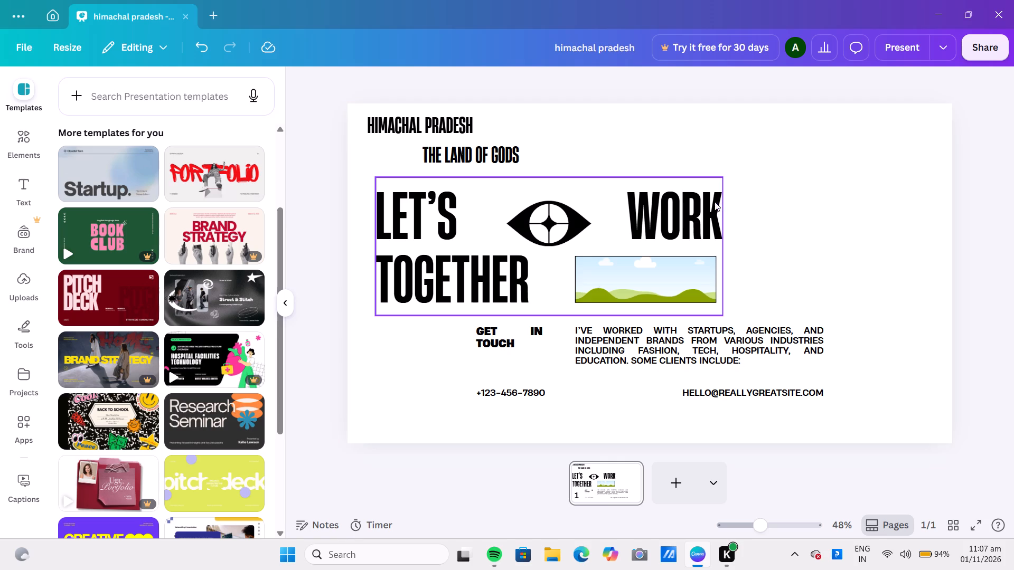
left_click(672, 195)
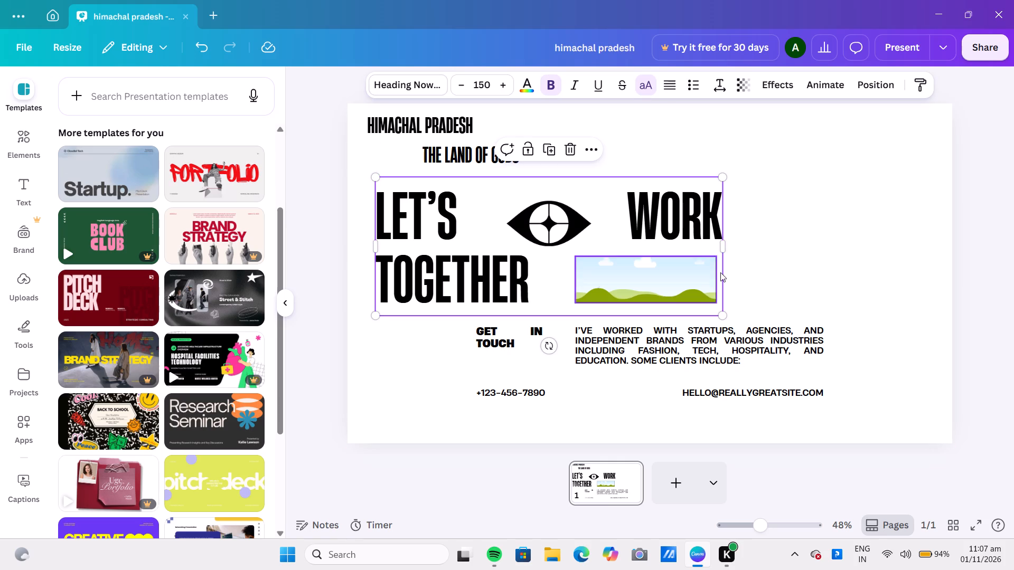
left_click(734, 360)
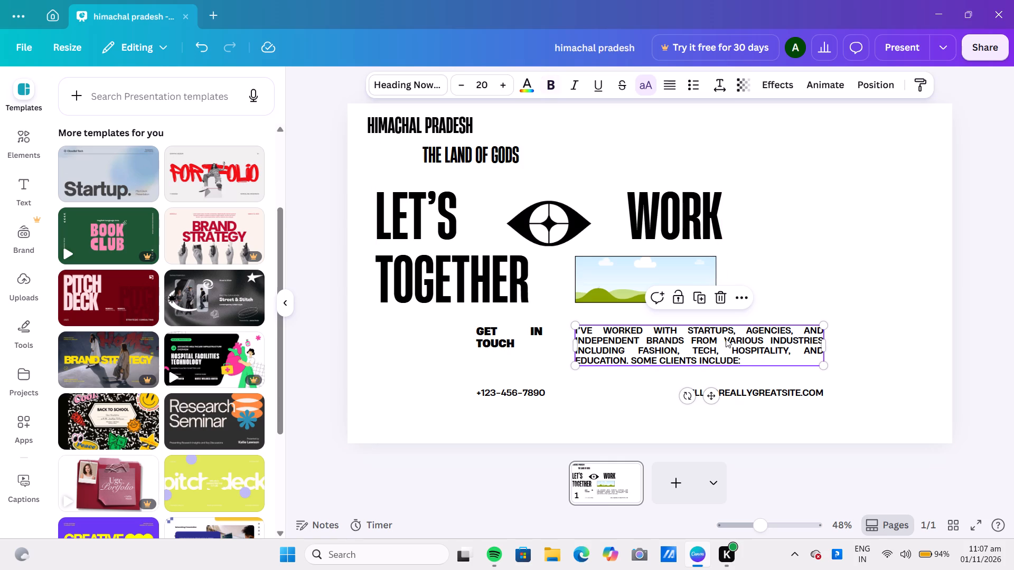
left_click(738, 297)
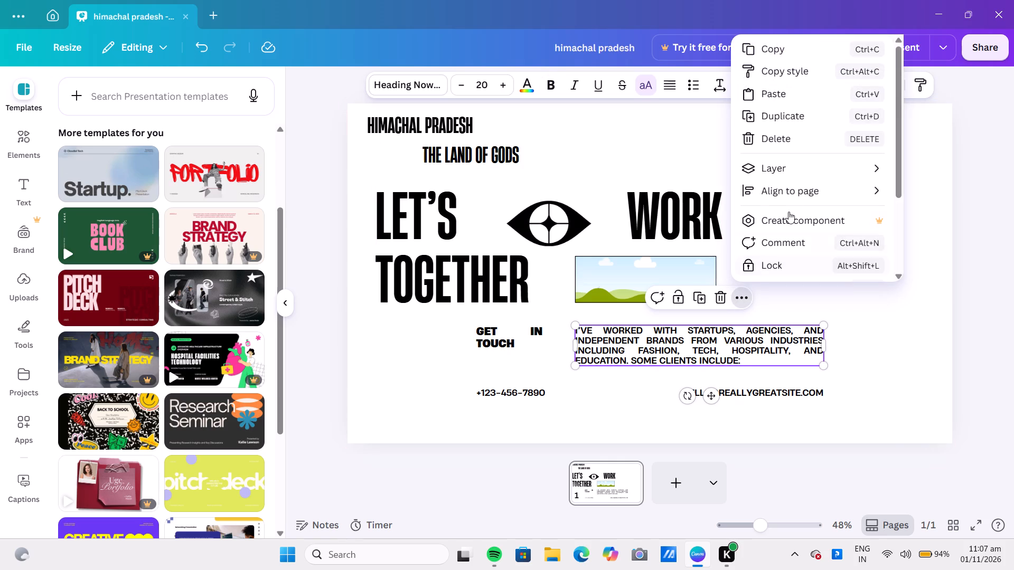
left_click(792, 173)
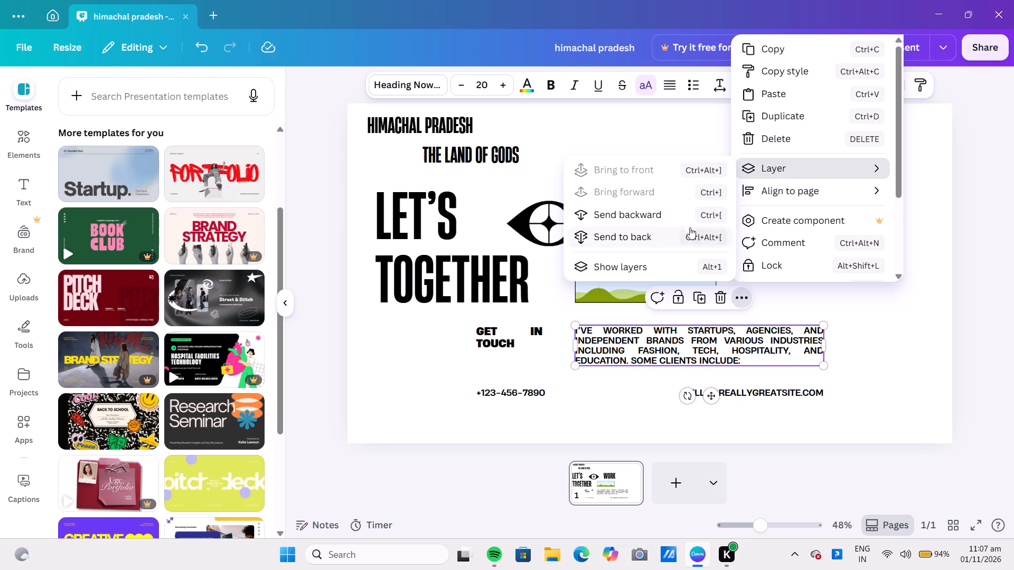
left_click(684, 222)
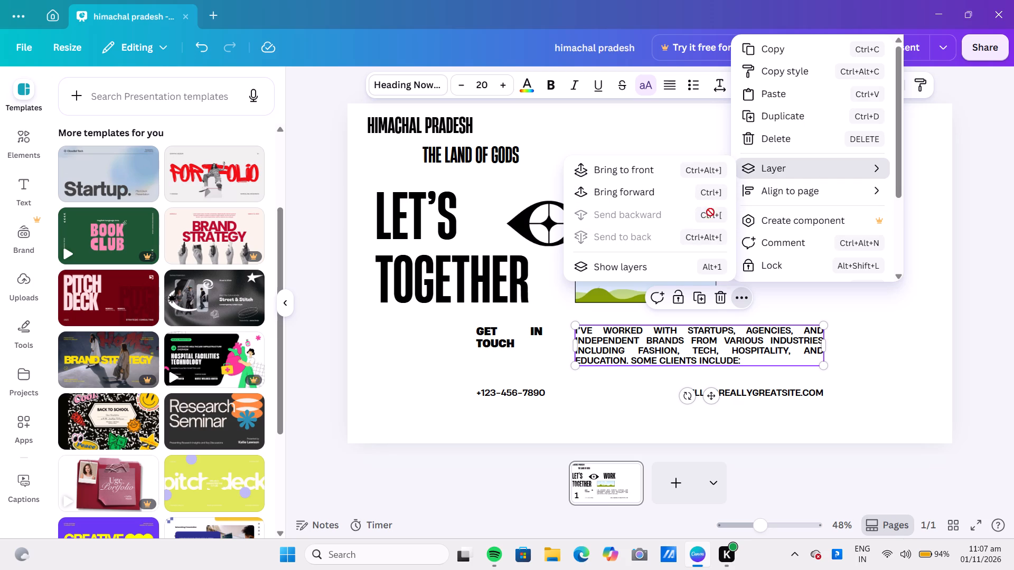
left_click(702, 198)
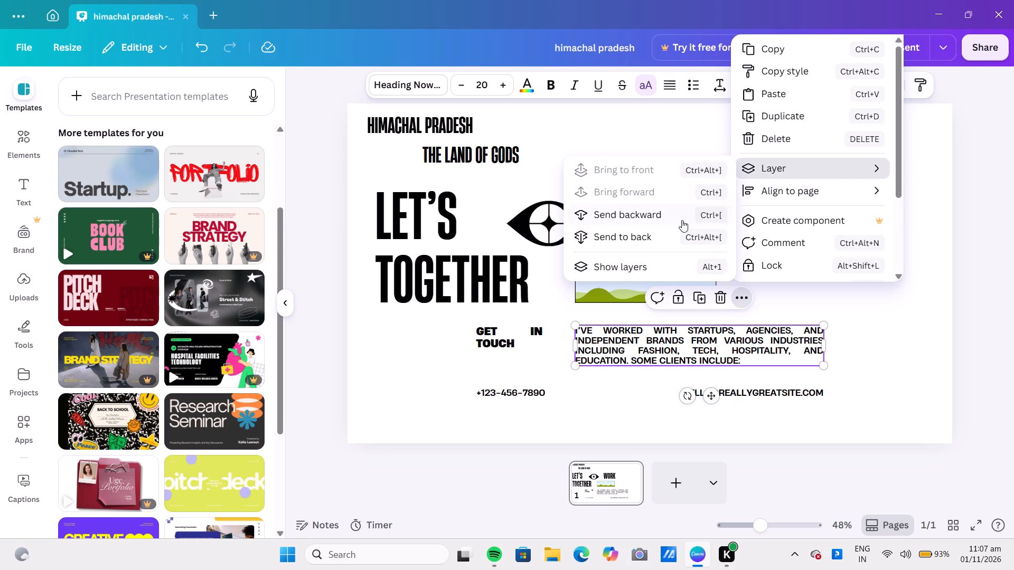
Show all the page's layers and examine where the LET'S WORK TOGETHER heading and the I'VE WORKED WITH STARTUPS paragraph sit in the stack.
left_click(674, 262)
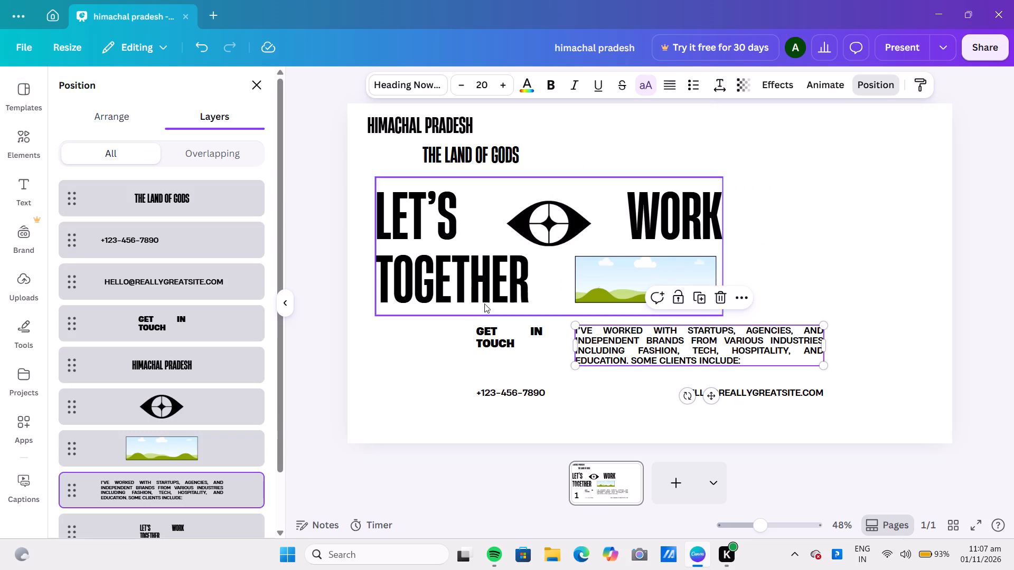
scroll(110, 348, "down", 4)
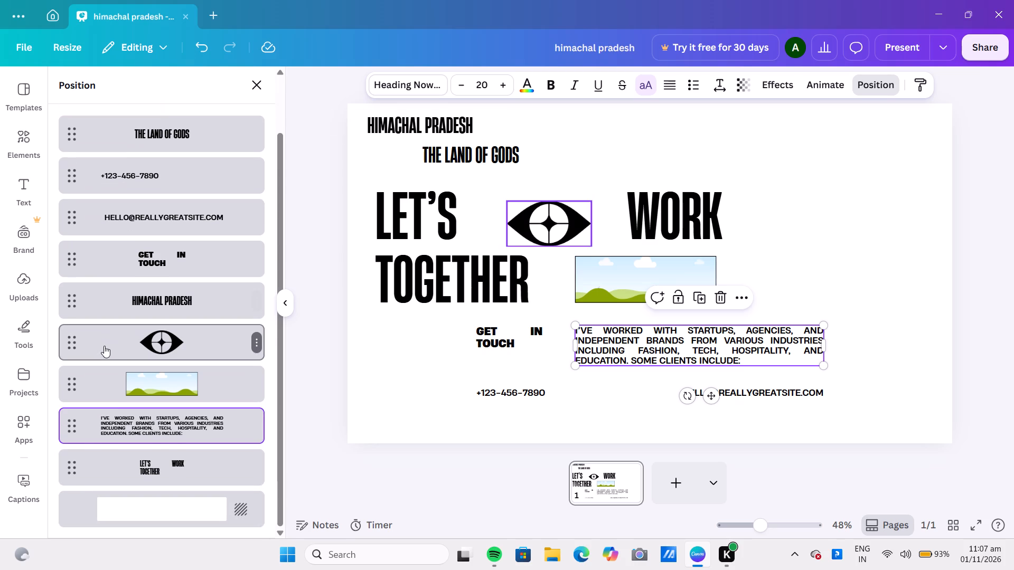
scroll(104, 346, "down", 2)
left_click(176, 459)
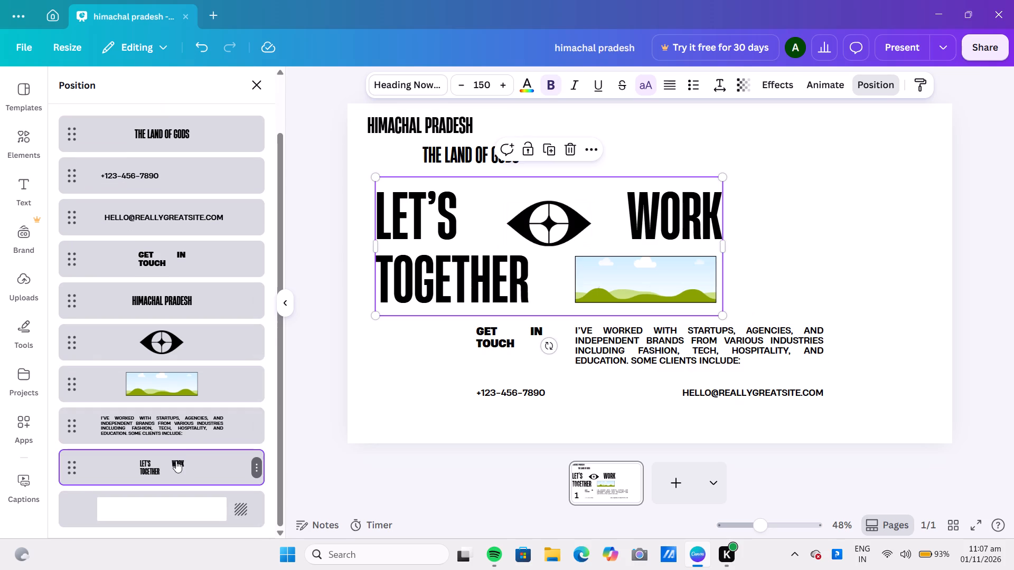
left_click(170, 419)
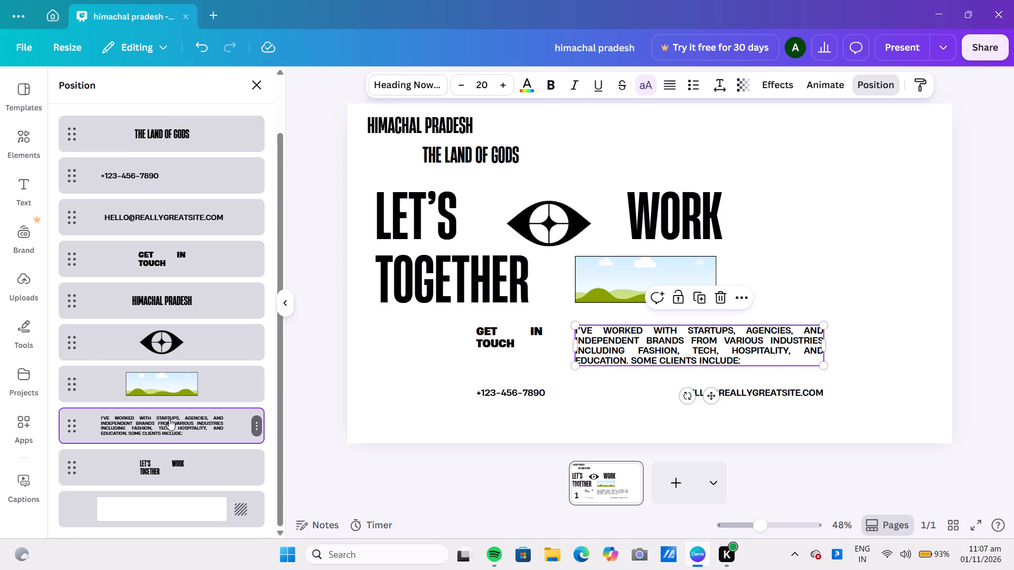
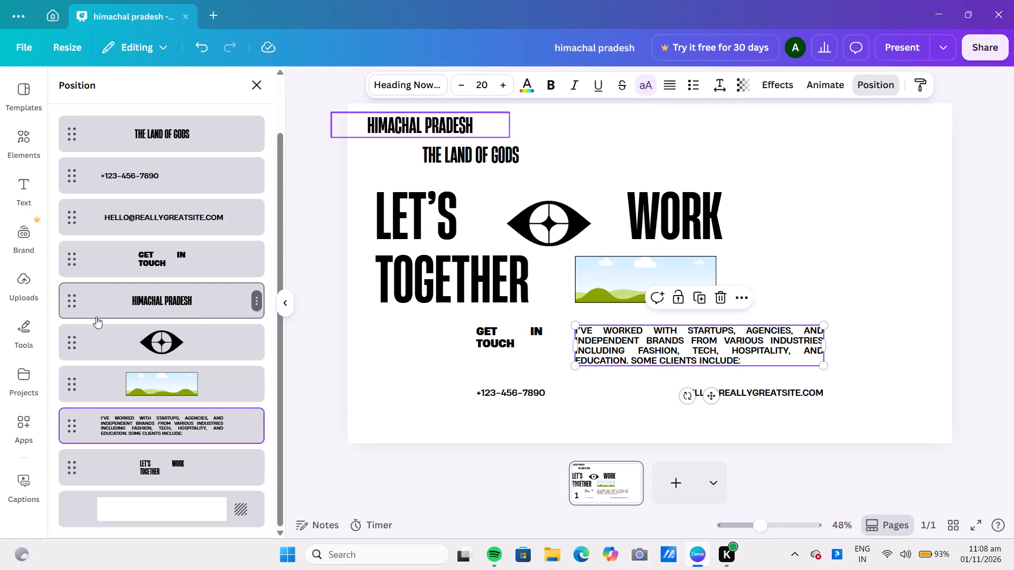
Replace the LET'S WORK TOGETHER heading text with LETS EXPLORE.
left_click(470, 221)
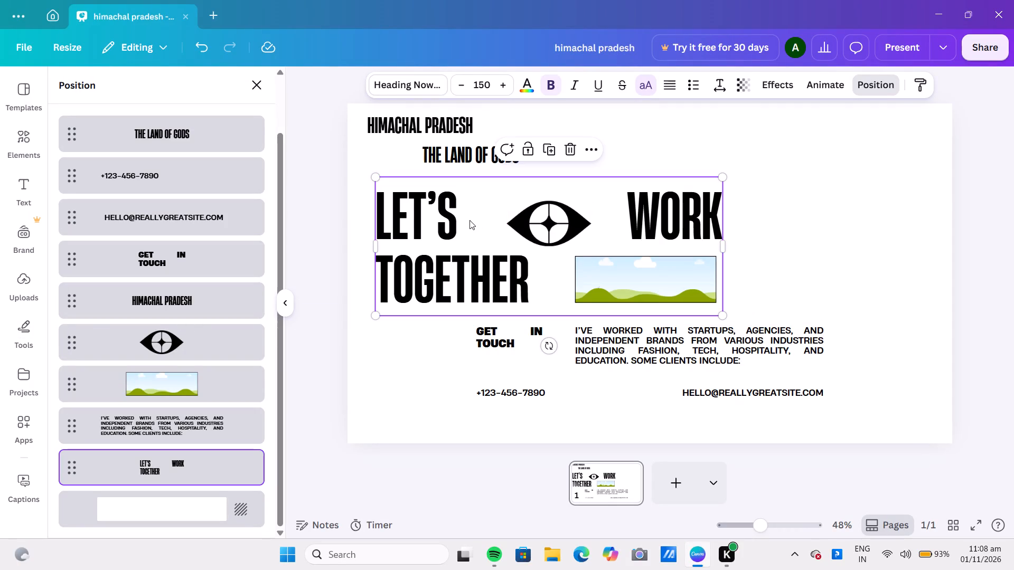
key("Return")
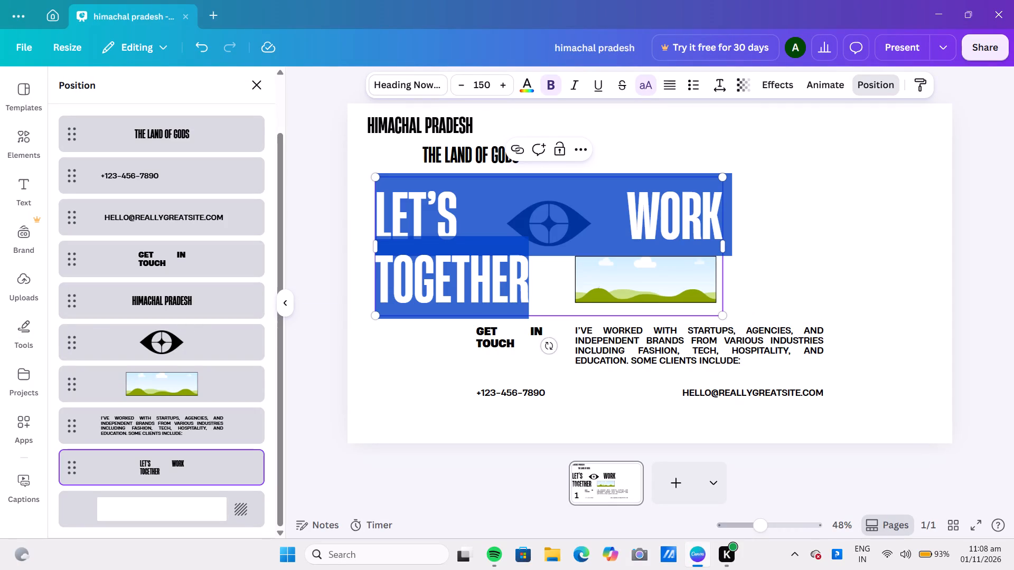
key("BackSpace")
key("l")
type("ets")
key("space")
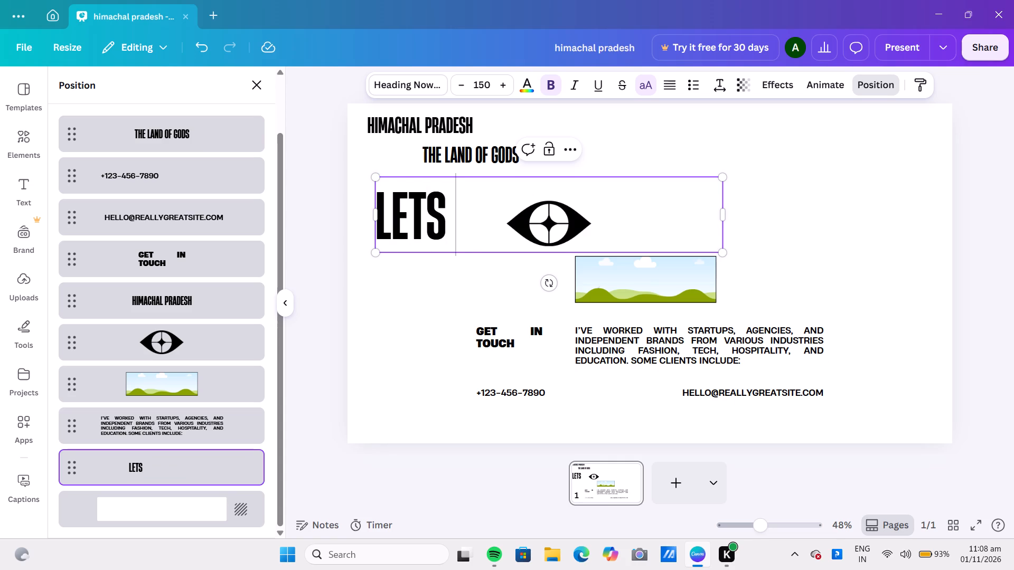
type("explore")
key("space")
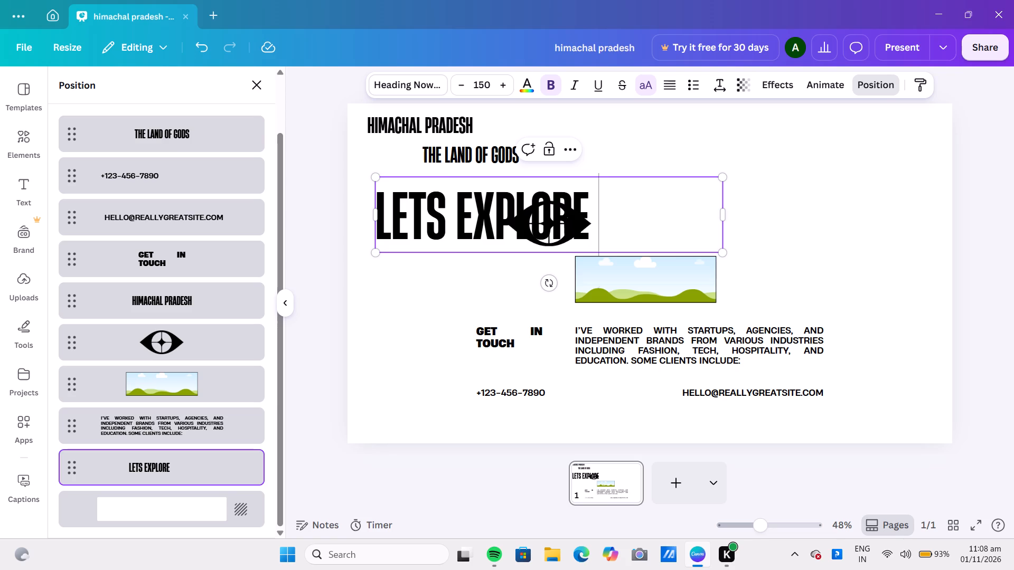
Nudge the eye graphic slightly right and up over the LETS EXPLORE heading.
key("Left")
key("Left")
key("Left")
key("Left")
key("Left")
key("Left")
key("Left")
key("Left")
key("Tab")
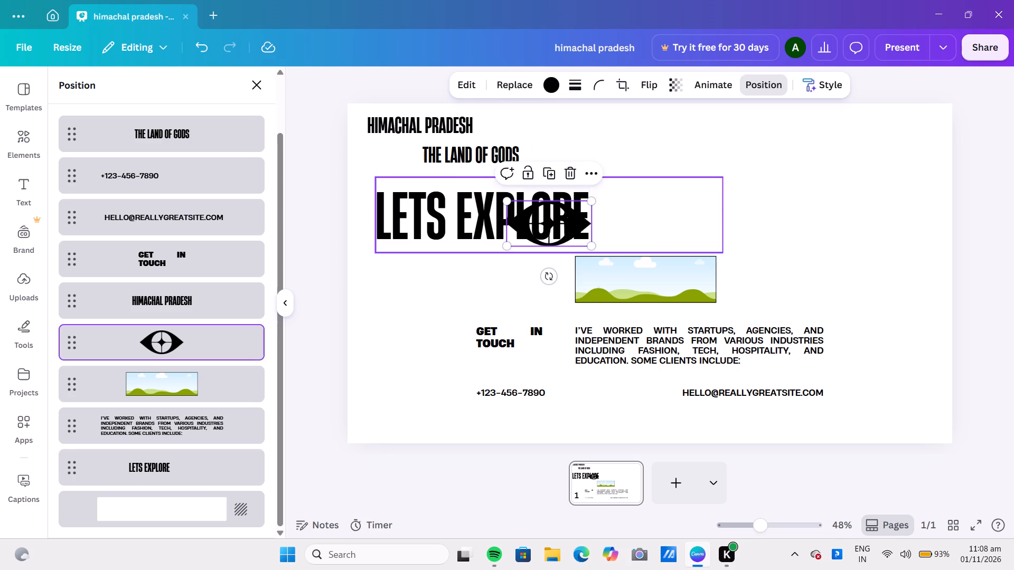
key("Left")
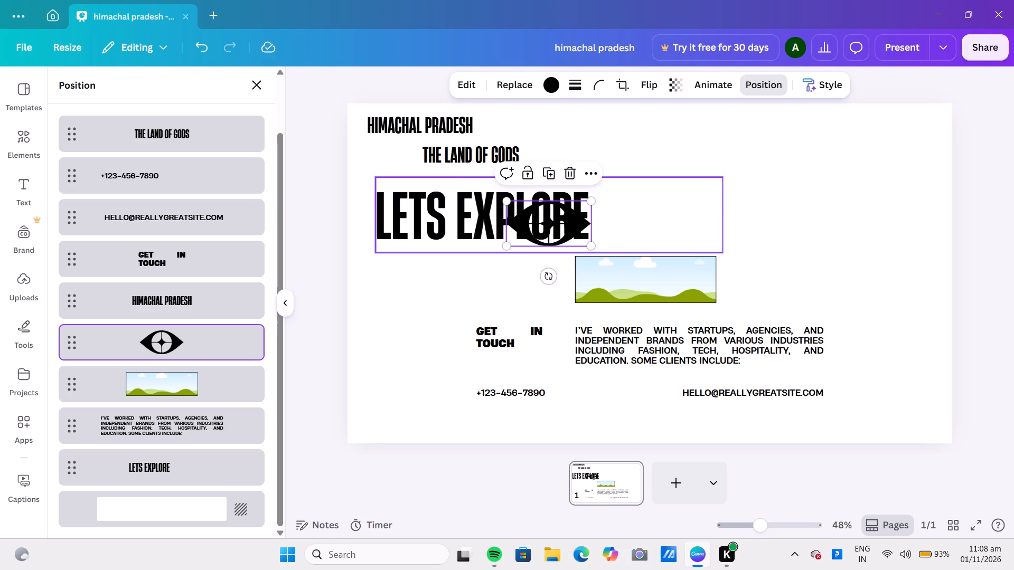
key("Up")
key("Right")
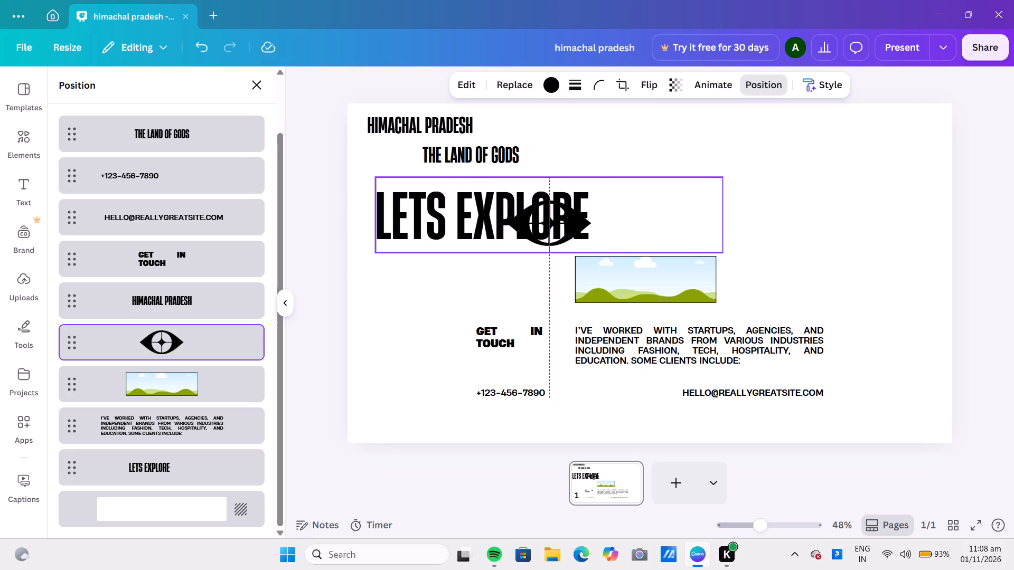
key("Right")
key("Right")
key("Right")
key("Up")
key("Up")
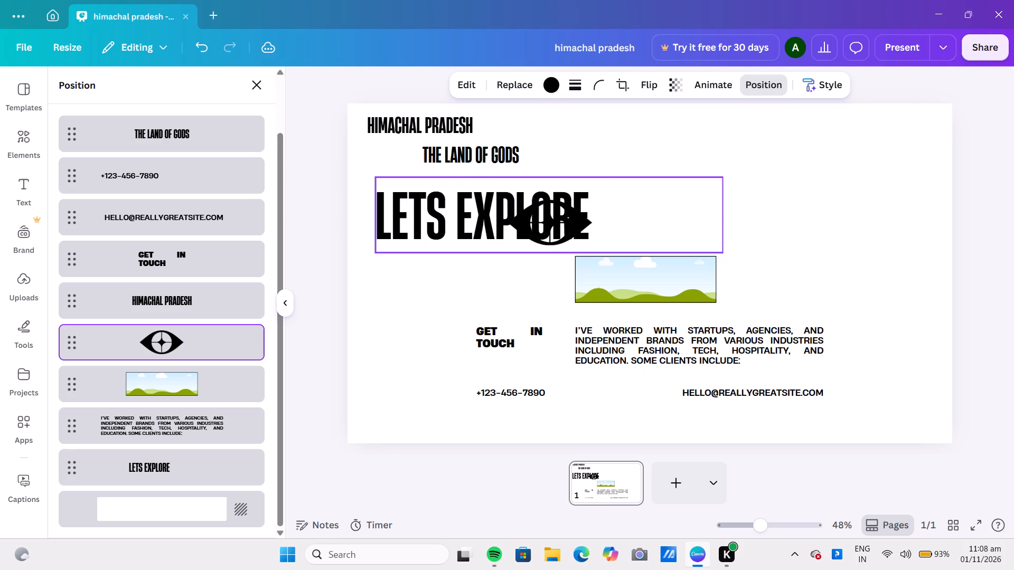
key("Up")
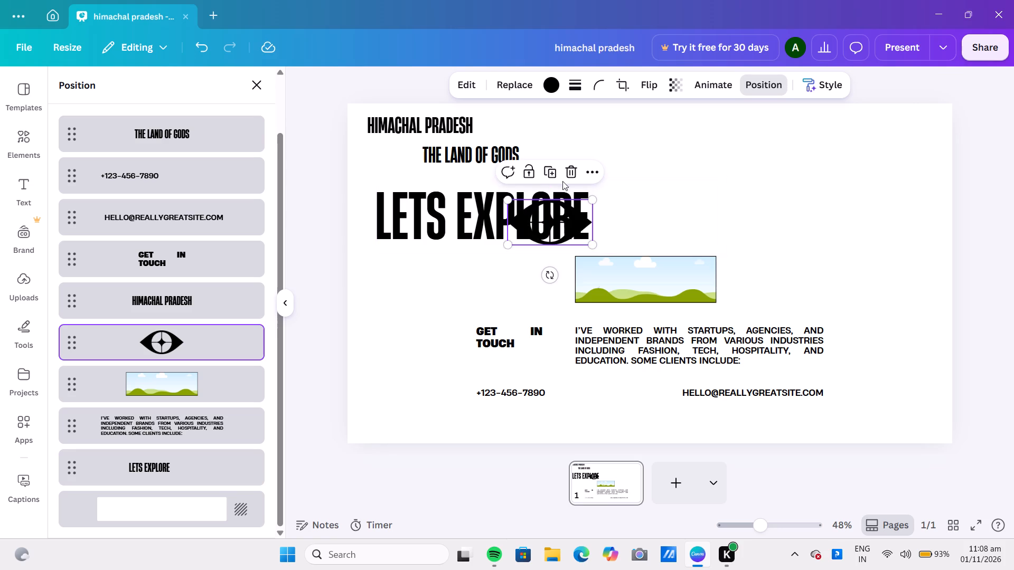
Move the eye graphic off the LETS EXPLORE heading into the blank area at the right of the page.
left_click(494, 208)
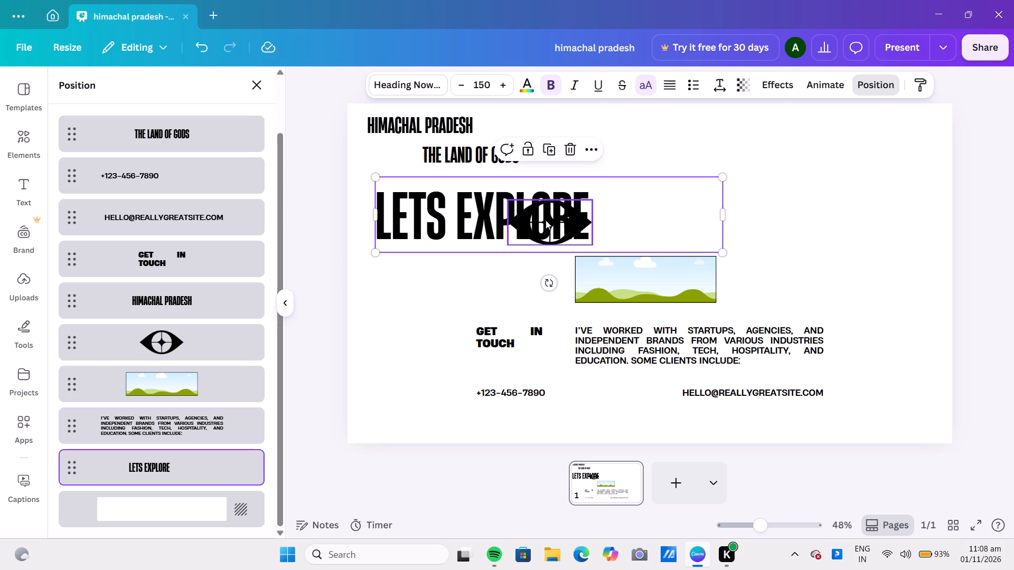
left_click_drag(546, 220, 822, 233)
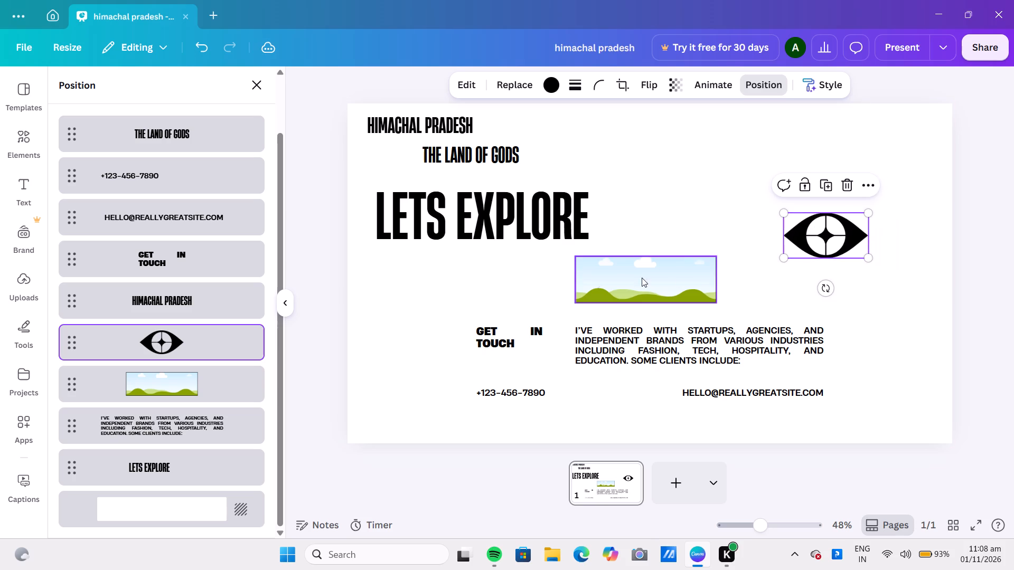
left_click(425, 280)
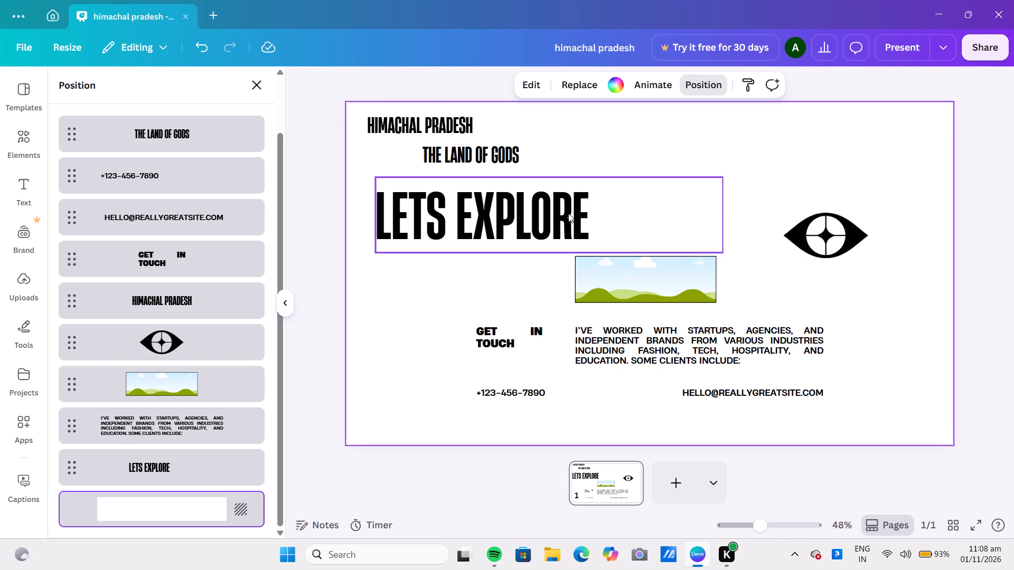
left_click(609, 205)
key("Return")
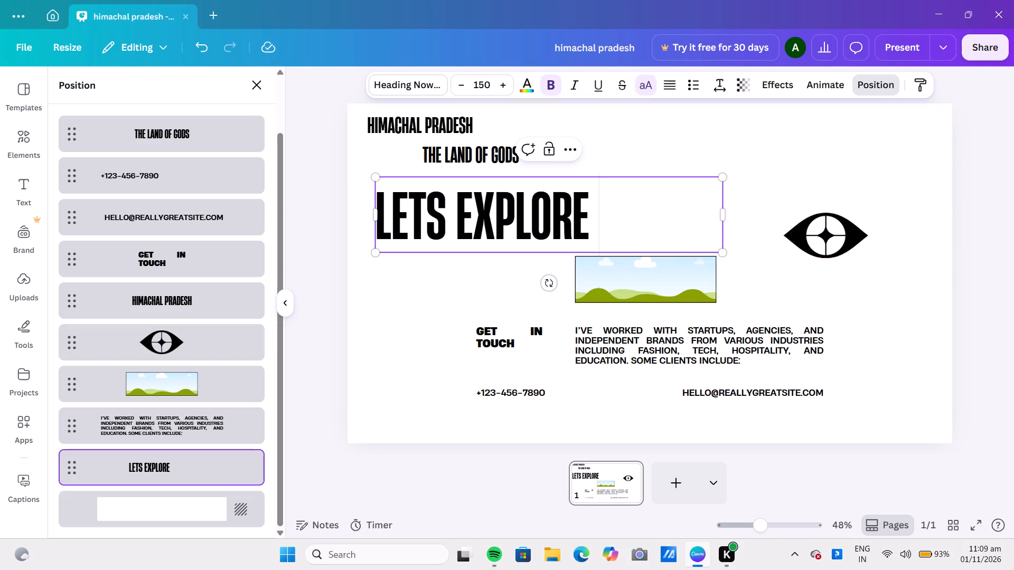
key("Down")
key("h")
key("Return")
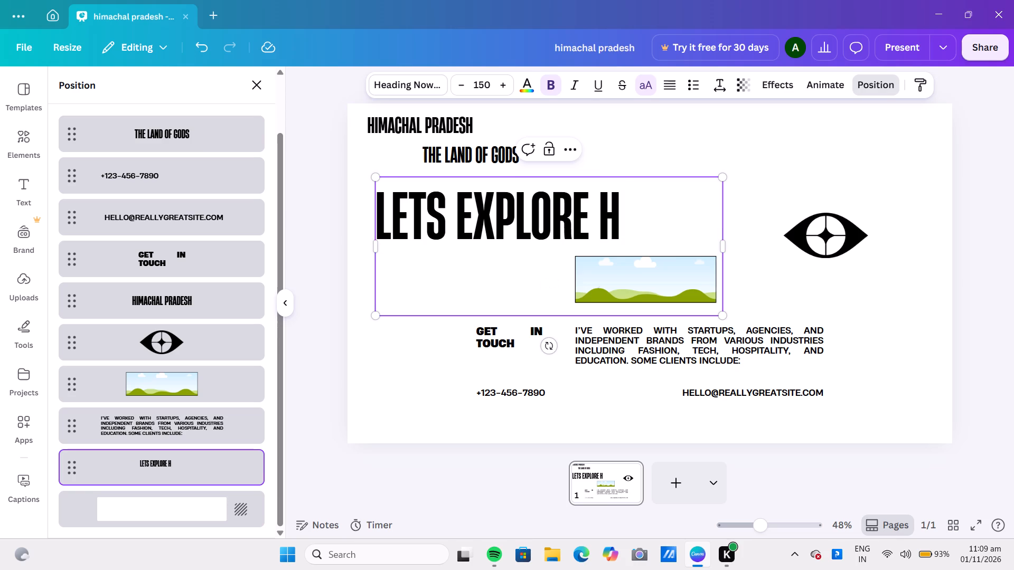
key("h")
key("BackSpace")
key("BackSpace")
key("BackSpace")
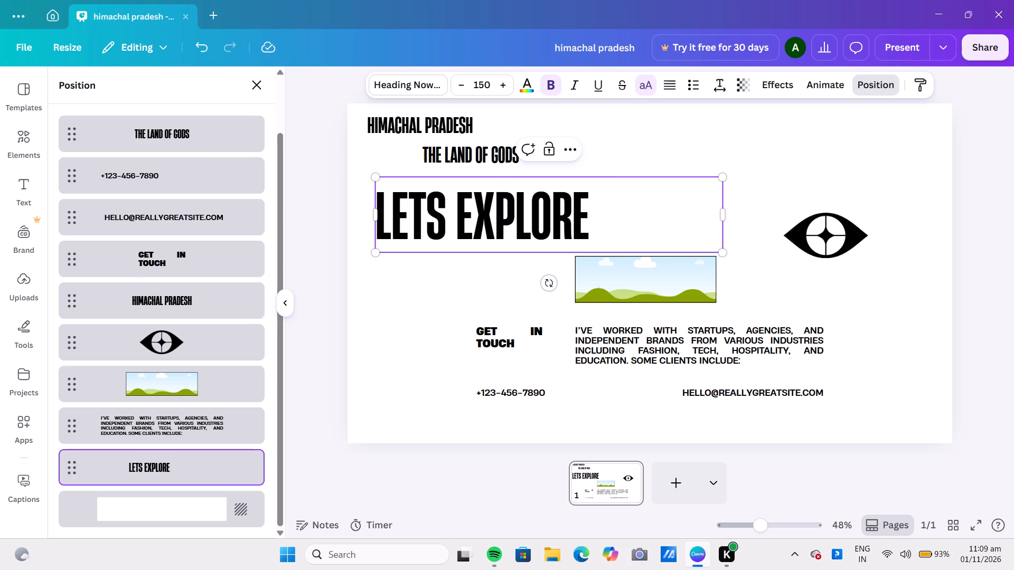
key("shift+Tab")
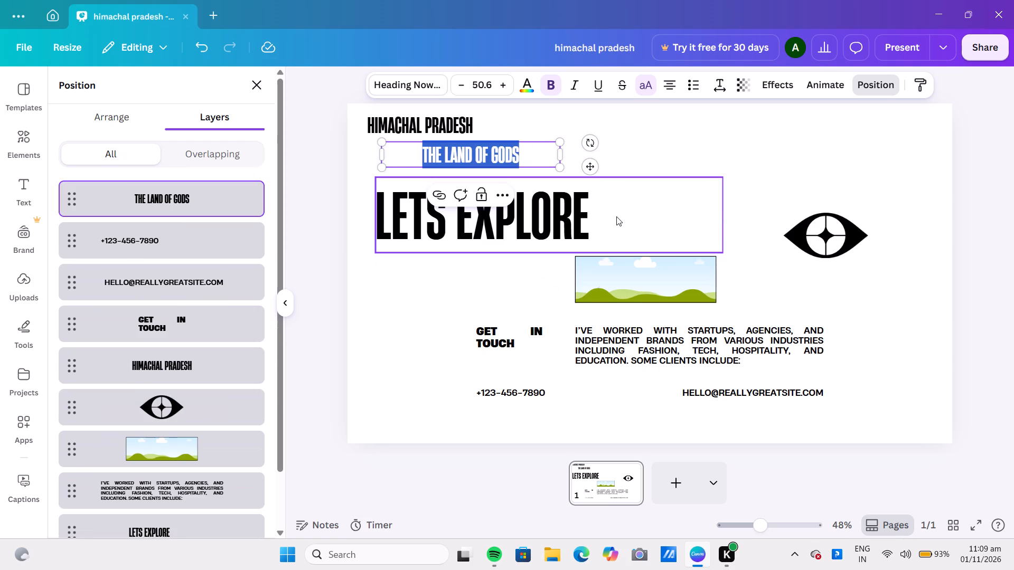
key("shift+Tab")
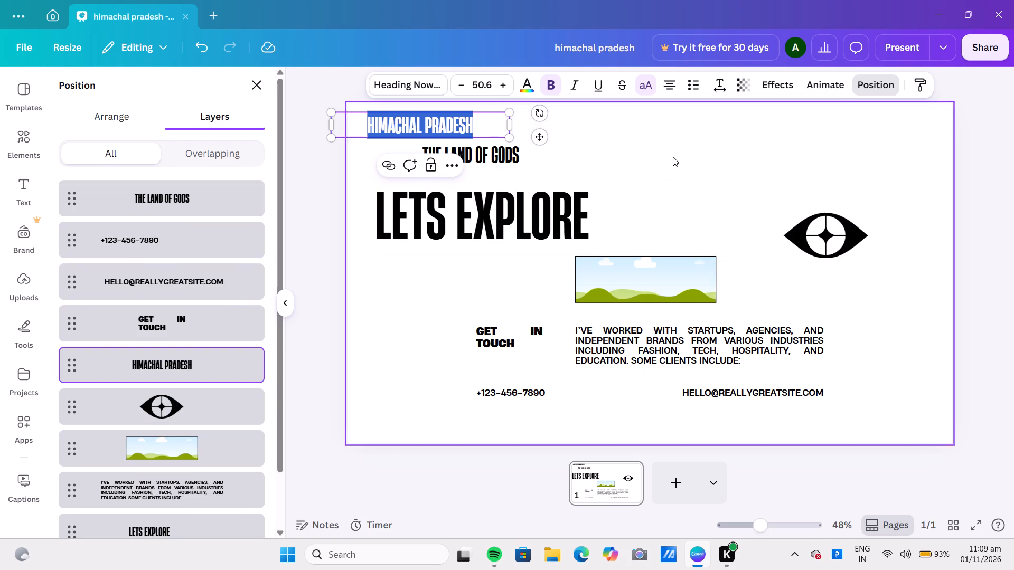
Add HIMALAYAAS as a second line beneath LETS EXPLORE in the heading.
left_click(622, 211)
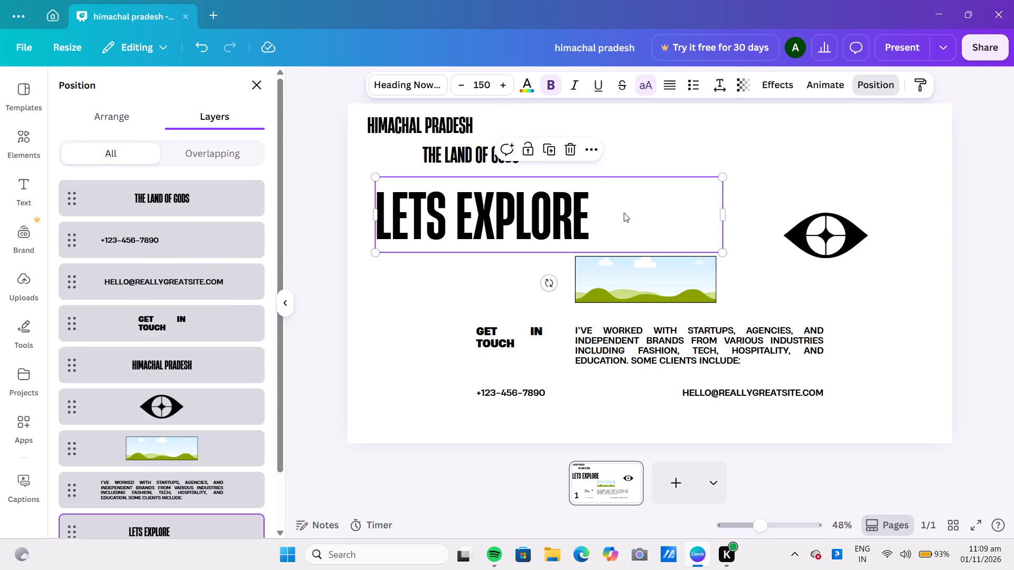
key("Return")
key("Return")
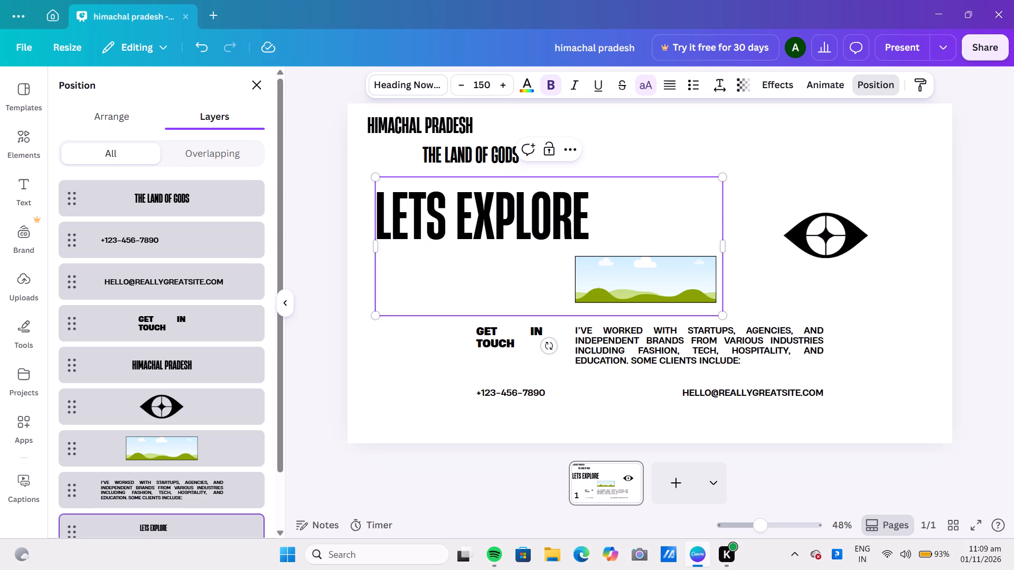
type("him")
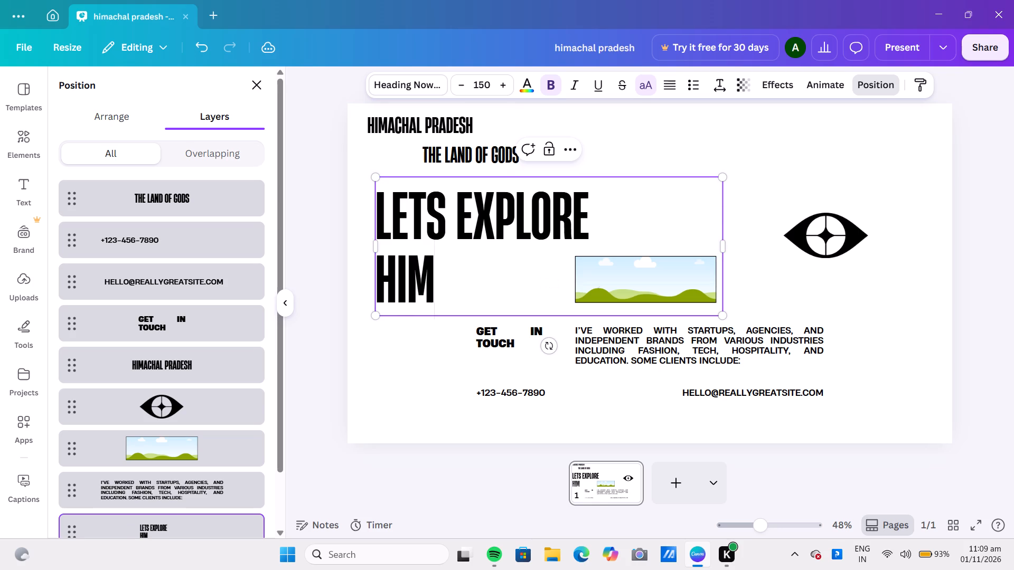
type("alayaas")
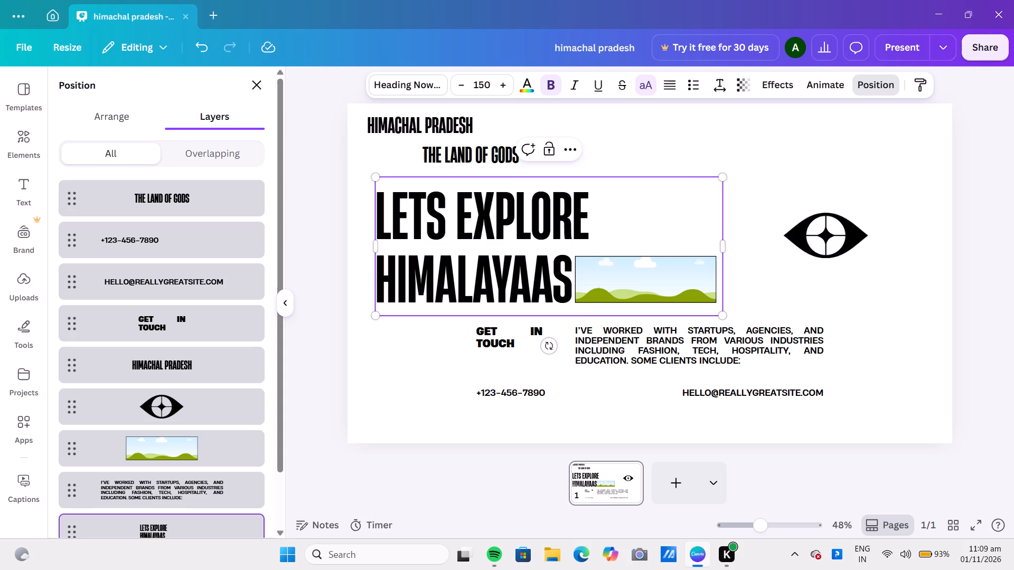
Insert the OK-hand emoji between LETS and EXPLORE on the heading's first line, re-entering EXPLORE after it.
left_click(491, 223)
left_click_drag(459, 220, 599, 214)
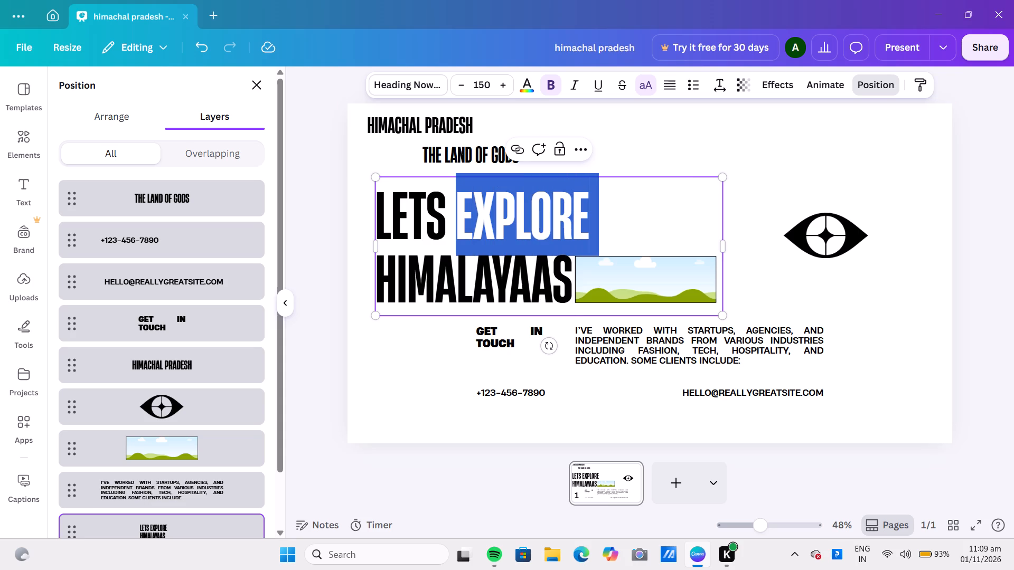
right_click_drag(550, 230, 653, 221)
right_click_drag(653, 221, 627, 221)
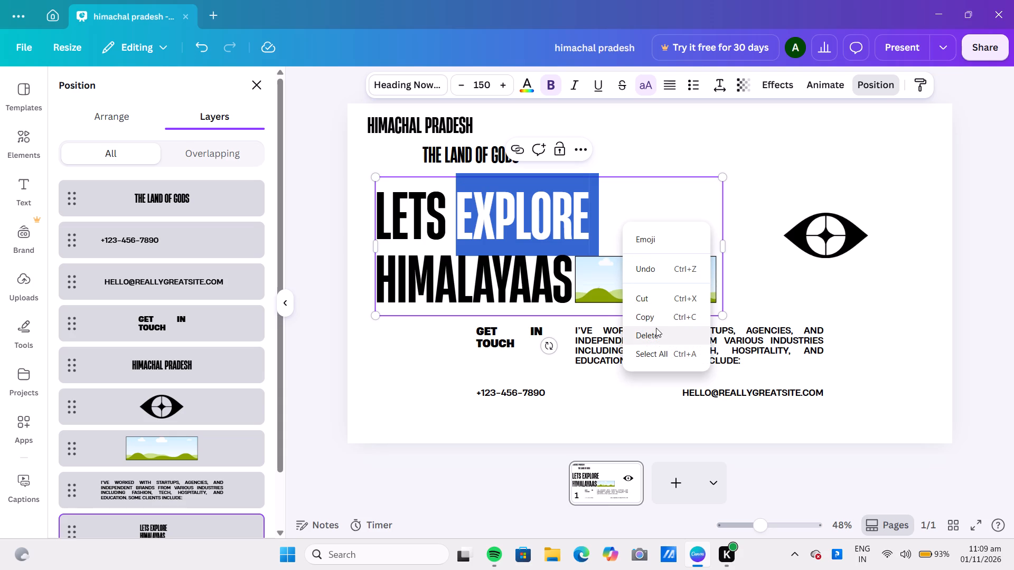
left_click(654, 238)
key("super+period")
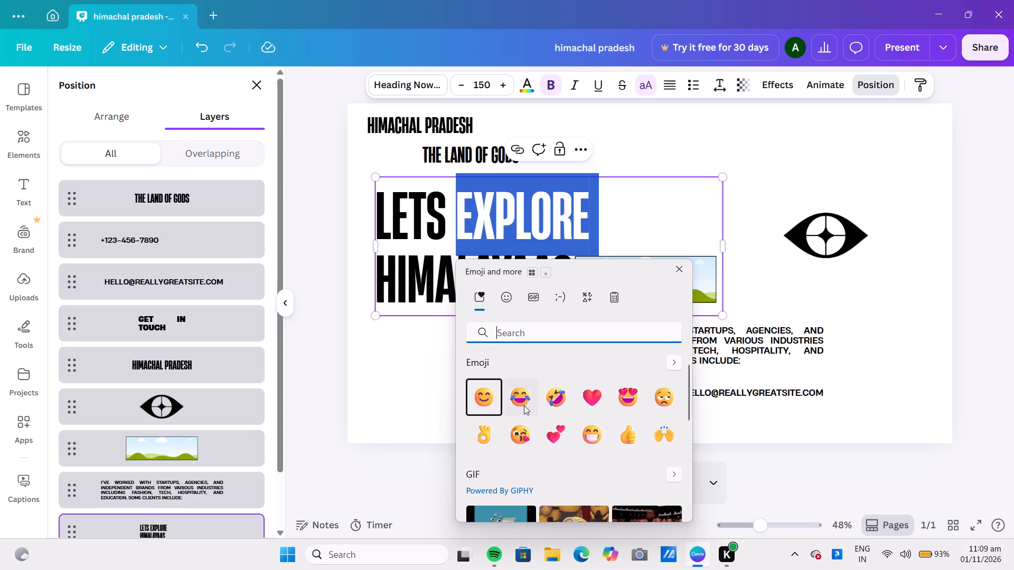
left_click(489, 441)
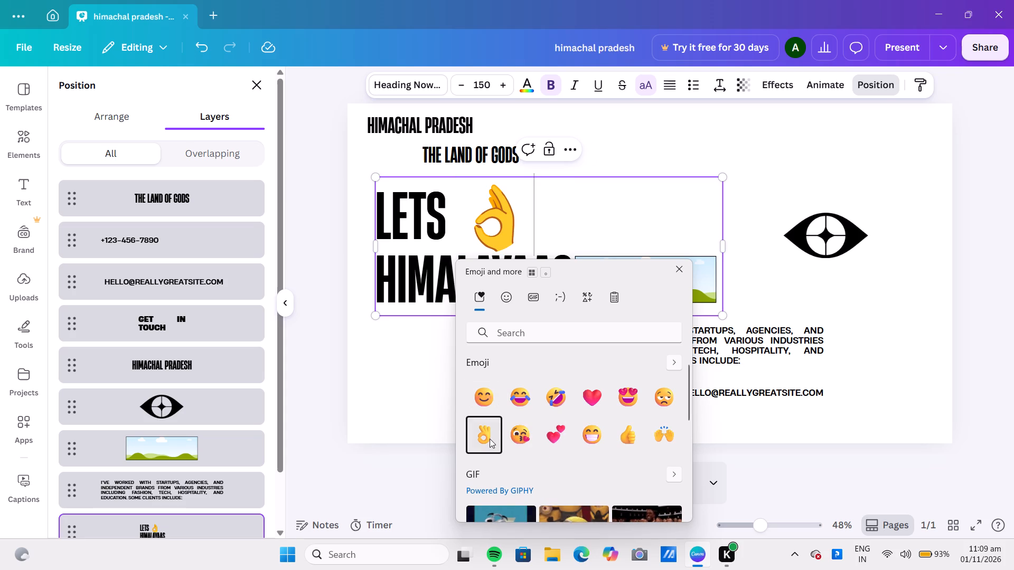
left_click(802, 157)
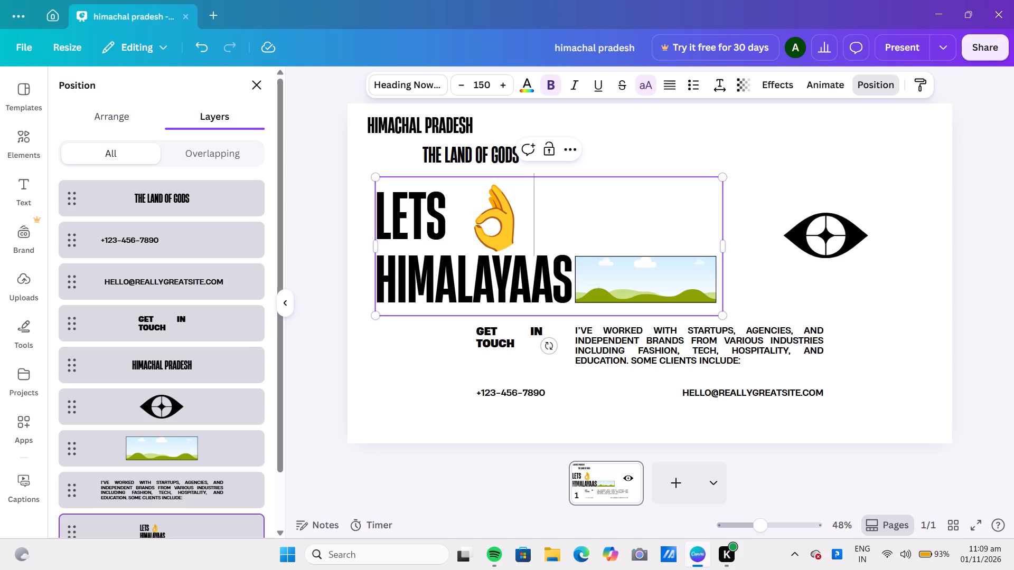
key("e")
type("xplo")
type("re")
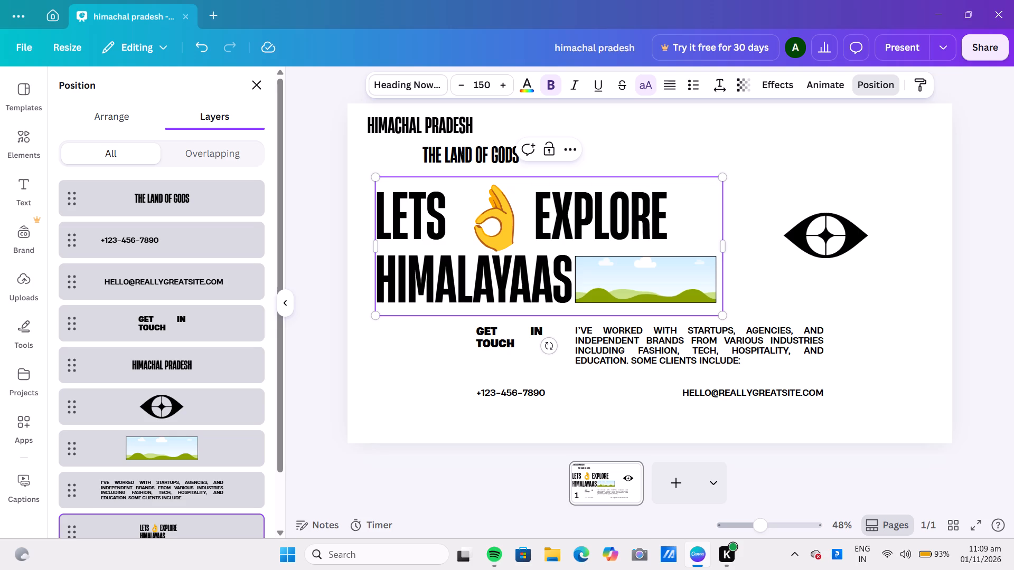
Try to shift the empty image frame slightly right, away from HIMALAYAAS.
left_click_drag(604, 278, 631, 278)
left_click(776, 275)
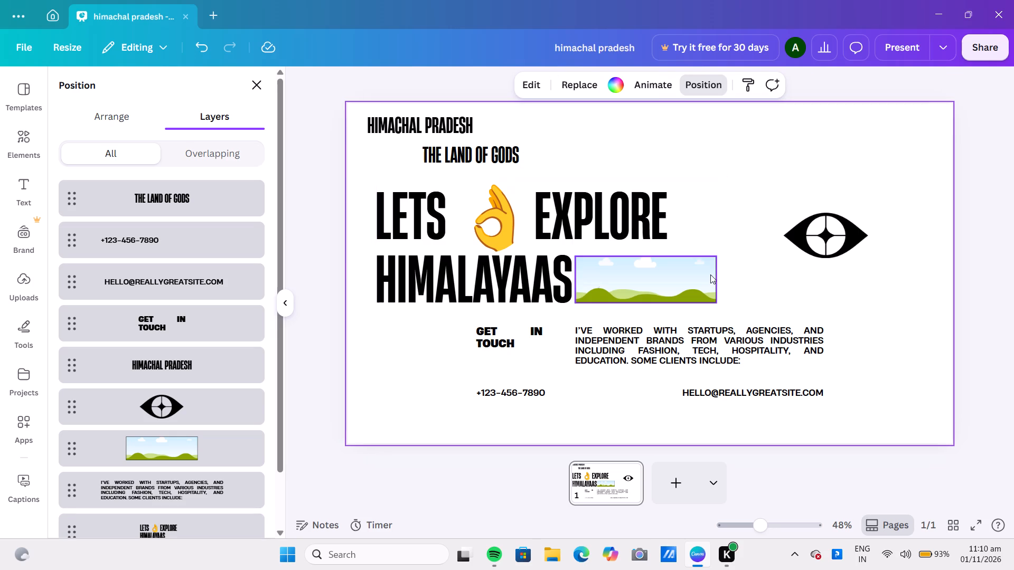
Widen the LETS EXPLORE HIMALAYAAS text box at its right edge and shift the heading slightly right.
left_click(716, 236)
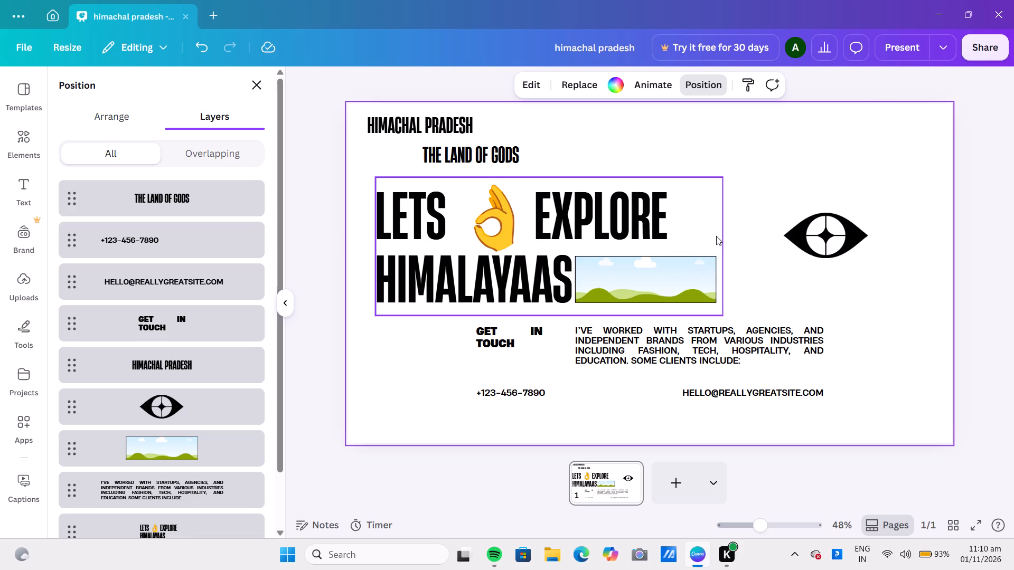
left_click_drag(724, 242, 750, 242)
left_click_drag(636, 223, 641, 223)
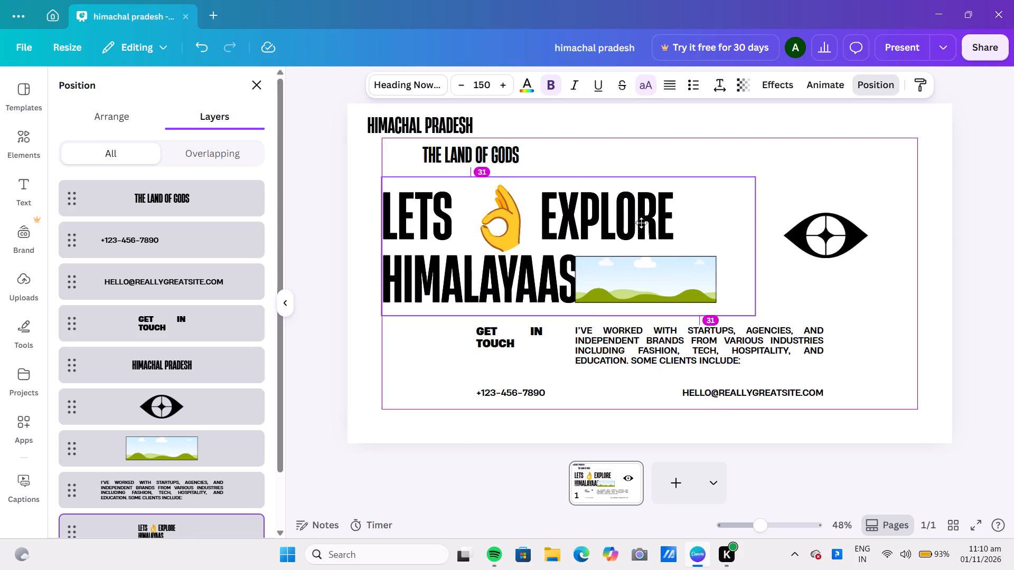
Move the LETS EXPLORE HIMALAYAAS heading left in line with HIMACHAL PRADESH, and nudge the empty image frame slightly right.
left_click_drag(641, 223, 626, 223)
left_click_drag(671, 272, 674, 272)
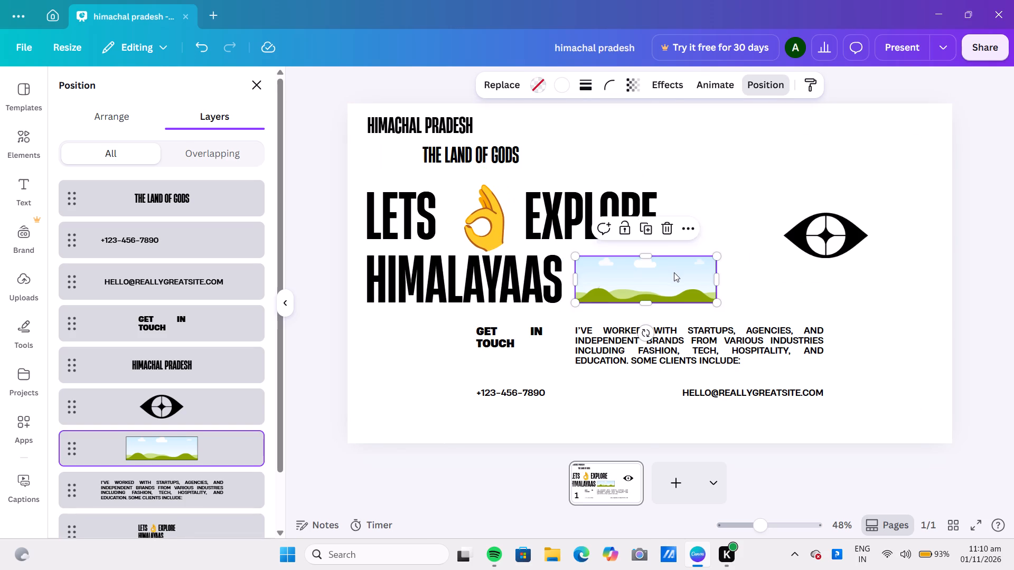
left_click_drag(674, 272, 678, 272)
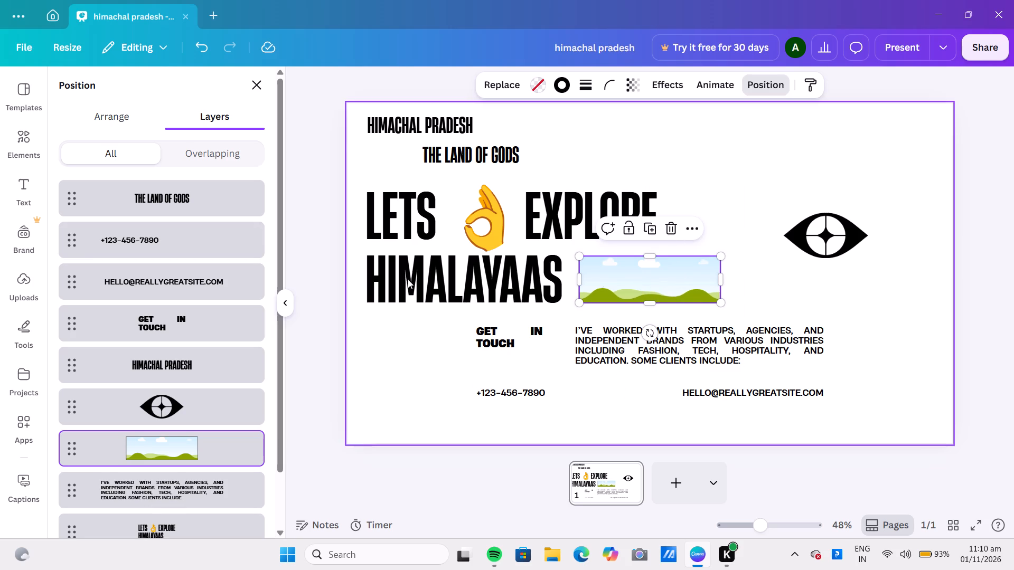
Add the blue eight-pointed star graphic from the recommended elements, shrink it, and place it just after EXPLORE in the heading.
left_click(25, 155)
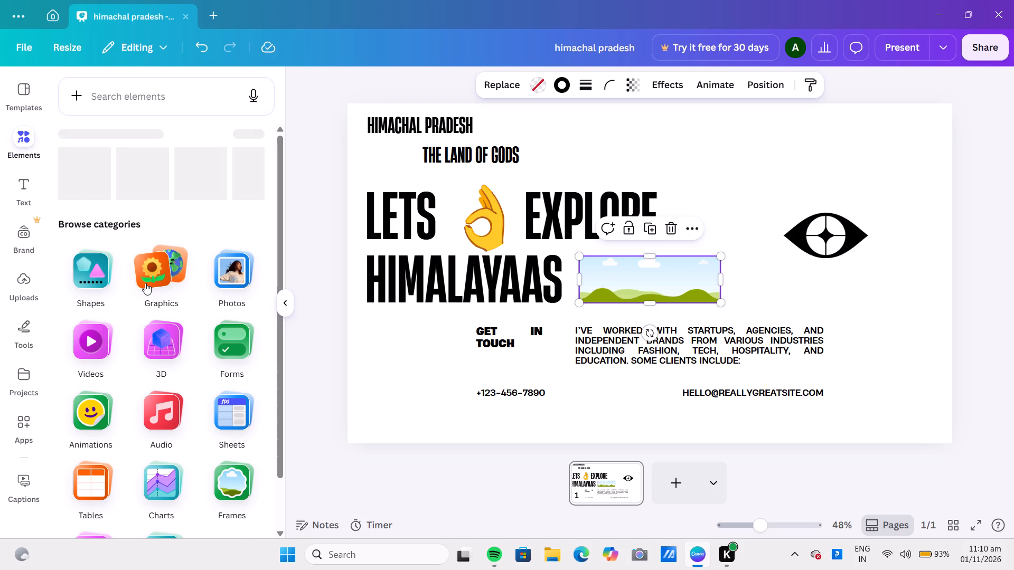
left_click(146, 283)
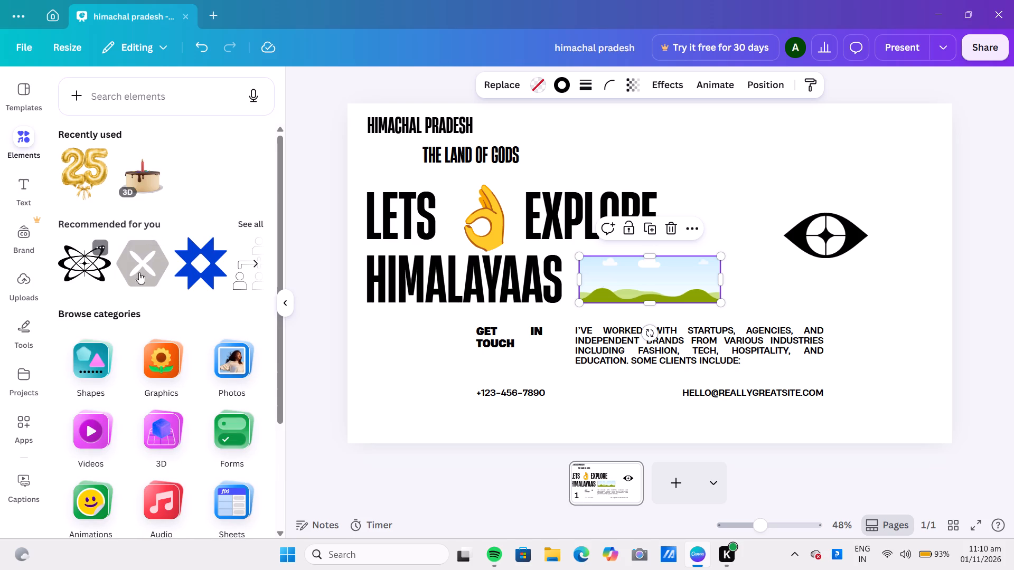
left_click(186, 272)
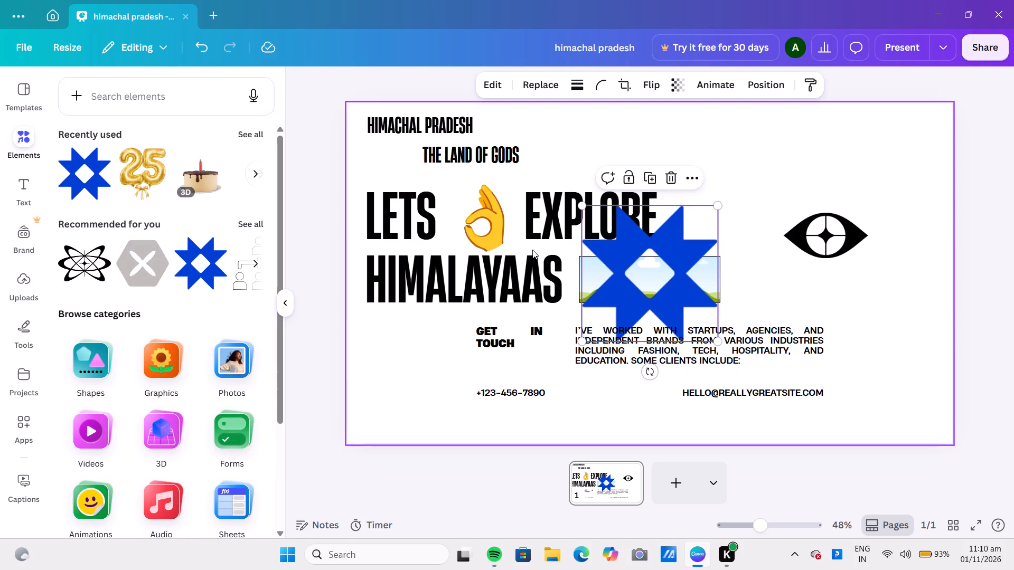
left_click_drag(714, 207, 661, 259)
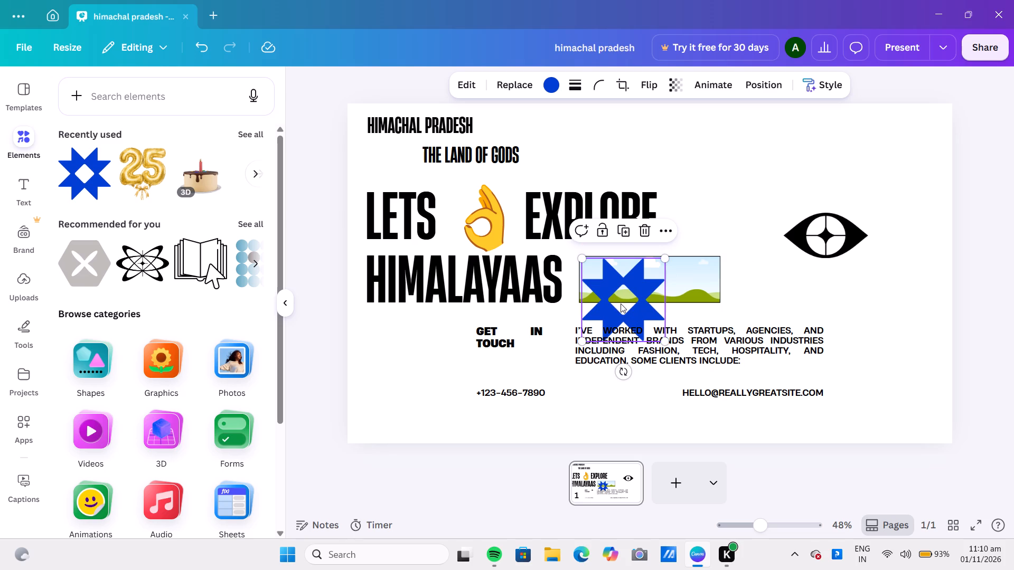
left_click_drag(621, 303, 708, 222)
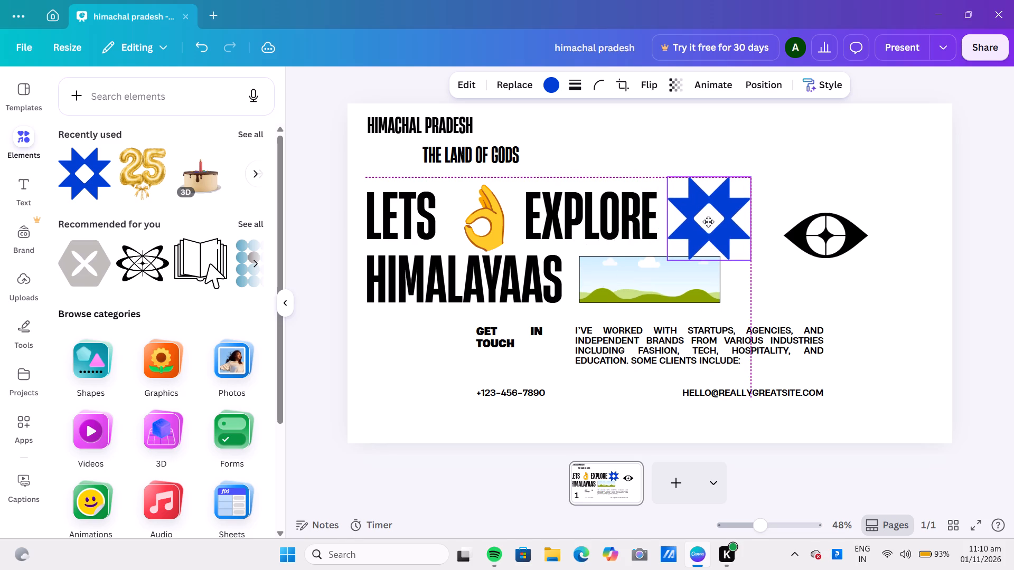
left_click_drag(708, 222, 709, 207)
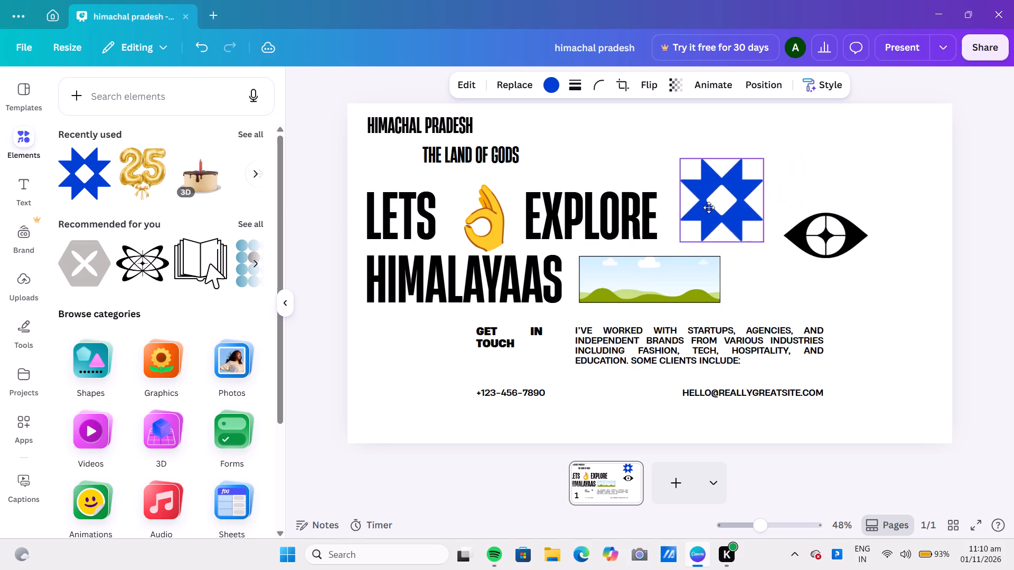
left_click_drag(709, 207, 705, 210)
left_click(797, 260)
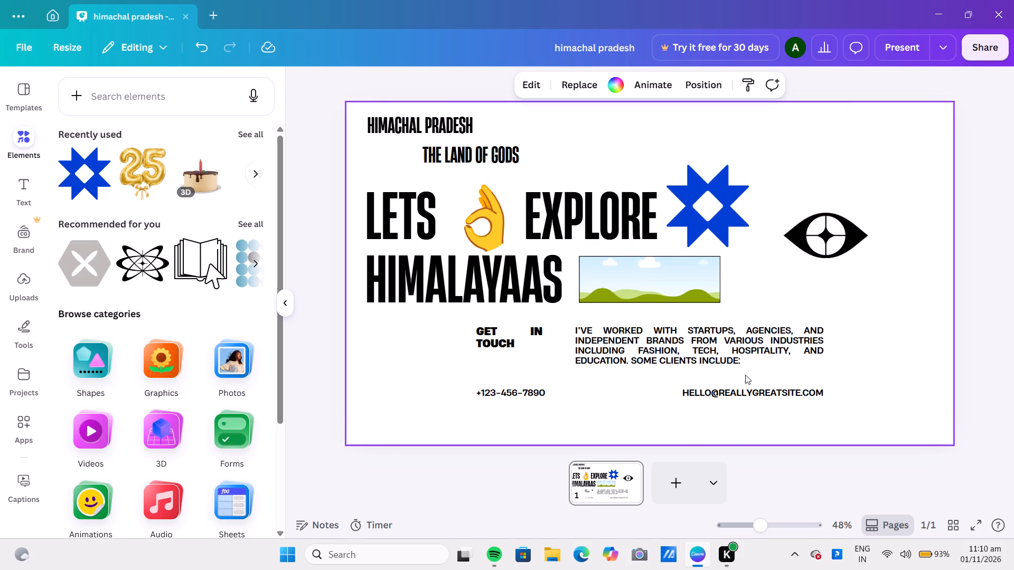
Replace the startups and agencies paragraph with "here the most people are very kind and very beutifull".
left_click(745, 358)
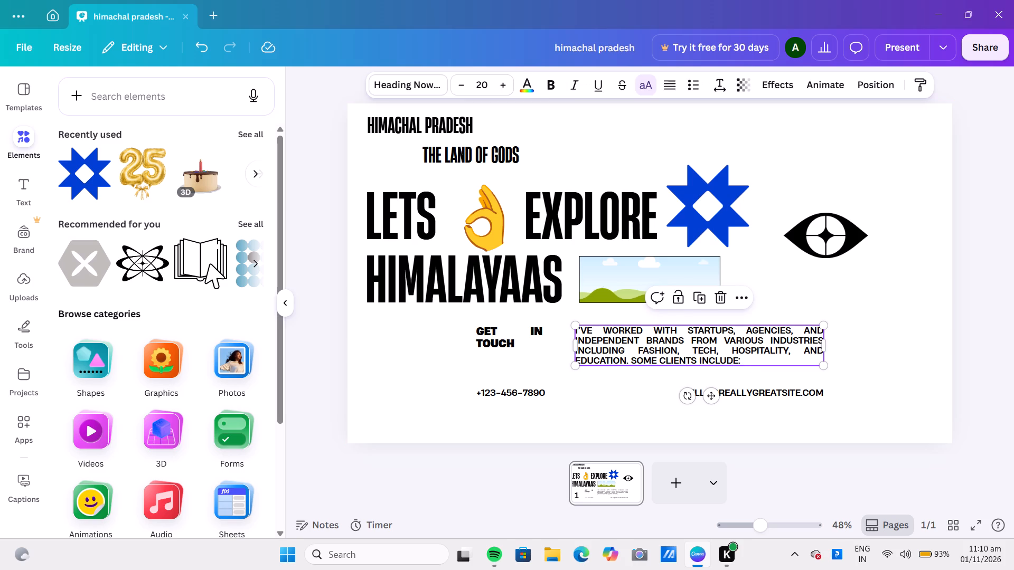
key("Return")
type("here the most people are ver")
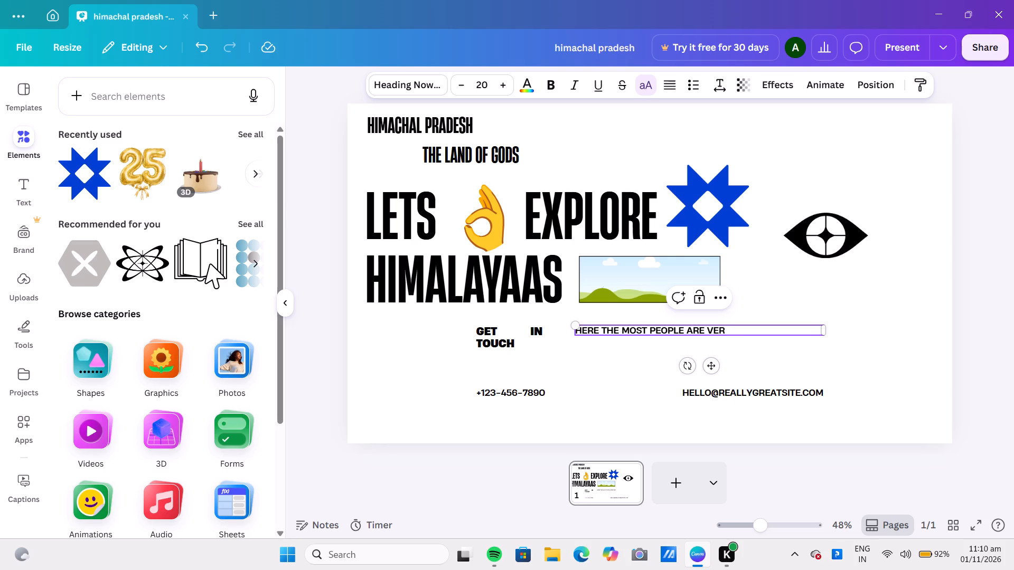
type("y kinf")
key("BackSpace")
type("d and")
key("space")
type("very be")
key("u")
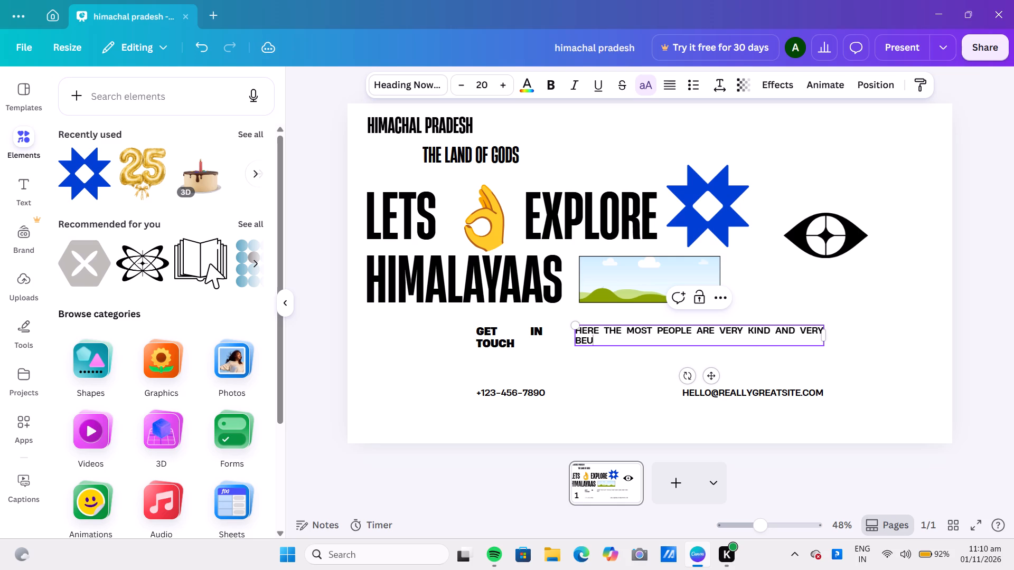
type("tifull")
key("space")
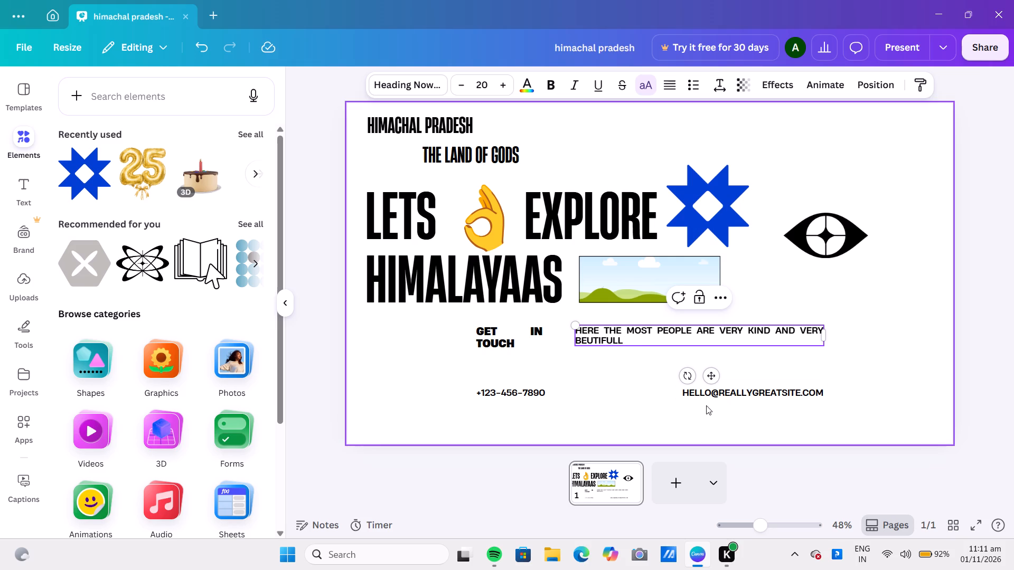
Widen the new sentence's text box to the right so the sentence fits on one line.
left_click_drag(825, 339, 862, 338)
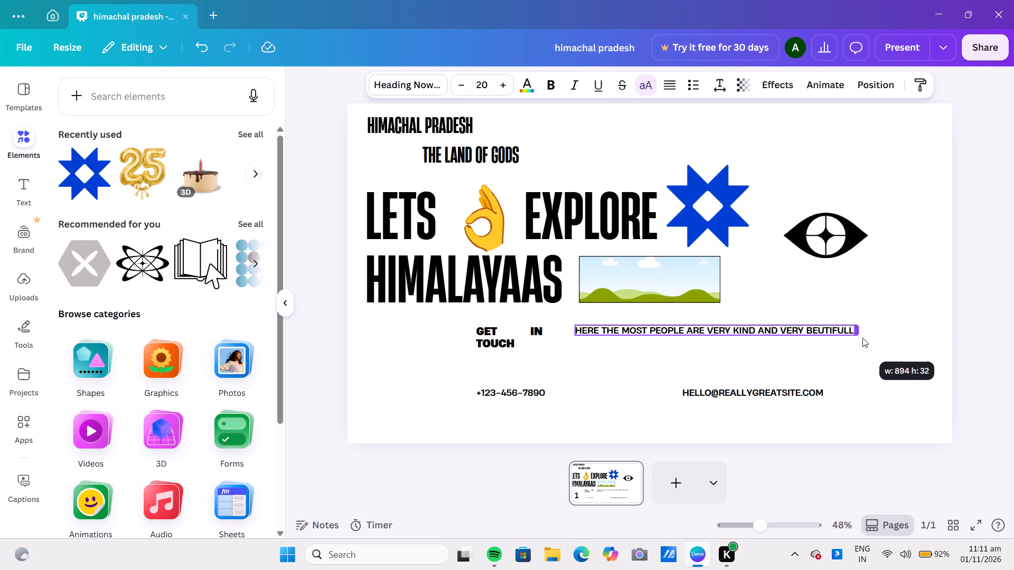
left_click_drag(862, 338, 914, 359)
left_click(890, 386)
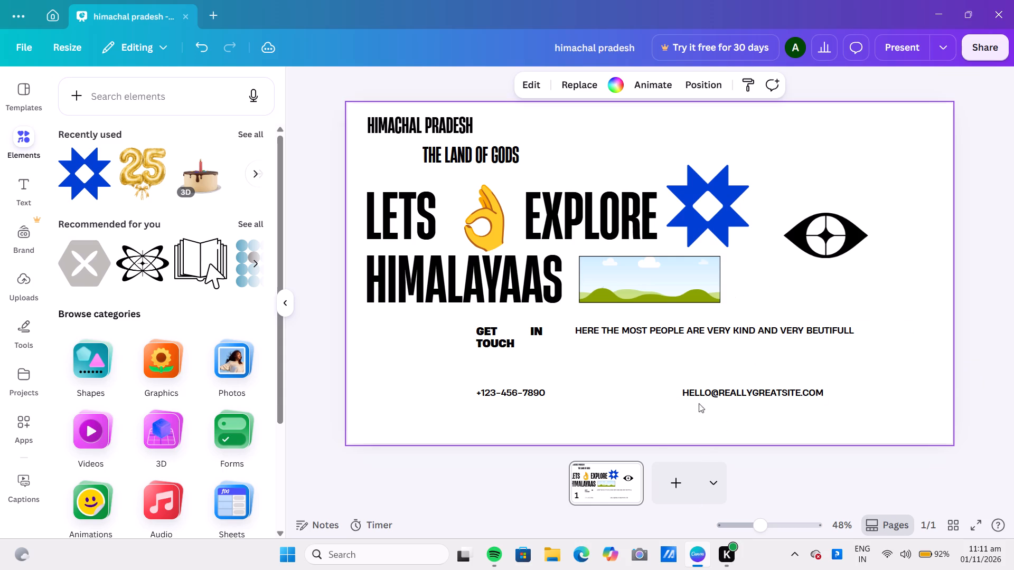
Move the e-mail line to the page's bottom-right corner and the phone number line level with it, just to its left.
left_click_drag(729, 392, 838, 427)
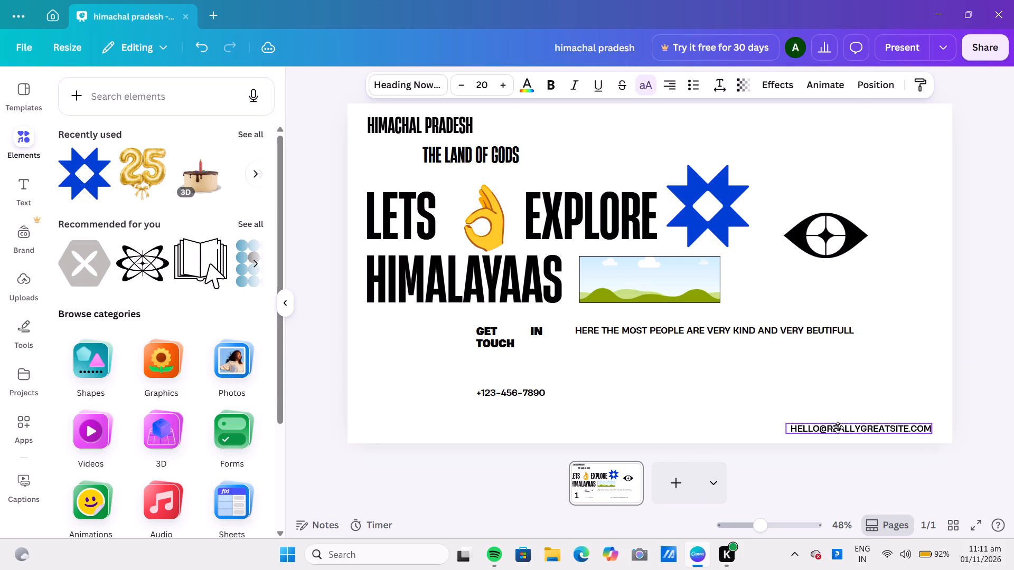
left_click_drag(838, 427, 846, 427)
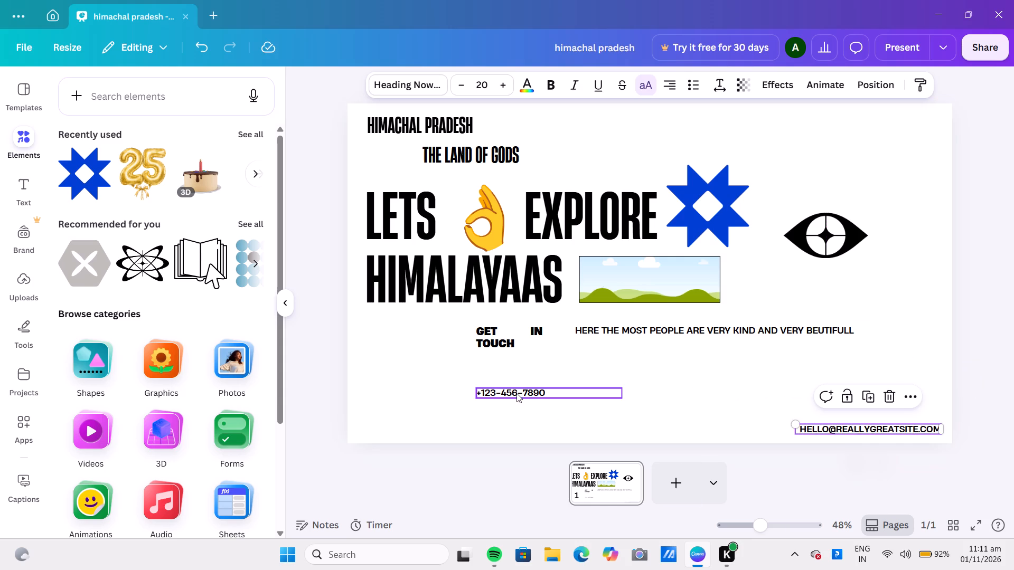
left_click_drag(517, 393, 694, 434)
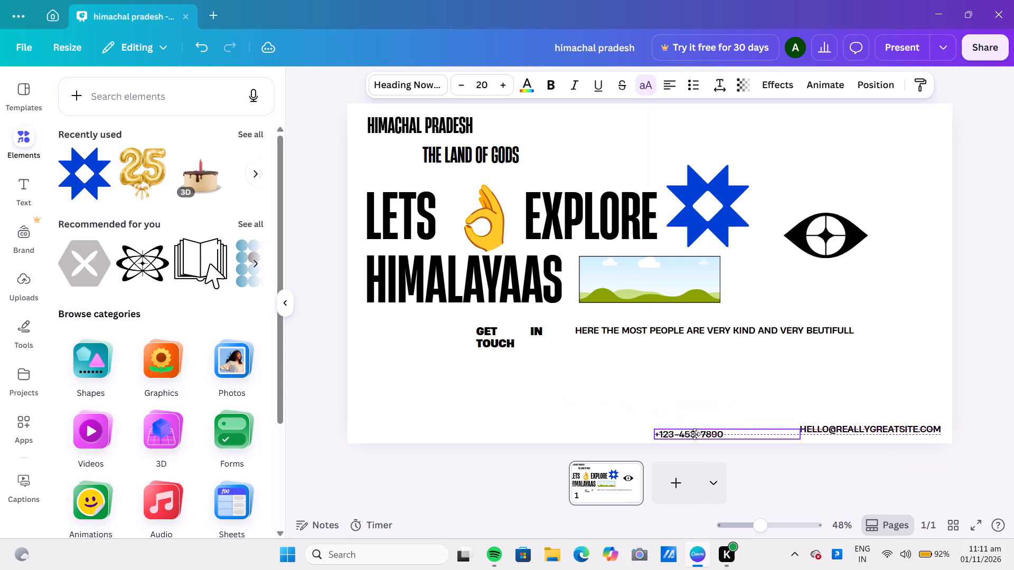
left_click_drag(694, 434, 692, 427)
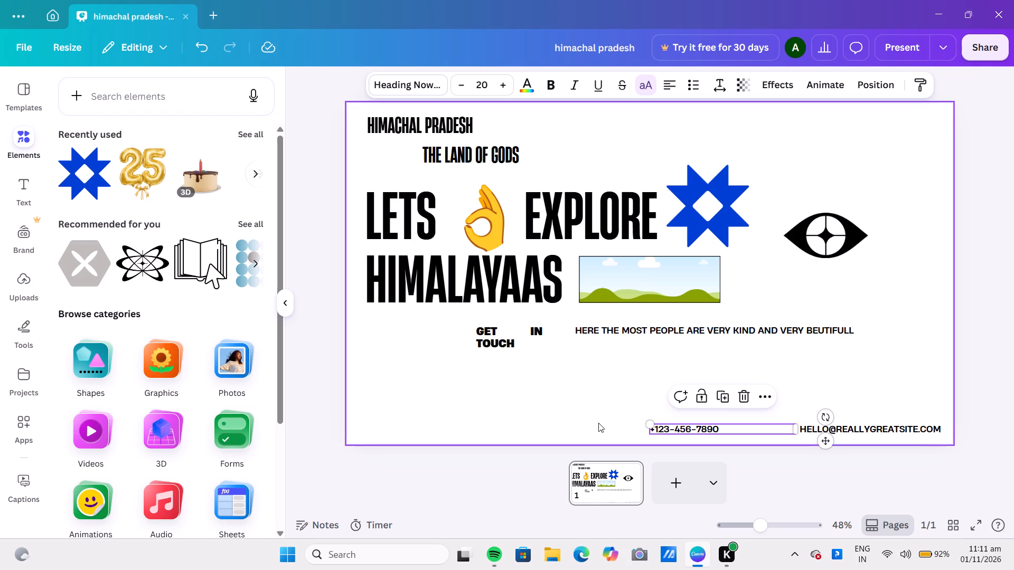
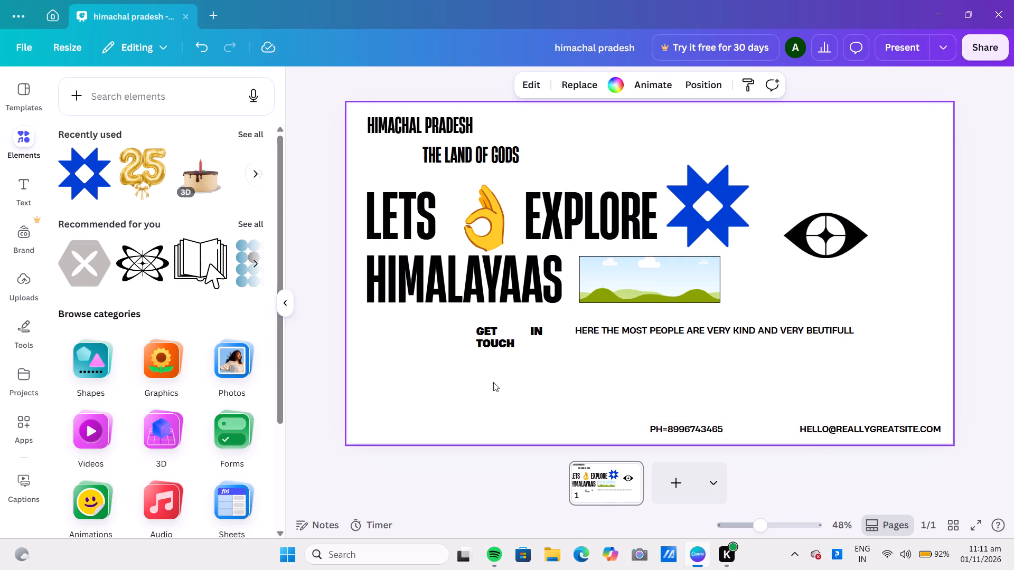
Move the GET IN TOUCH text into the page's bottom-left corner, level with the phone and e-mail lines.
left_click_drag(514, 337, 439, 412)
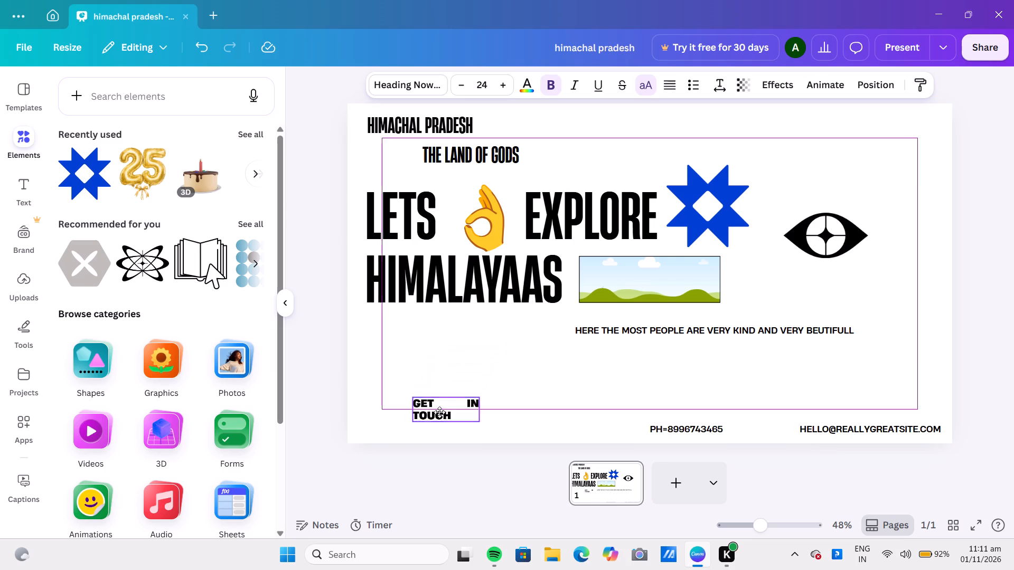
left_click_drag(439, 412, 391, 429)
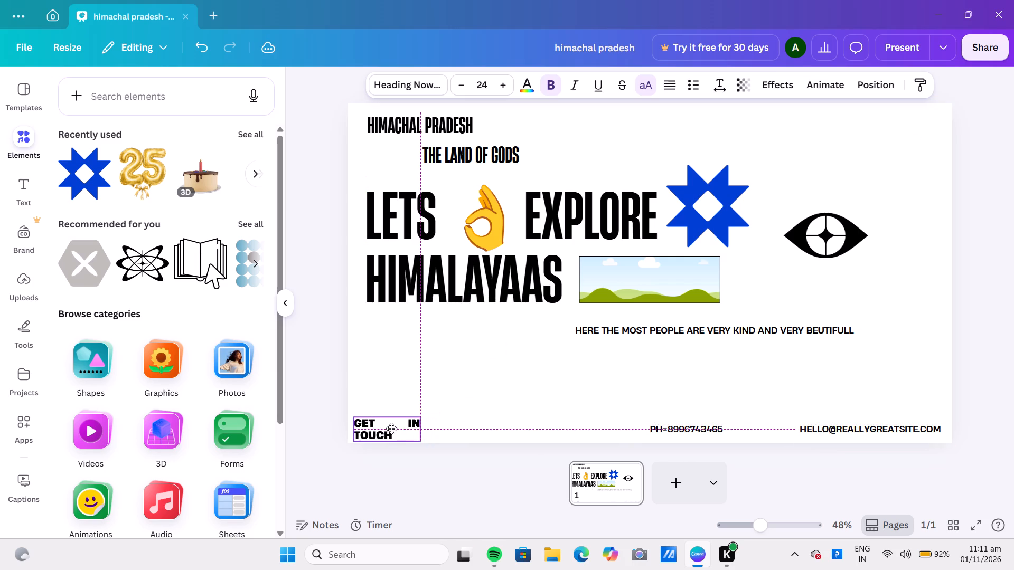
left_click_drag(391, 429, 388, 426)
left_click(445, 394)
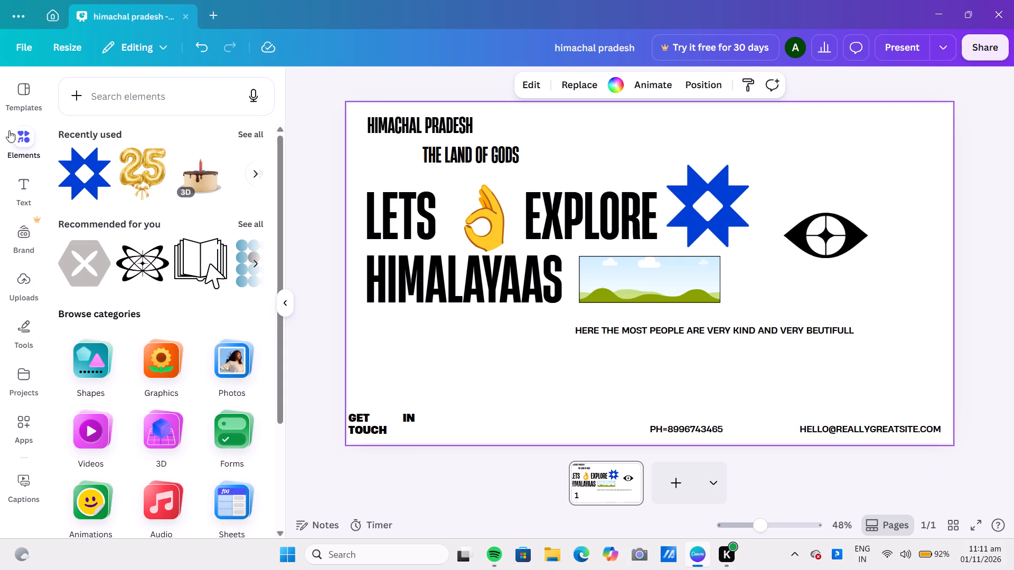
Search the elements library for "whstsapp".
left_click(107, 99)
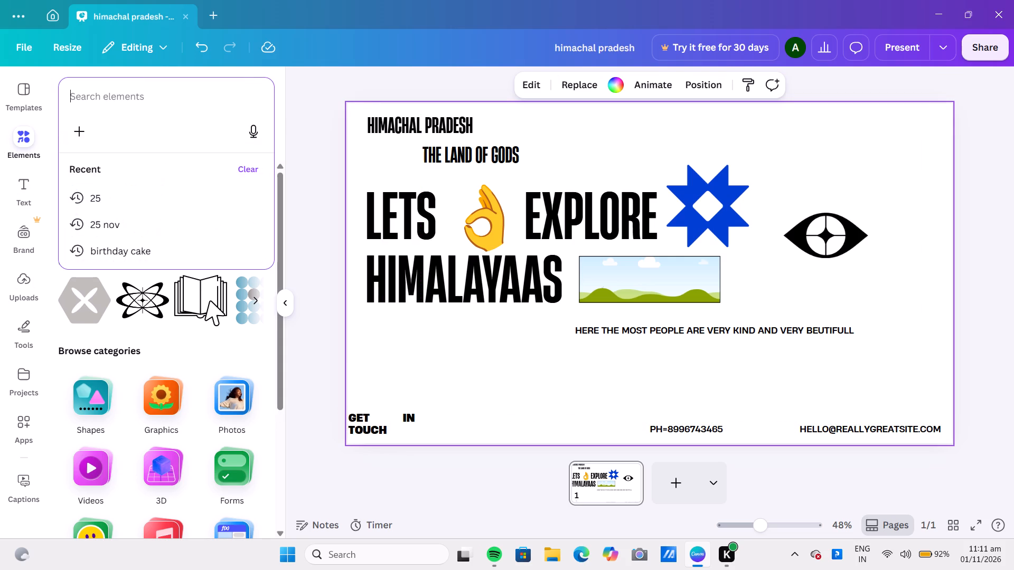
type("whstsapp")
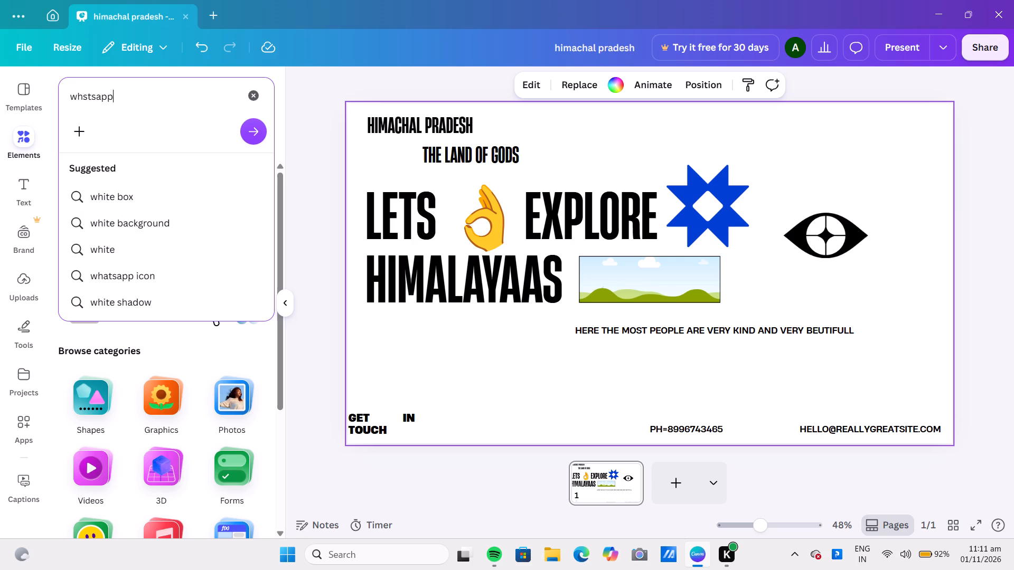
left_click(255, 137)
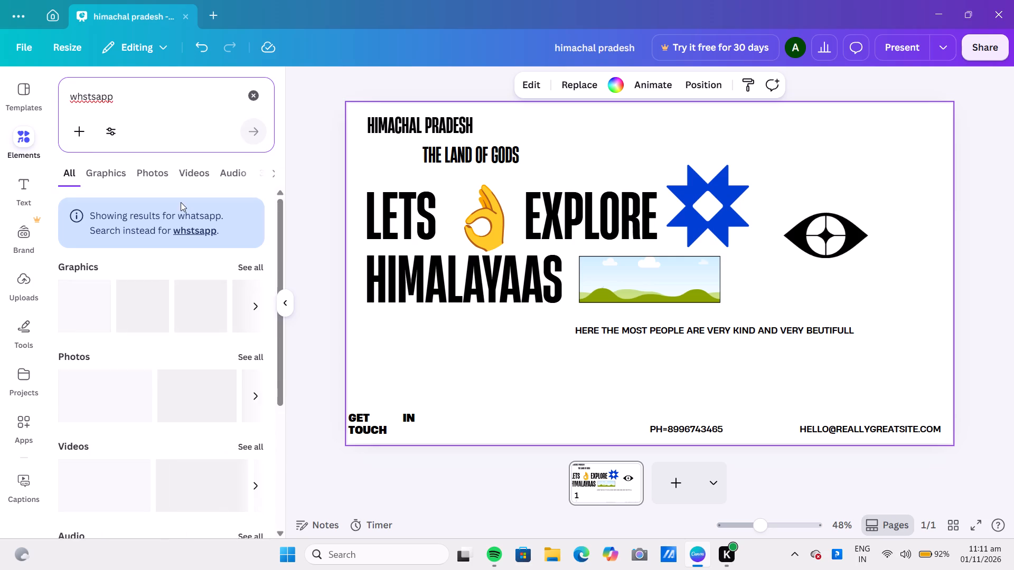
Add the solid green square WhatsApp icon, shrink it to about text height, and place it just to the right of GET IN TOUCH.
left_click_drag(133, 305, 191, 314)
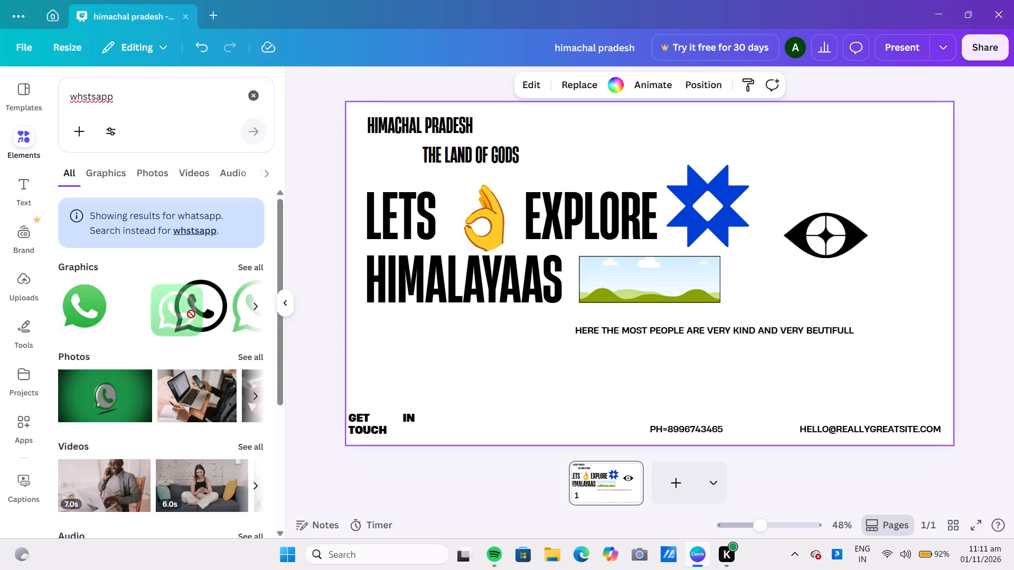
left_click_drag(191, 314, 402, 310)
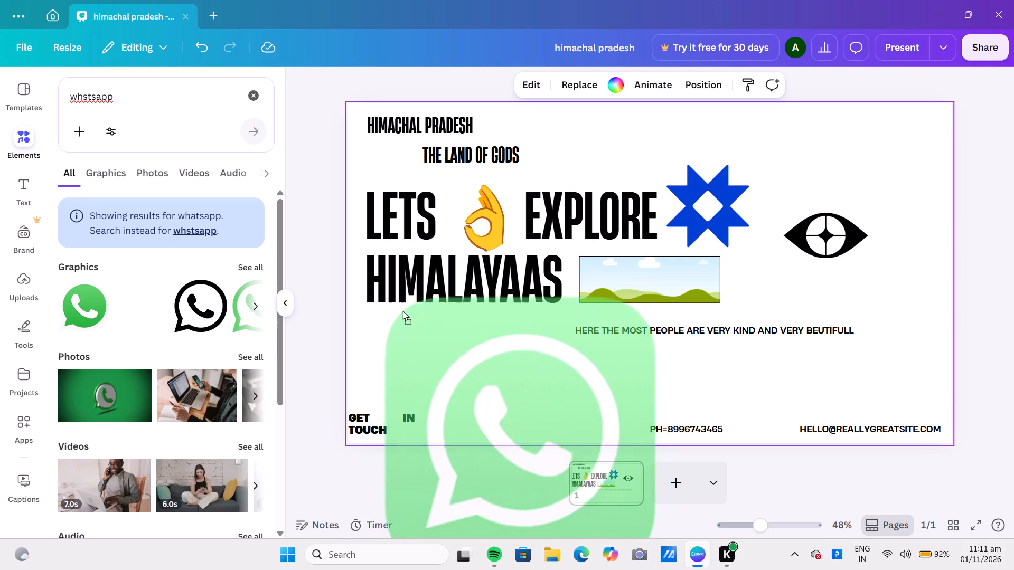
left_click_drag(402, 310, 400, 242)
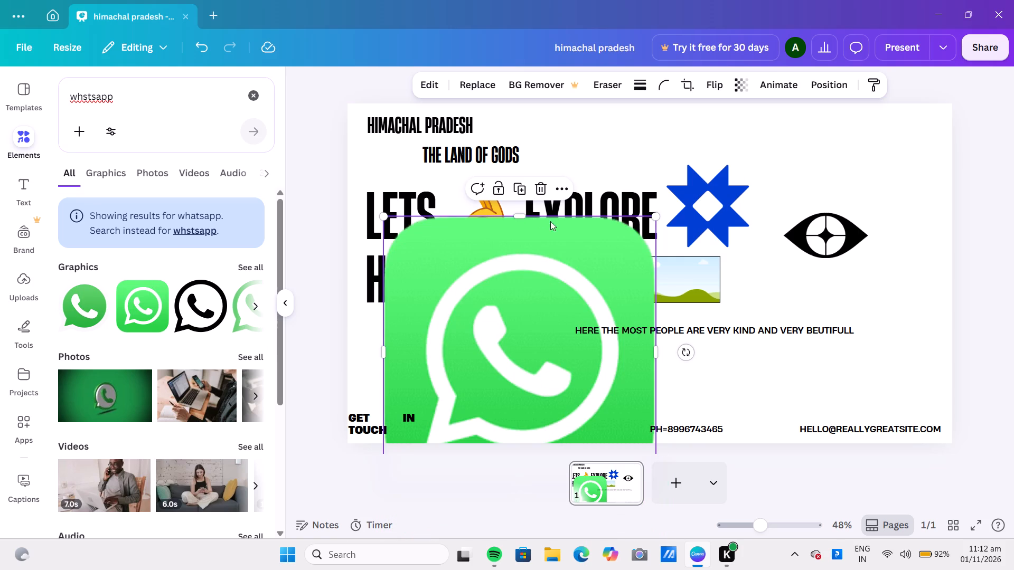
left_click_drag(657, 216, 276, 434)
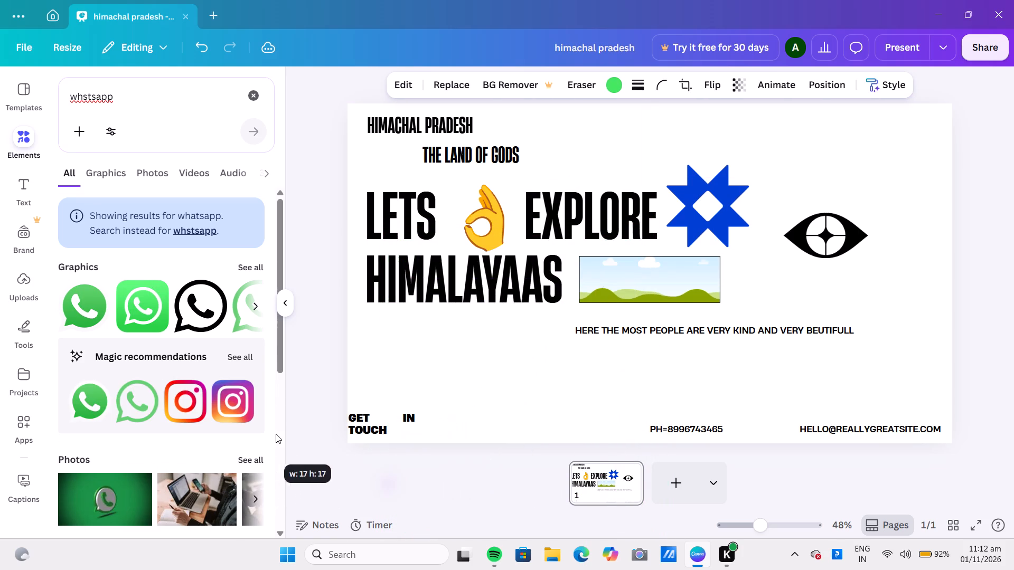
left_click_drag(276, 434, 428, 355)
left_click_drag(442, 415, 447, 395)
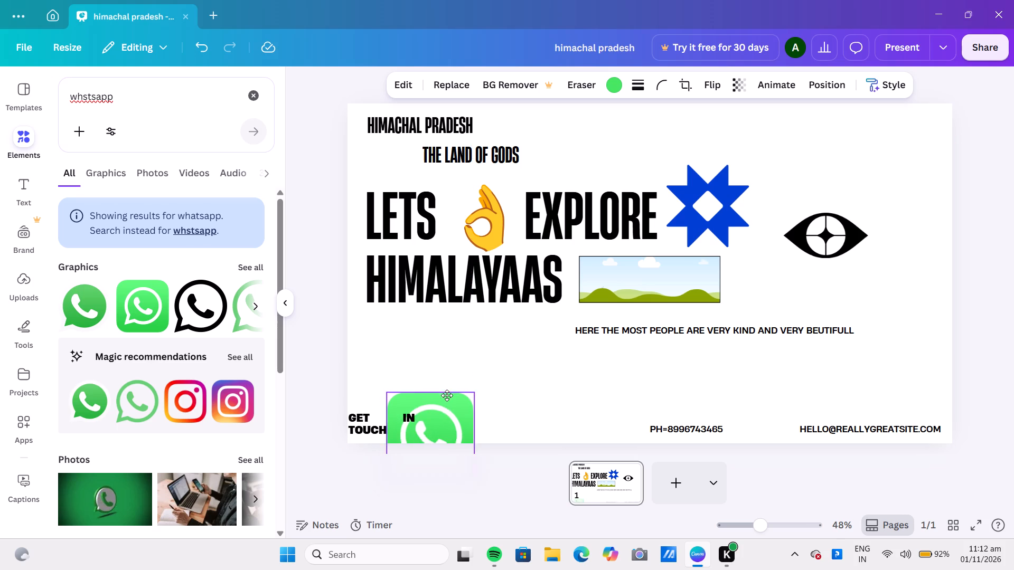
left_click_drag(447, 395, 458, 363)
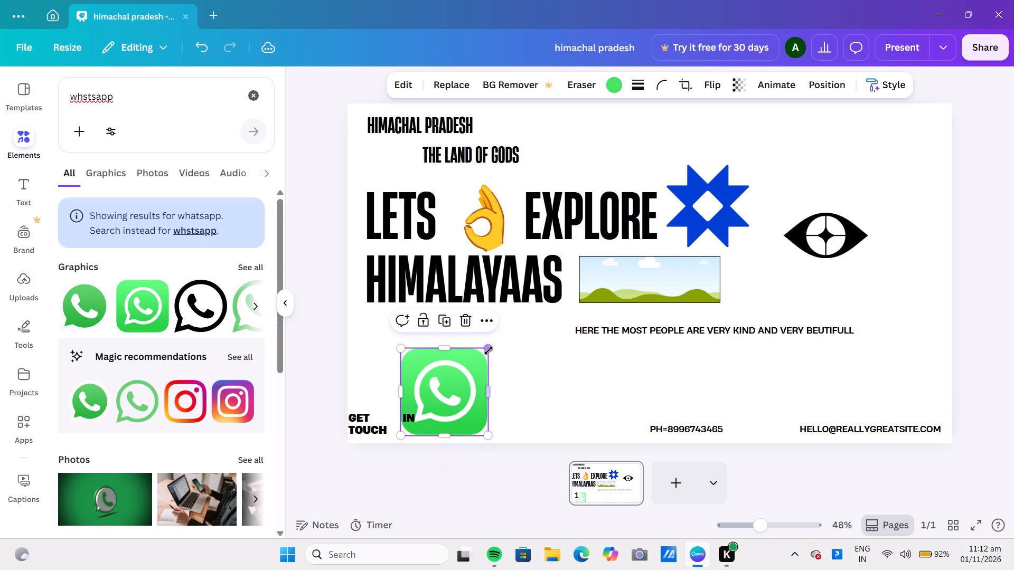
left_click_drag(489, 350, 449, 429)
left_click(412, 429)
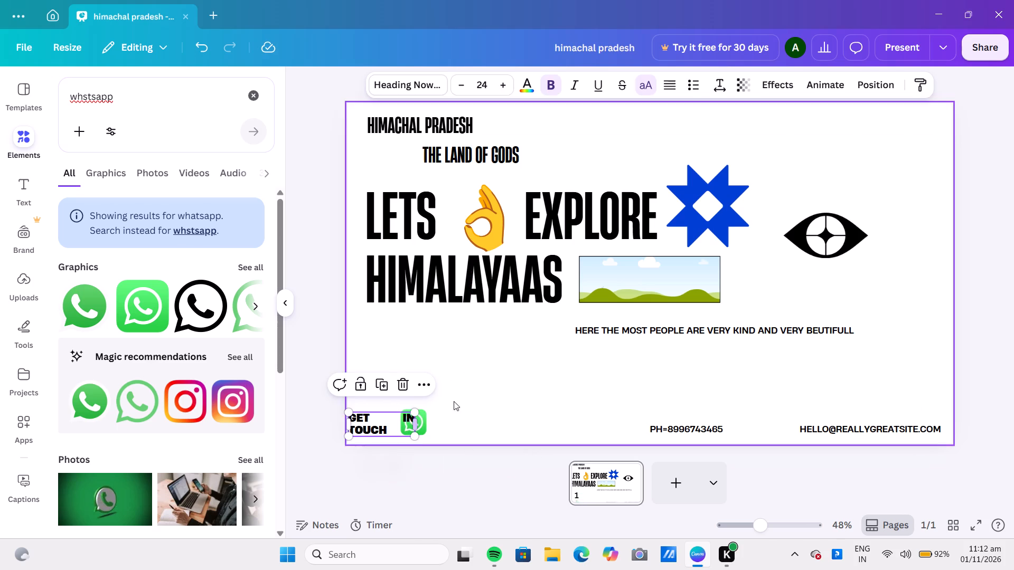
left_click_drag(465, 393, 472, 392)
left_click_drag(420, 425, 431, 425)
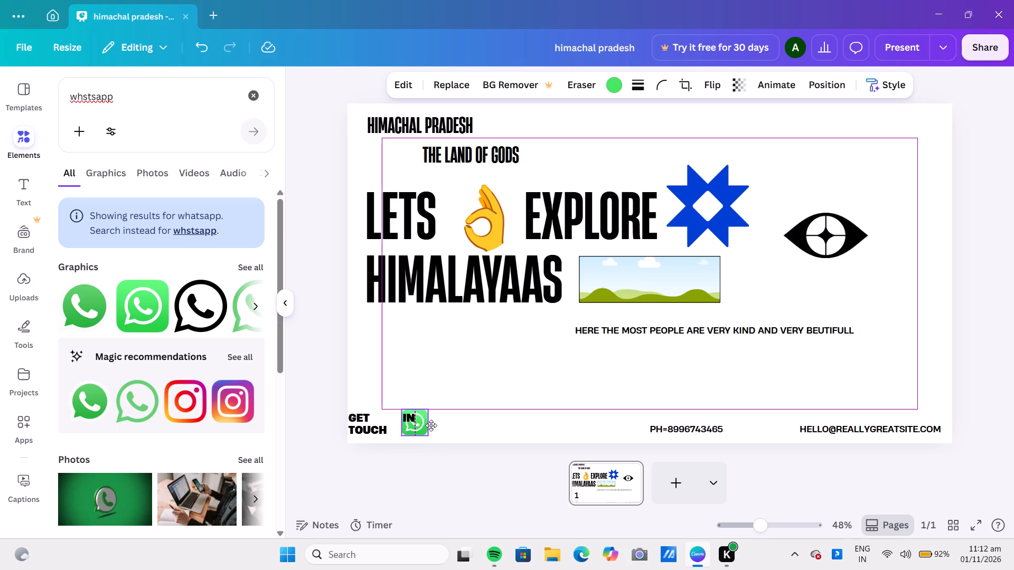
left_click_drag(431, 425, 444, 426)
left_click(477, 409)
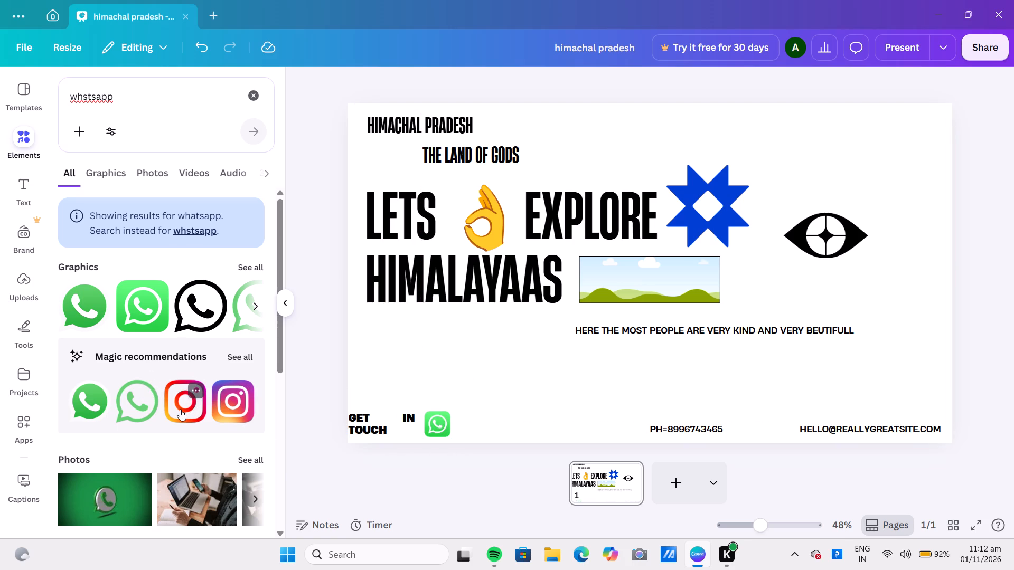
Add the light green outlined WhatsApp icon, shrink it, and place it just to the right of the square WhatsApp icon.
left_click_drag(126, 407, 178, 398)
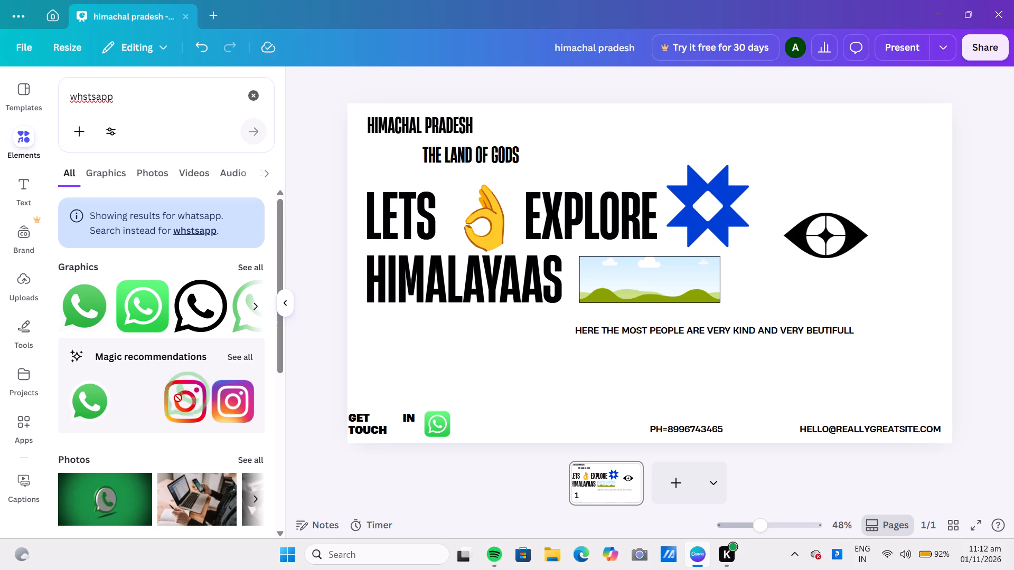
left_click_drag(178, 398, 450, 339)
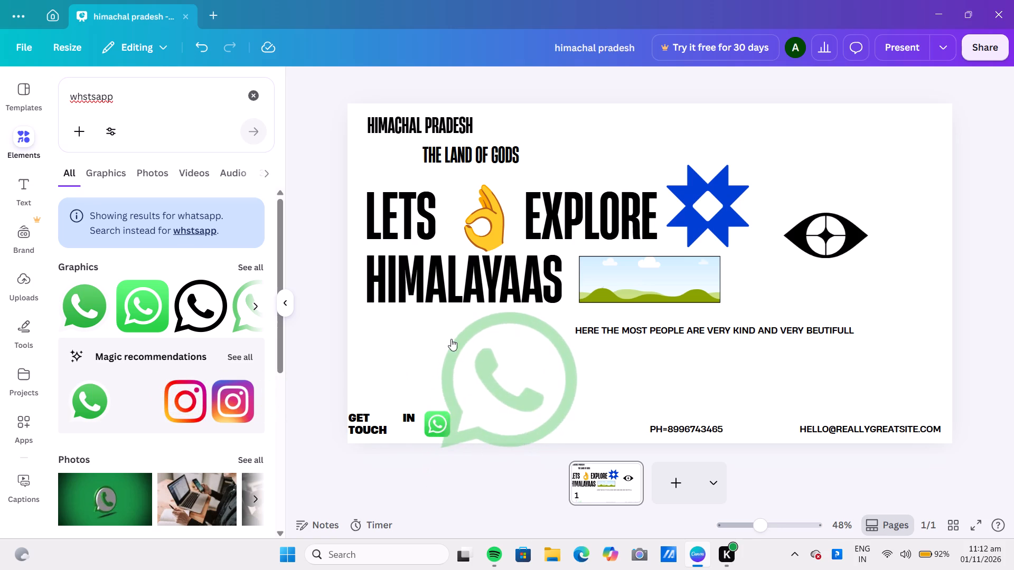
left_click_drag(575, 311, 573, 317)
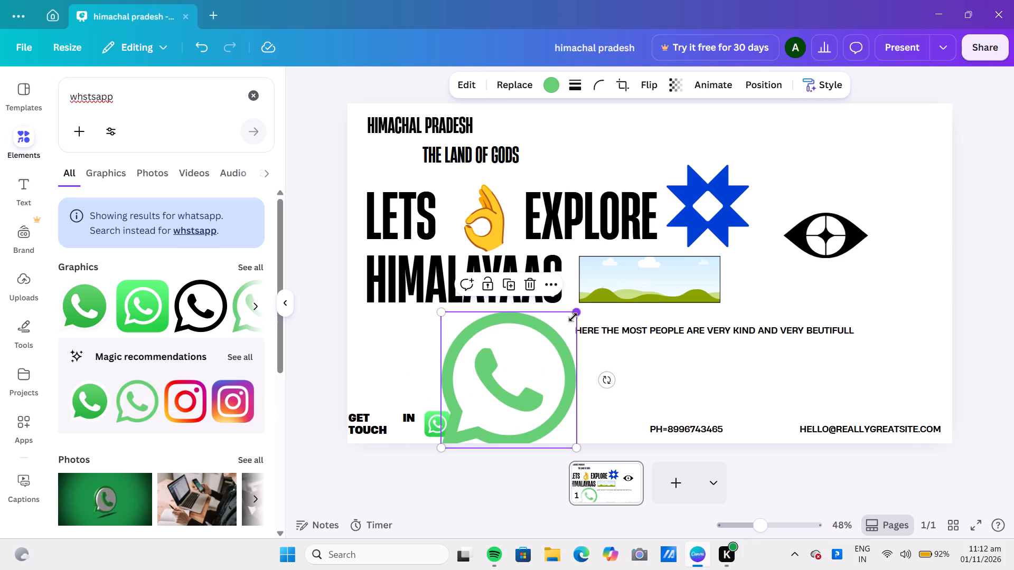
left_click_drag(573, 317, 509, 433)
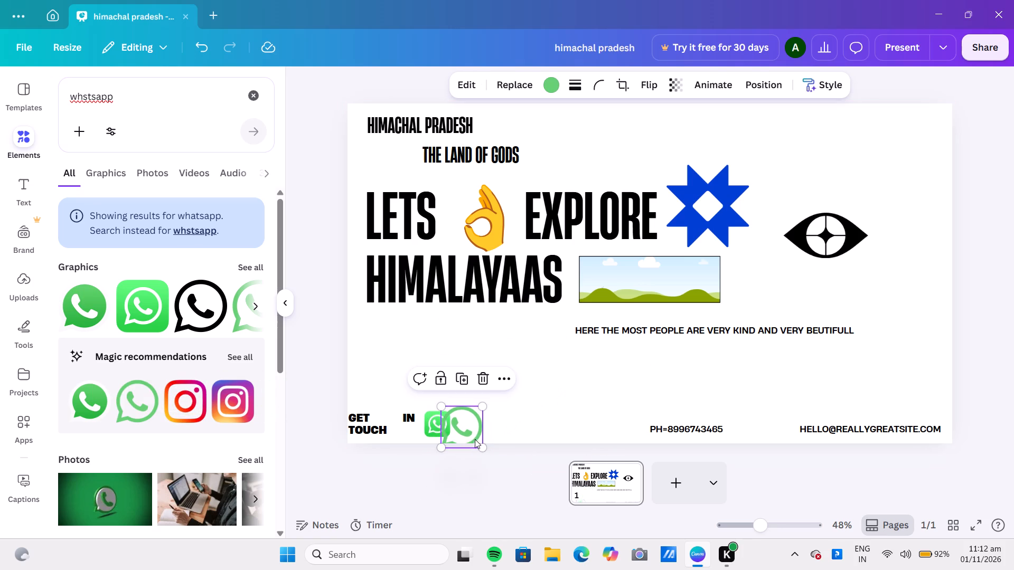
left_click_drag(462, 426, 484, 423)
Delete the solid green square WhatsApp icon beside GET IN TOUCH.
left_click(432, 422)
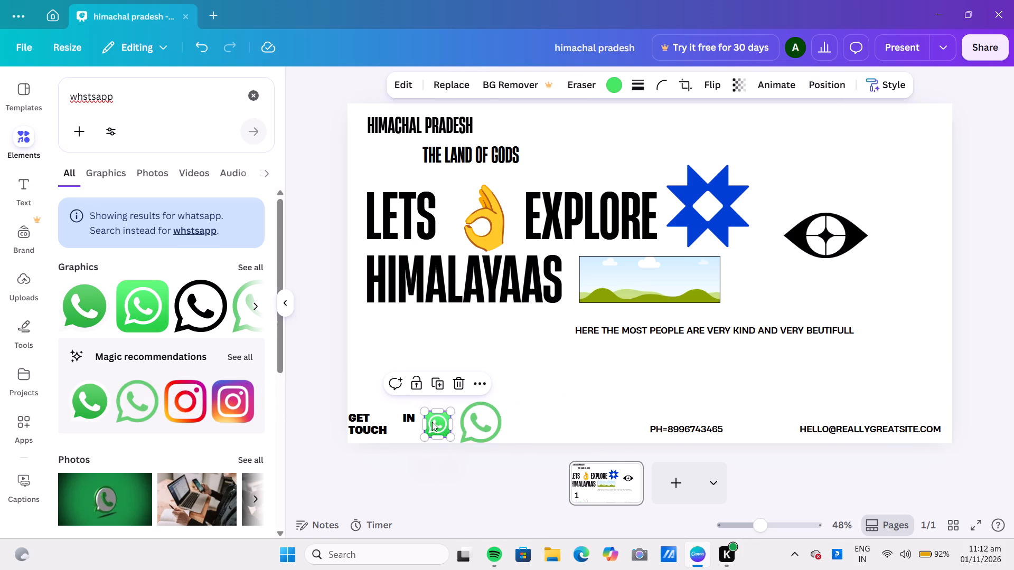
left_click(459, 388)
Move the outlined WhatsApp icon next to GET IN TOUCH and shrink it slightly.
left_click_drag(491, 415, 456, 413)
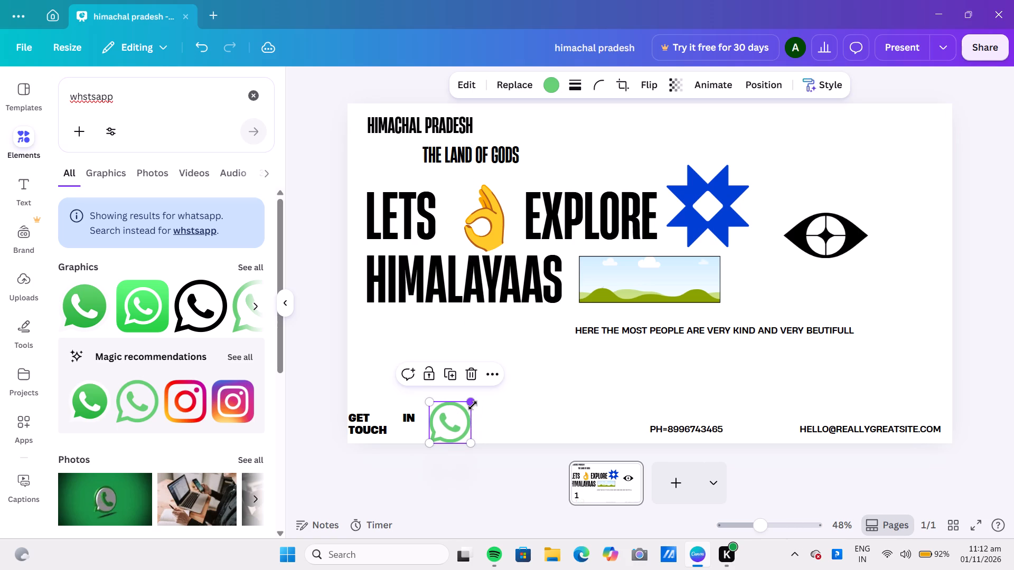
left_click_drag(473, 405, 468, 411)
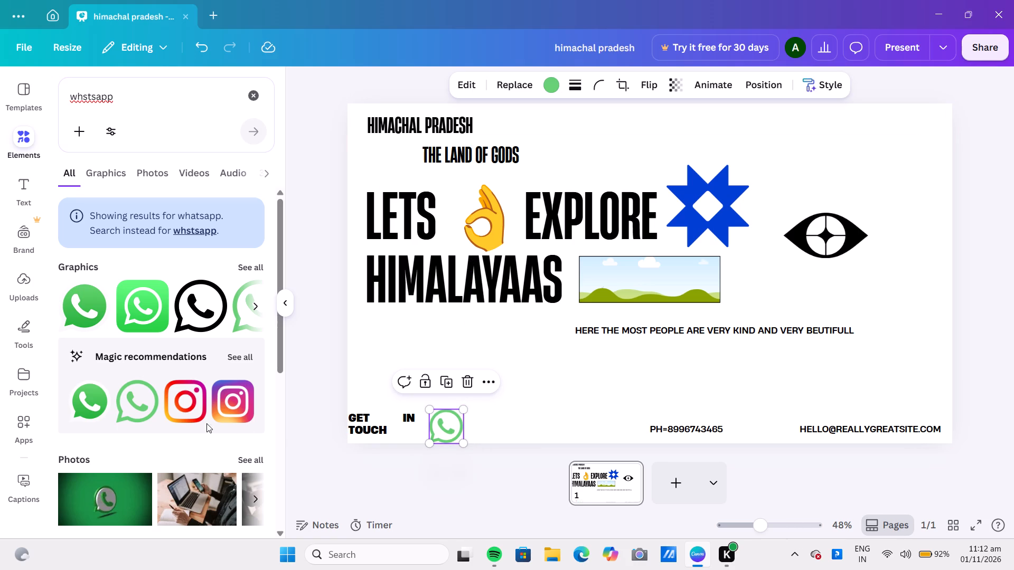
Add the outlined gradient Instagram icon, shrink it to match the WhatsApp icon, and place it just to that icon's right.
left_click_drag(184, 410, 457, 334)
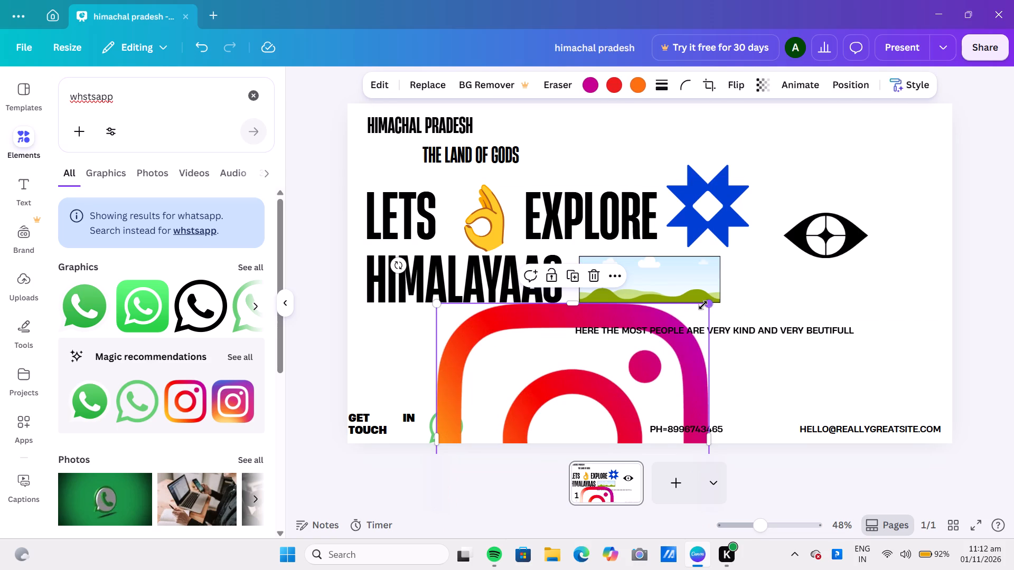
left_click_drag(703, 306, 591, 382)
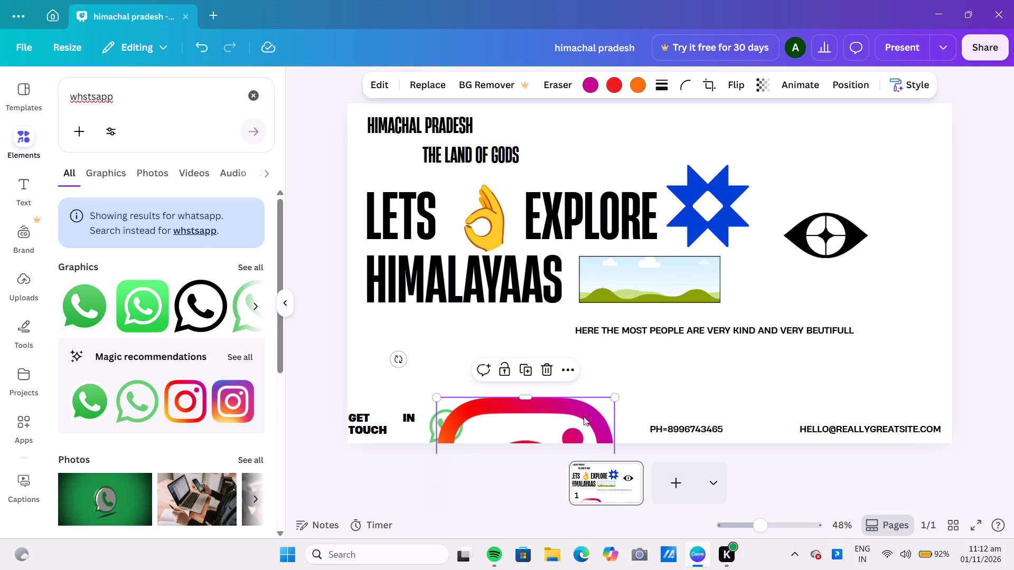
left_click_drag(584, 416, 559, 276)
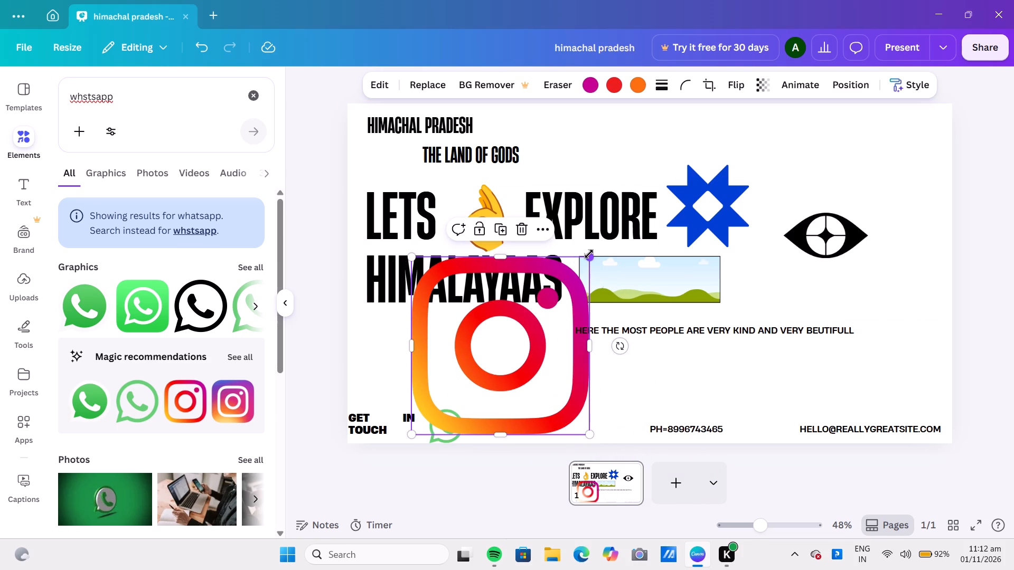
left_click_drag(589, 254, 497, 417)
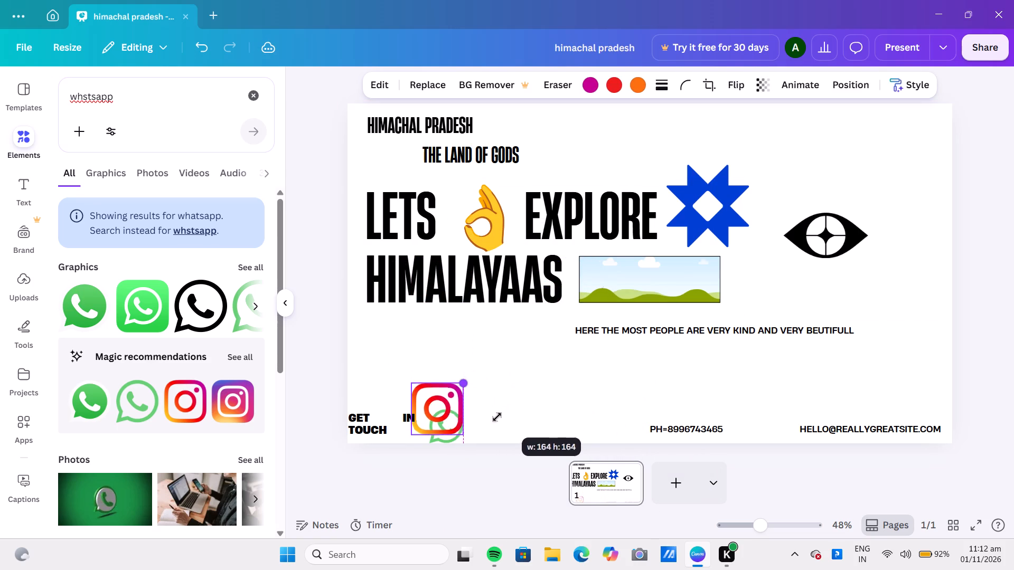
left_click_drag(497, 417, 487, 434)
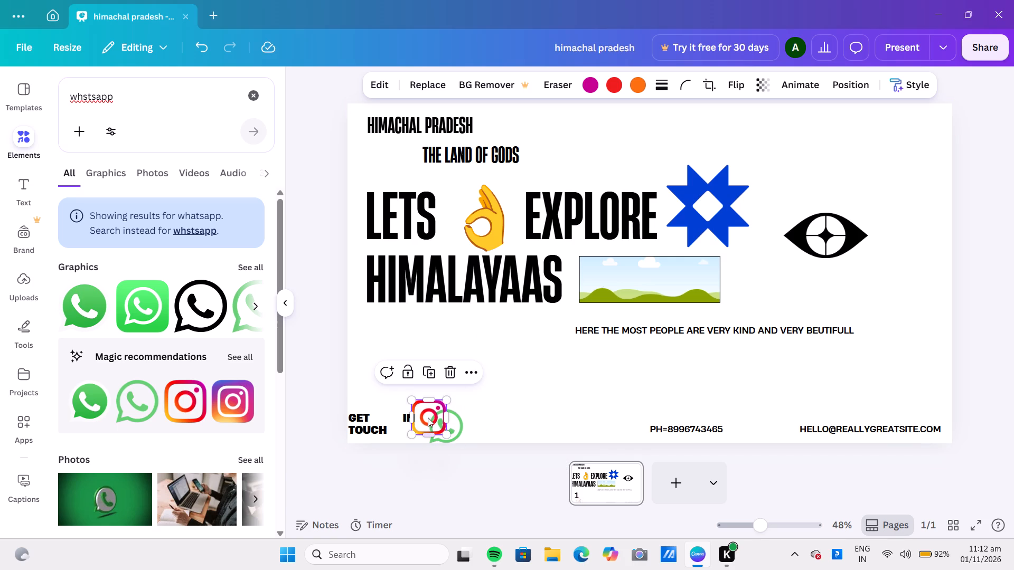
left_click_drag(428, 417, 478, 424)
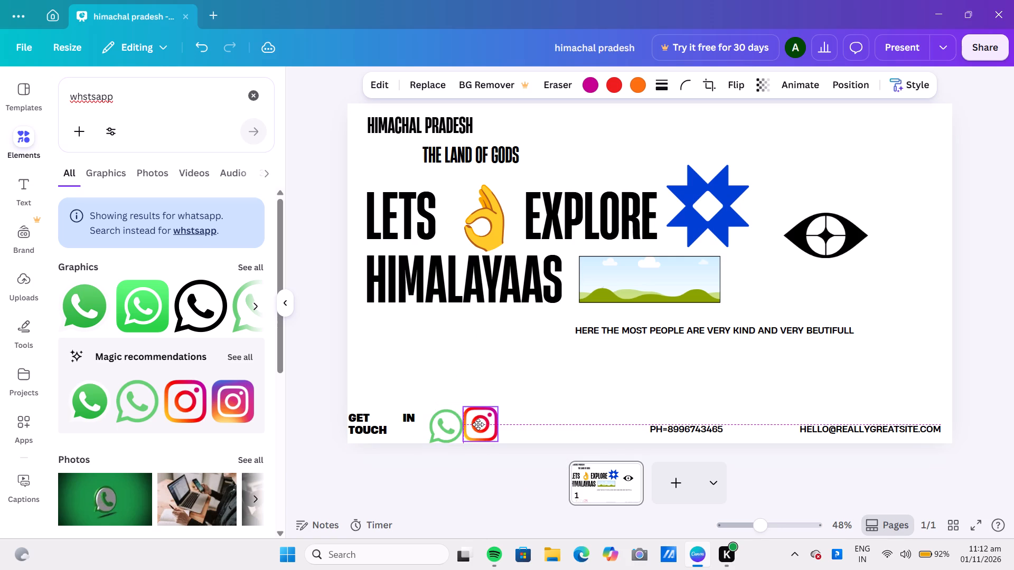
left_click_drag(478, 424, 480, 424)
left_click_drag(480, 424, 478, 424)
left_click(532, 411)
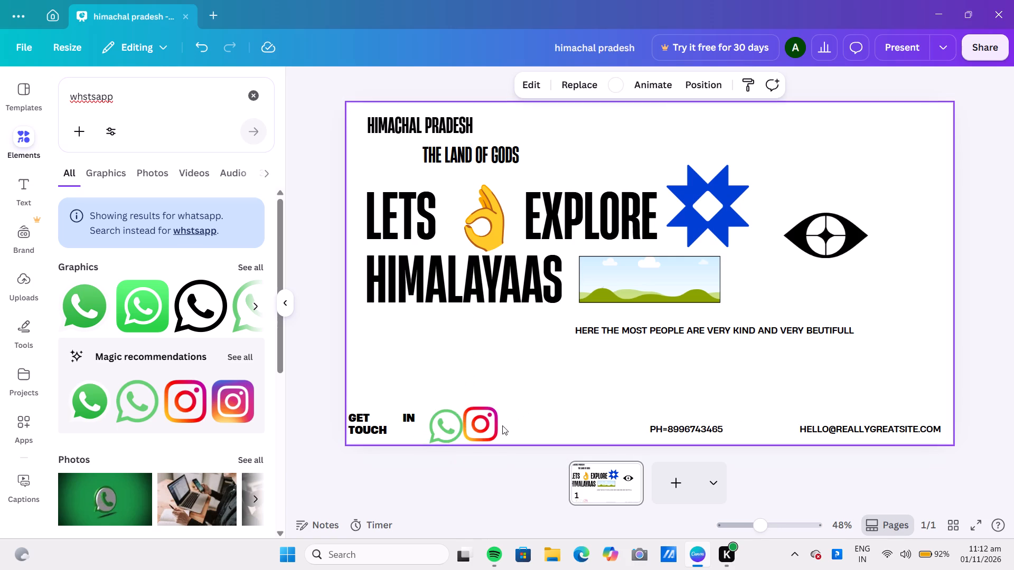
Shift the WhatsApp icon slightly left so it sits evenly spaced between GET IN TOUCH and the Instagram icon.
left_click(455, 430)
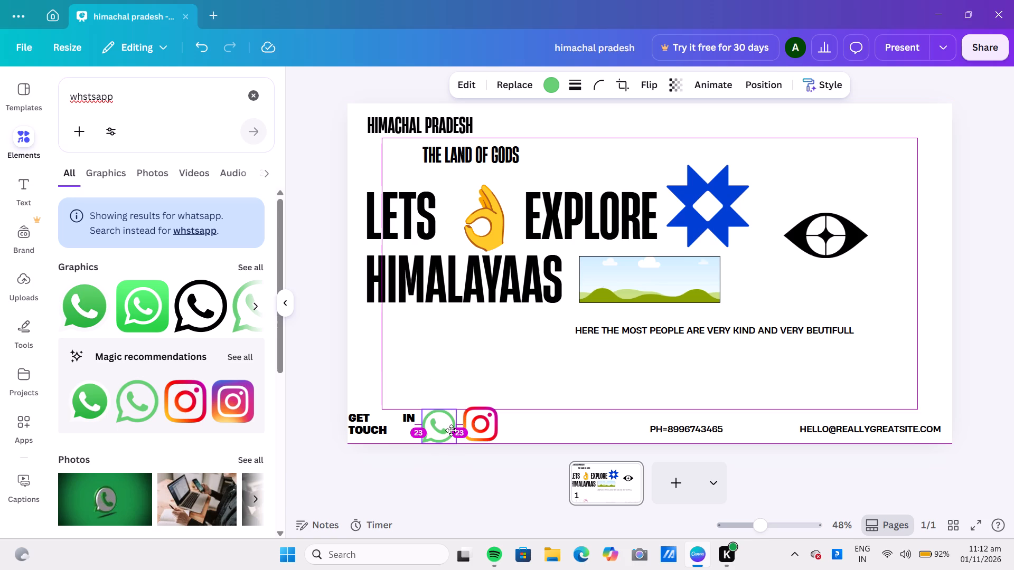
left_click(535, 396)
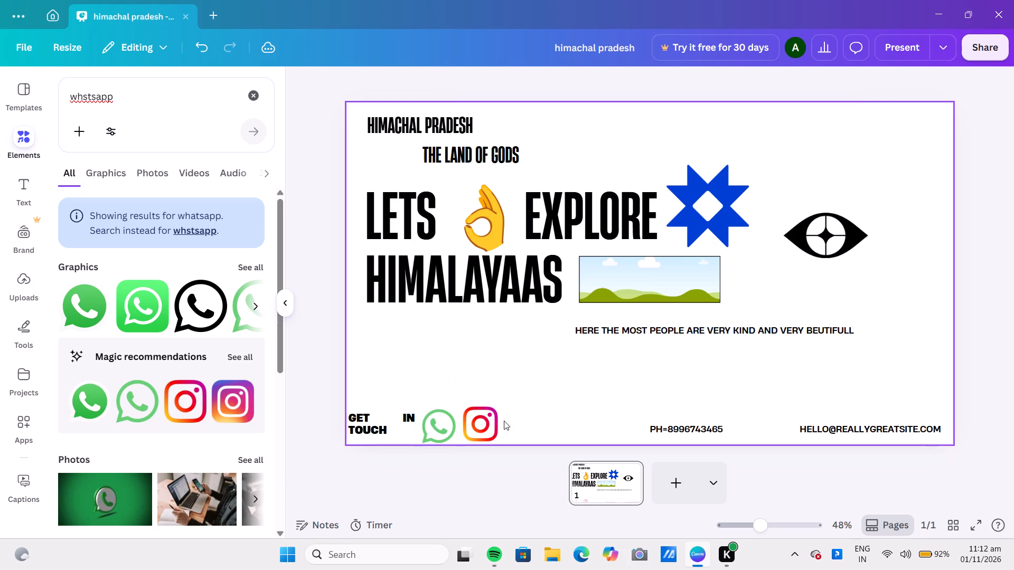
left_click(487, 423)
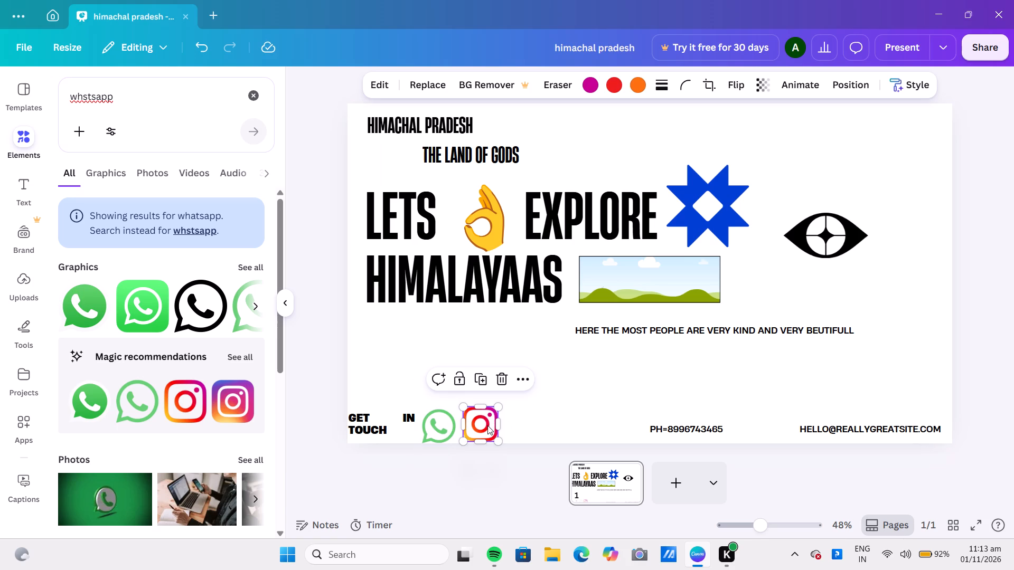
left_click(526, 416)
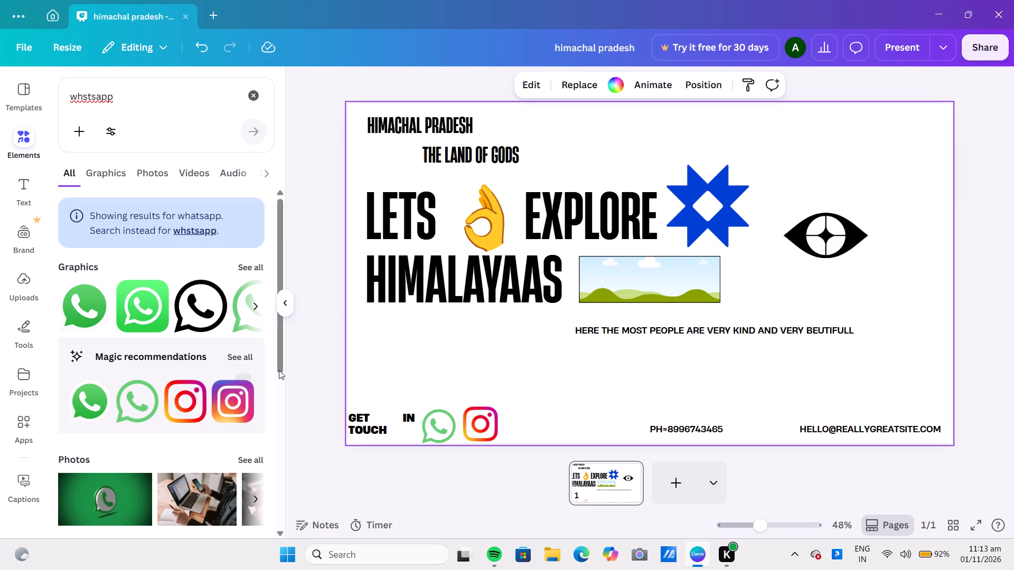
left_click(358, 358)
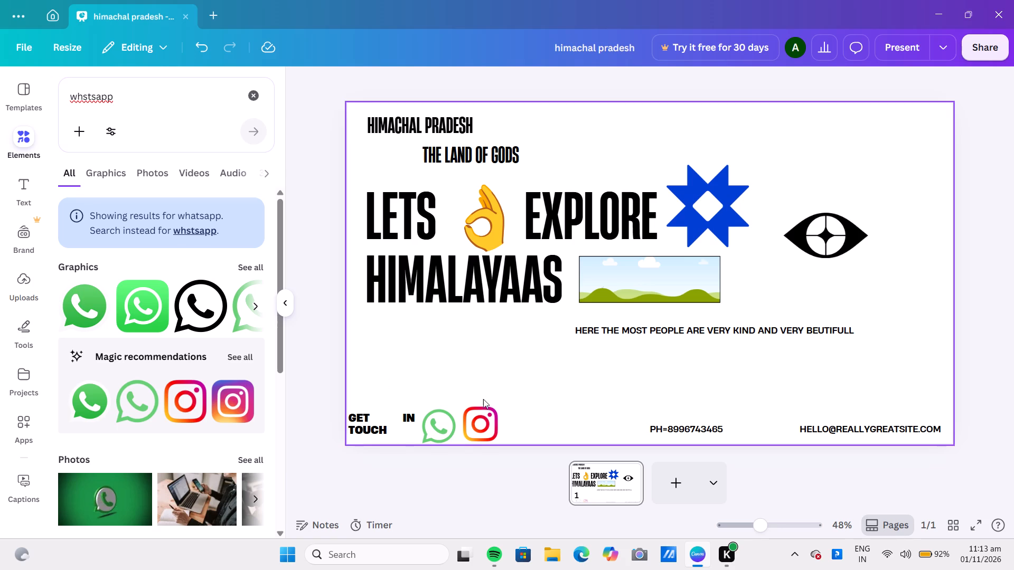
Browse the WhatsApp photo and audio results, and preview the Whatsapp and Samsung Whistle Soundalike sounds.
scroll(233, 411, "down", 3)
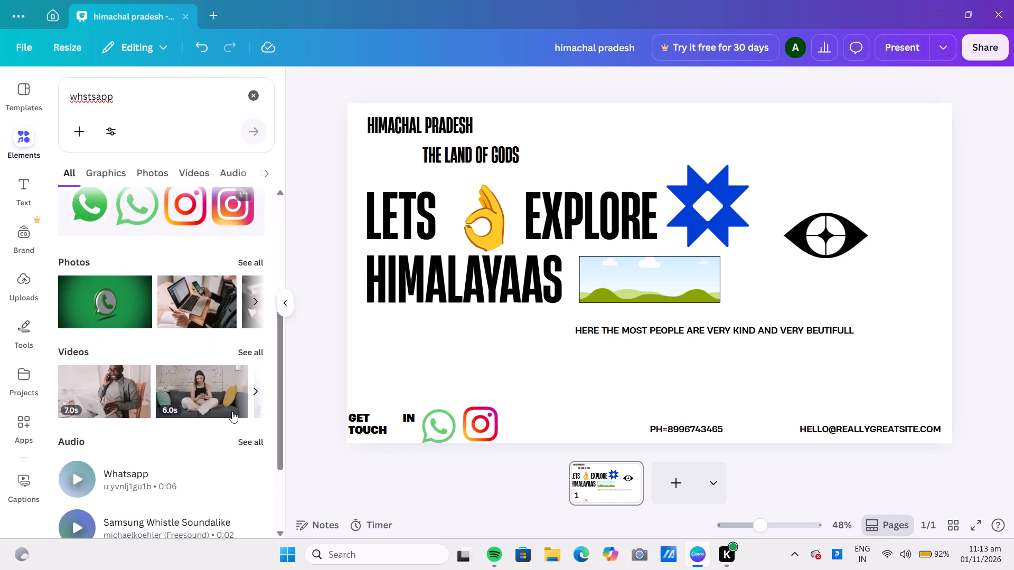
left_click(250, 258)
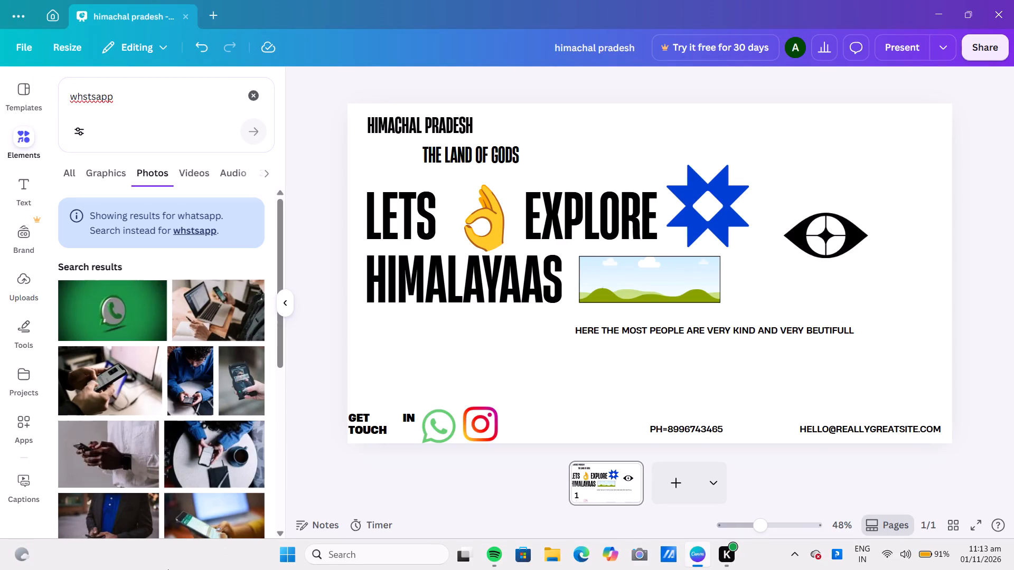
left_click(224, 173)
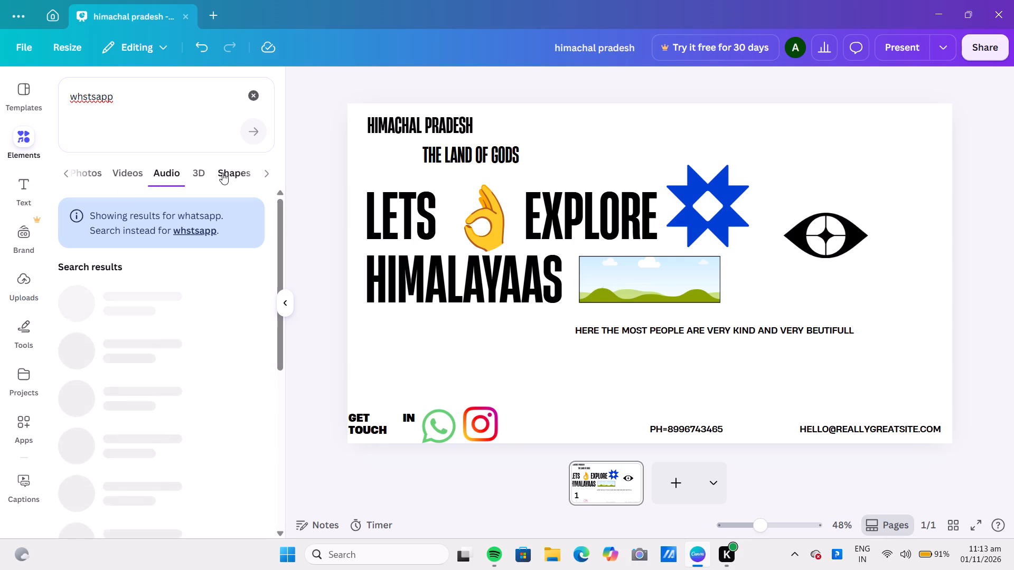
left_click(73, 303)
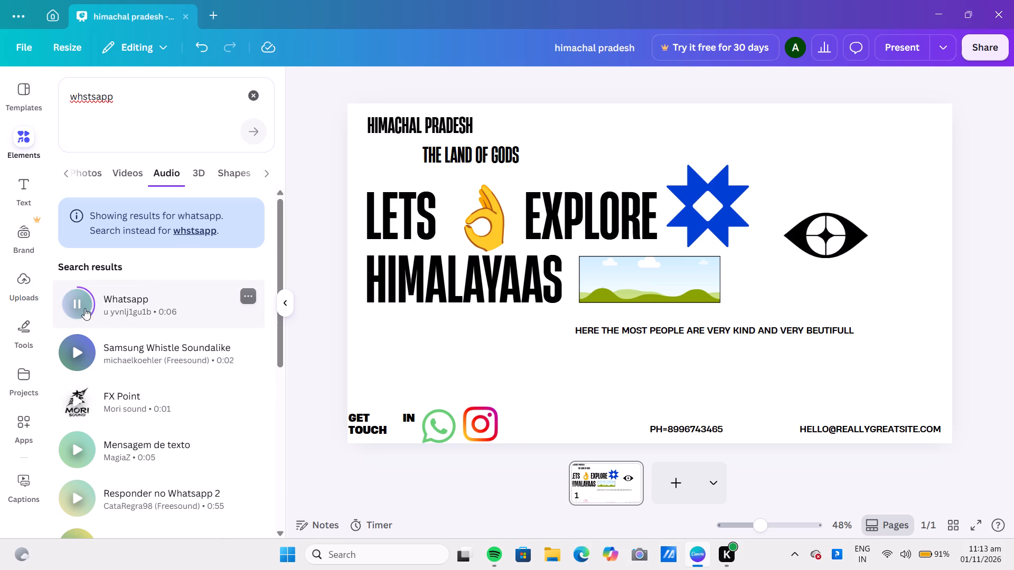
left_click(78, 347)
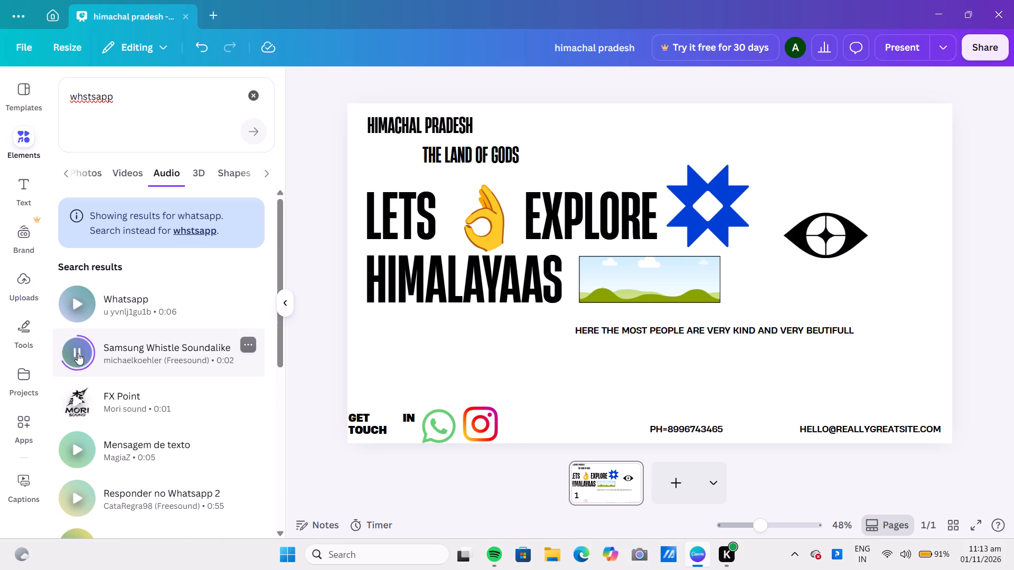
Replace the WhatsApp search with a search for music in the elements library and look through the audio tracks.
left_click(253, 95)
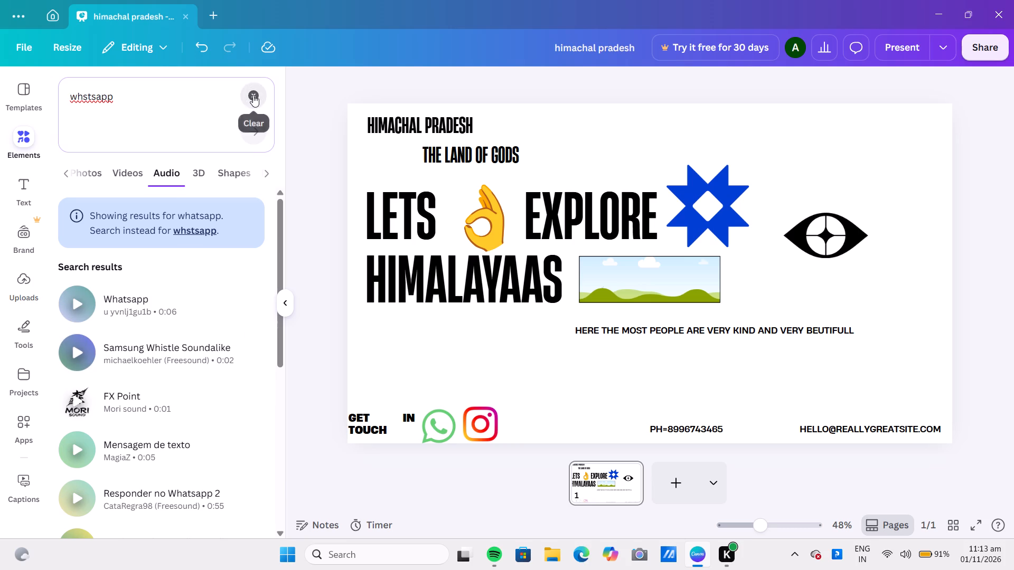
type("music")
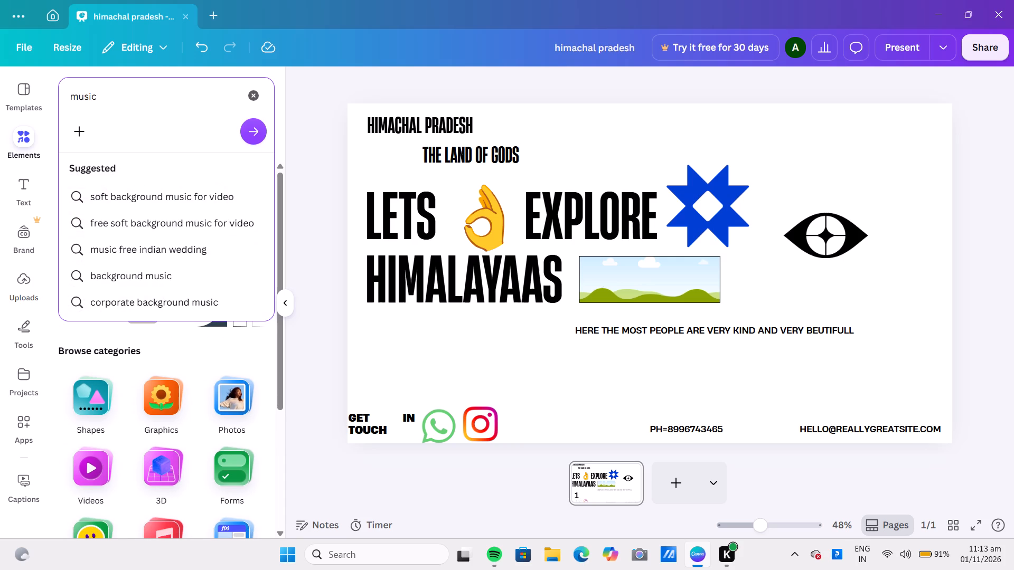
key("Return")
scroll(255, 120, "down", 1)
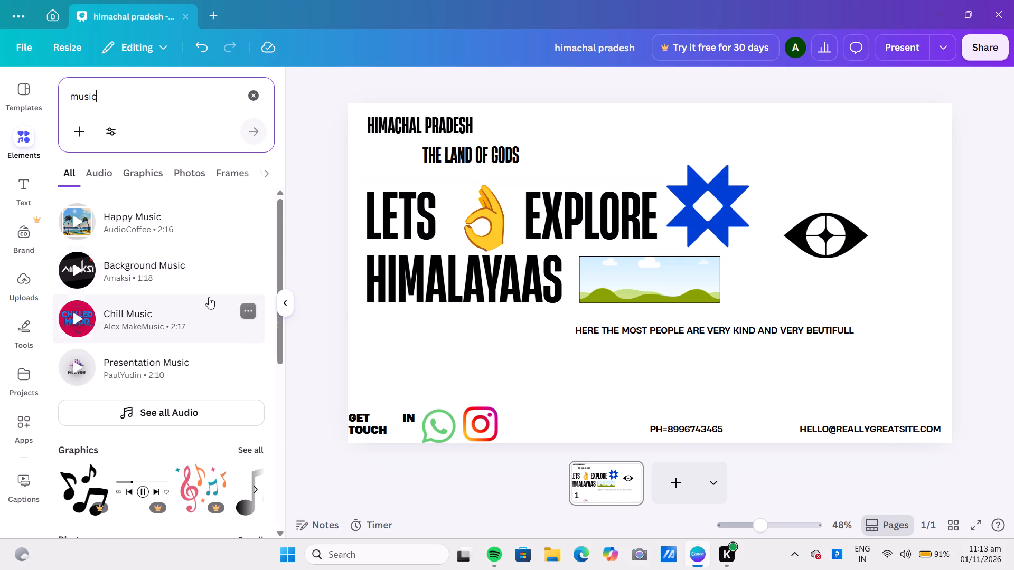
Preview the Happy Music track from the music search results.
left_click(77, 218)
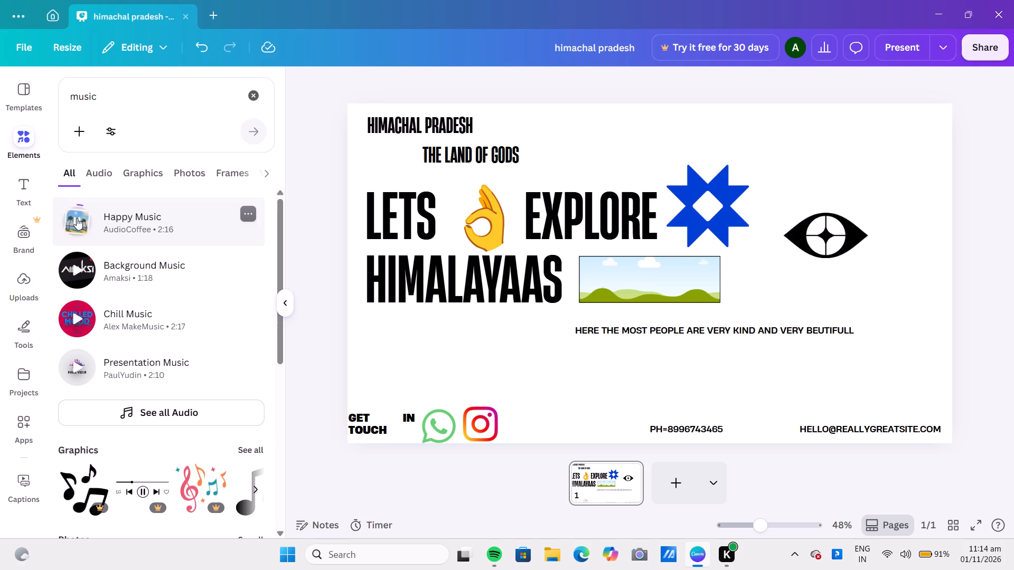
Lower the computer's sound volume from the maximum end to a little over a quarter of its range.
left_click(904, 555)
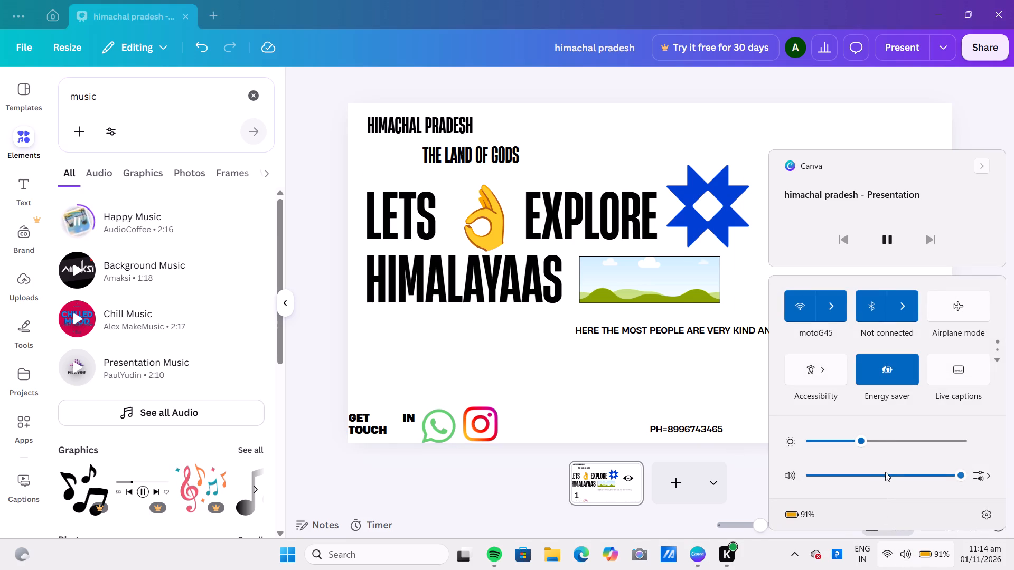
left_click(886, 471)
left_click(869, 478)
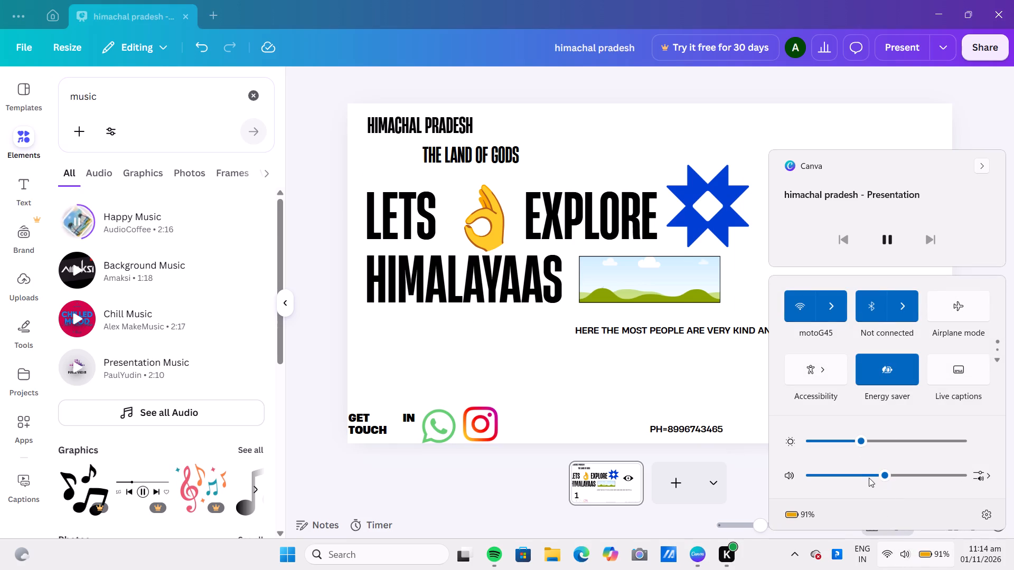
left_click(859, 477)
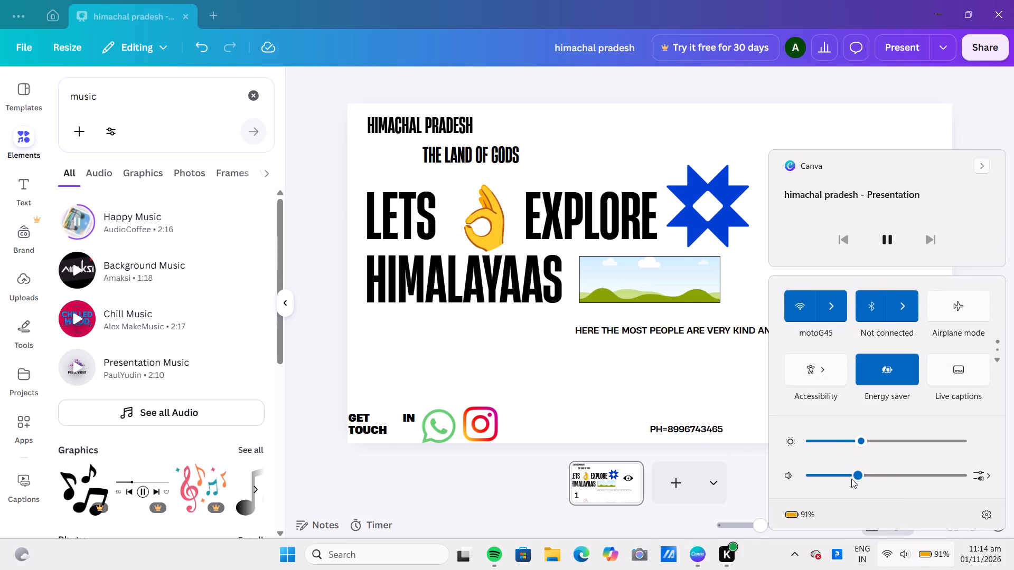
left_click(851, 479)
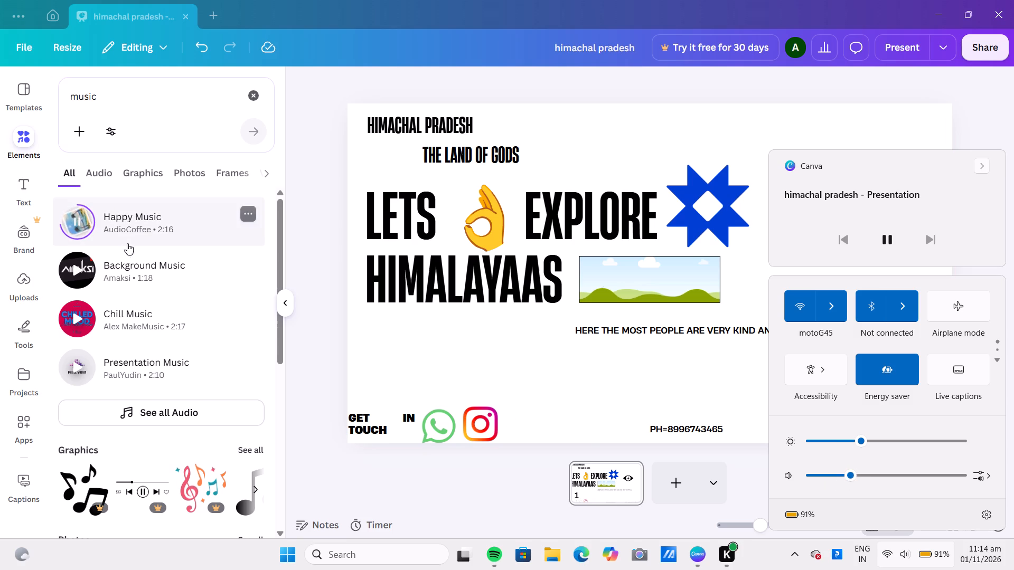
Add the 1:18 Background Music track to the design and play its preview.
left_click(133, 270)
left_click(72, 272)
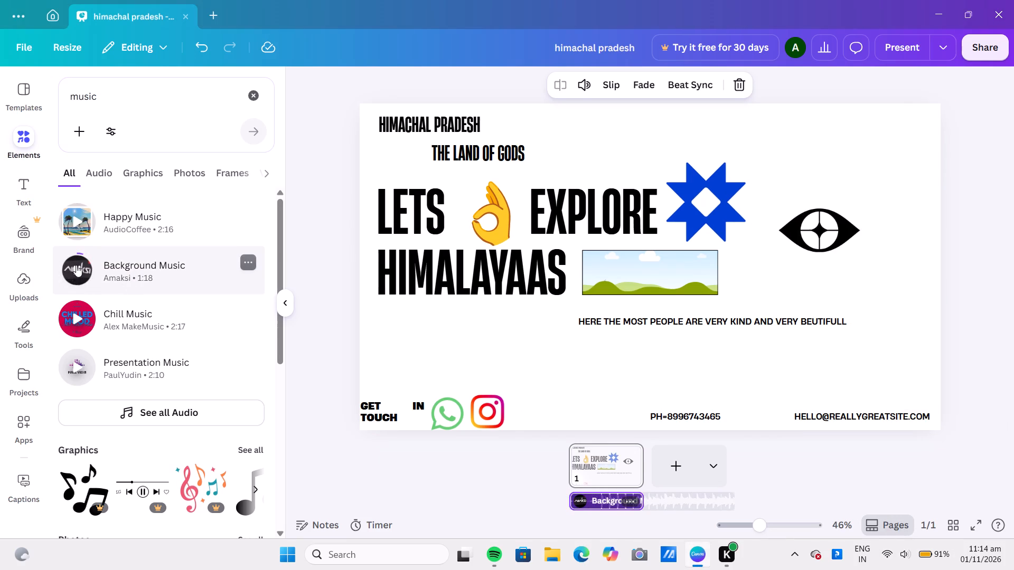
Preview the Chill Music and Presentation Music tracks, and add Presentation Music as a second audio track.
left_click(78, 318)
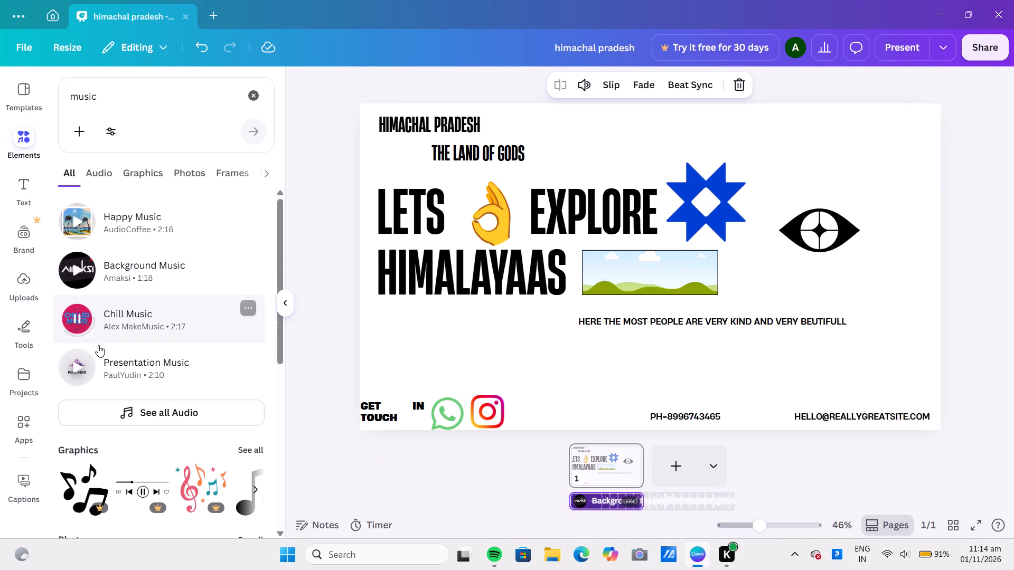
left_click(73, 365)
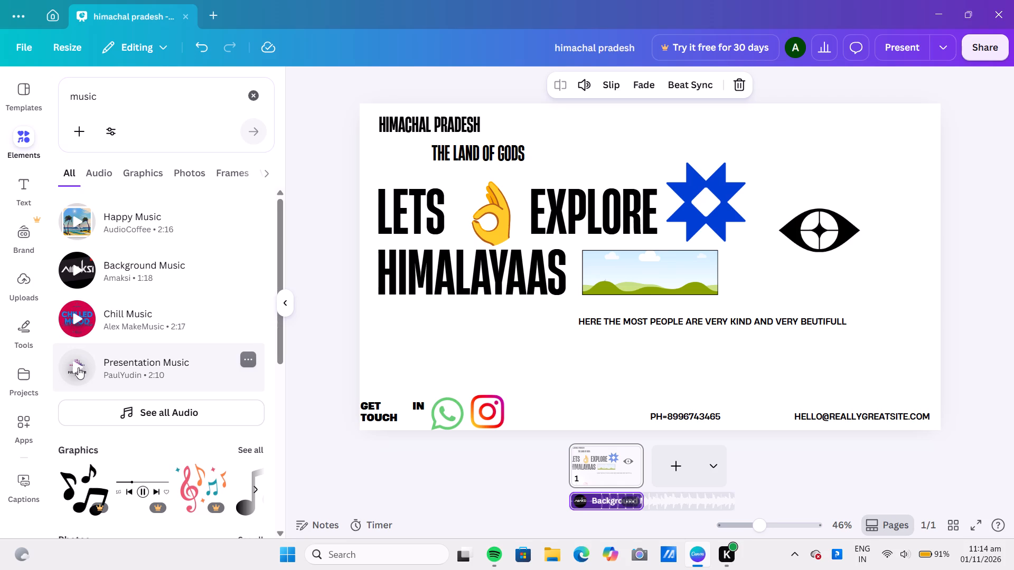
left_click(123, 370)
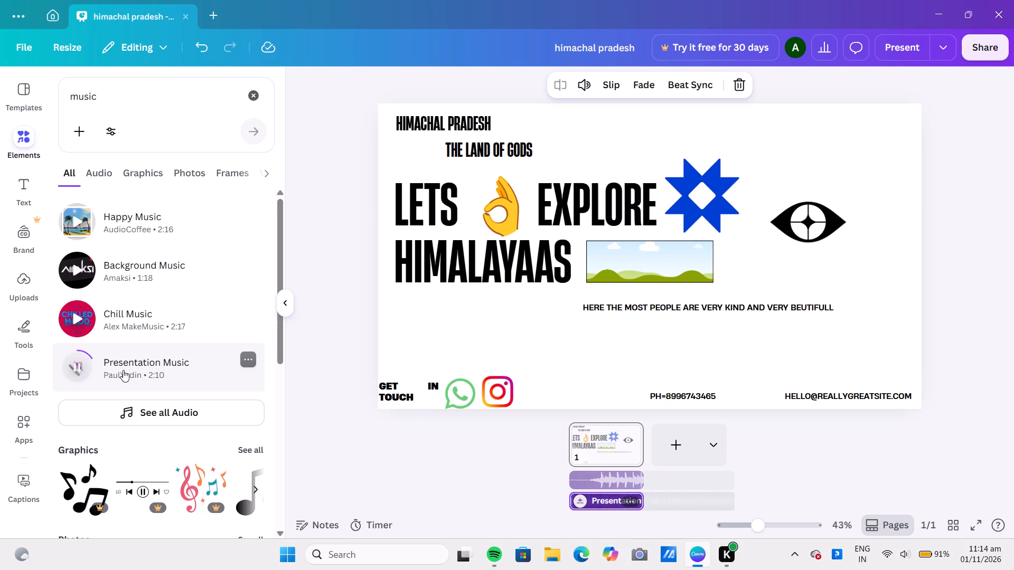
left_click(432, 497)
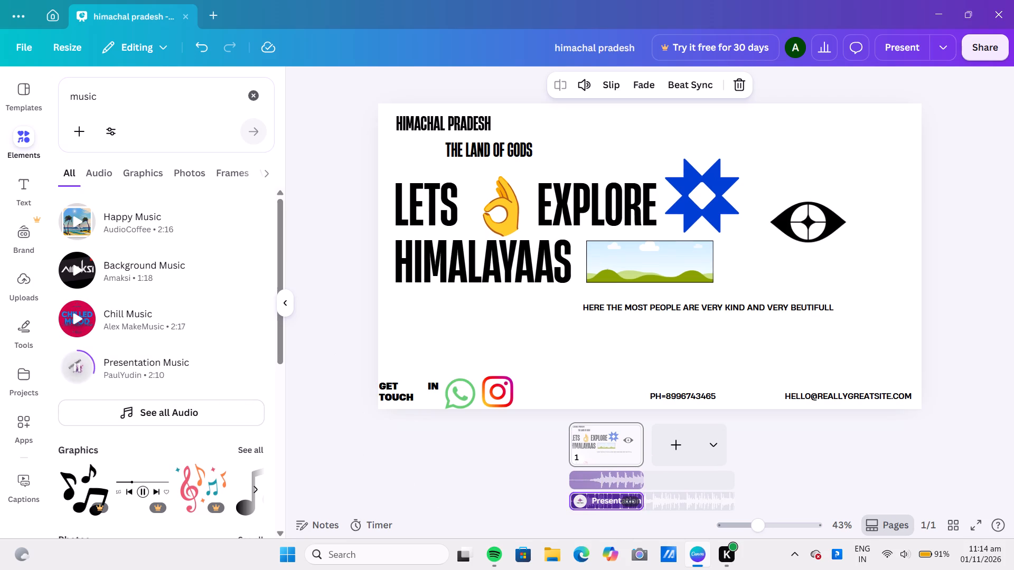
Search the elements for "himalayas" and add the free photo of a dark rocky peak with a sunlit golden summit.
left_click(246, 96)
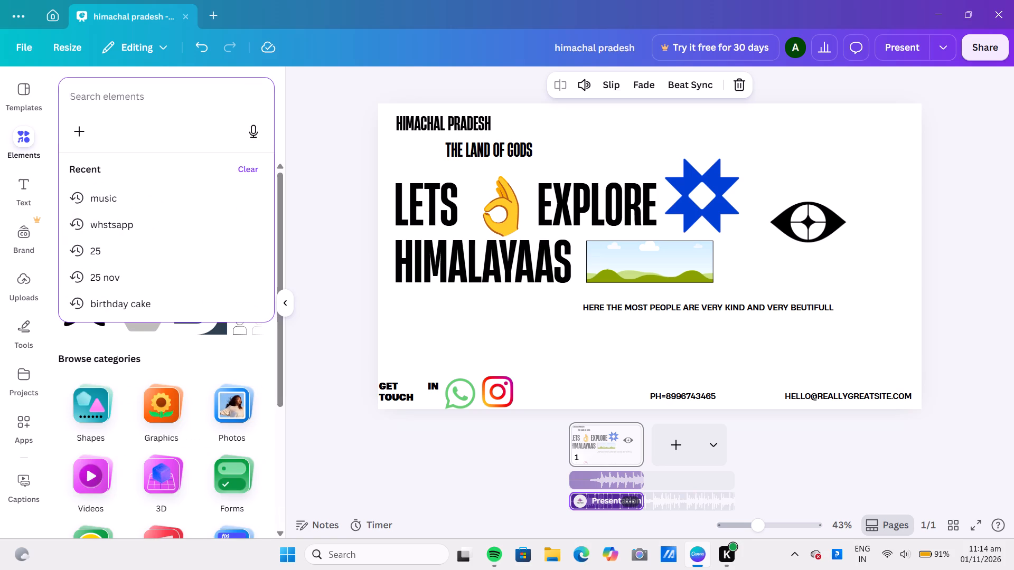
type("himala")
type("yas")
key("Return")
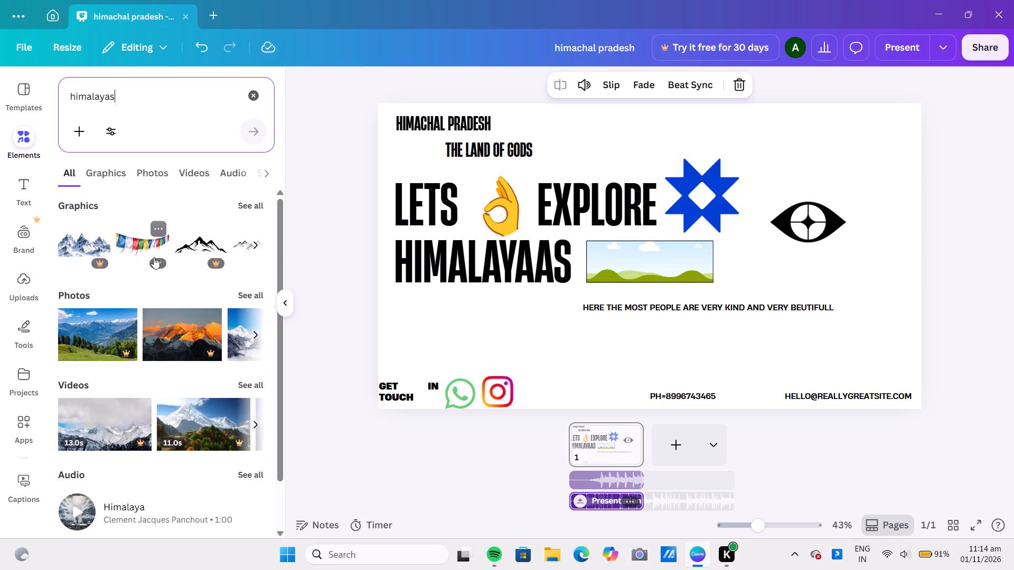
scroll(154, 257, "down", 3)
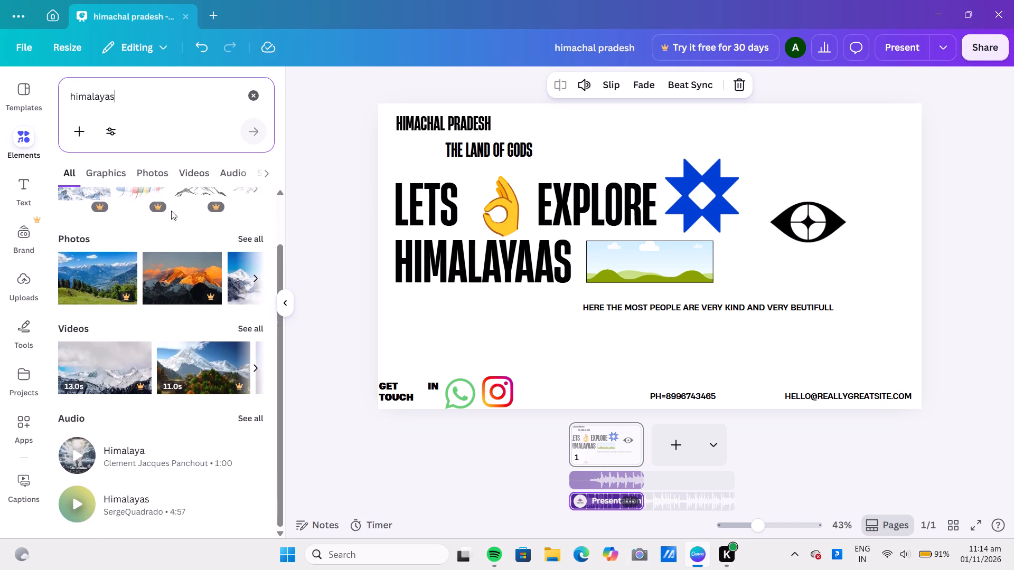
left_click(250, 240)
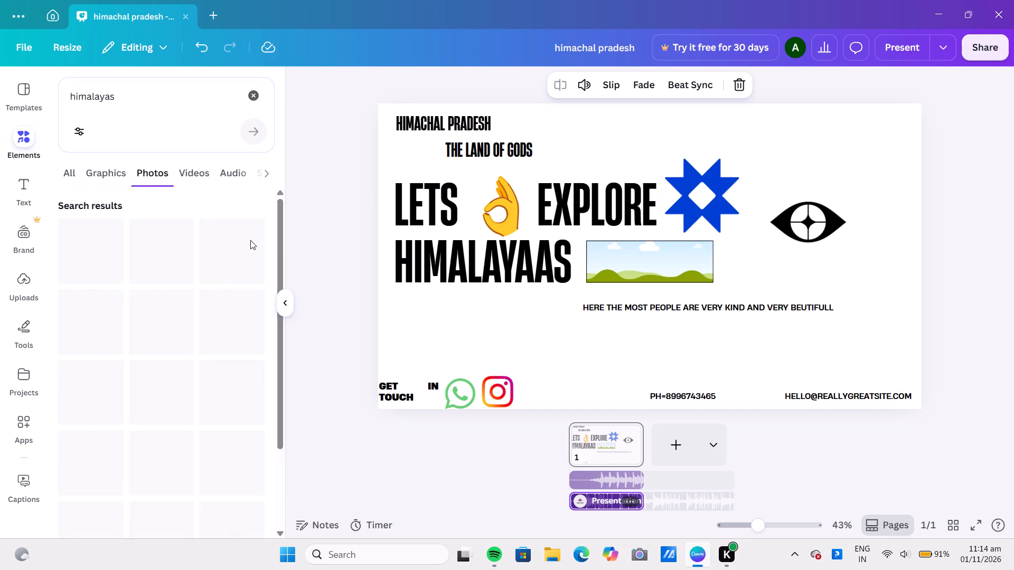
scroll(193, 288, "down", 3)
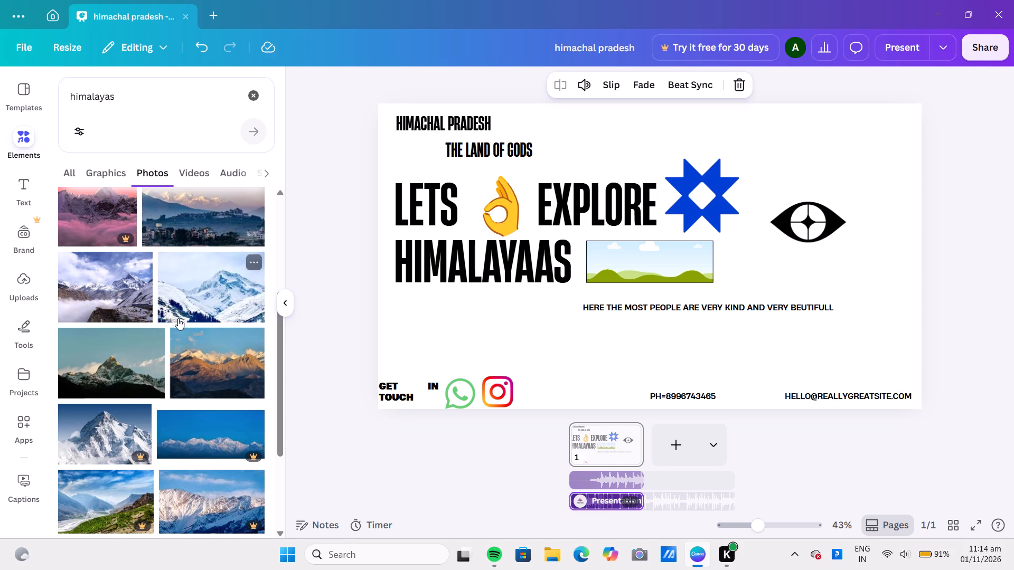
left_click(125, 359)
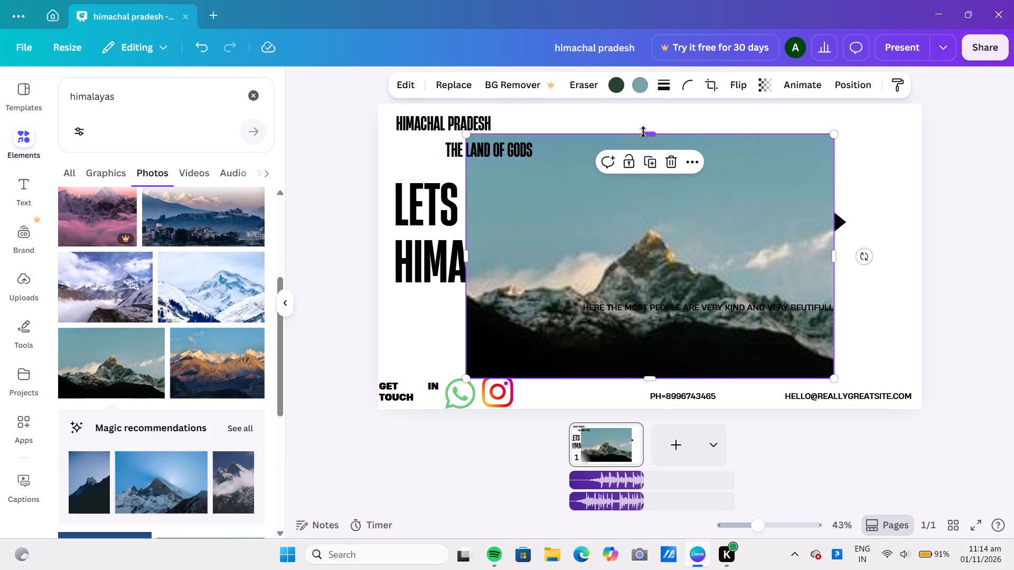
Crop the sky off the peak photo's upper part and shrink the photo to about two thirds of its width.
left_click_drag(650, 135, 644, 225)
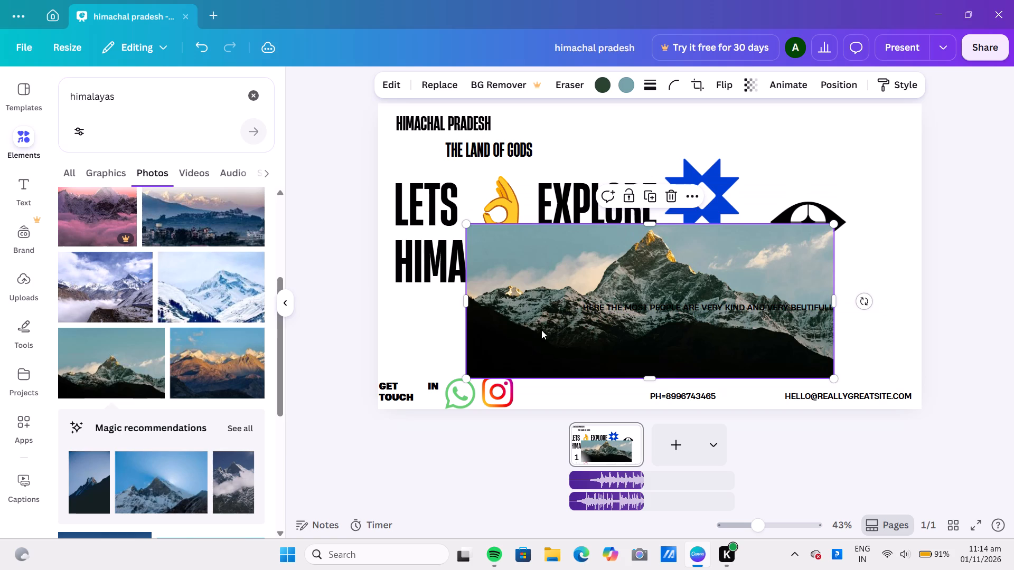
left_click_drag(464, 379, 510, 362)
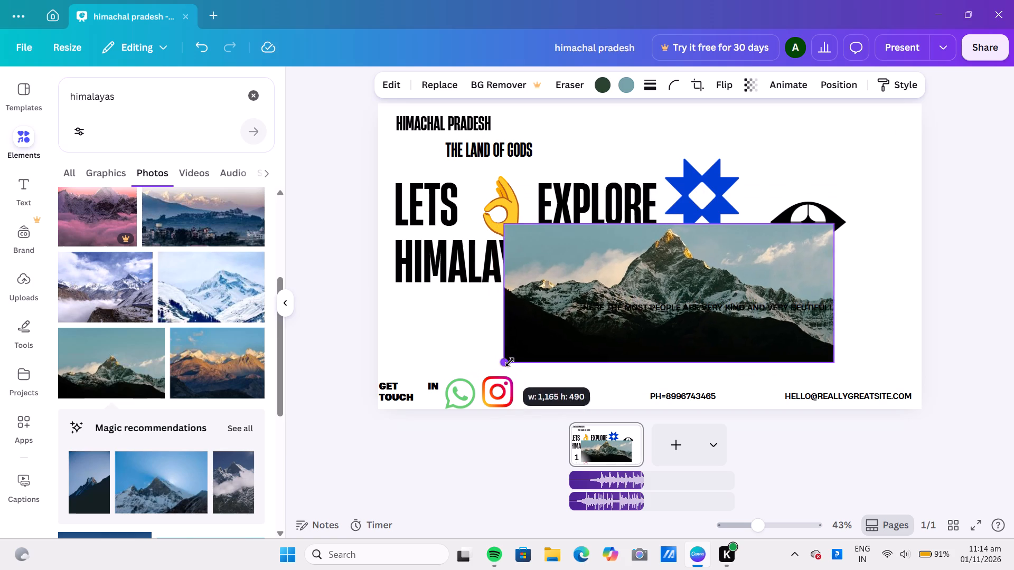
left_click_drag(510, 362, 589, 338)
Place the peak photo in the page's top-right corner, stretching it to about 900 wide and slightly taller.
left_click_drag(672, 266, 573, 292)
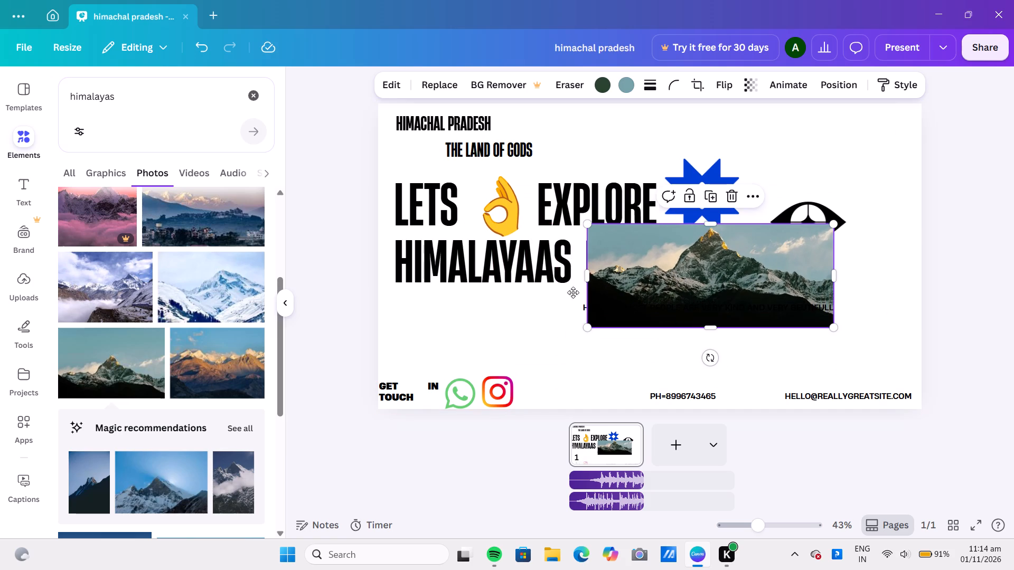
left_click_drag(573, 292, 472, 322)
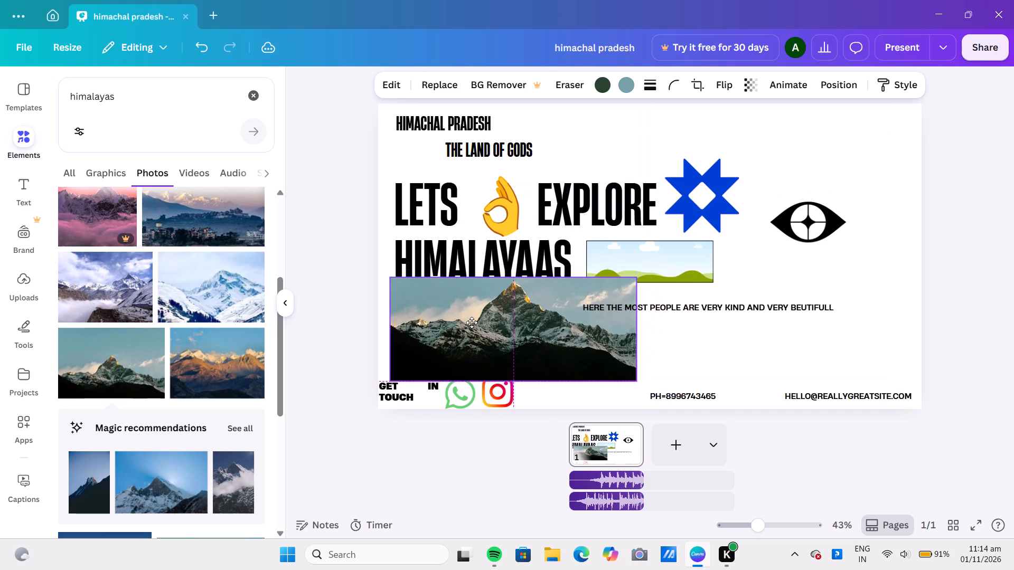
left_click_drag(472, 322, 739, 143)
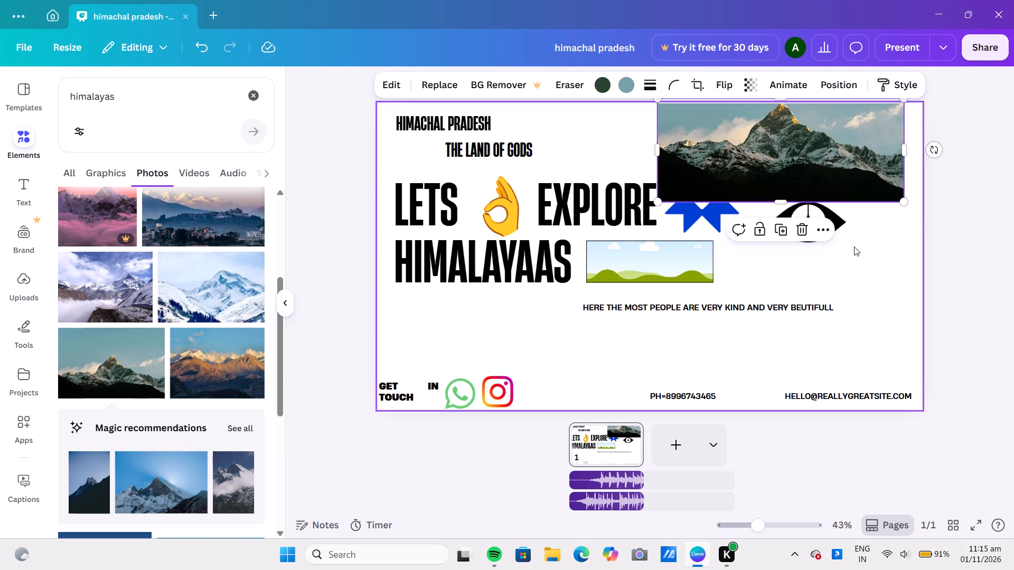
left_click_drag(903, 154, 912, 152)
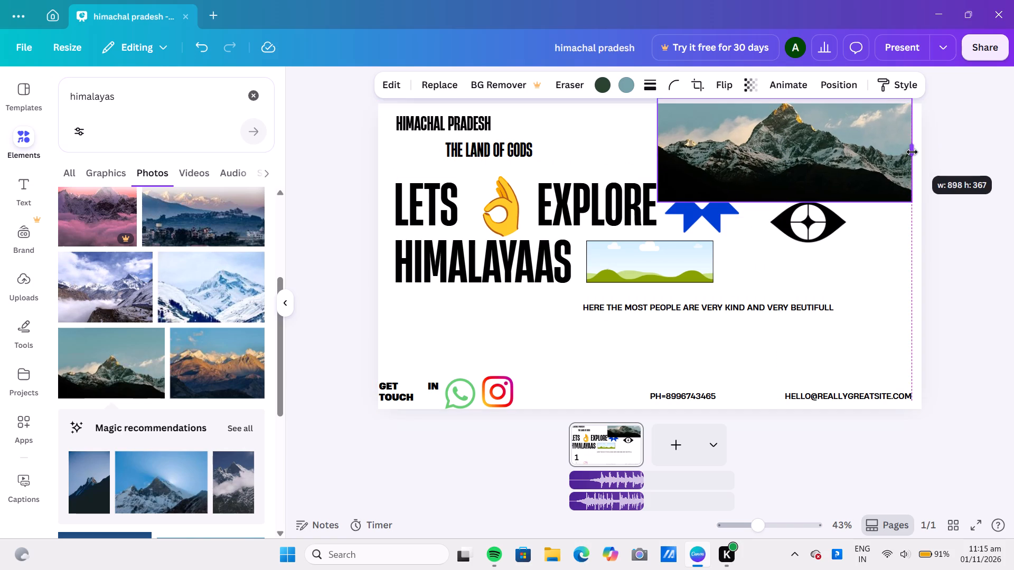
left_click_drag(912, 152, 914, 162)
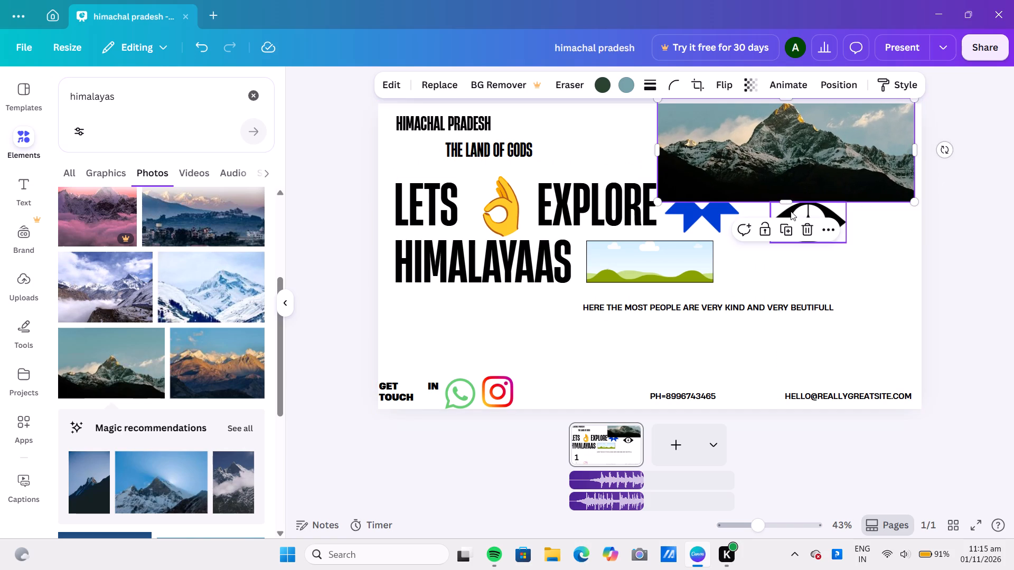
left_click_drag(787, 202, 787, 211)
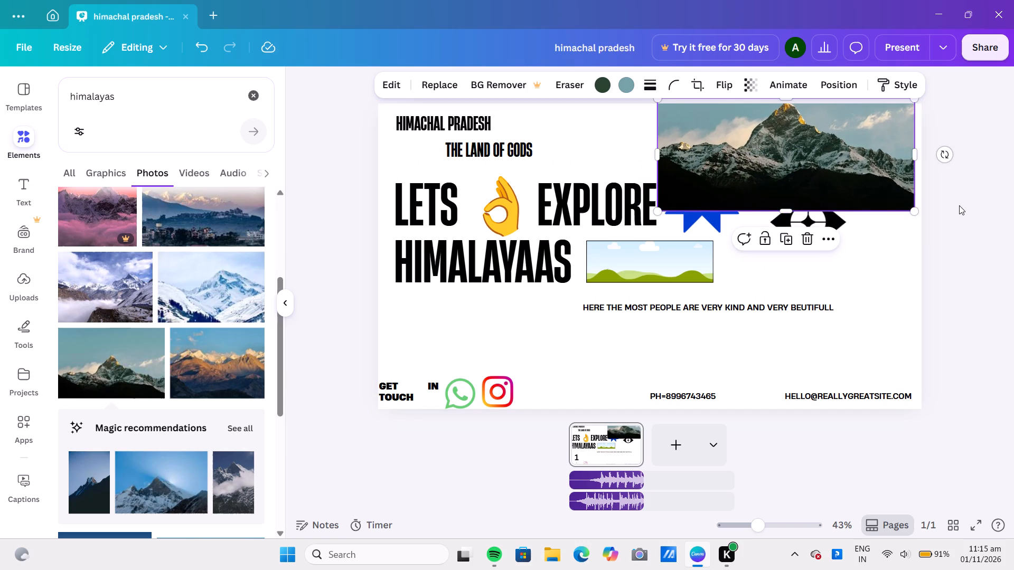
left_click(959, 205)
left_click_drag(865, 170, 874, 173)
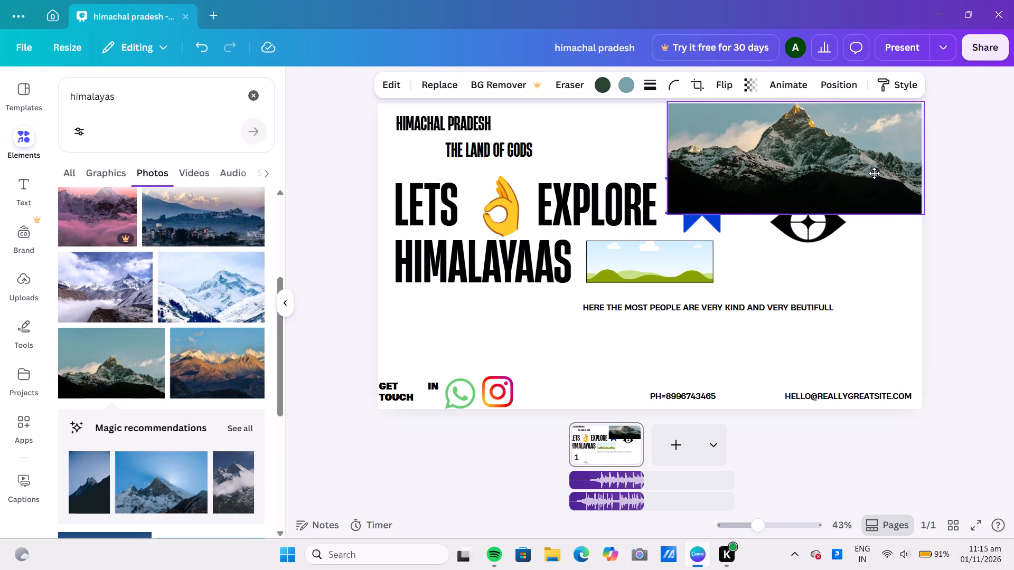
left_click_drag(874, 173, 876, 175)
left_click(962, 200)
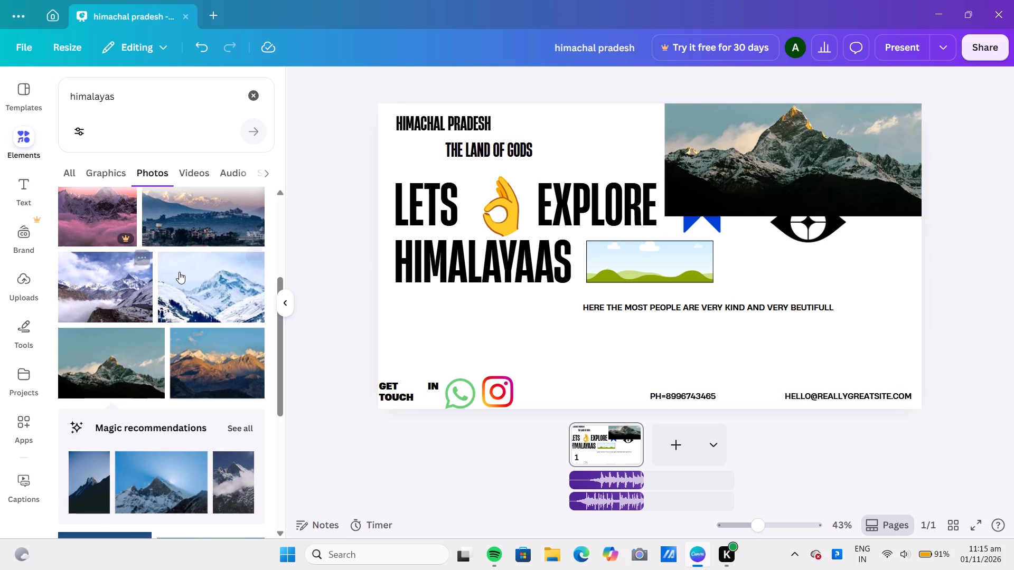
Find another free Himalayas photo and add the one of a dark mountain in a green valley under a cloudy blue sky.
scroll(159, 239, "up", 1)
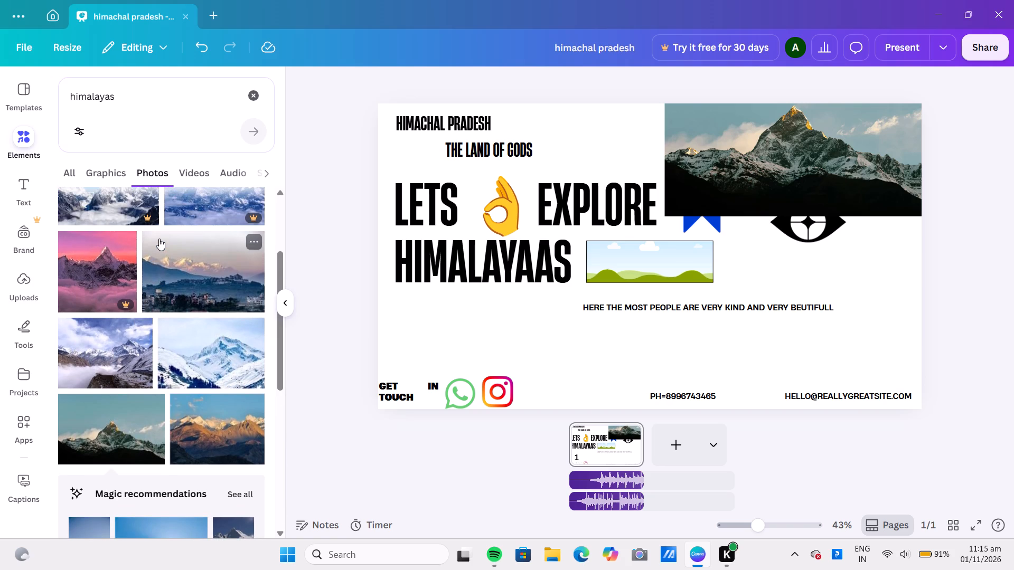
scroll(161, 269, "down", 4)
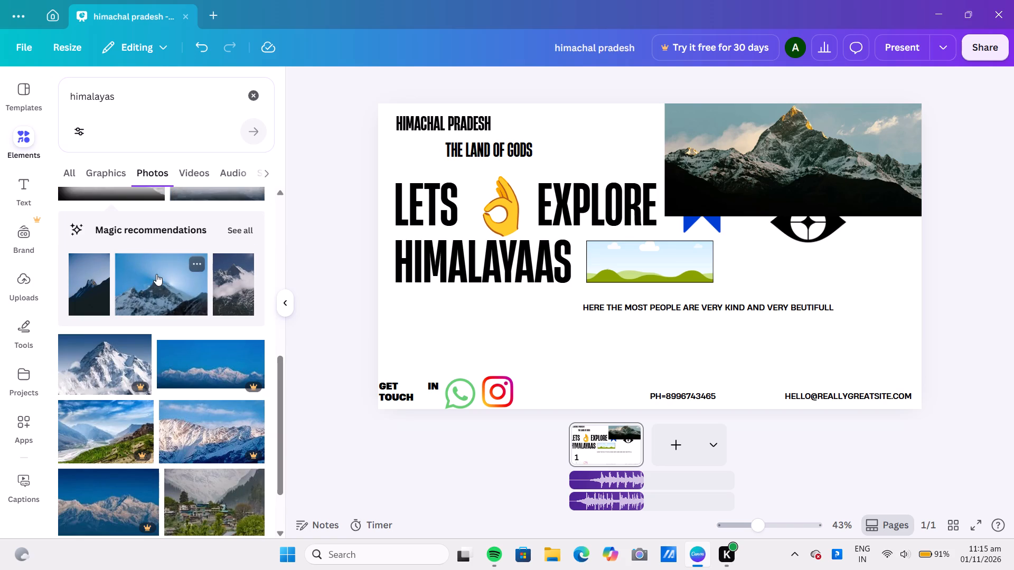
scroll(156, 274, "down", 4)
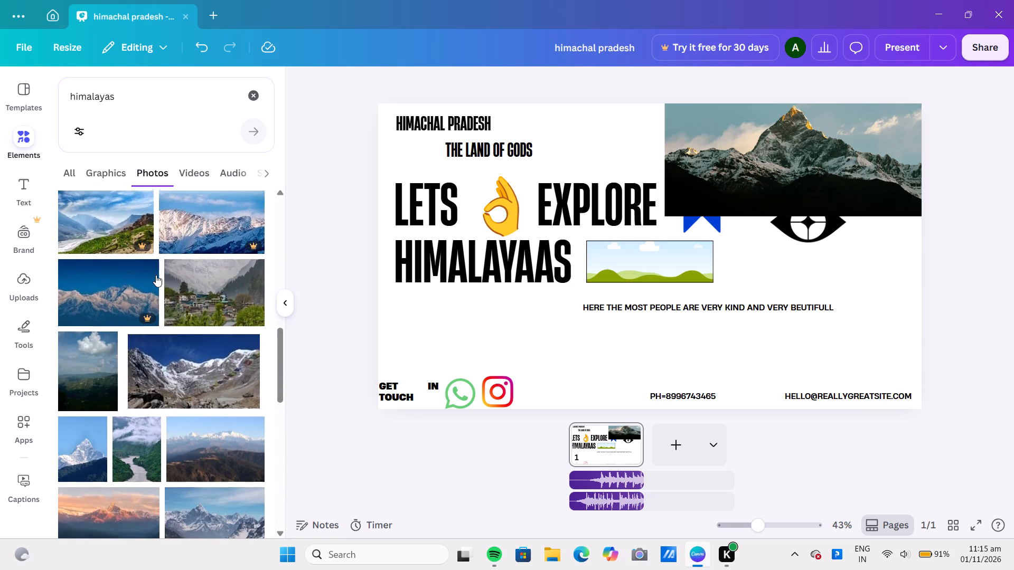
scroll(156, 275, "down", 2)
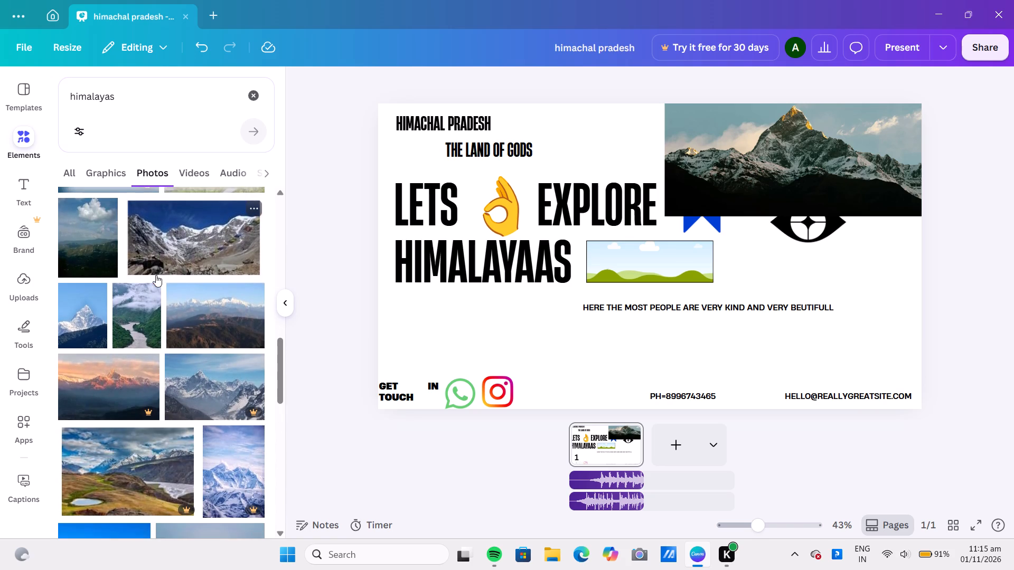
scroll(156, 275, "down", 4)
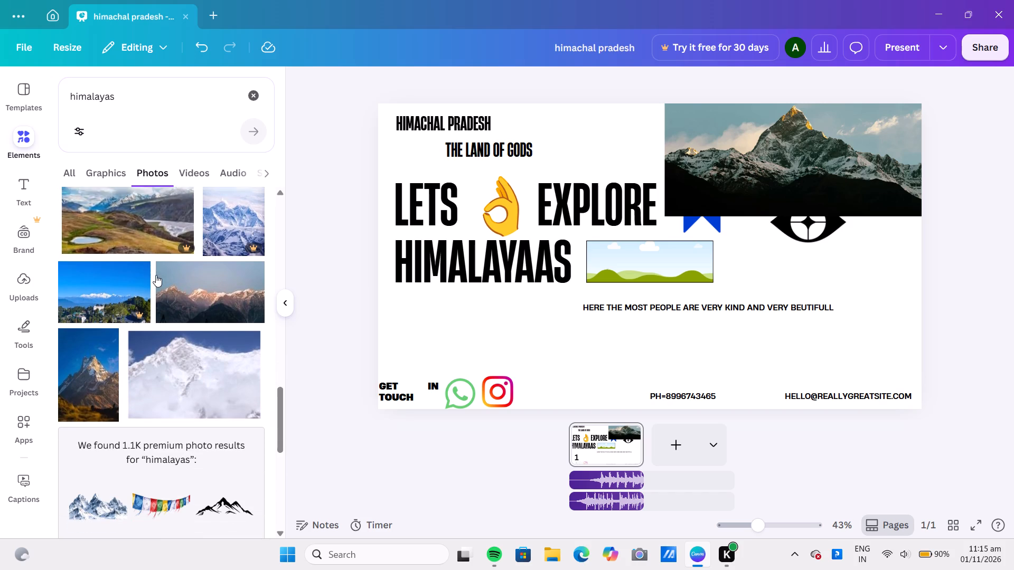
scroll(156, 275, "down", 5)
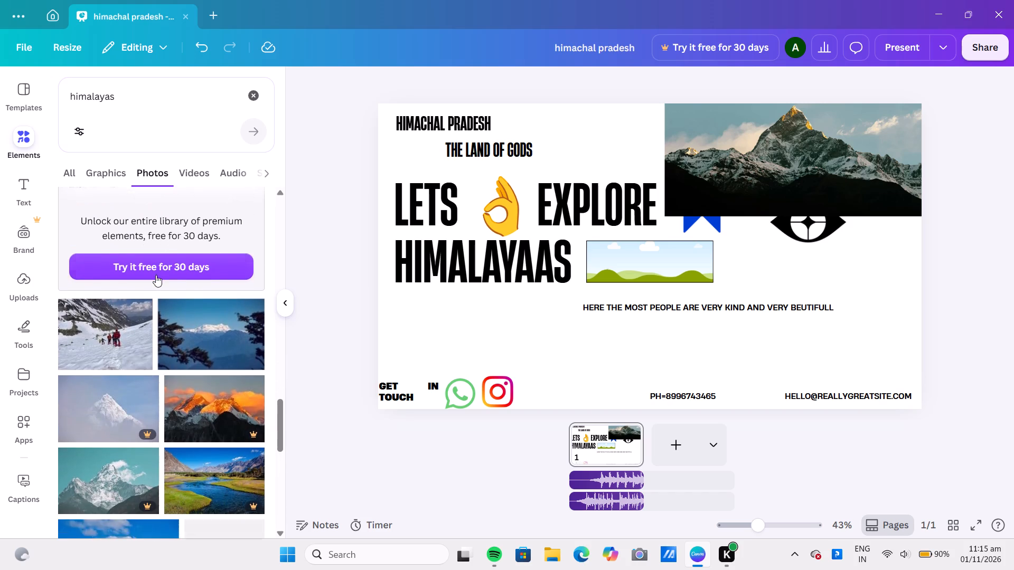
scroll(156, 275, "down", 4)
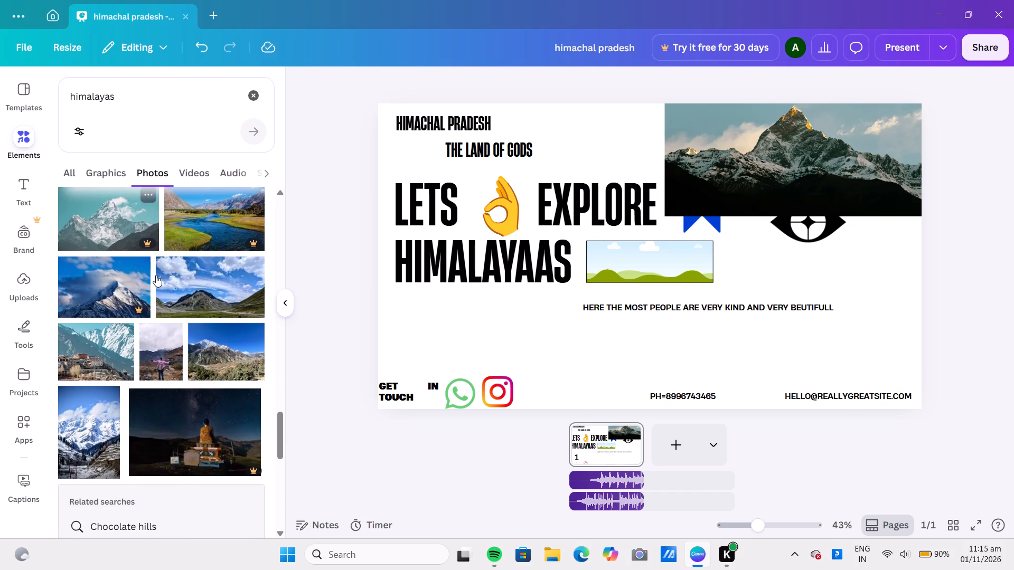
left_click(190, 286)
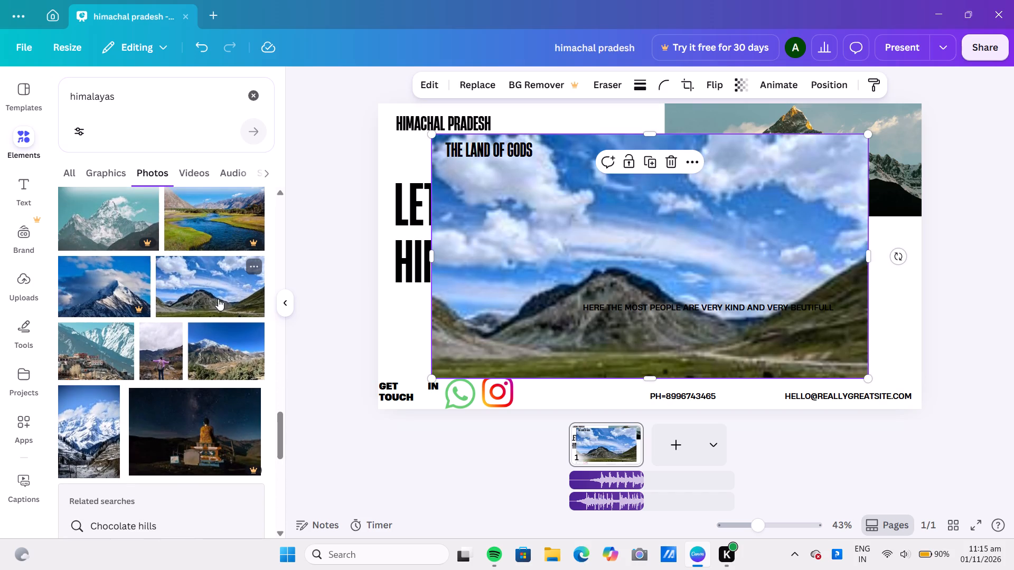
Shrink the green valley mountain photo to about 60% of its width and place it directly below the peak photo at the page's right edge.
left_click_drag(433, 138, 437, 141)
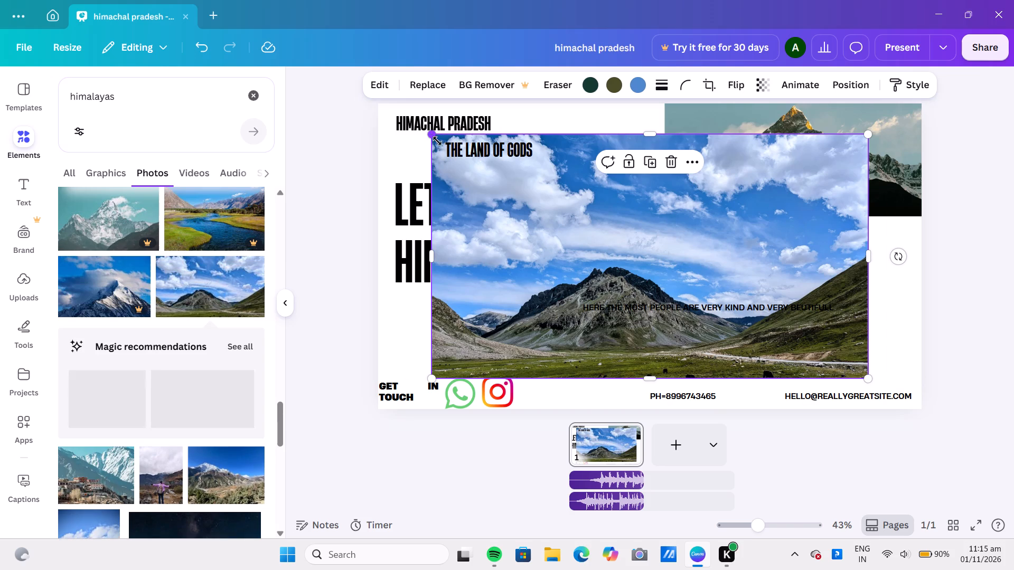
left_click_drag(437, 141, 633, 199)
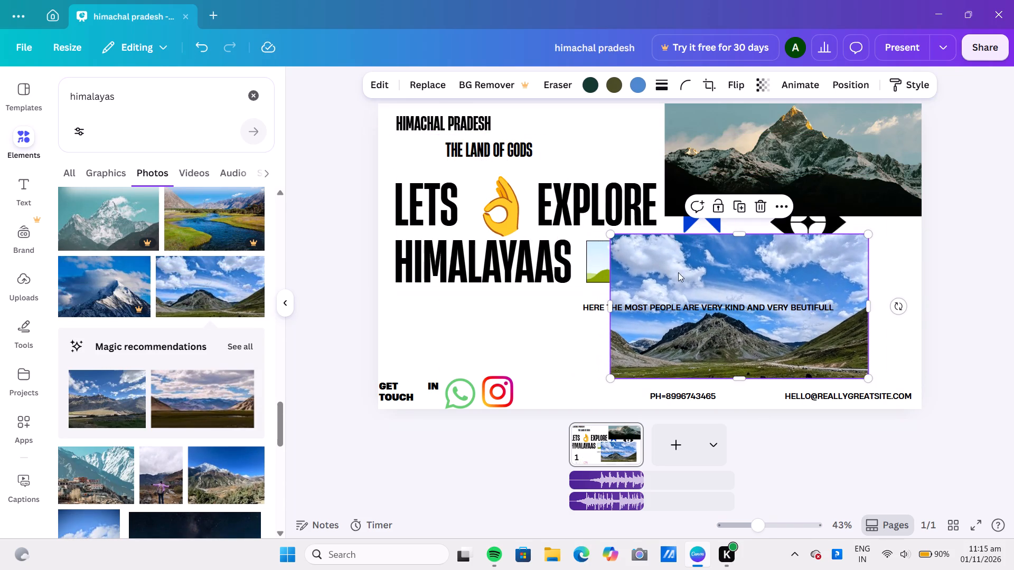
left_click_drag(687, 271, 745, 253)
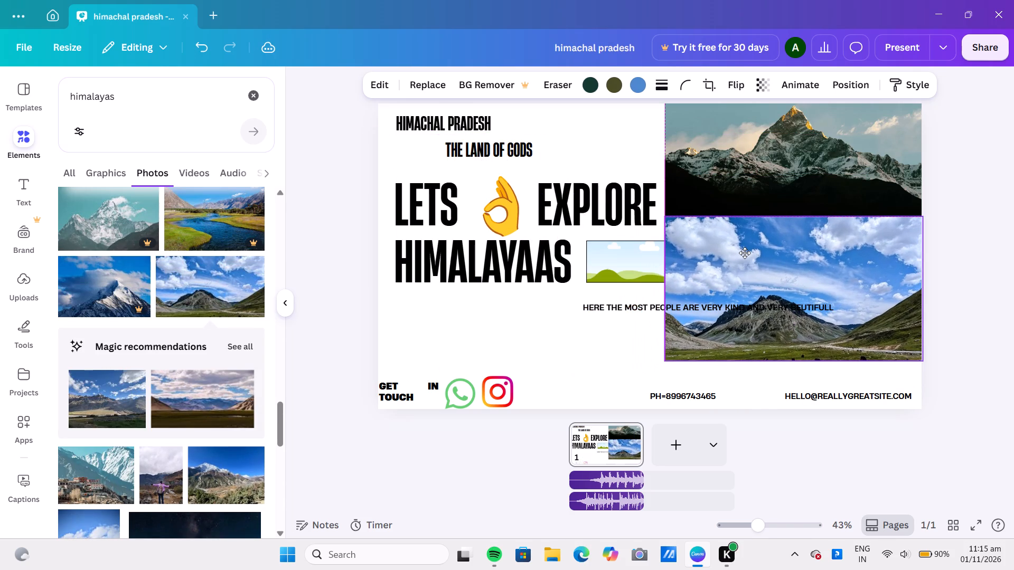
left_click_drag(745, 253, 743, 252)
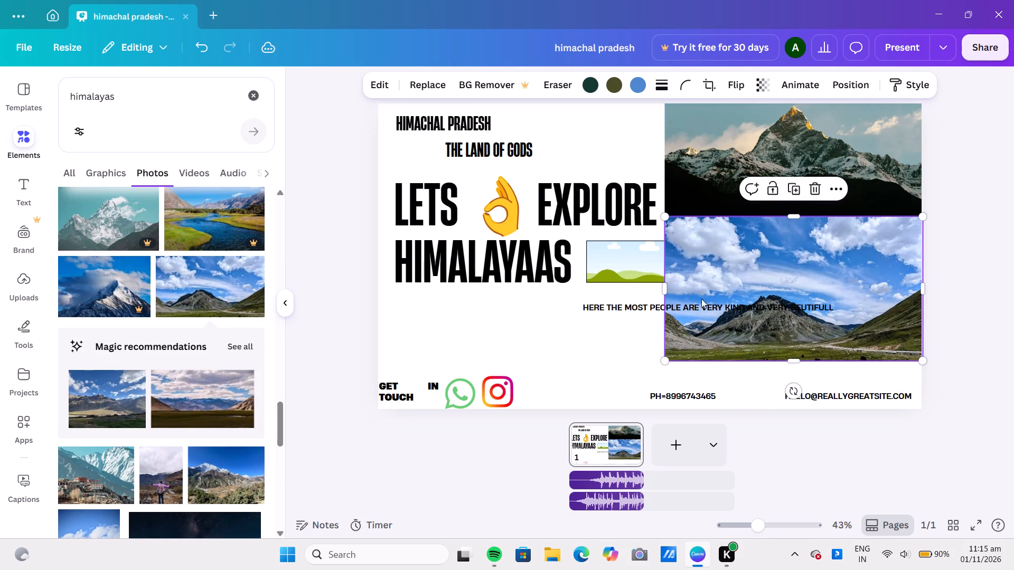
left_click(624, 344)
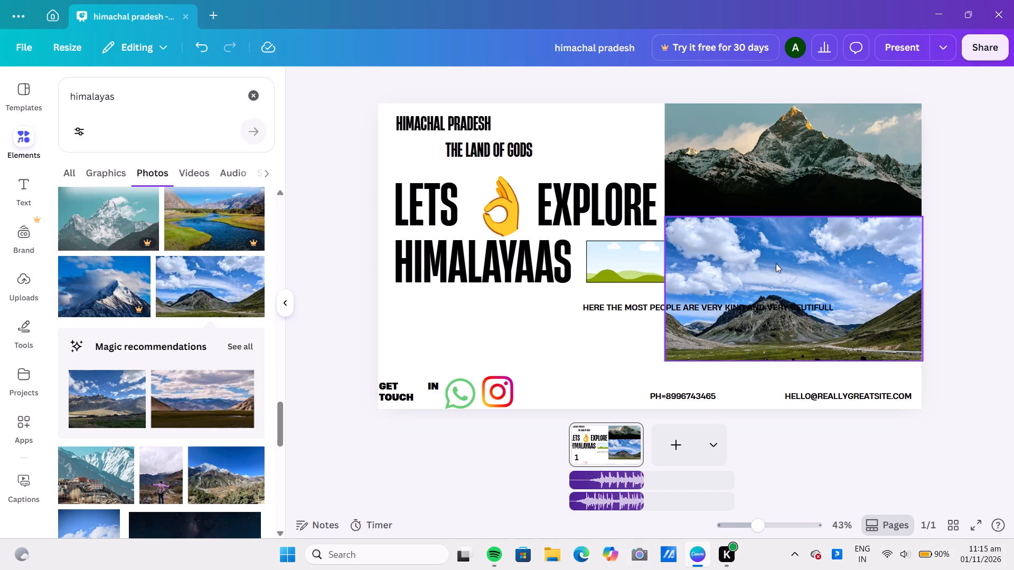
Move the line "HERE THE MOST PEOPLE ARE VERY KIND AND VERY BEUTIFULL" beneath the HIMALAYAAS heading, starting at the page's left edge.
left_click_drag(609, 307, 505, 269)
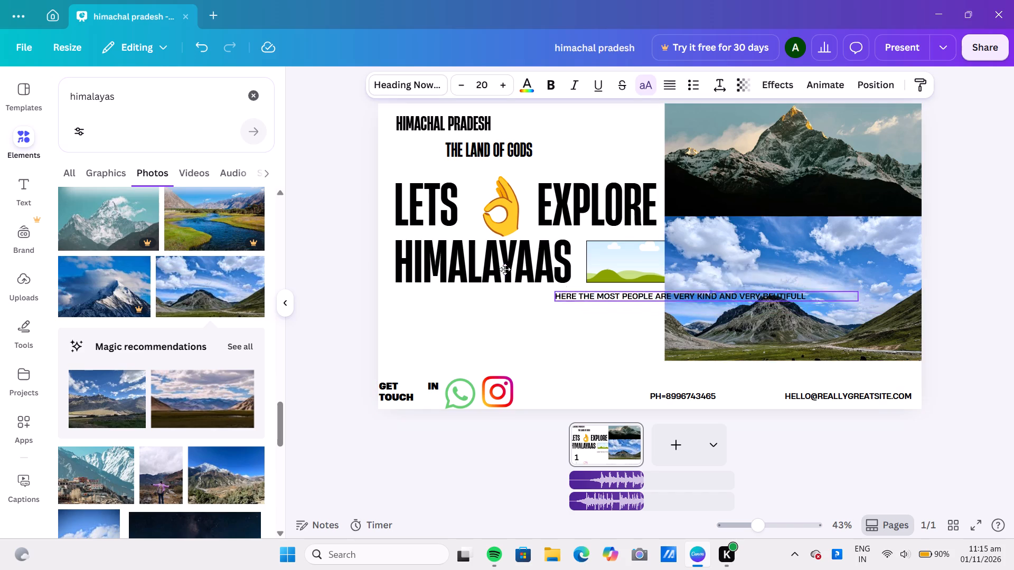
left_click_drag(505, 269, 406, 302)
left_click(444, 343)
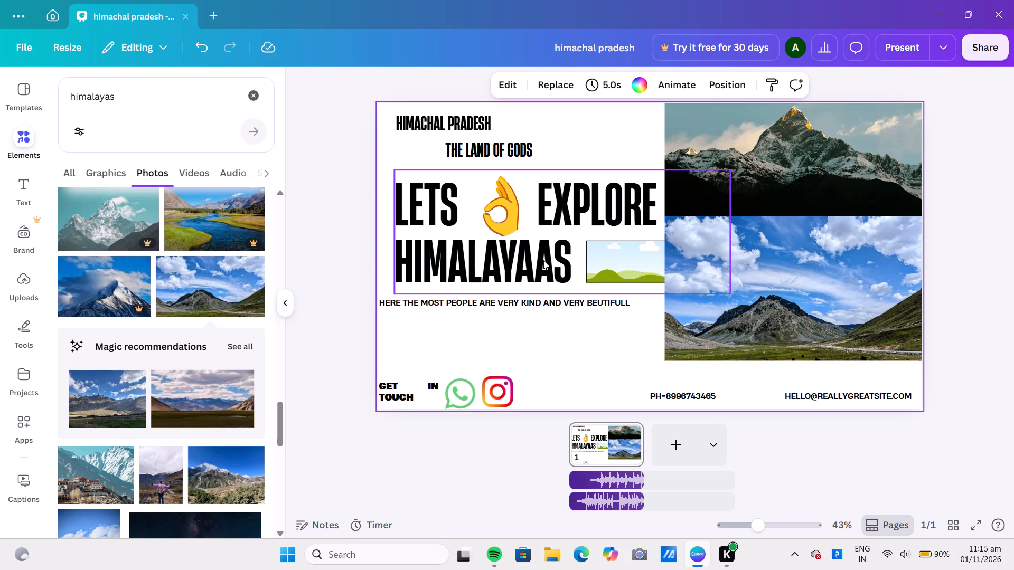
Delete the empty landscape placeholder frame beside the word HIMALAYAAS.
left_click(616, 260)
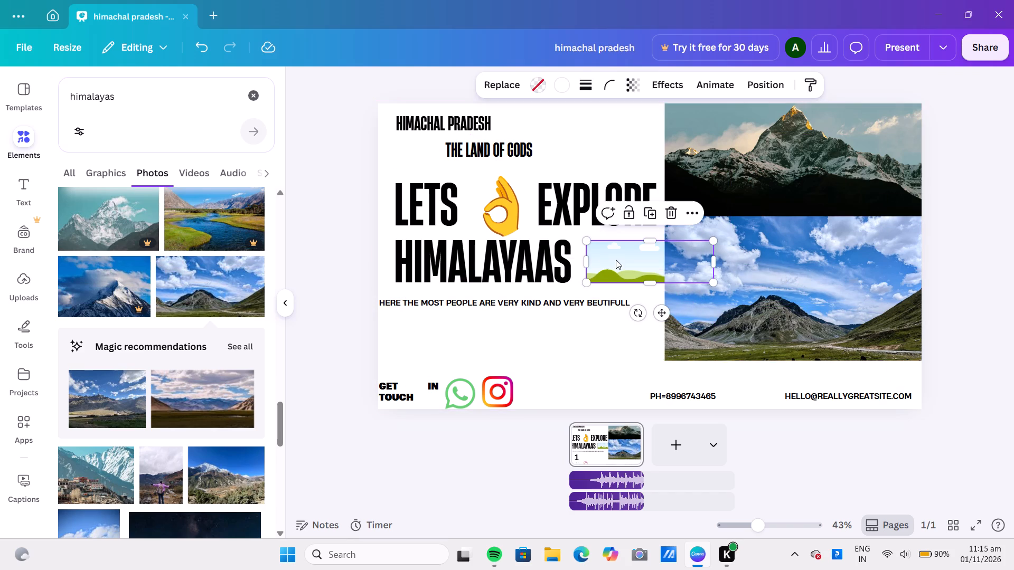
left_click(666, 213)
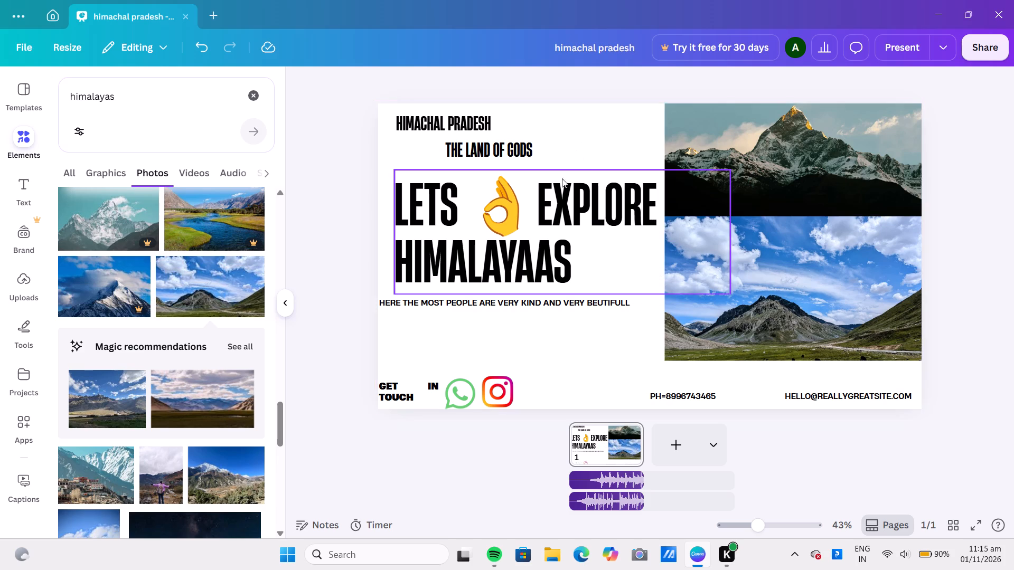
Search the elements for "god", browse all the graphics and add the free black-and-white seated Ganesha drawing.
left_click(258, 97)
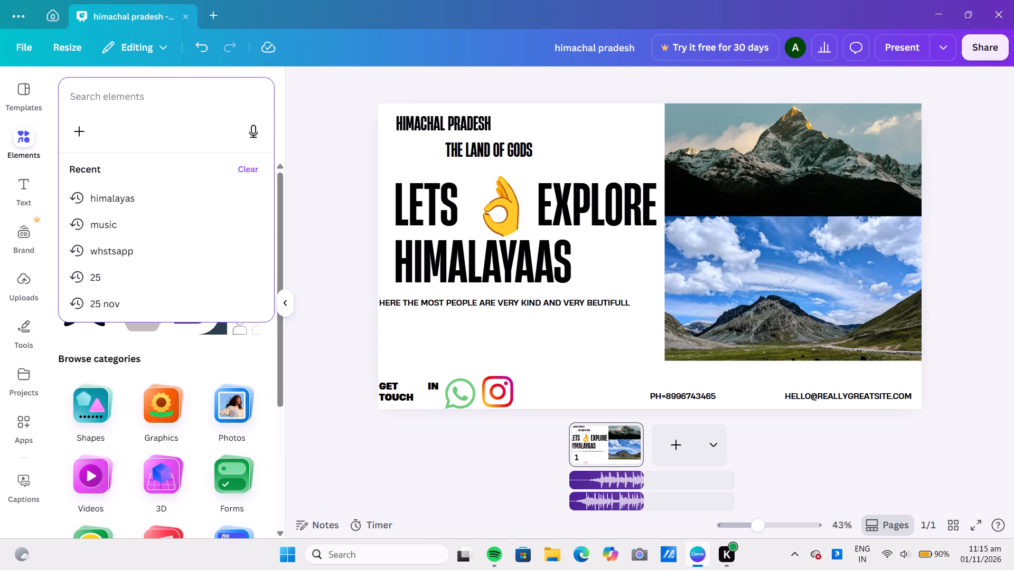
type("god")
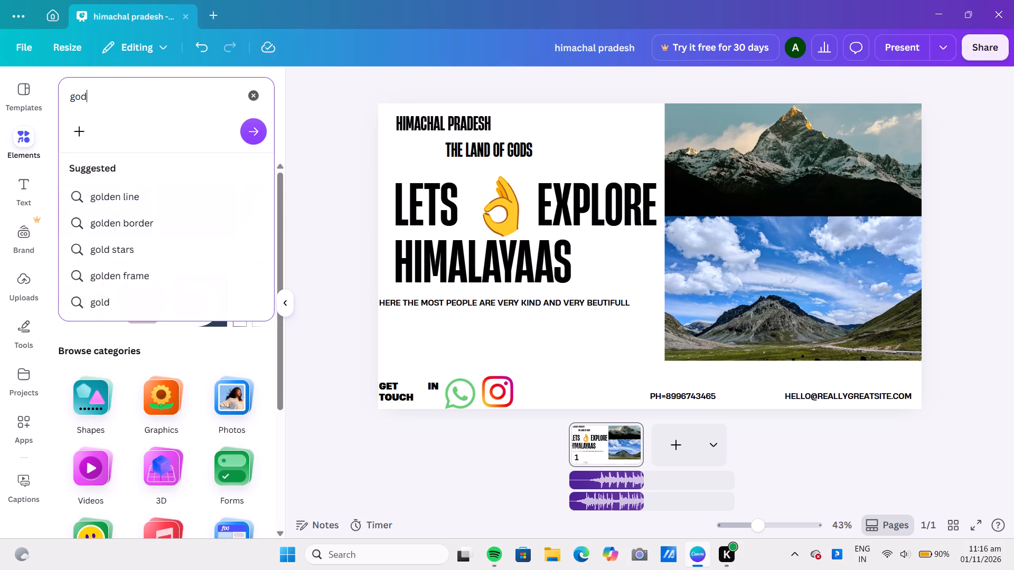
key("Return")
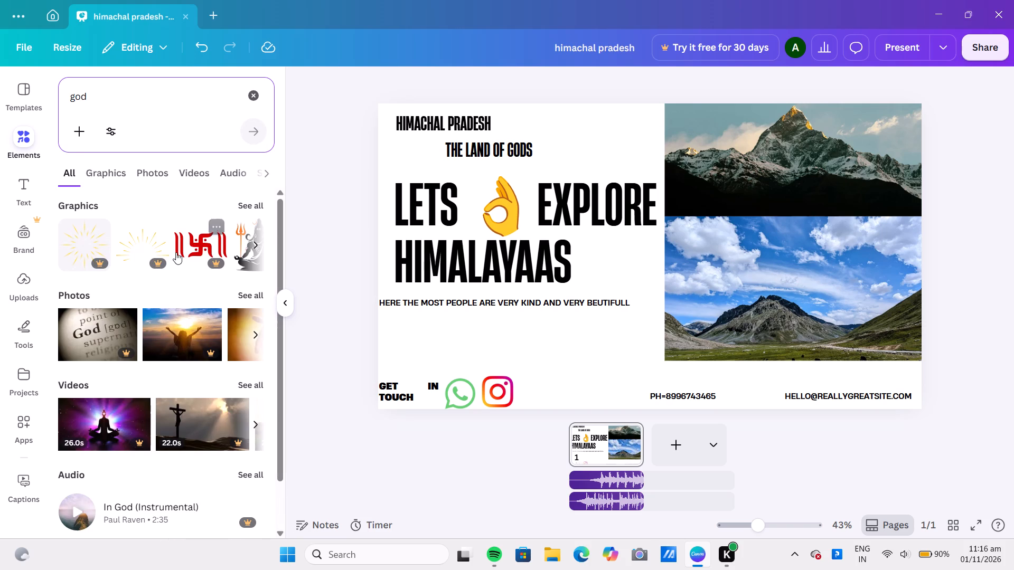
scroll(179, 252, "down", 2)
scroll(180, 242, "up", 1)
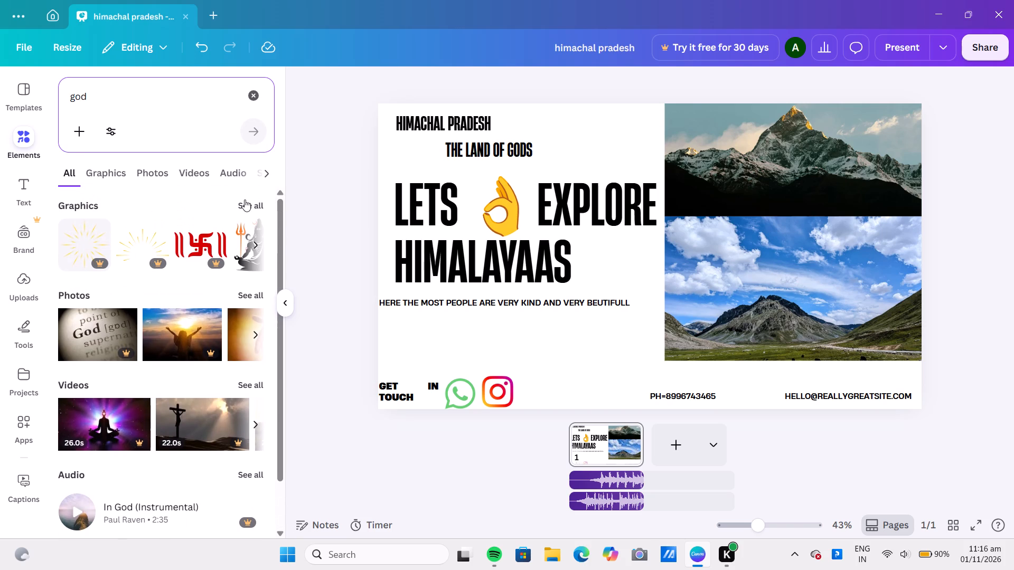
left_click(244, 207)
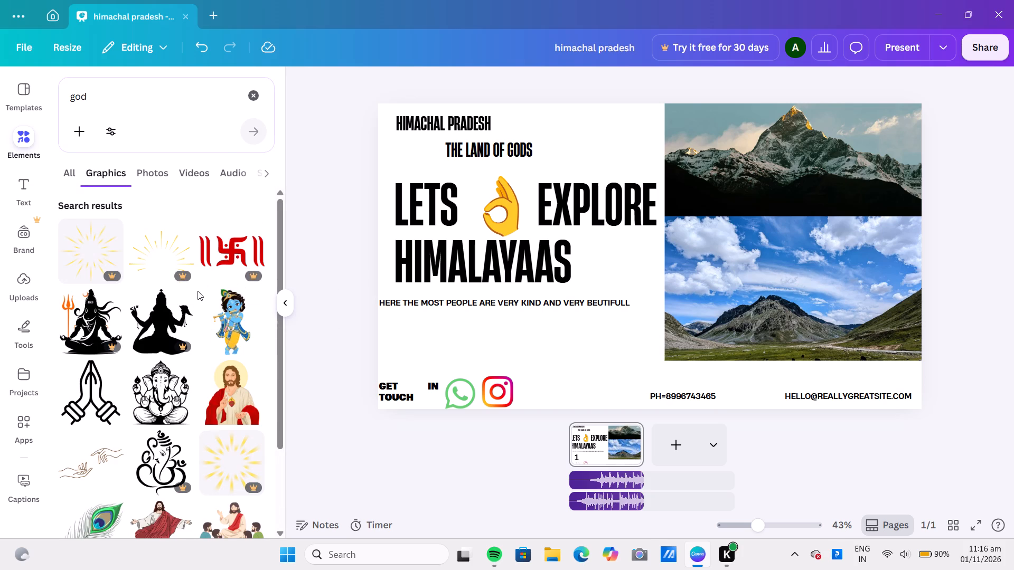
scroll(166, 344, "down", 2)
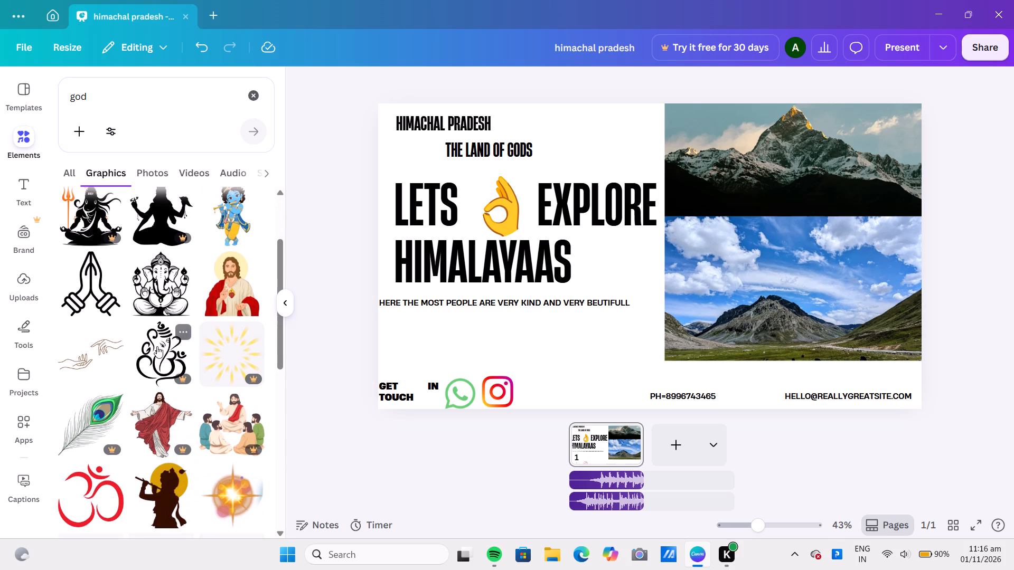
scroll(156, 343, "down", 1)
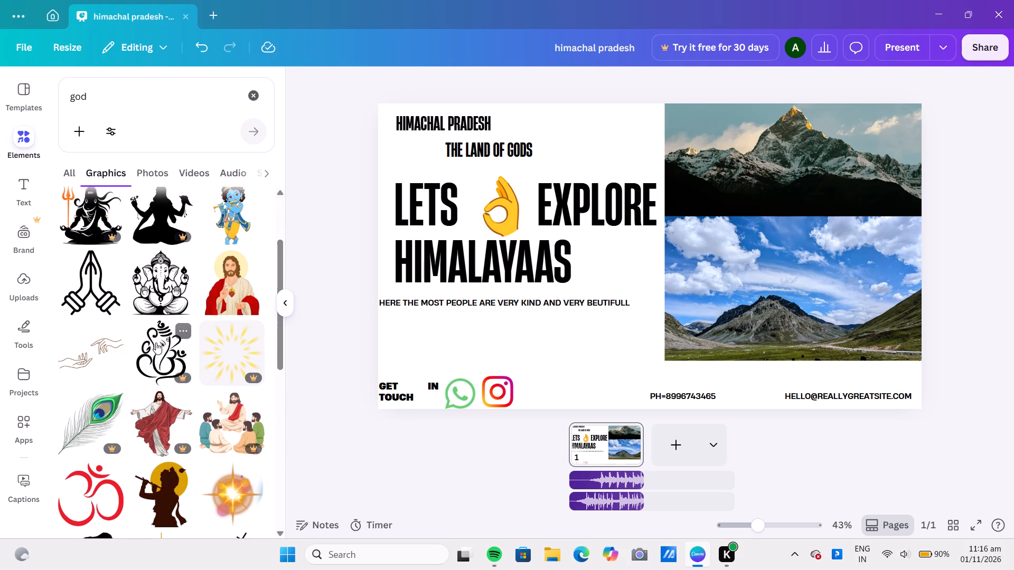
scroll(156, 343, "down", 2)
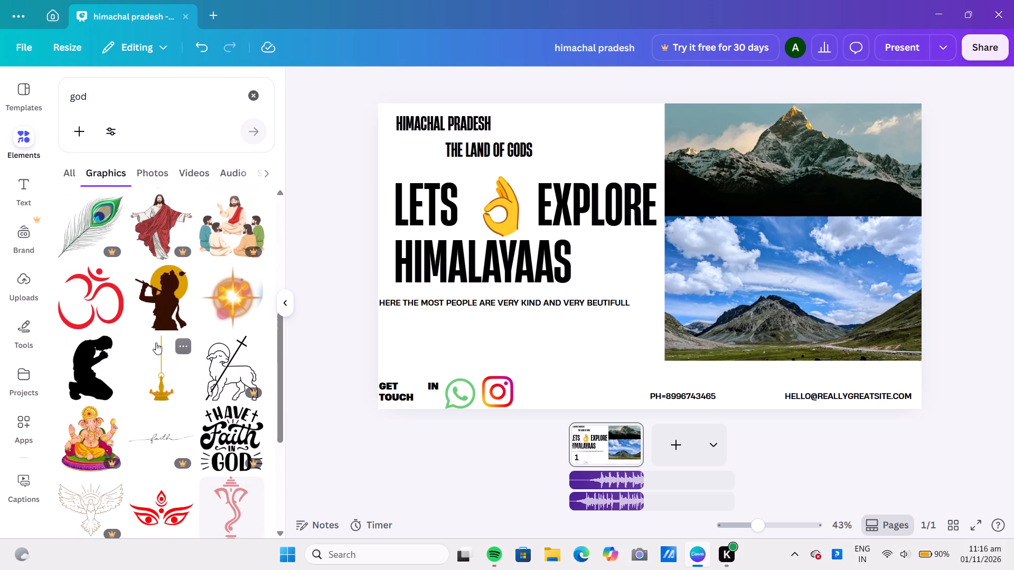
scroll(156, 343, "down", 4)
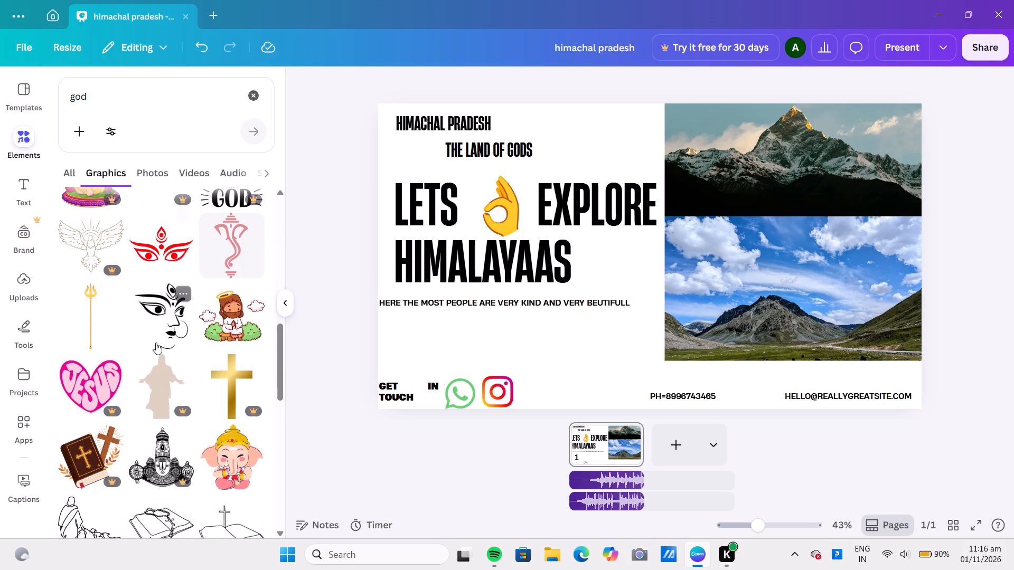
scroll(156, 343, "down", 3)
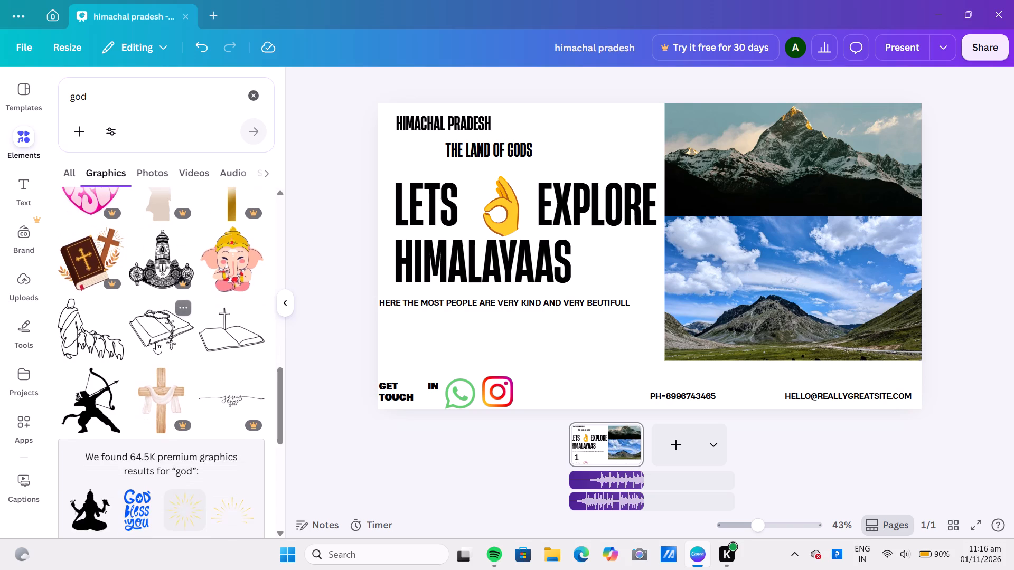
scroll(156, 342, "down", 7)
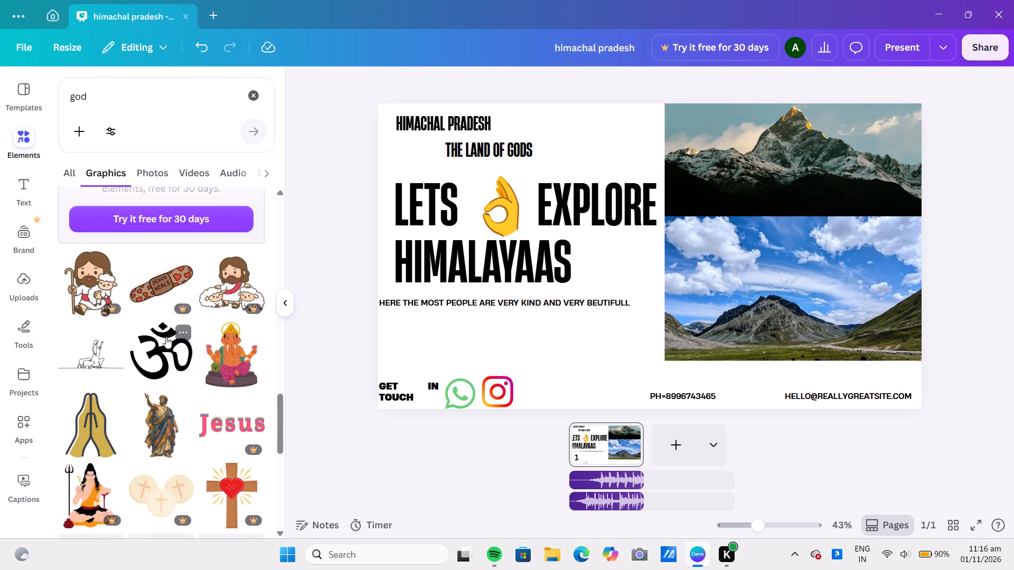
scroll(156, 335, "down", 3)
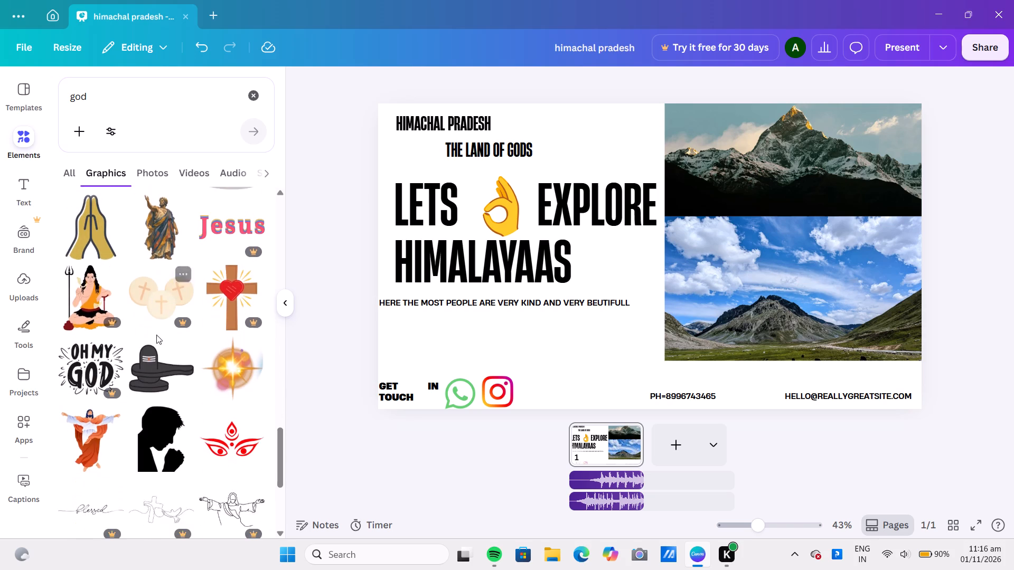
scroll(156, 335, "down", 4)
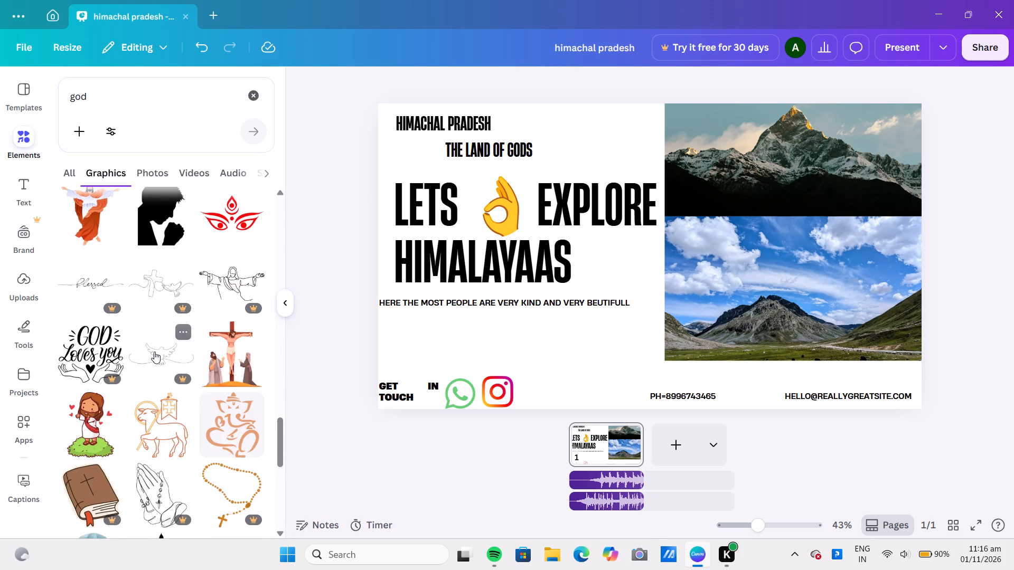
scroll(154, 351, "down", 6)
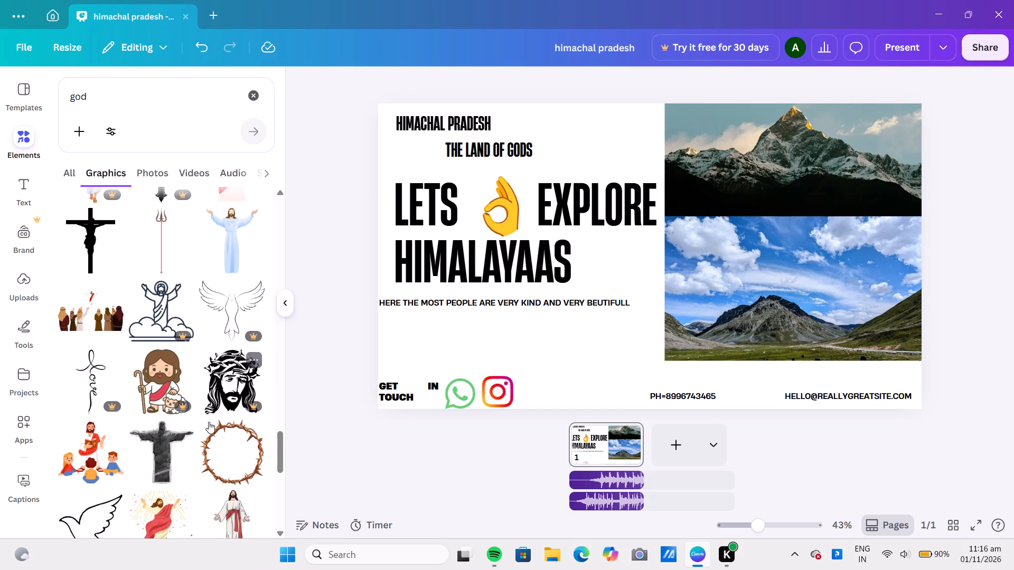
scroll(209, 422, "down", 6)
scroll(209, 422, "up", 9)
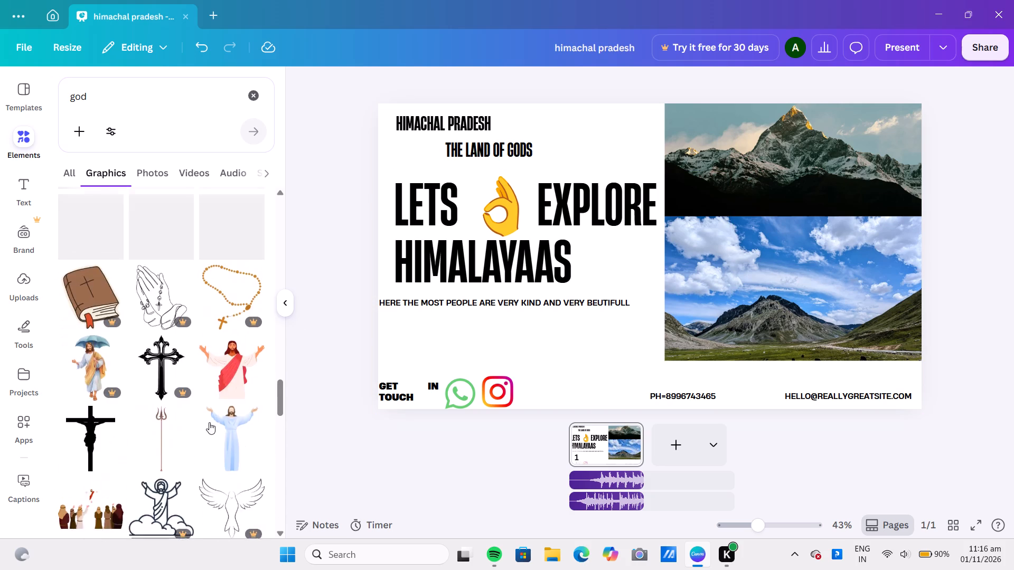
scroll(209, 422, "up", 16)
scroll(224, 425, "up", 7)
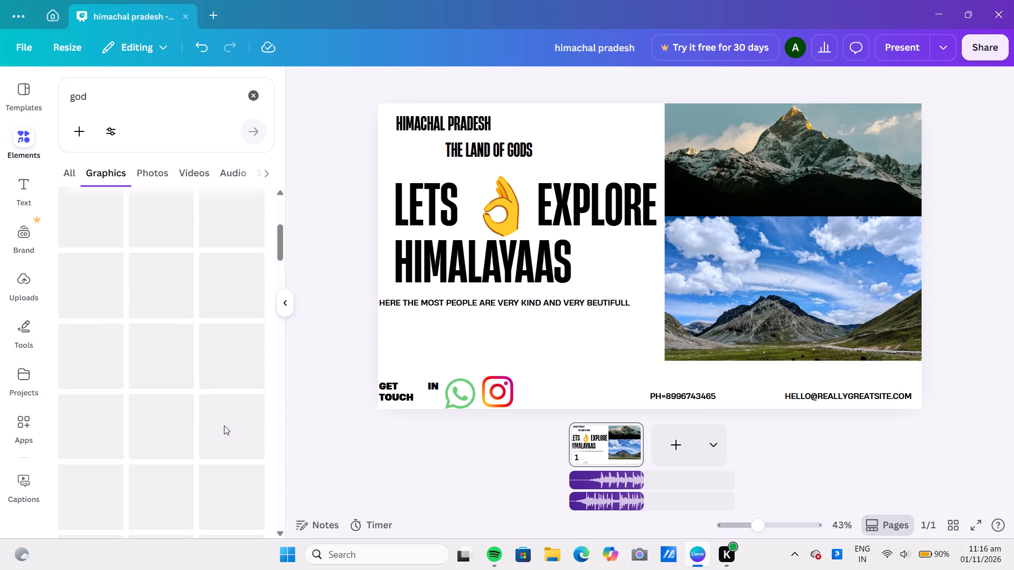
scroll(224, 425, "up", 10)
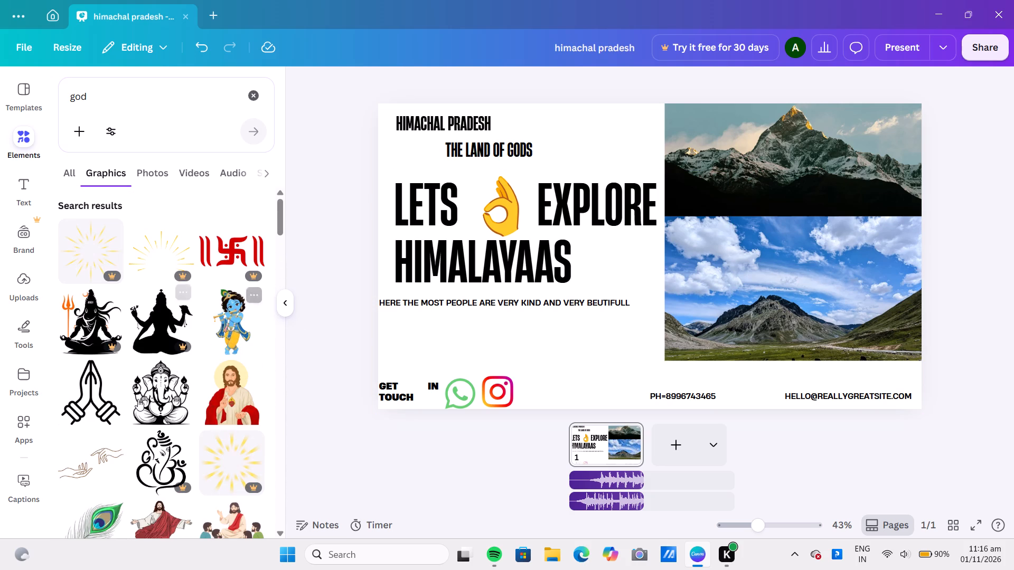
left_click(147, 394)
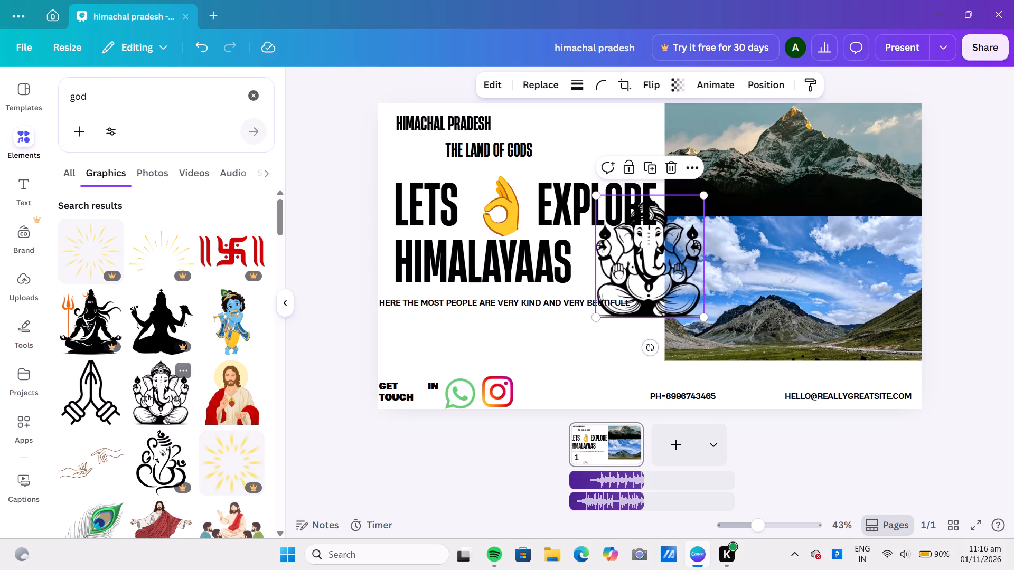
Shrink the Ganesha drawing to about five sixths of its size and place it at the page's top, beside THE LAND OF GODS.
left_click_drag(649, 238, 639, 130)
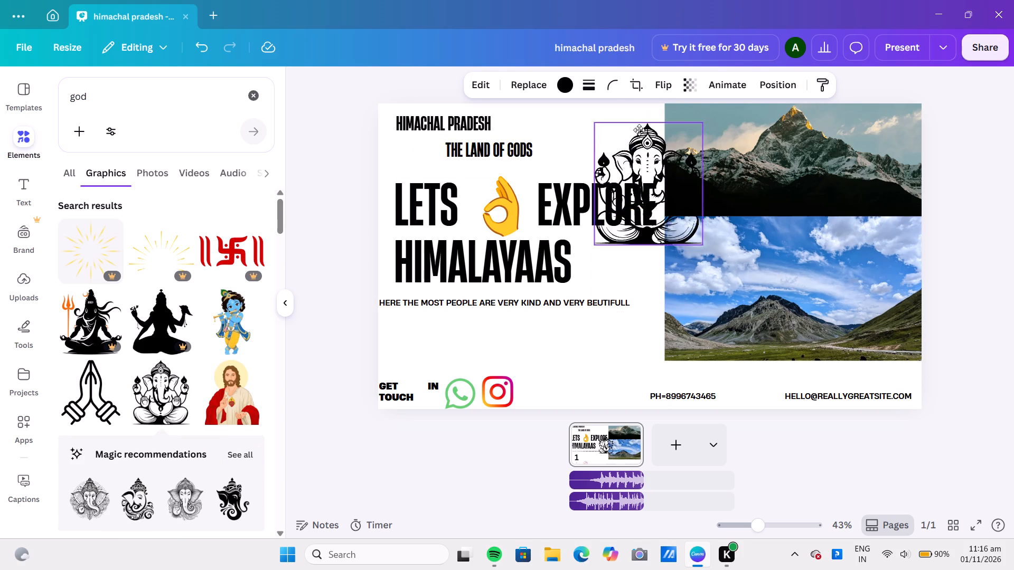
left_click_drag(639, 130, 594, 111)
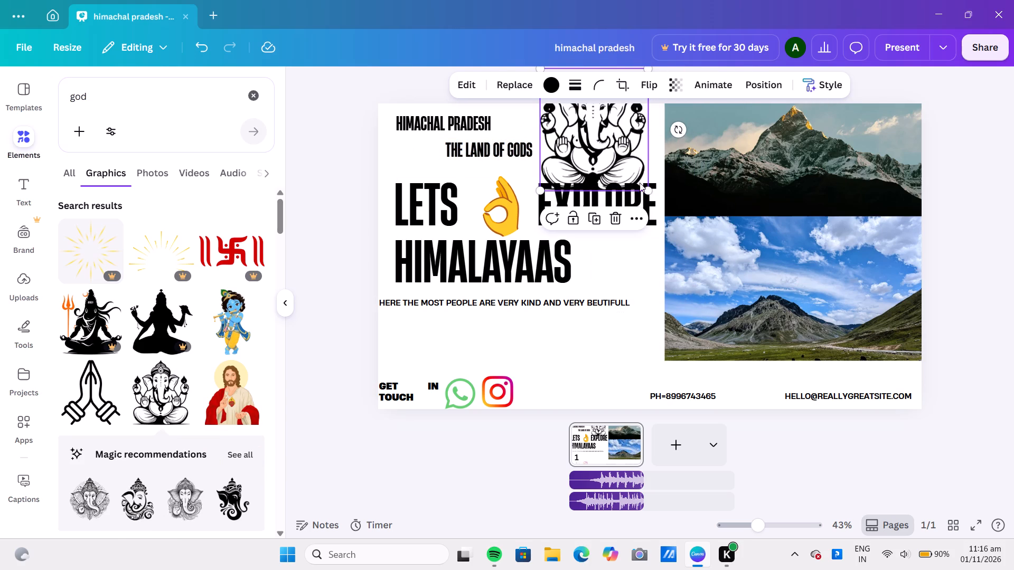
left_click_drag(650, 194, 639, 169)
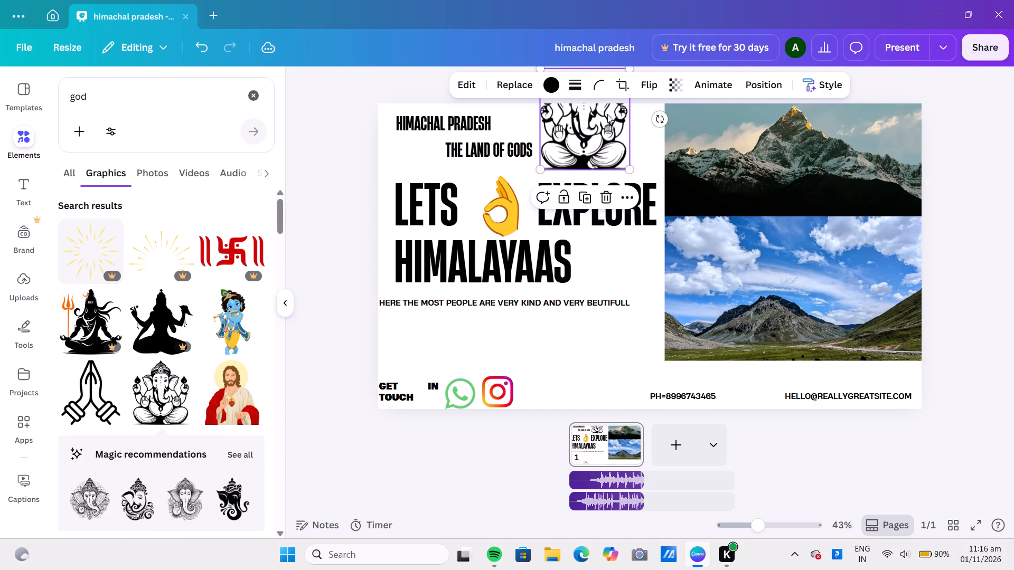
left_click_drag(607, 114, 614, 132)
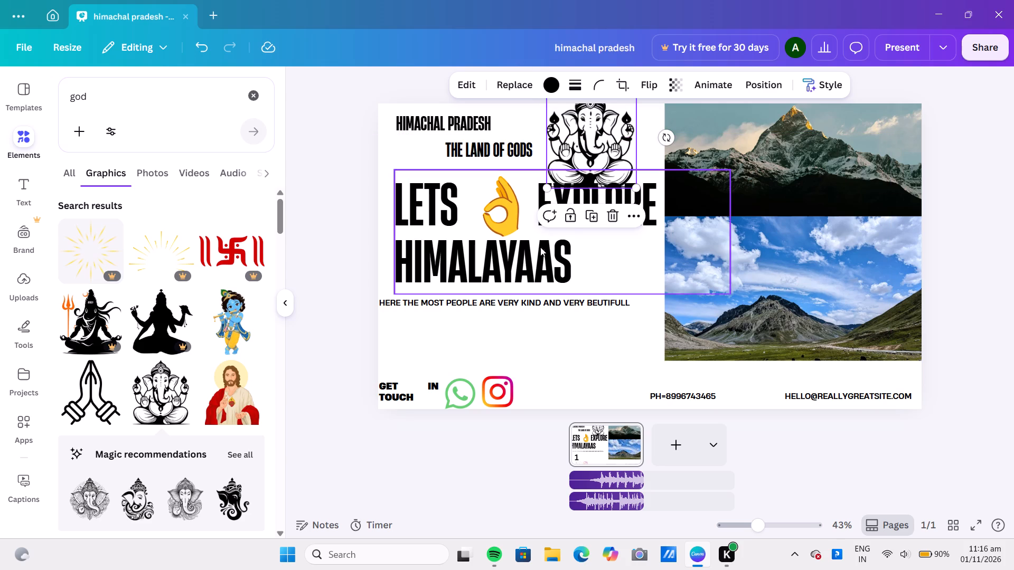
Lower the sentence about kind people and the LETS EXPLORE HIMALAYAAS heading, aligning the heading with the page's left edge.
left_click_drag(512, 300, 512, 317)
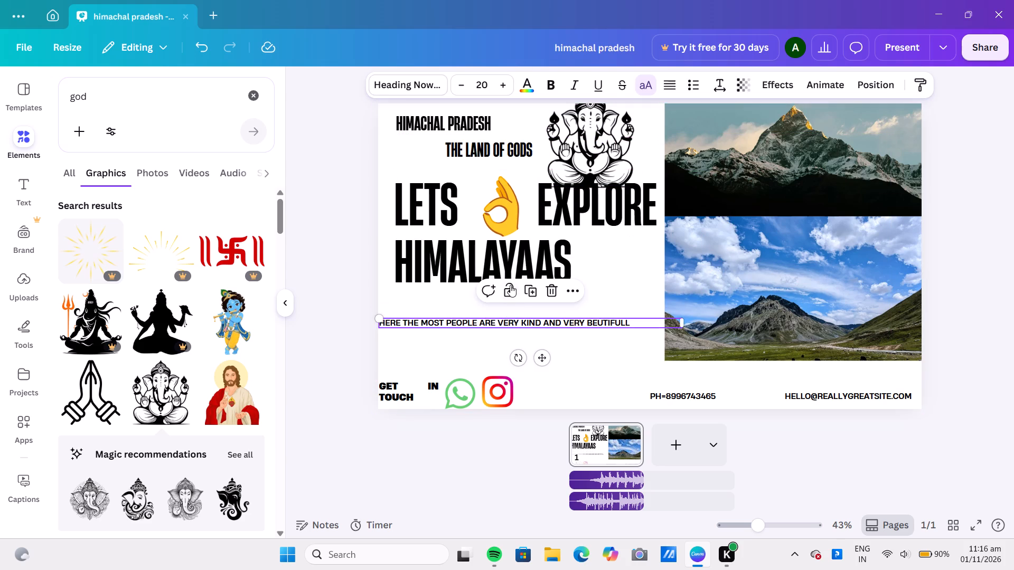
left_click_drag(513, 254, 501, 279)
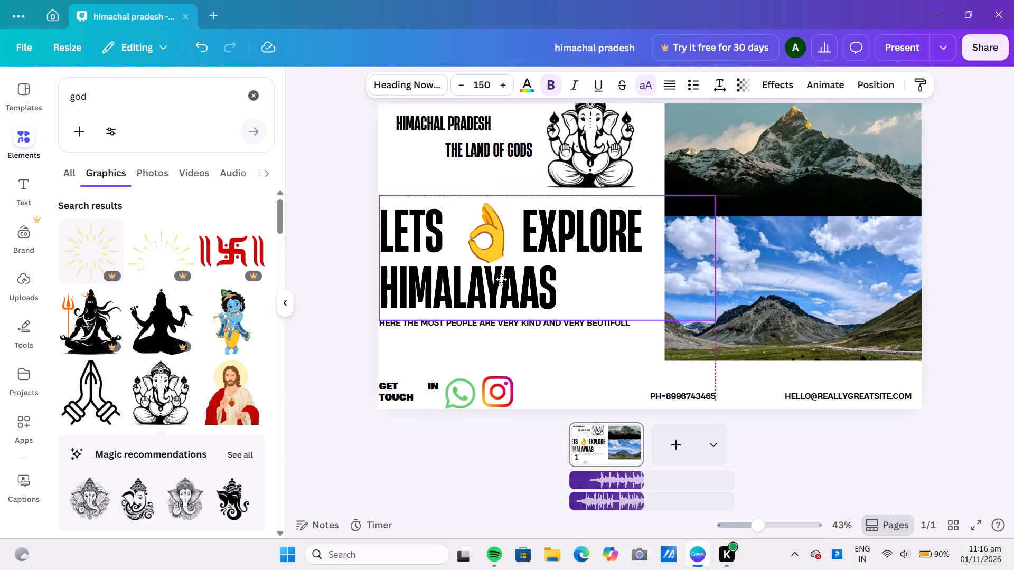
left_click_drag(501, 279, 501, 280)
Nudge the Ganesha drawing slightly right and down so it sits just above the word EXPLORE.
left_click_drag(610, 154, 617, 159)
left_click(485, 195)
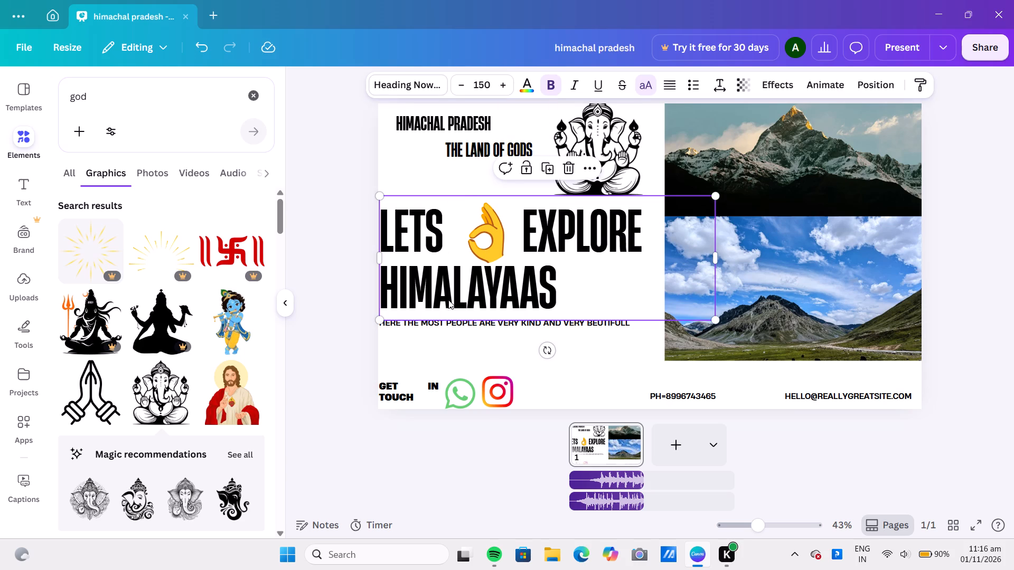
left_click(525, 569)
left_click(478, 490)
Move the Ganesha drawing slightly down and left so its frame starts at the page's top edge.
left_click(344, 105)
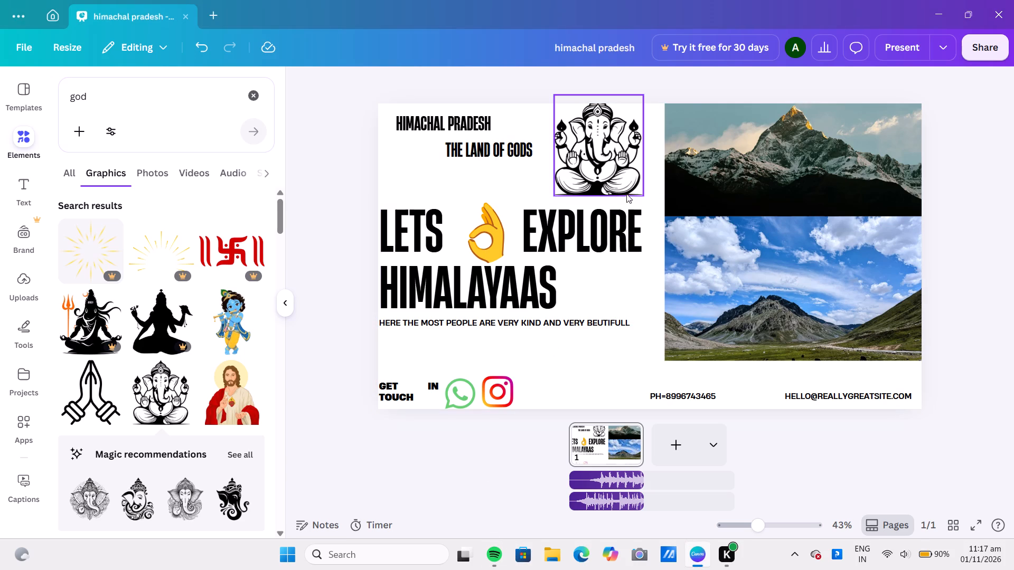
left_click_drag(626, 159, 624, 168)
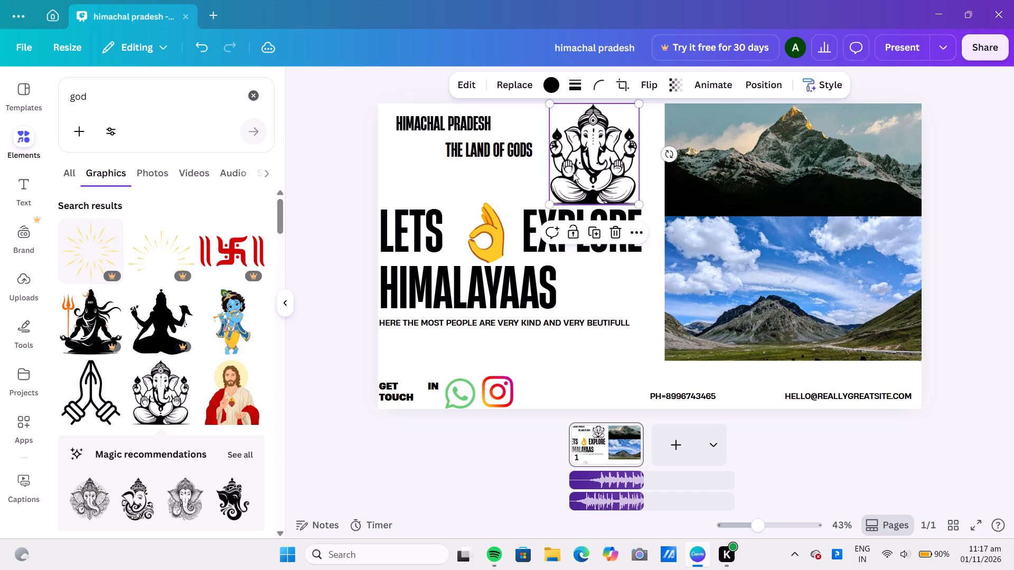
left_click(476, 188)
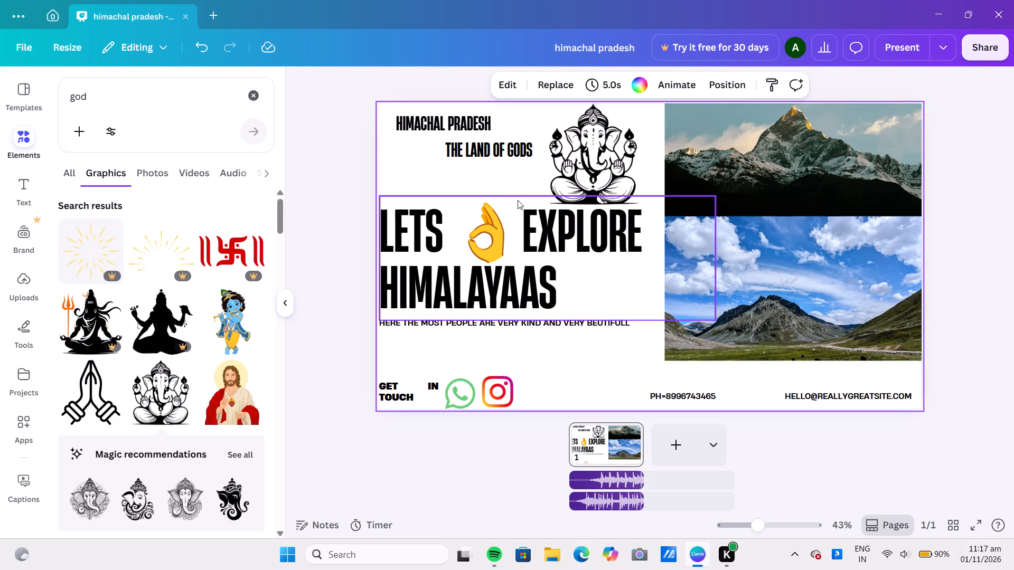
left_click(751, 159)
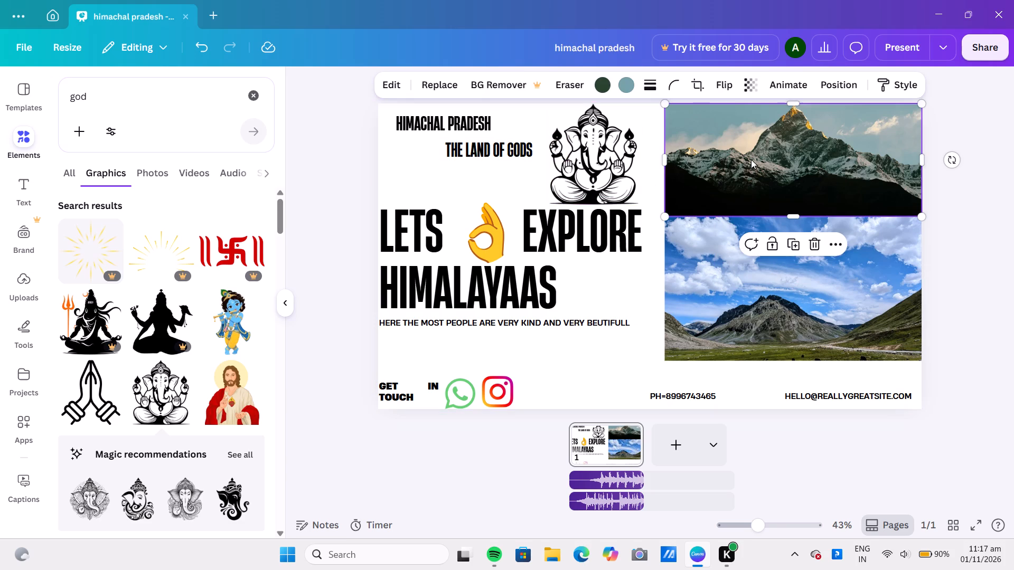
left_click(974, 132)
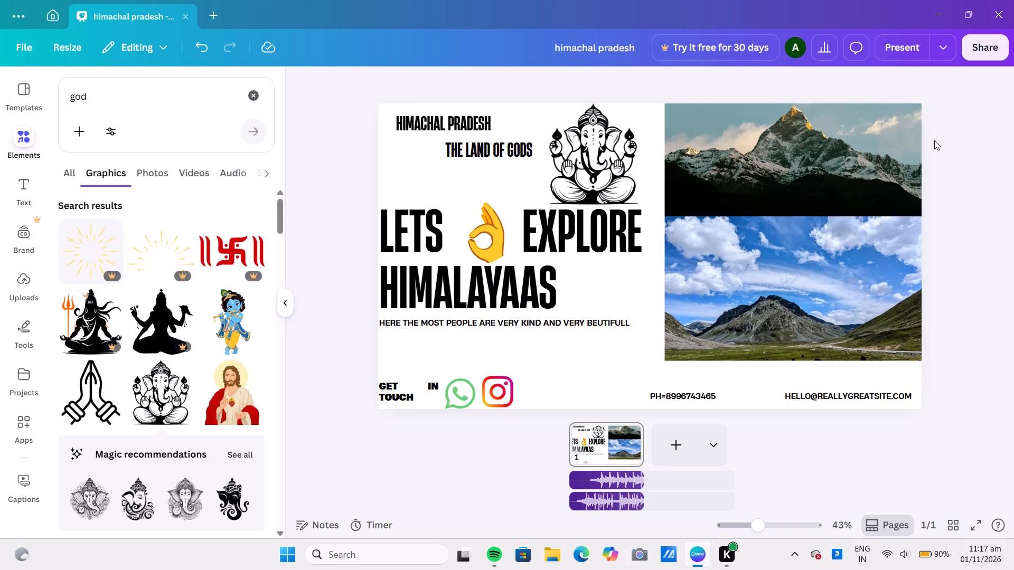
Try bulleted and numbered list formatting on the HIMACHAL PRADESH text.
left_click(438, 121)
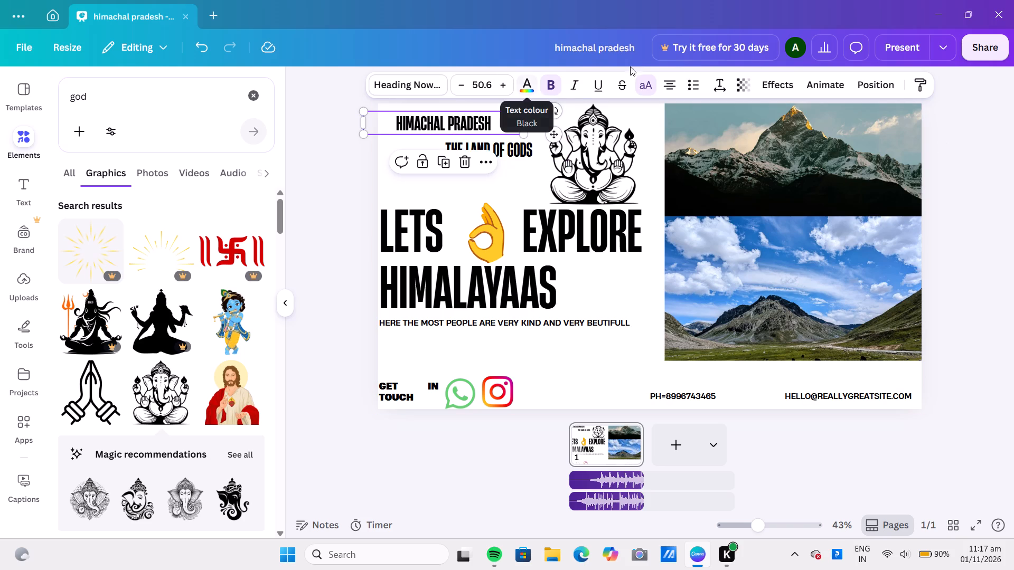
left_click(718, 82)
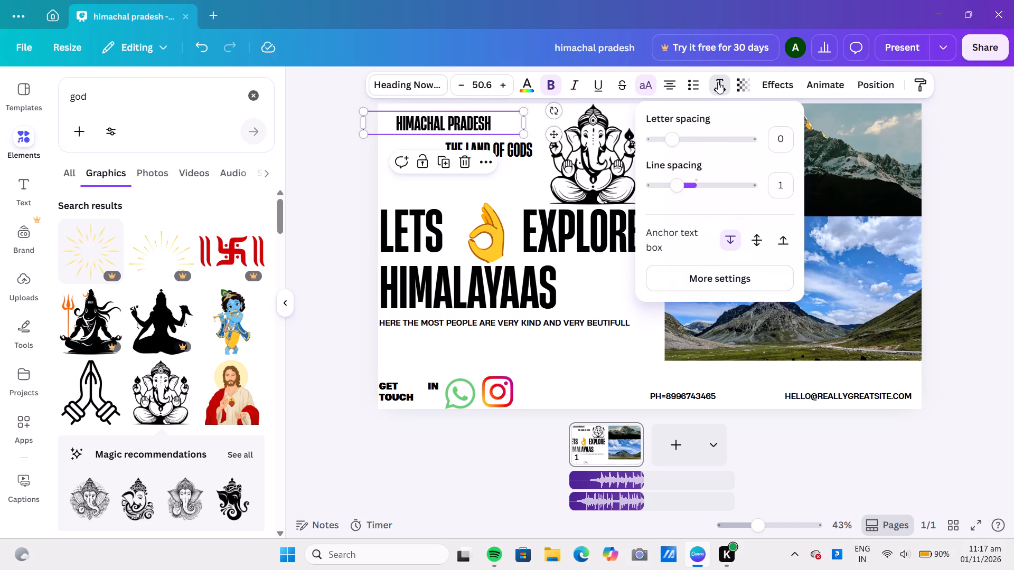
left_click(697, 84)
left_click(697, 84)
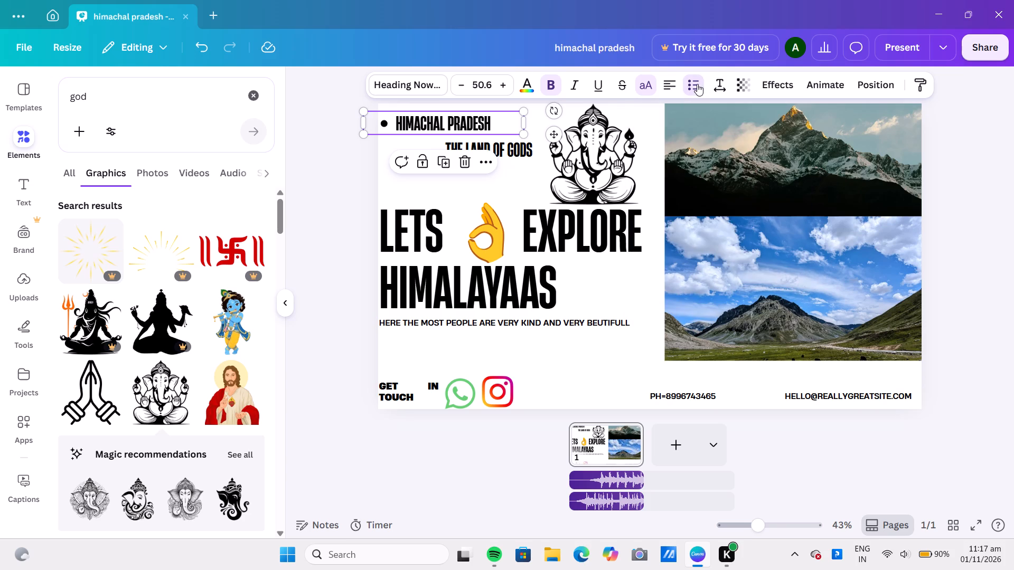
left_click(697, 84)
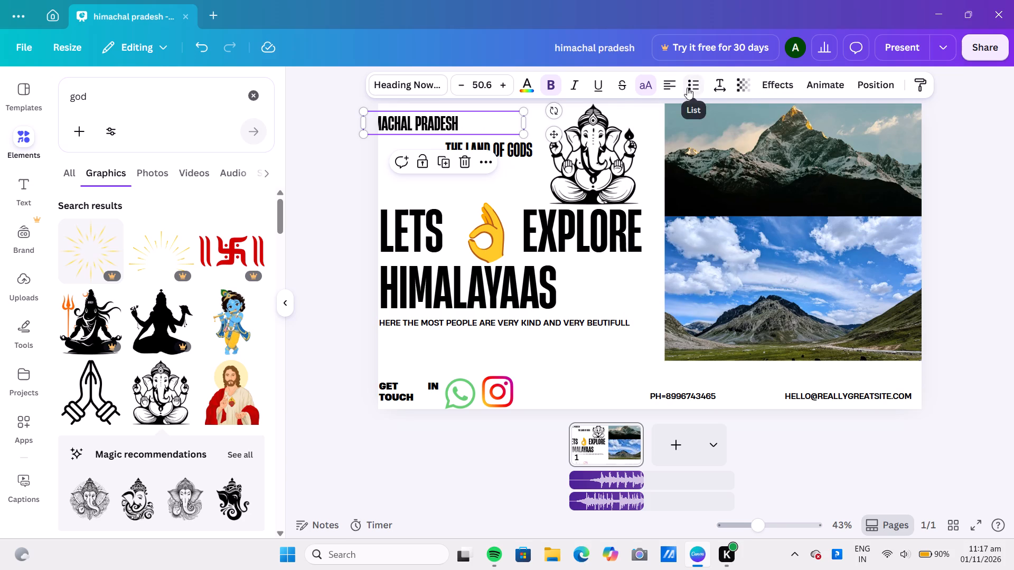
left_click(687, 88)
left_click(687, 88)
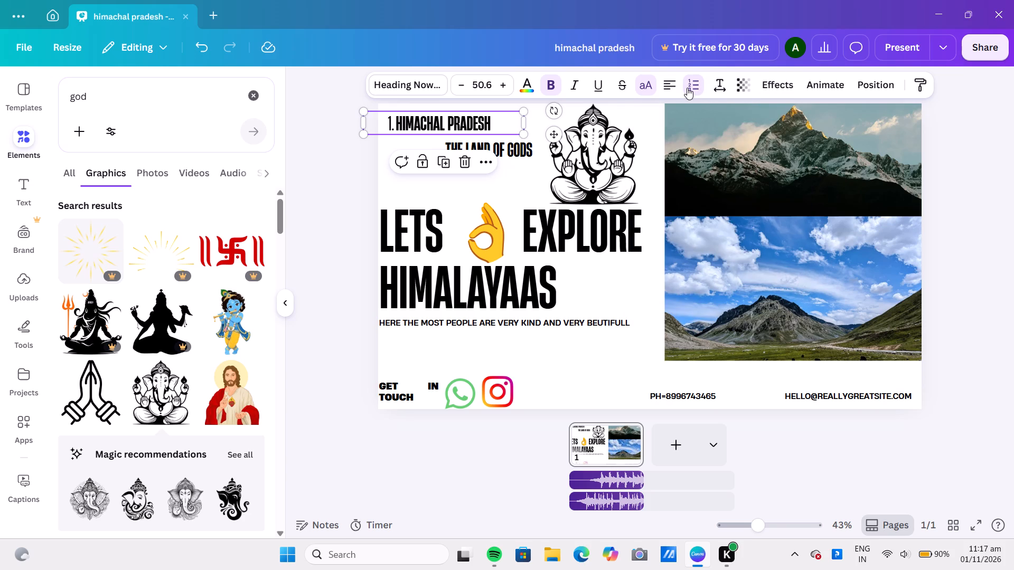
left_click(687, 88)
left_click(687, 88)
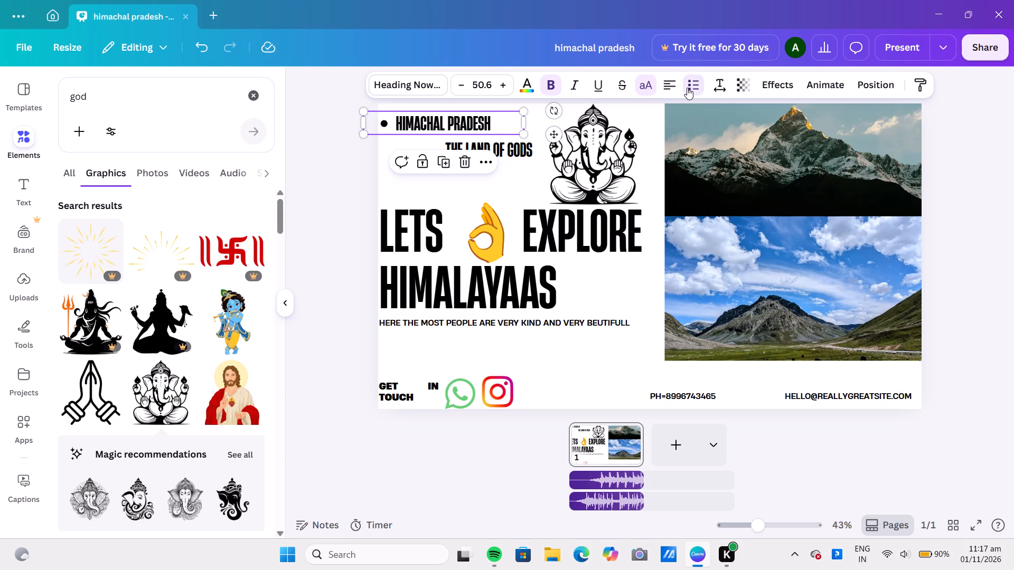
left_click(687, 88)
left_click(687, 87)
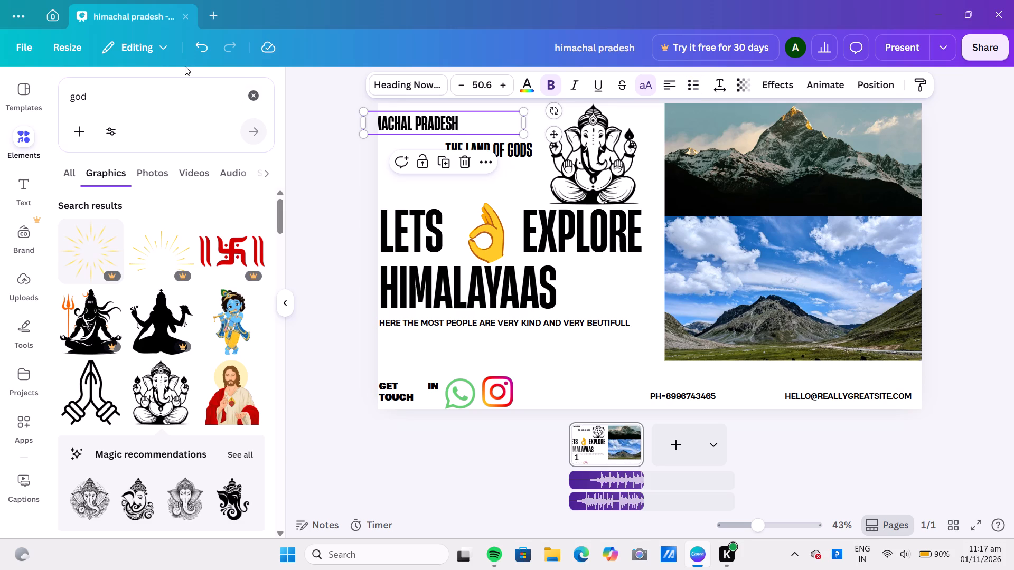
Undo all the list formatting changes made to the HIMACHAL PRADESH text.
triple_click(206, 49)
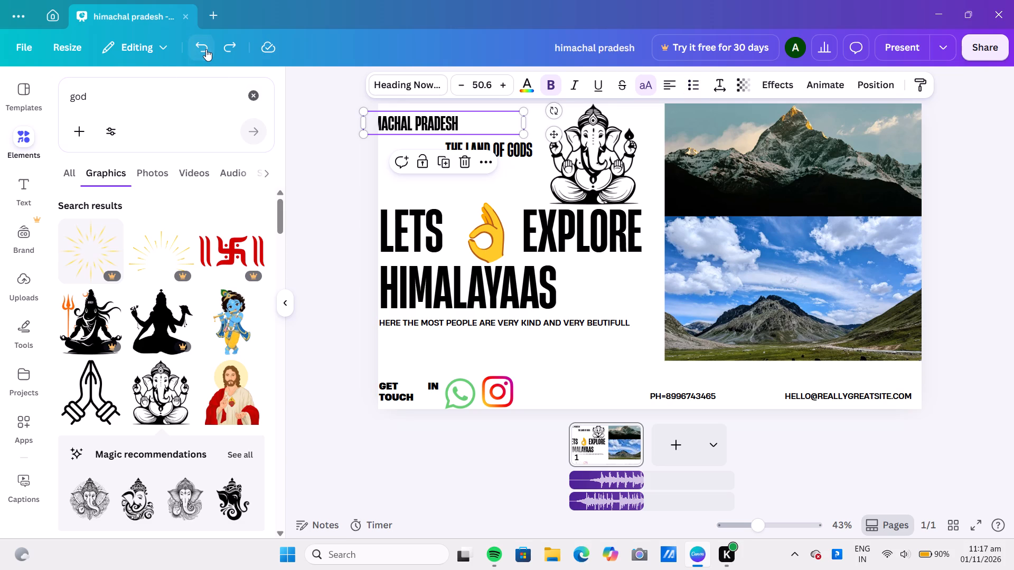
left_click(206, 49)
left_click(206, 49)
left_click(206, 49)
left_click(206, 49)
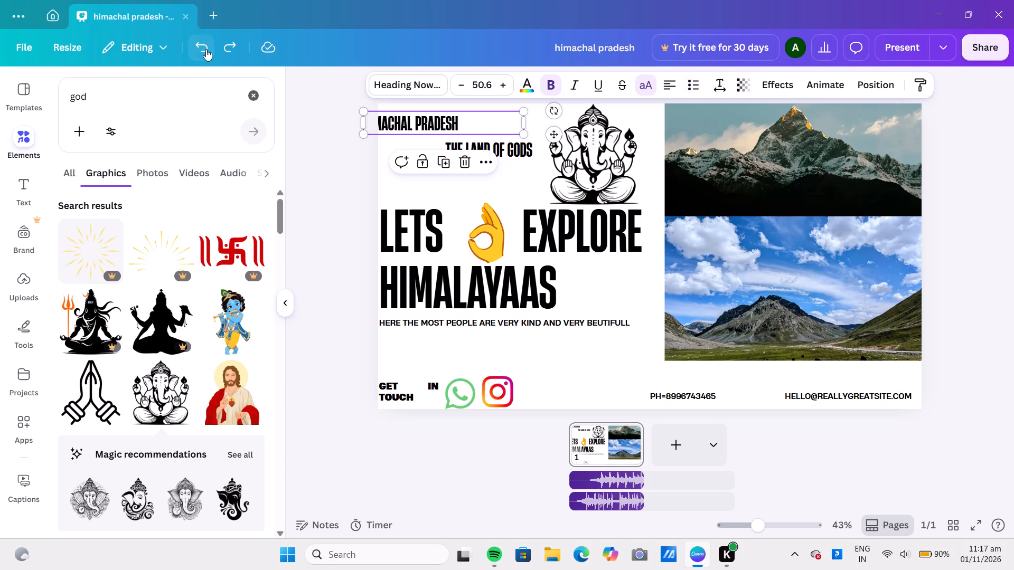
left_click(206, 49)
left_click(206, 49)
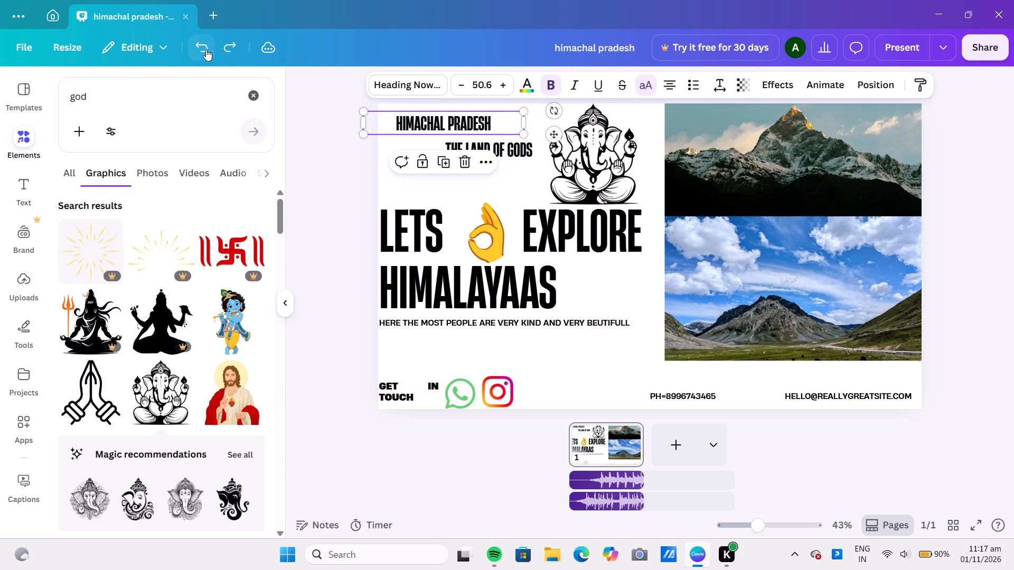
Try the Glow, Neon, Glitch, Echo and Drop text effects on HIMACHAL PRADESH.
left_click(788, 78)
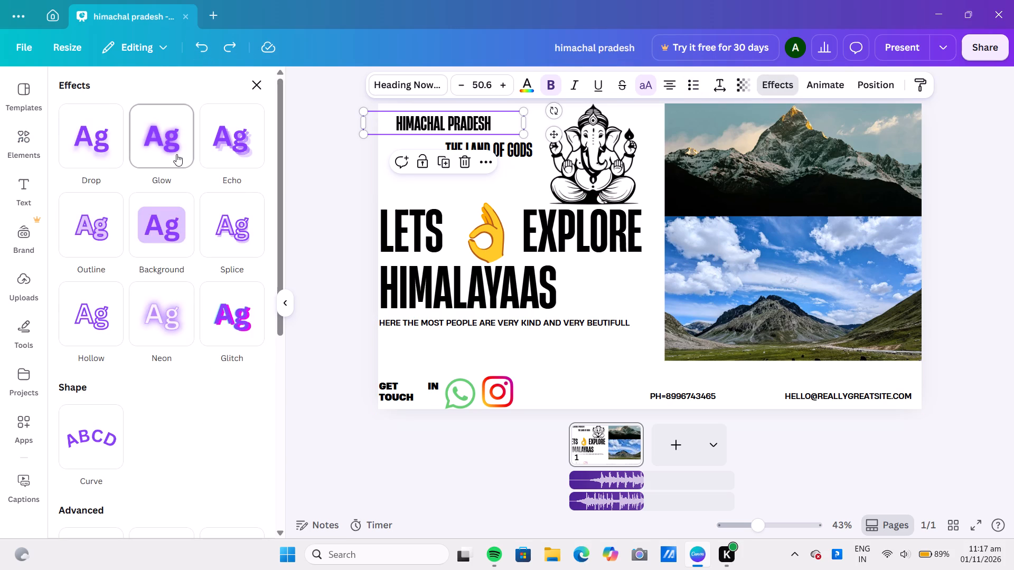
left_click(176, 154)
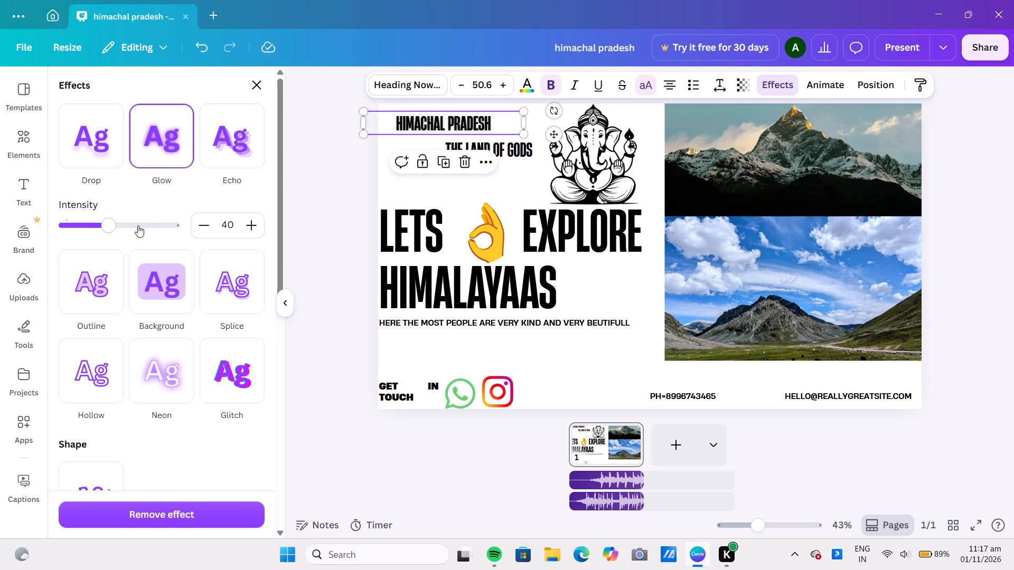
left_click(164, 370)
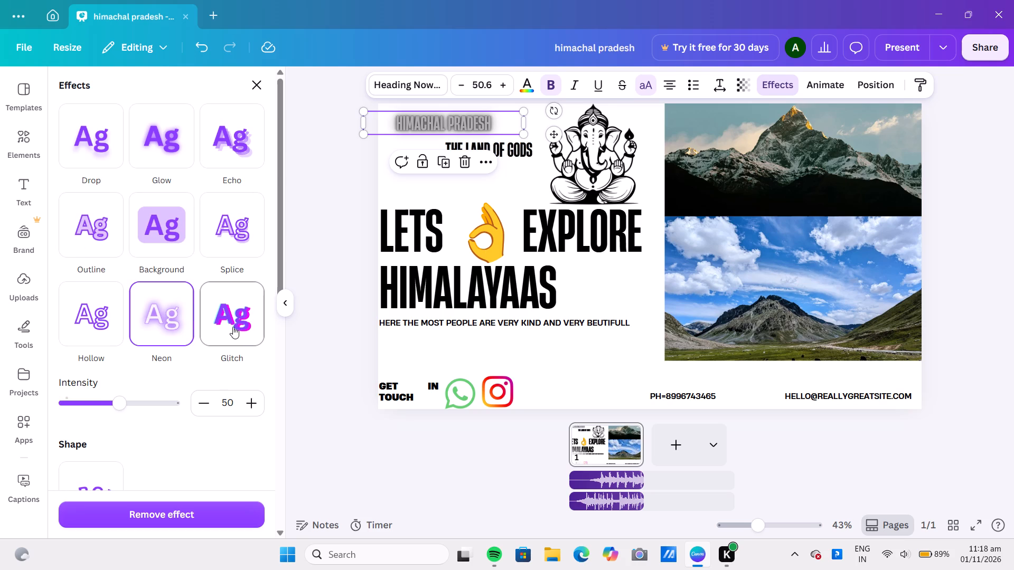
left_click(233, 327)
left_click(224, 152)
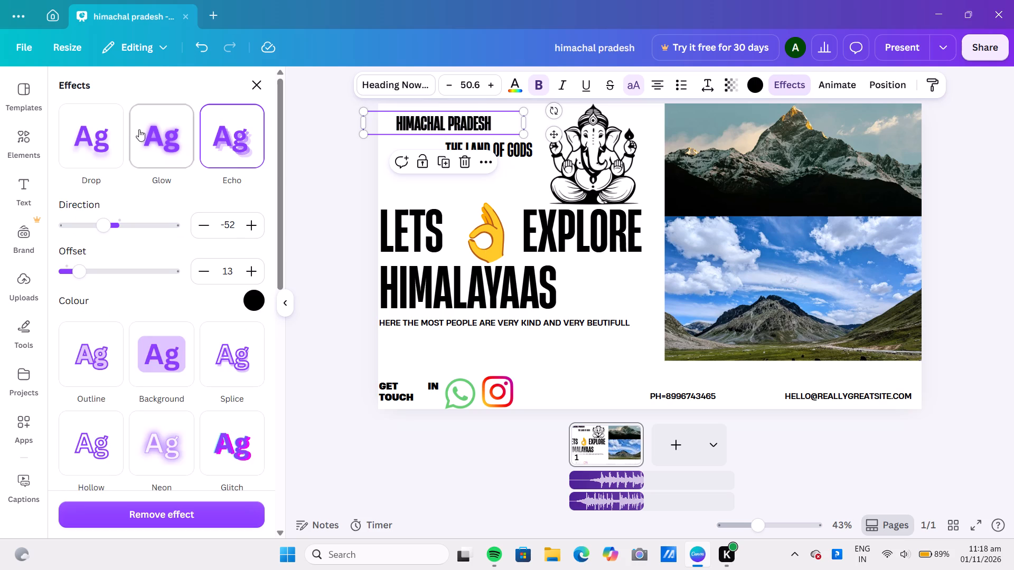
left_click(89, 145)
Compare the advanced 70s and Arcade text effects on HIMACHAL PRADESH and settle on 70s.
scroll(173, 183, "down", 5)
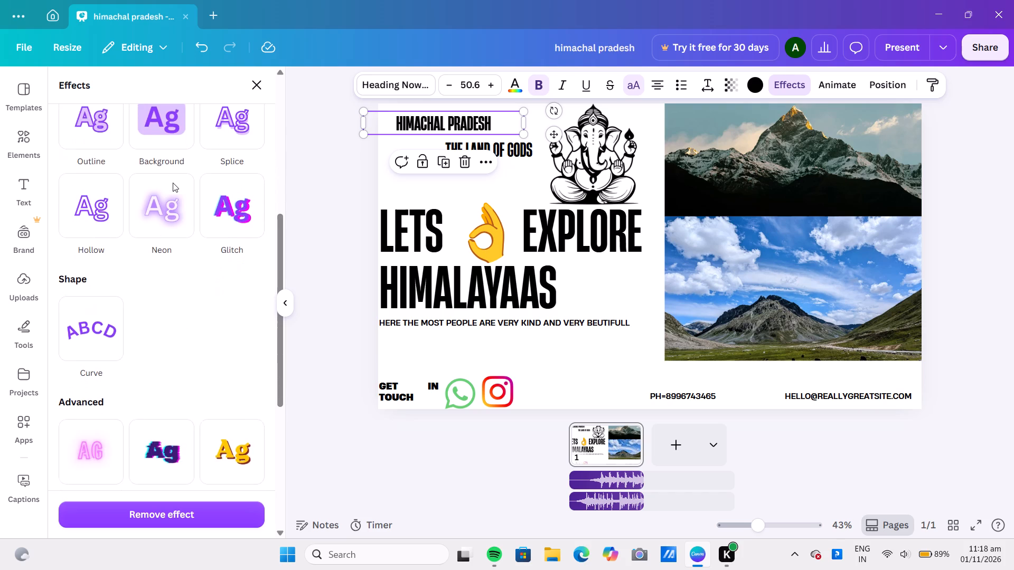
scroll(173, 183, "down", 3)
left_click(232, 252)
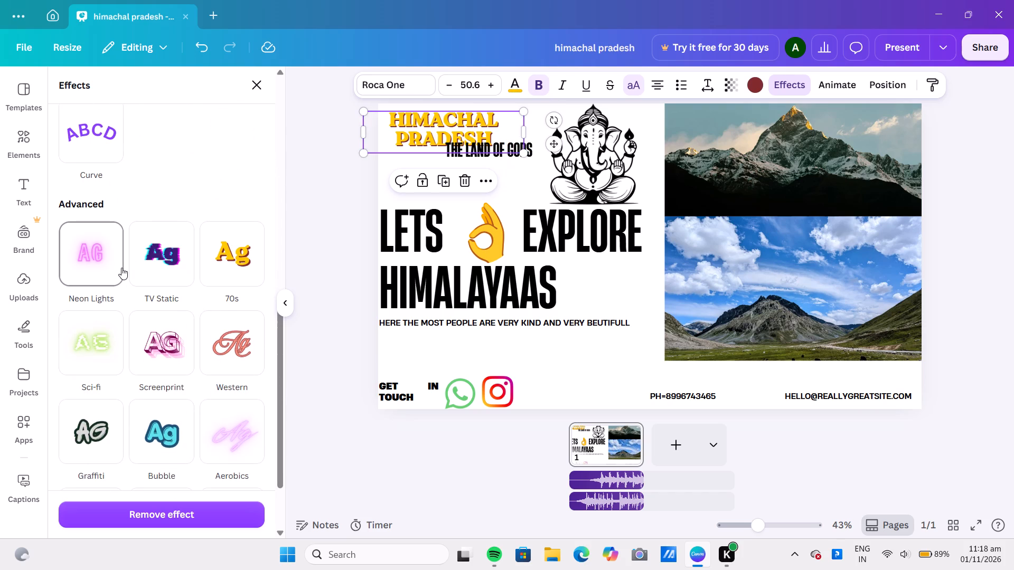
scroll(94, 335, "down", 2)
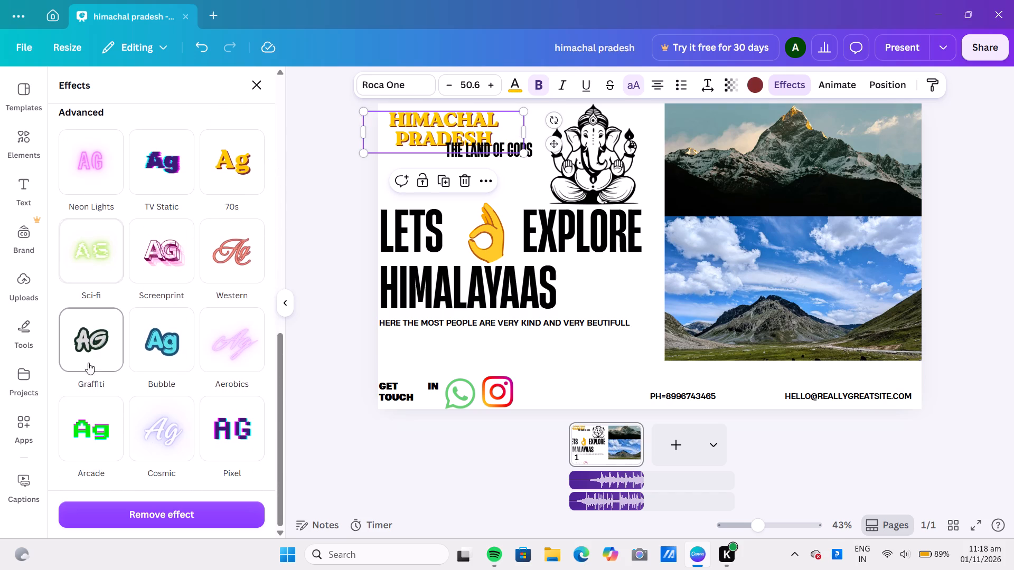
left_click(72, 427)
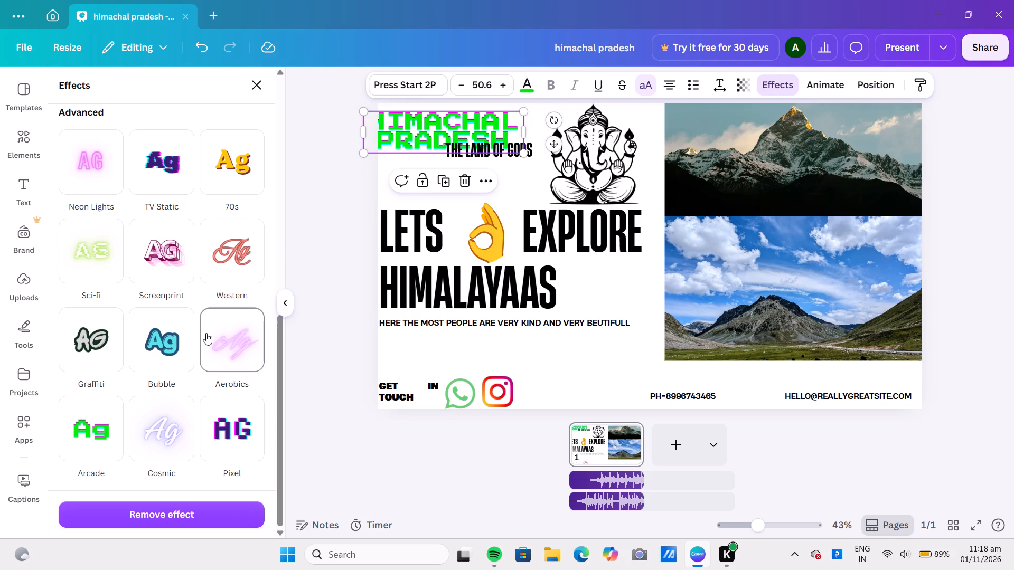
scroll(164, 374, "down", 3)
scroll(169, 358, "up", 1)
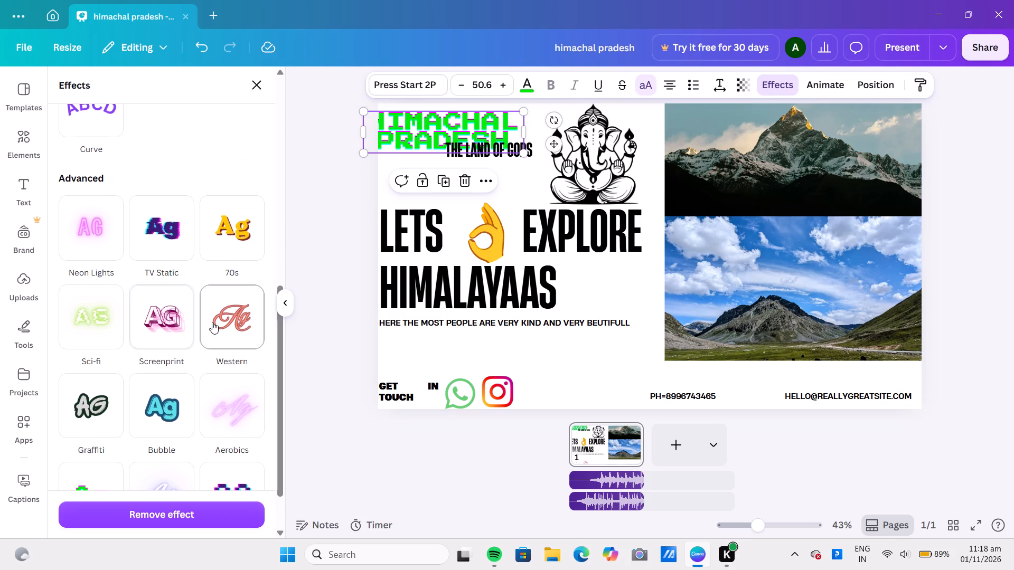
left_click(216, 230)
Try the Graffiti effect on THE LAND OF GODS, settling on the Neon Lights effect instead.
left_click(504, 150)
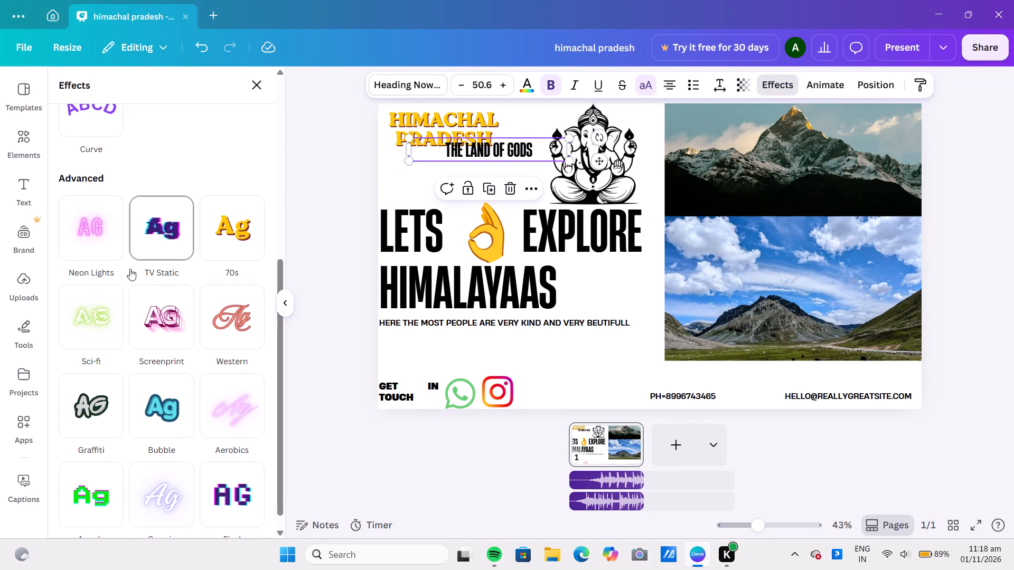
left_click(97, 413)
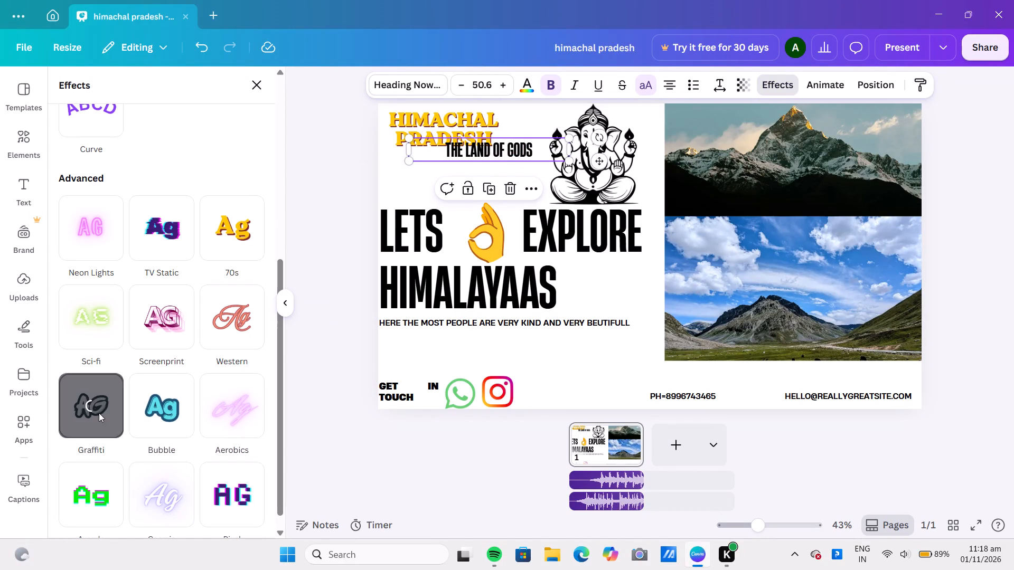
left_click(87, 244)
Browse the remaining text effects and switch THE LAND OF GODS to the Drop effect.
scroll(87, 236, "up", 2)
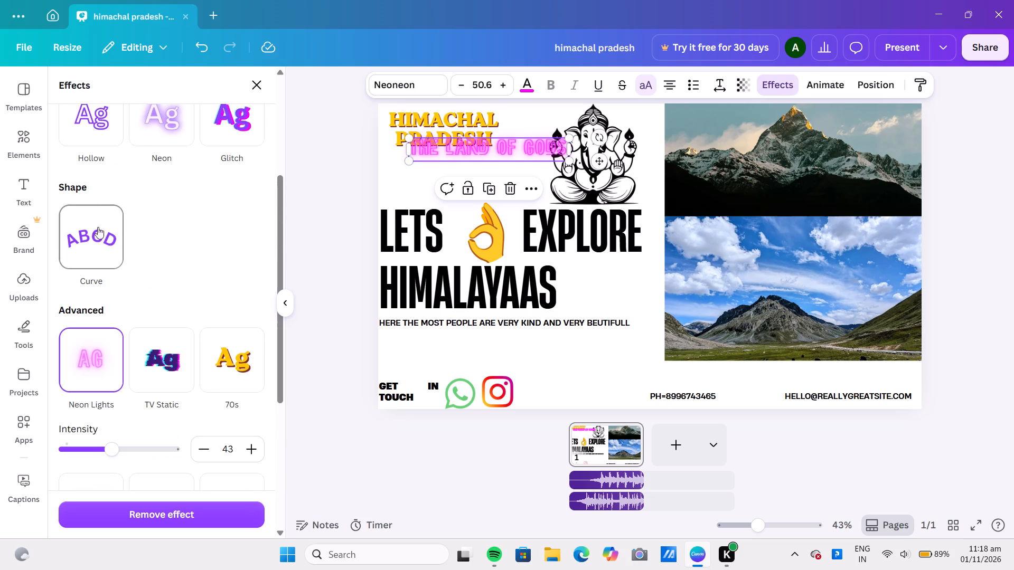
scroll(104, 193, "up", 3)
scroll(108, 190, "down", 5)
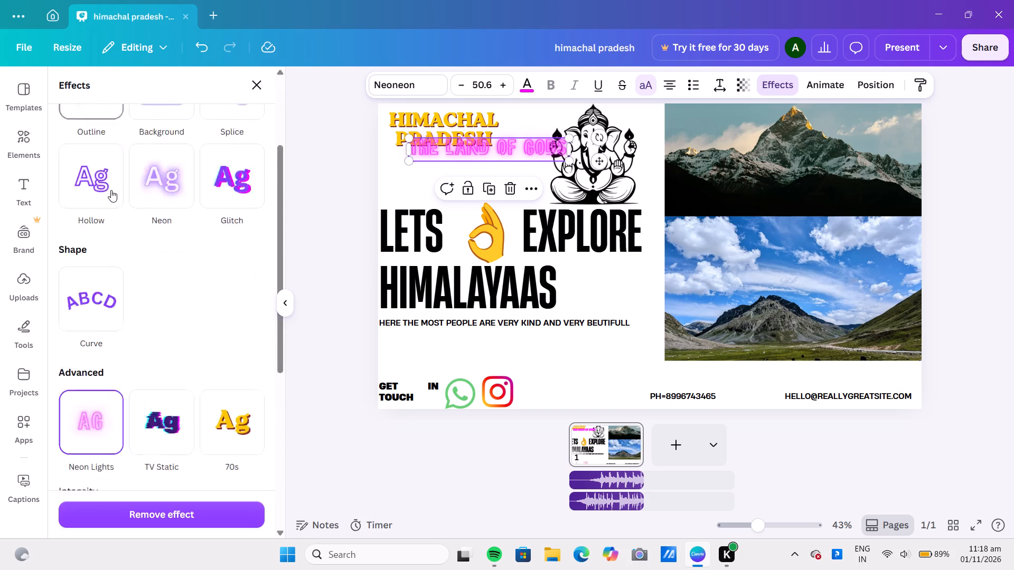
scroll(111, 190, "down", 6)
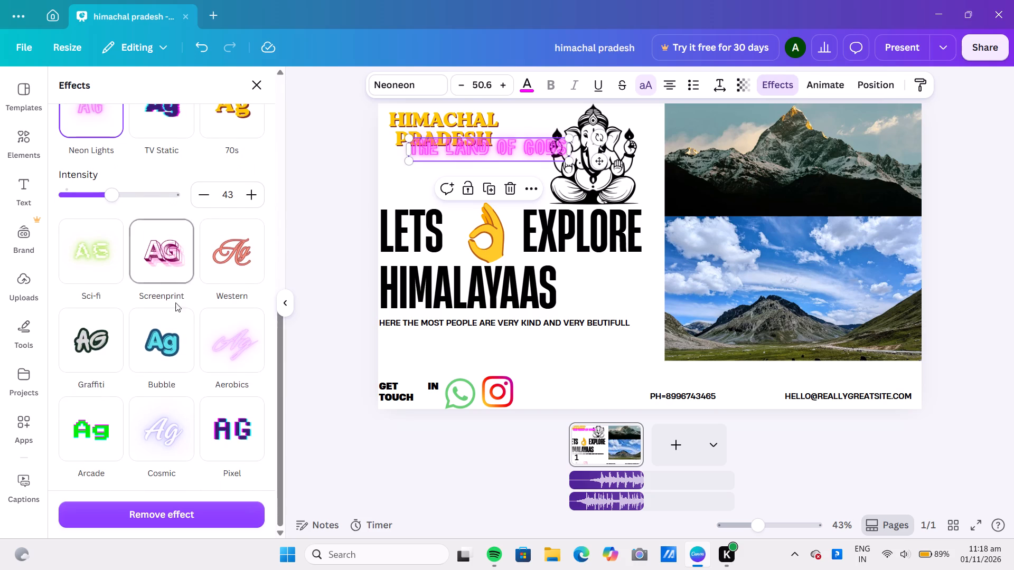
scroll(177, 304, "down", 3)
scroll(211, 365, "up", 4)
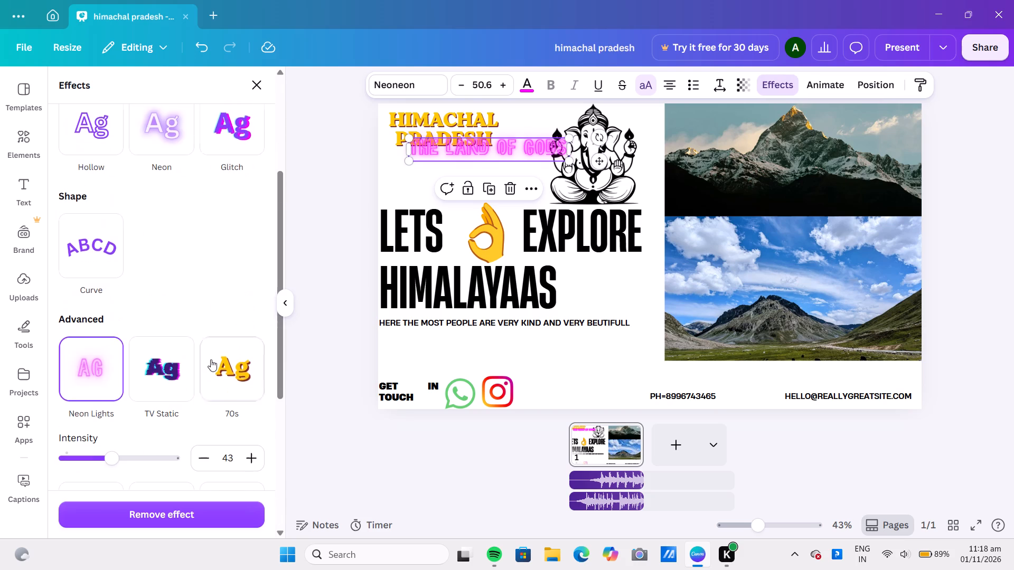
scroll(211, 359, "up", 4)
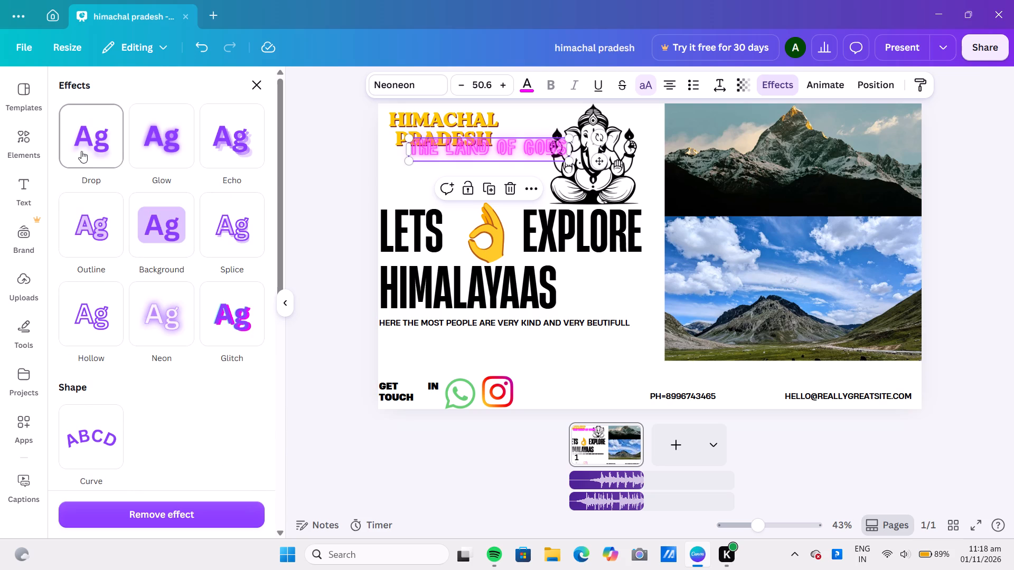
left_click(89, 153)
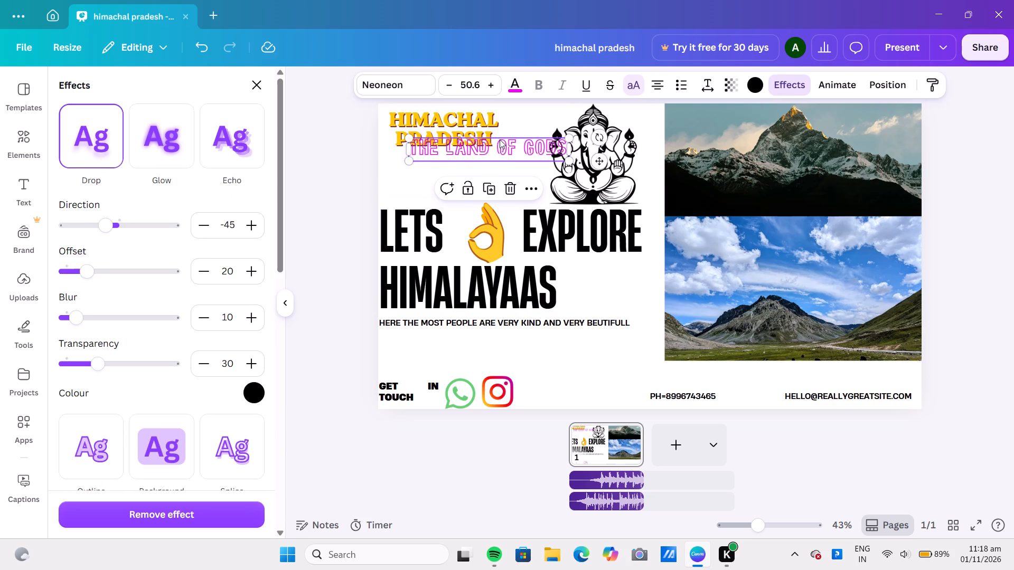
Move THE LAND OF GODS just below HIMACHAL PRADESH, starting at the page's left edge.
left_click_drag(500, 139, 470, 160)
left_click(327, 185)
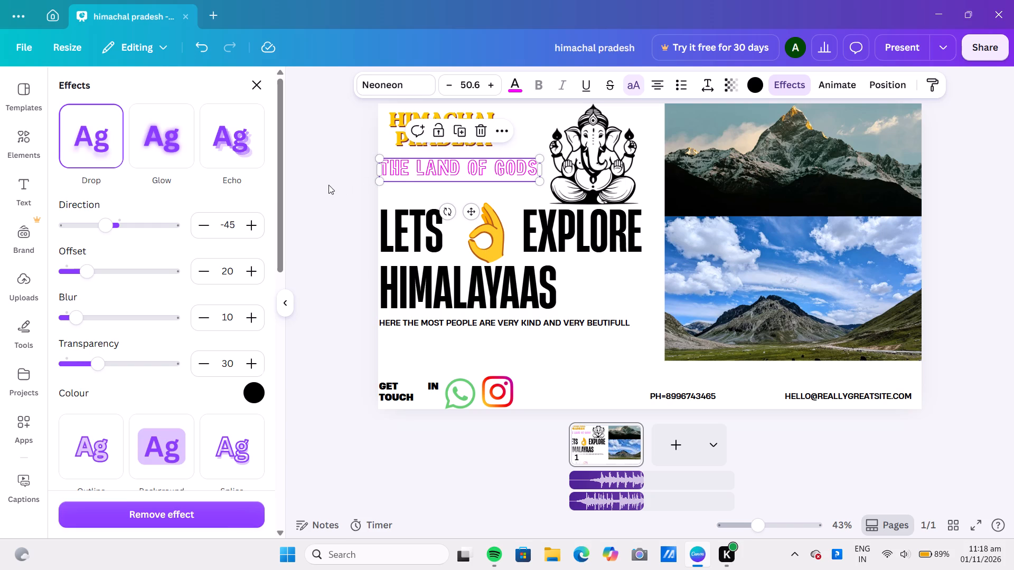
Try solid pink #ff66c4 on the LETS EXPLORE HIMALAYAAS heading, settling on the default pink-to-yellow gradient for its text colour.
left_click(407, 267)
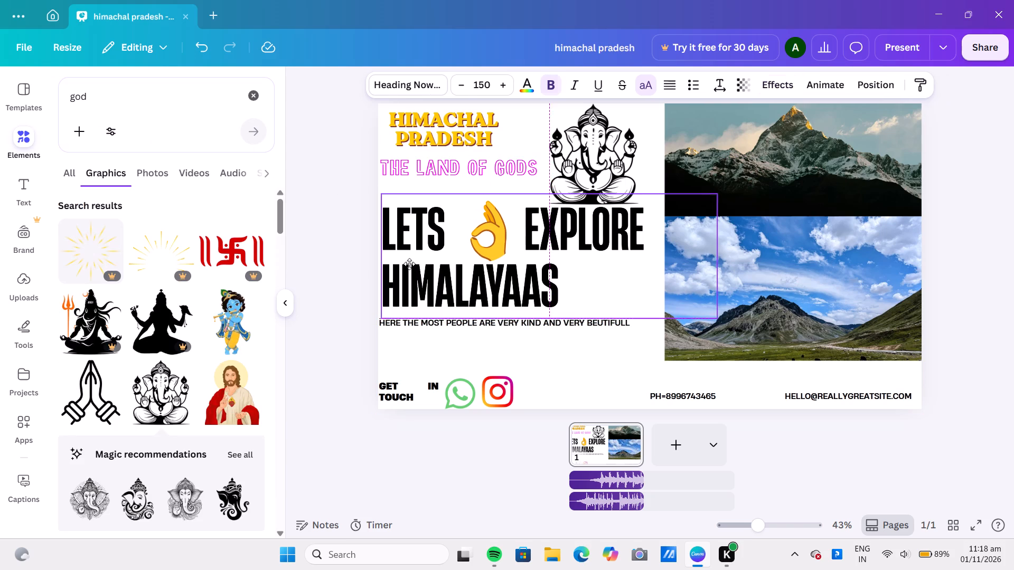
left_click(528, 90)
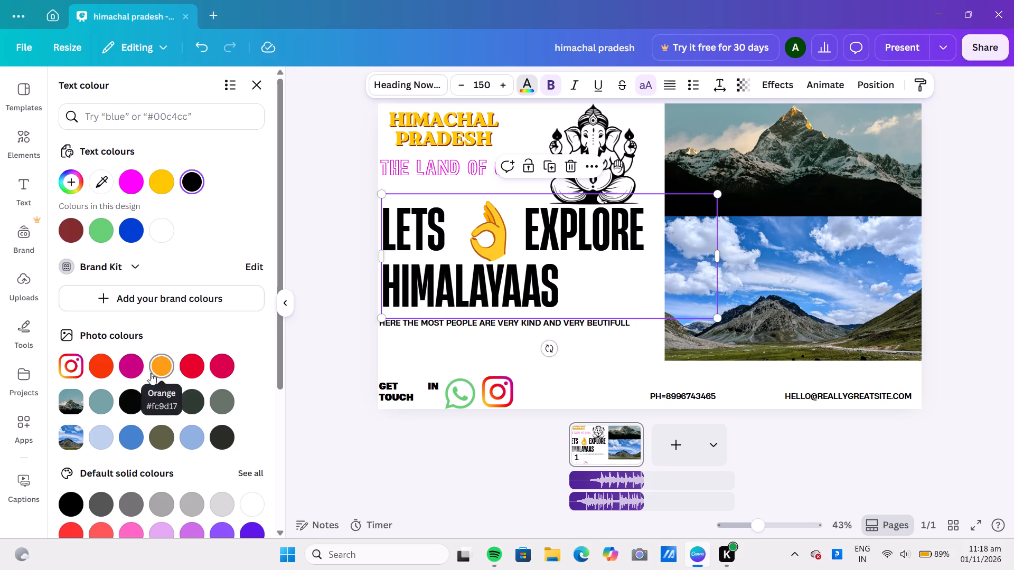
left_click(68, 361)
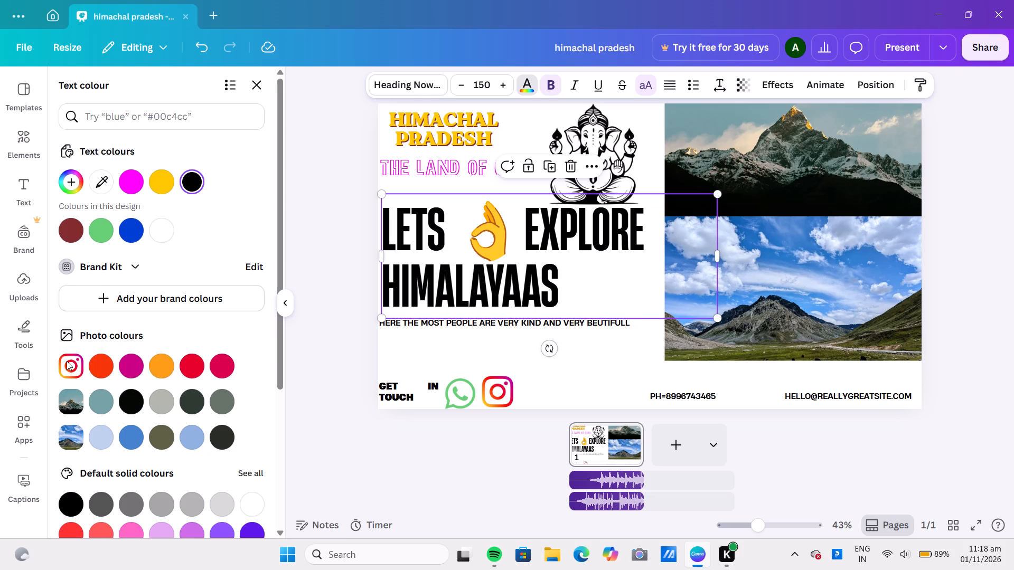
scroll(67, 361, "down", 3)
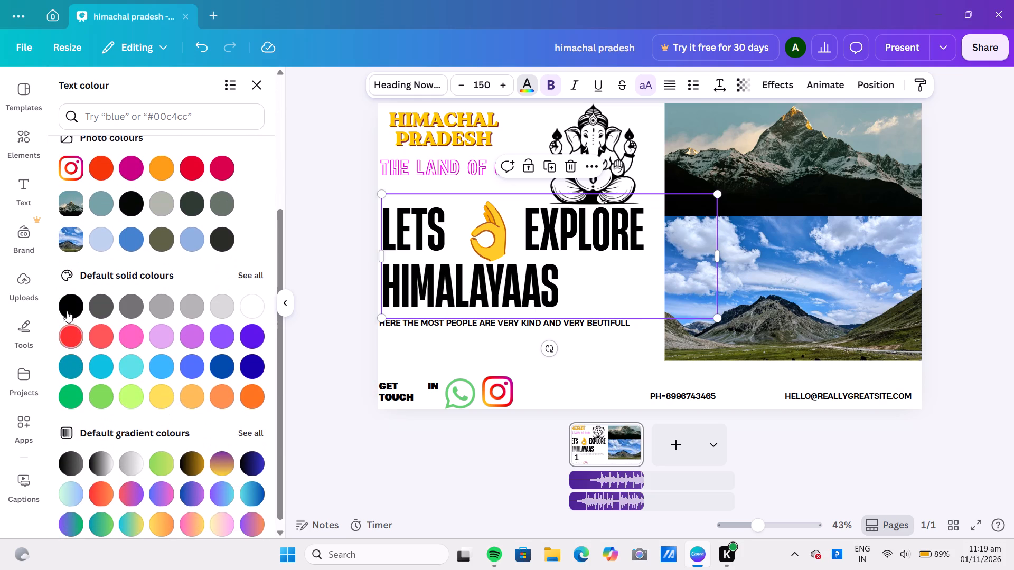
left_click(67, 234)
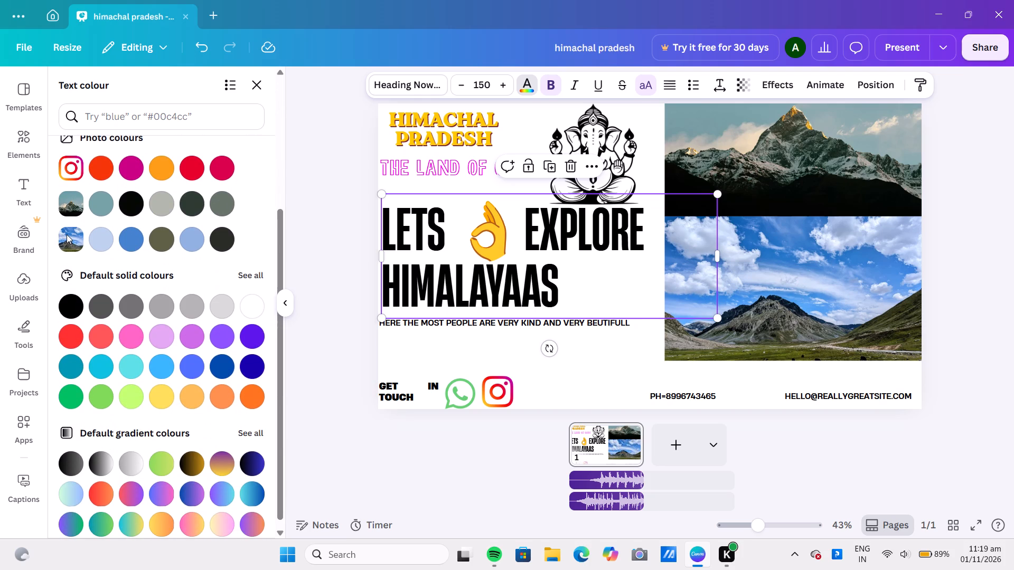
left_click(67, 234)
left_click(77, 243)
right_click(126, 332)
scroll(126, 332, "down", 5)
left_click(127, 332)
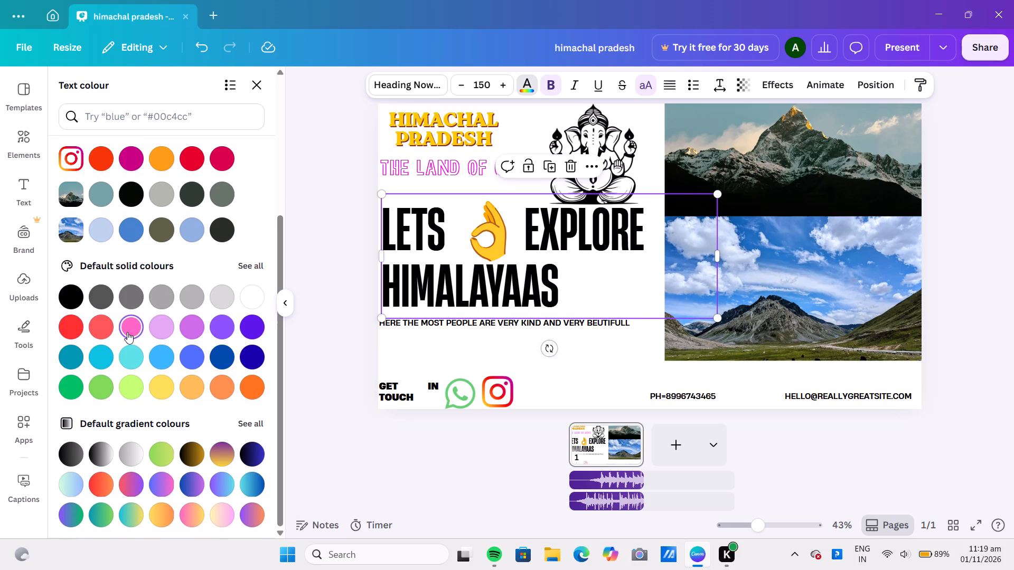
scroll(129, 343, "down", 3)
scroll(223, 329, "down", 3)
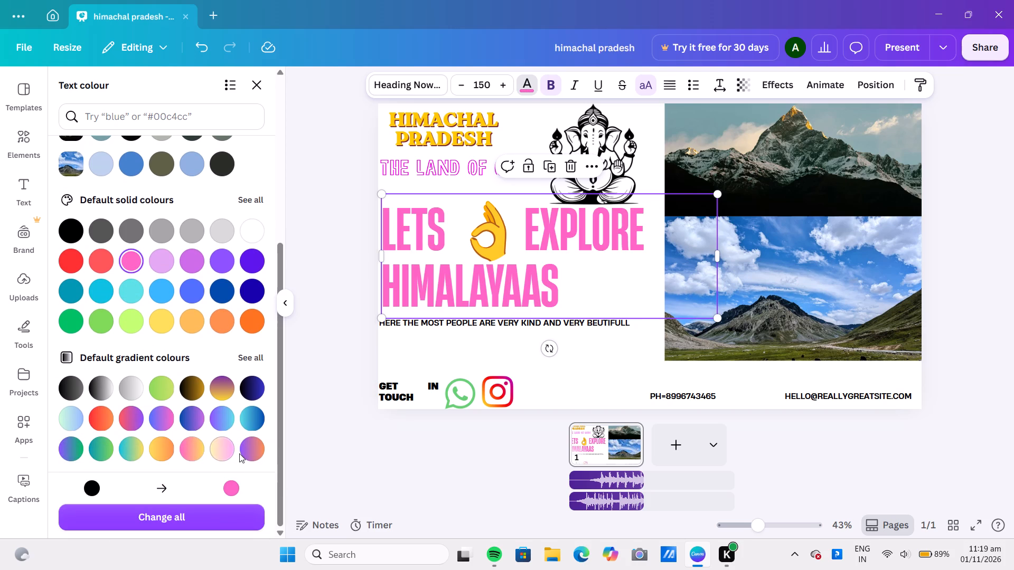
left_click(187, 446)
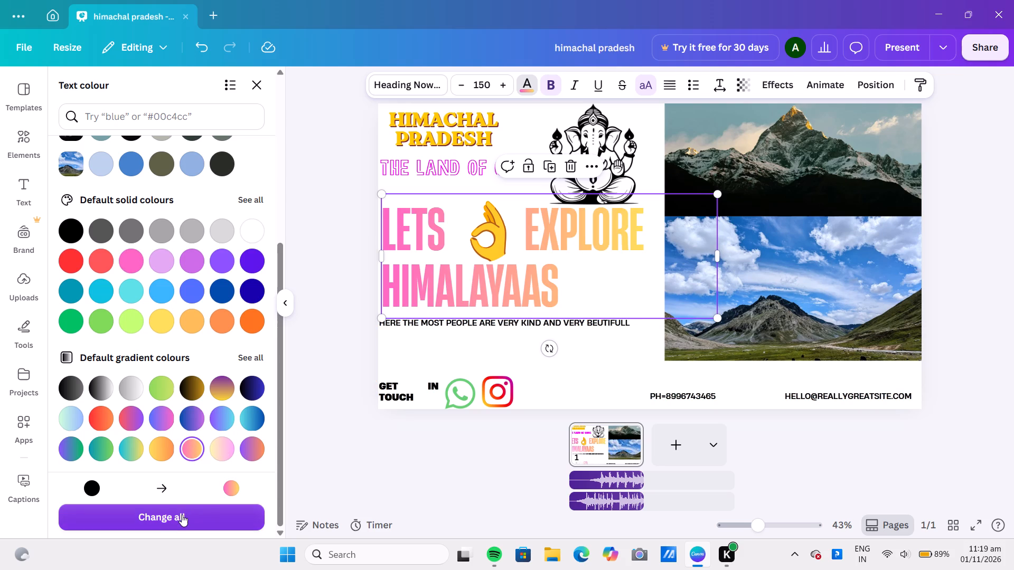
left_click(316, 262)
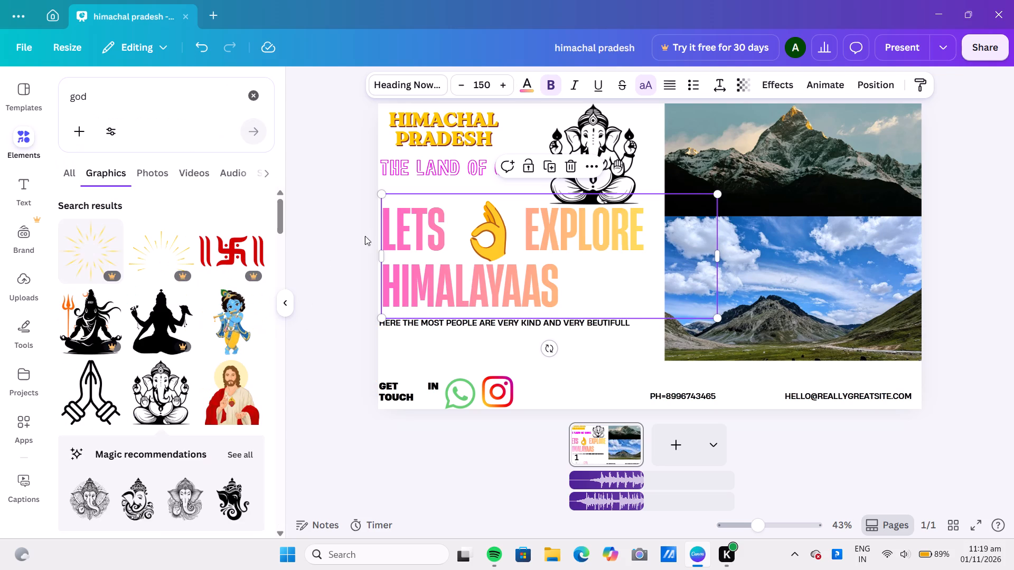
Nudge the tagline HERE THE MOST PEOPLE slightly down beneath HIMALAYAAS, aligned with the heading's starting edge.
left_click_drag(495, 322, 499, 327)
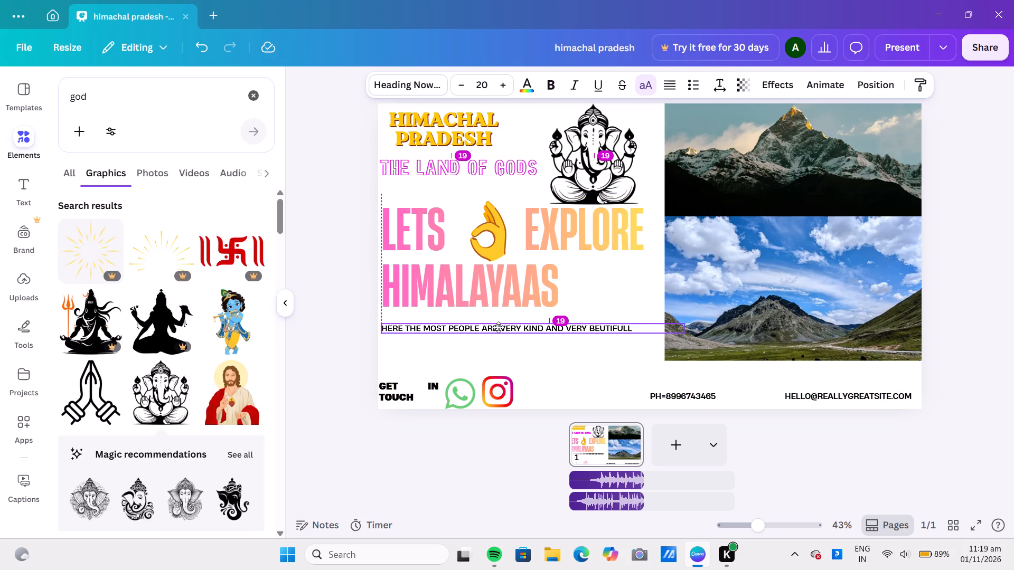
left_click_drag(499, 327, 498, 330)
Break the tagline into two lines, HERE THE MOST PEOPLE and ARE VERY KIND AND VERY BEUTIFULL.
left_click(499, 324)
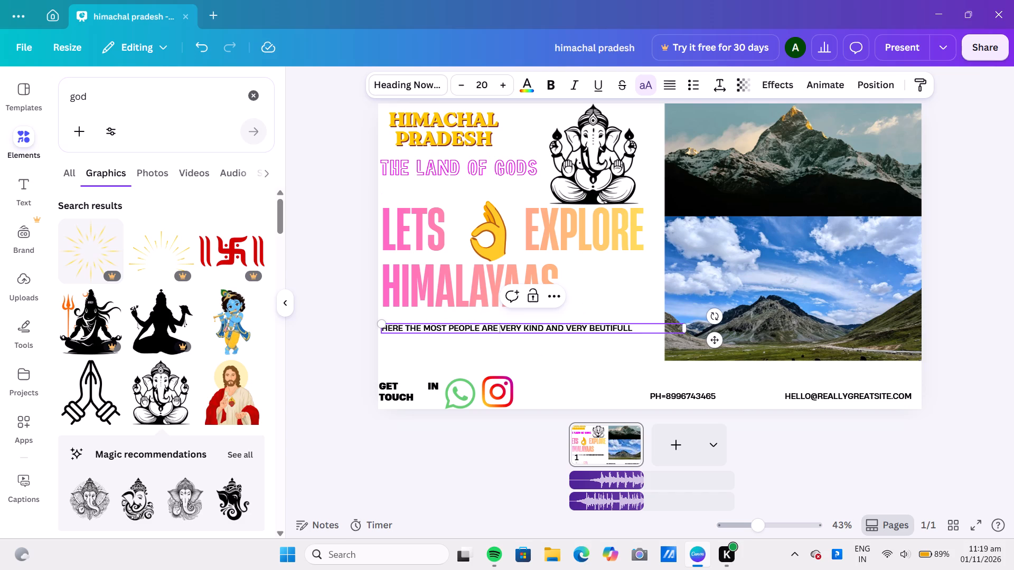
key("Return")
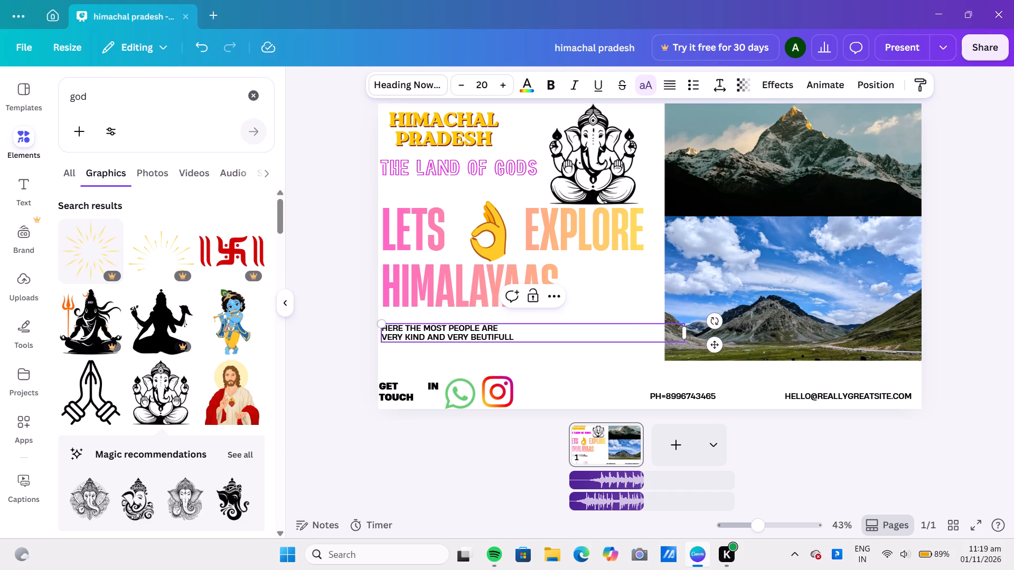
key("Return")
key("BackSpace")
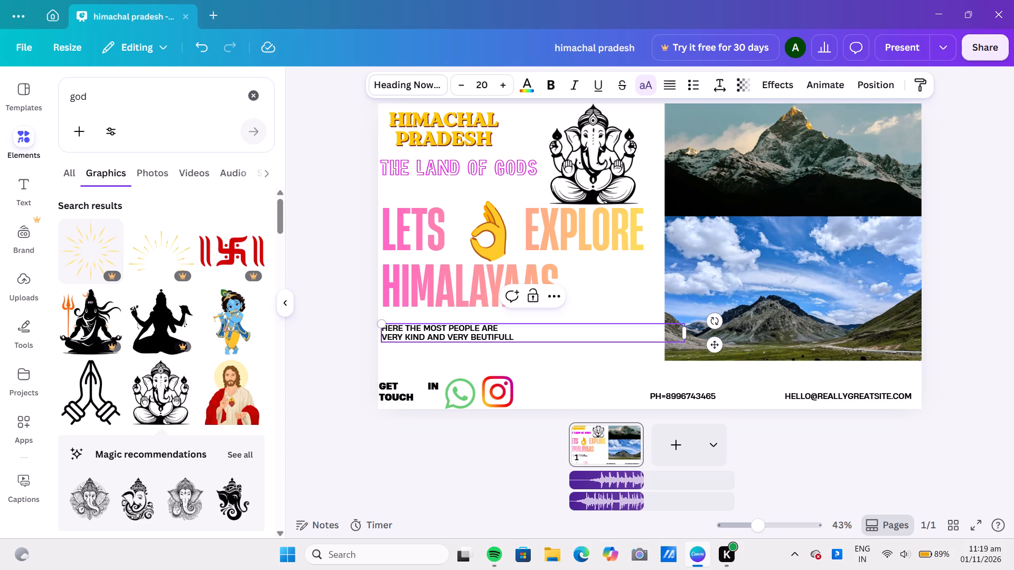
left_click(478, 329)
key("Return")
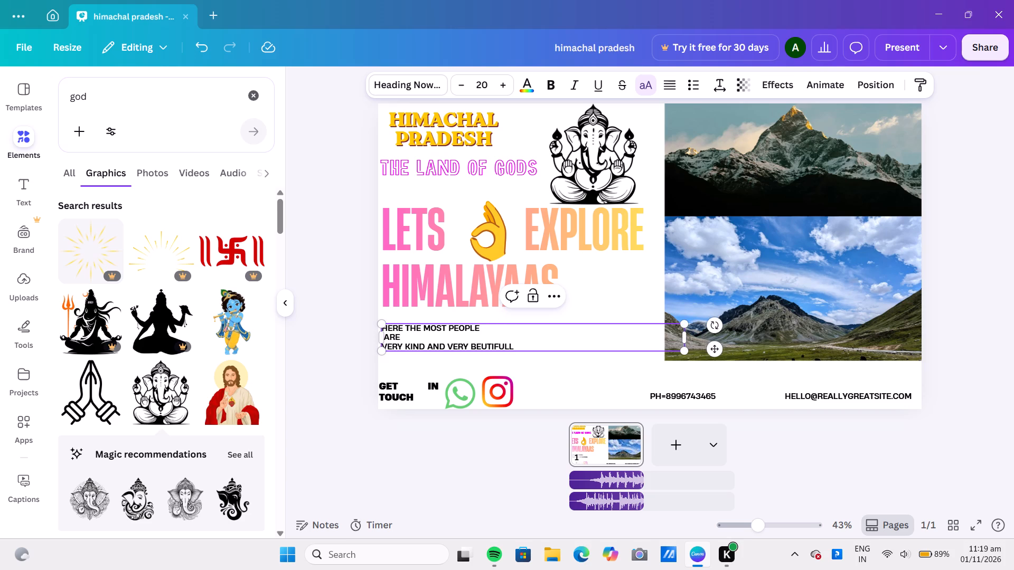
left_click(392, 348)
key("Left")
key("Left")
key("BackSpace")
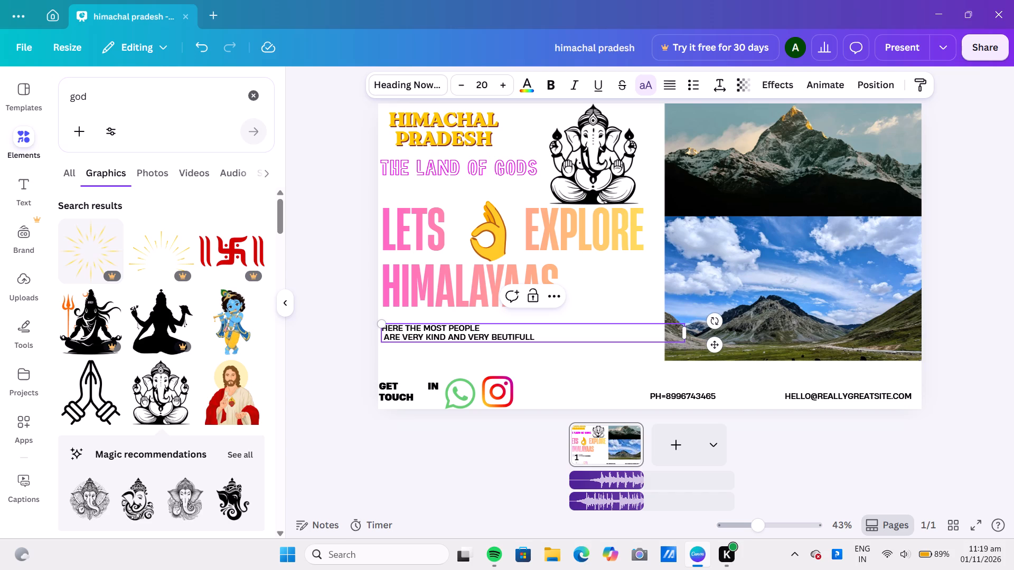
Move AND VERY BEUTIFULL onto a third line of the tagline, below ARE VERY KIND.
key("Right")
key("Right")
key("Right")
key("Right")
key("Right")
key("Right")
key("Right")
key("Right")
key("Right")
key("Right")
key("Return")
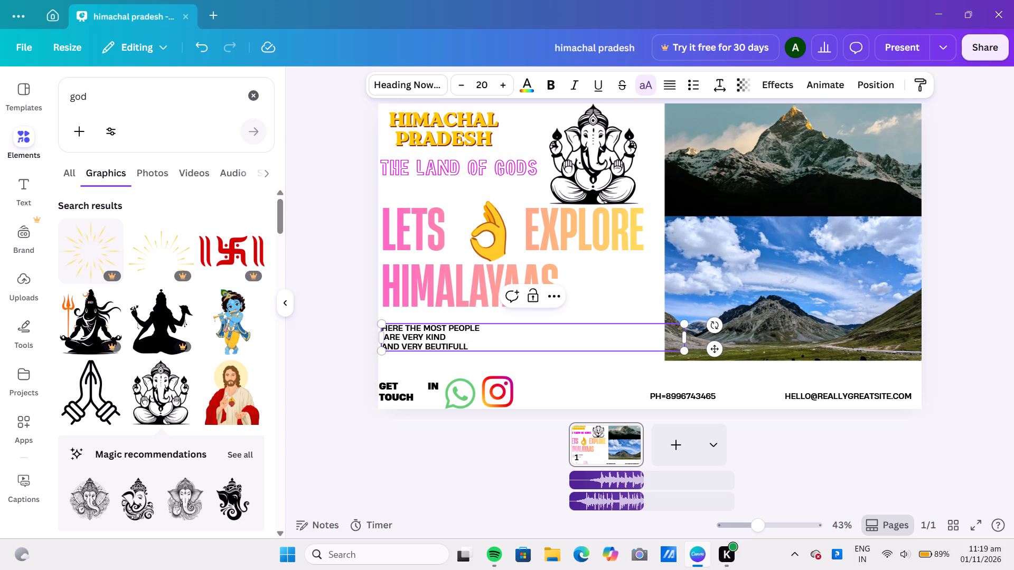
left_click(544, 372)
Narrow the tagline's text box to slightly wider than its text and place it directly beneath HIMALAYAAS.
left_click(544, 331)
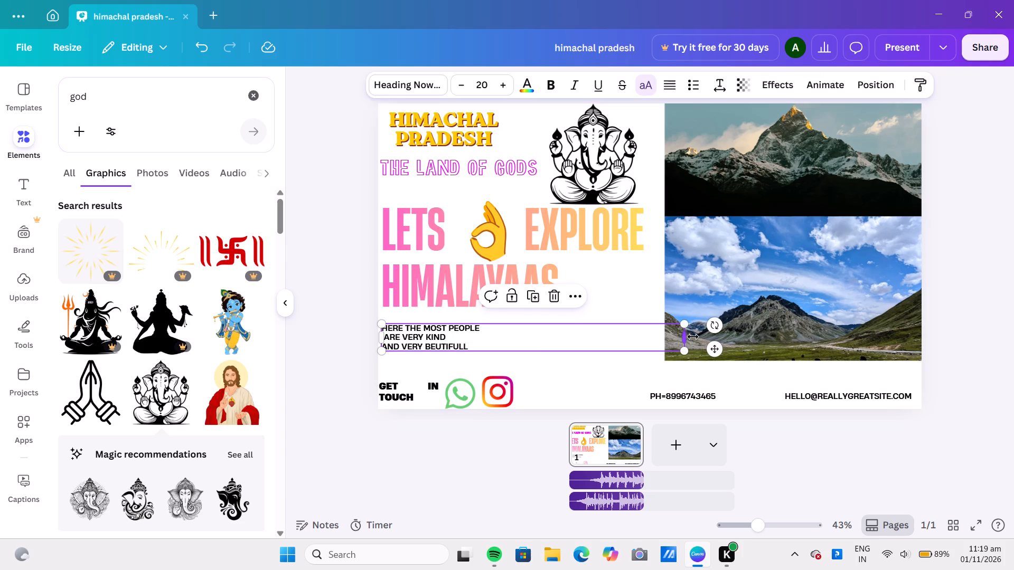
left_click_drag(682, 336, 640, 332)
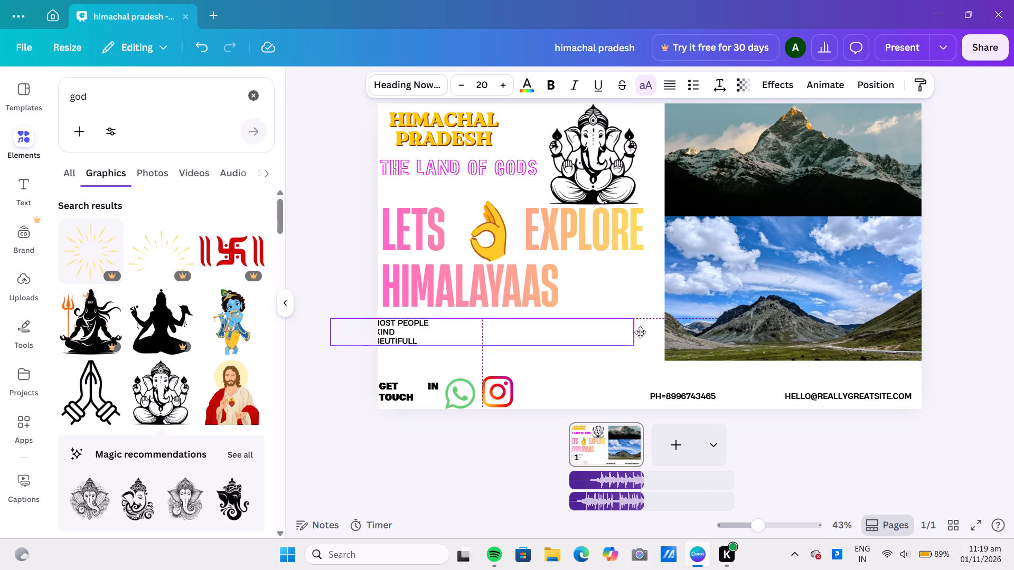
left_click_drag(640, 332, 682, 342)
left_click_drag(684, 343, 546, 345)
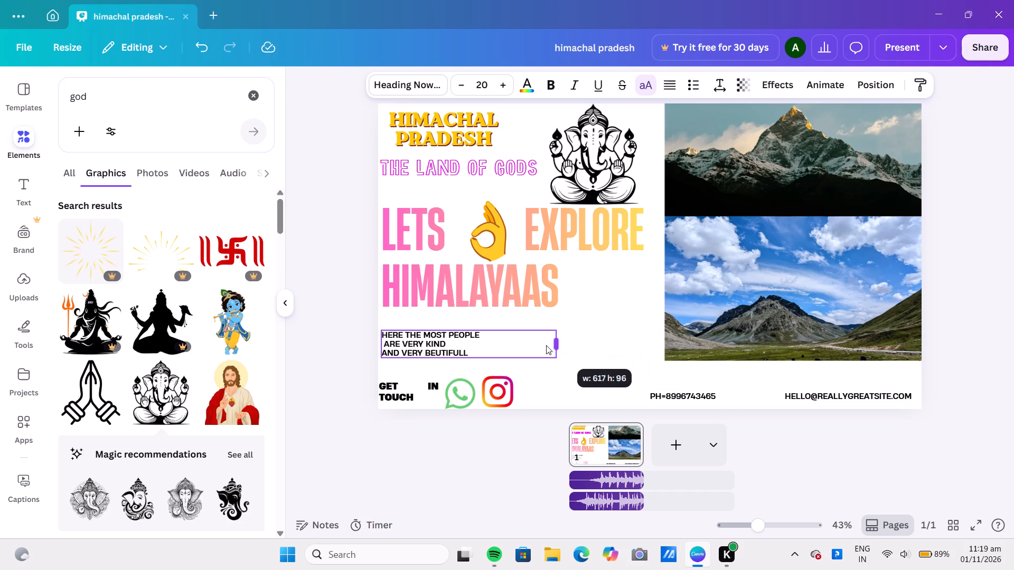
left_click_drag(546, 345, 507, 341)
left_click_drag(482, 346, 489, 346)
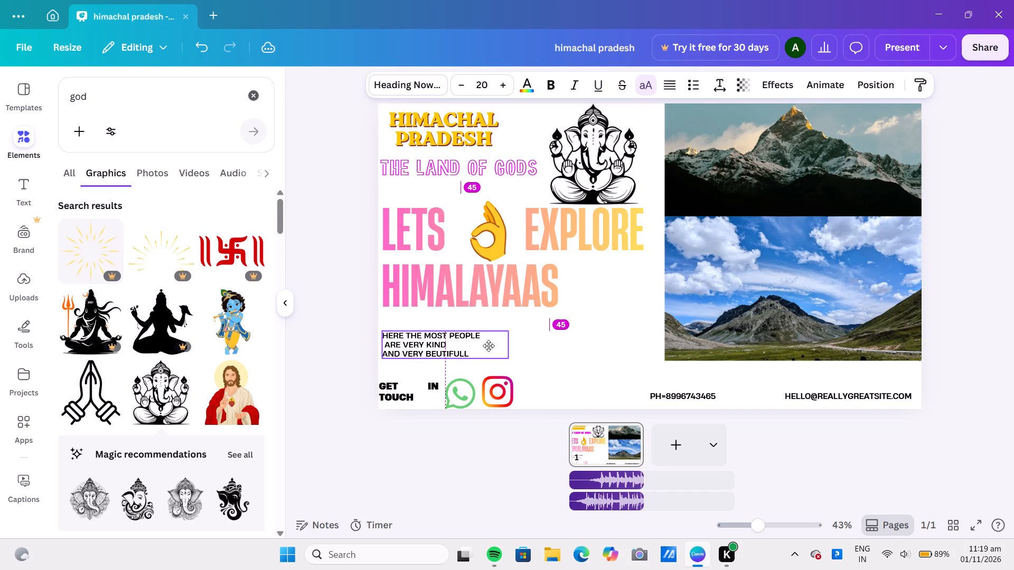
left_click_drag(489, 346, 481, 332)
left_click(552, 362)
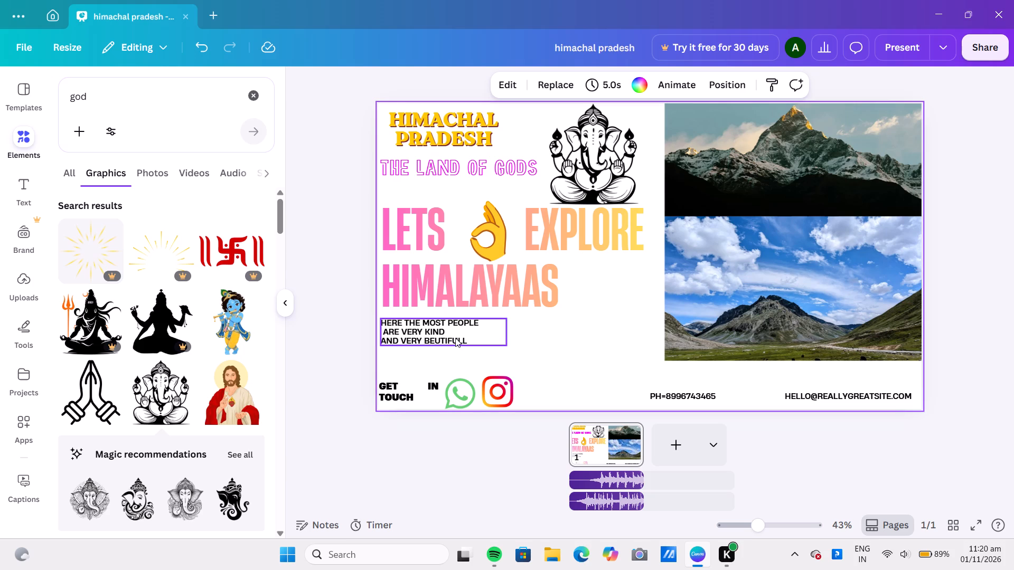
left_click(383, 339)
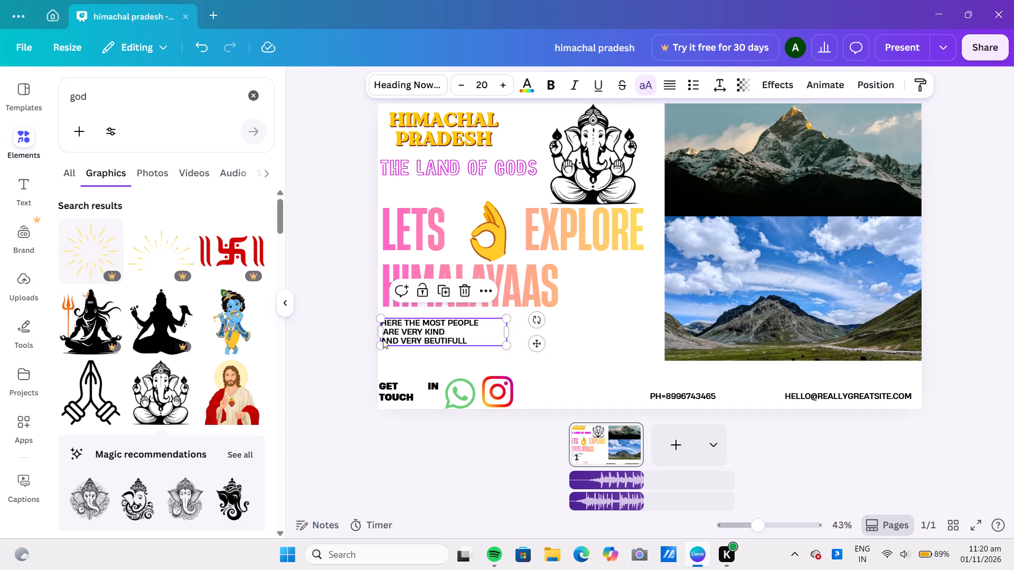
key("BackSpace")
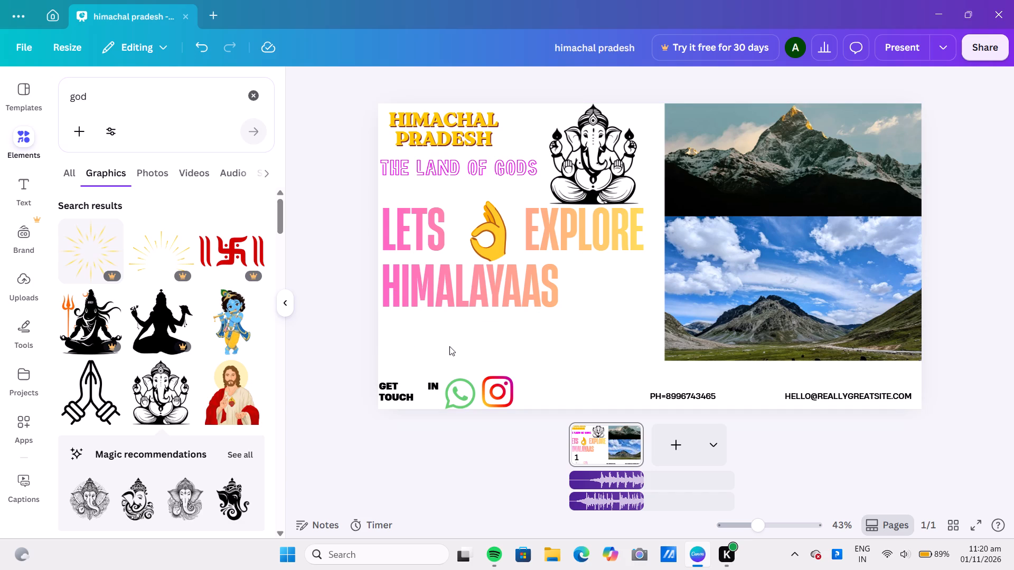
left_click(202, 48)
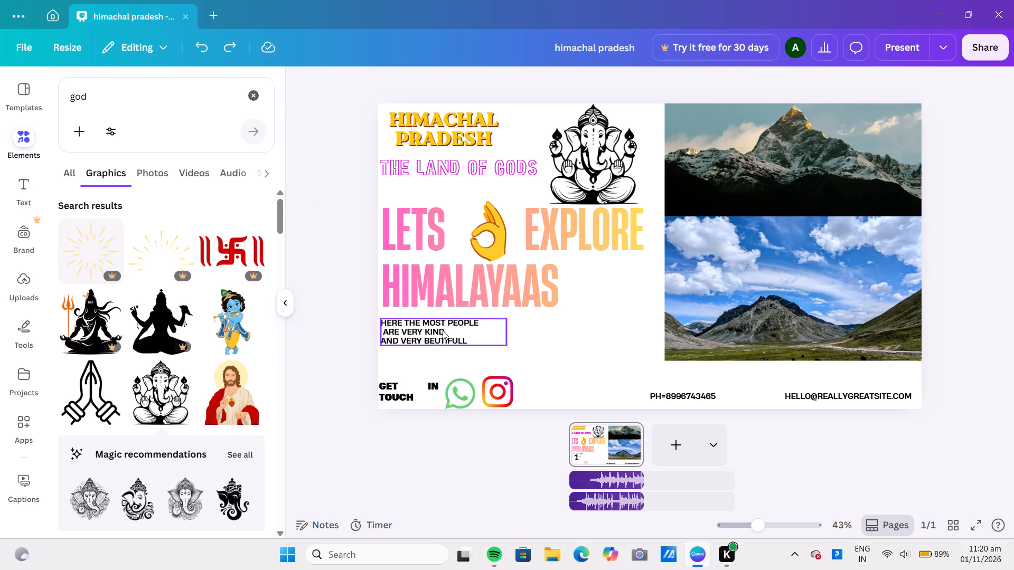
Join AND VERY BEUTIFULL onto the ARE VERY KIND line so the tagline has two lines.
left_click(443, 330)
key("Return")
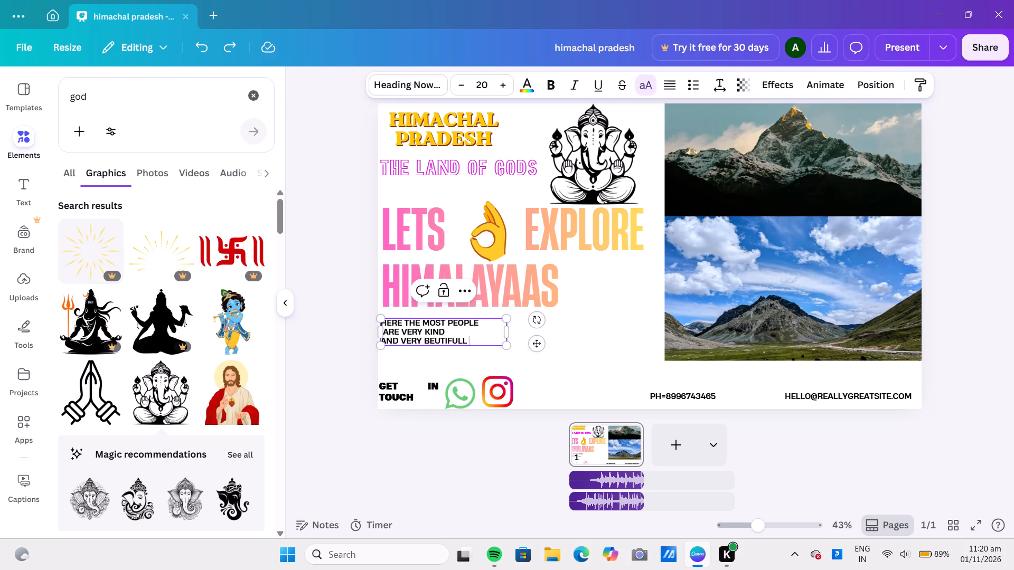
key("Up")
key("Left")
key("Left")
key("Left")
key("Left")
key("Left")
key("Left")
key("Left")
key("Left")
key("Left")
key("Left")
key("Left")
key("Left")
key("Left")
key("Left")
key("Left")
key("Left")
key("Down")
key("BackSpace")
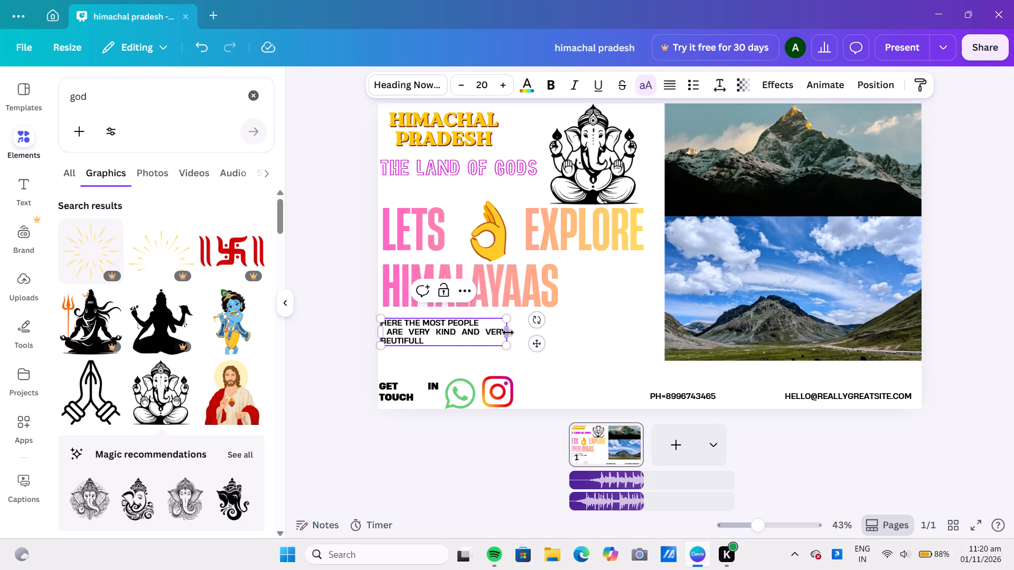
Widen the tagline's text box until ARE VERY KIND AND VERY BEUTIFULL fits on one line.
left_click_drag(508, 332, 564, 326)
left_click(536, 364)
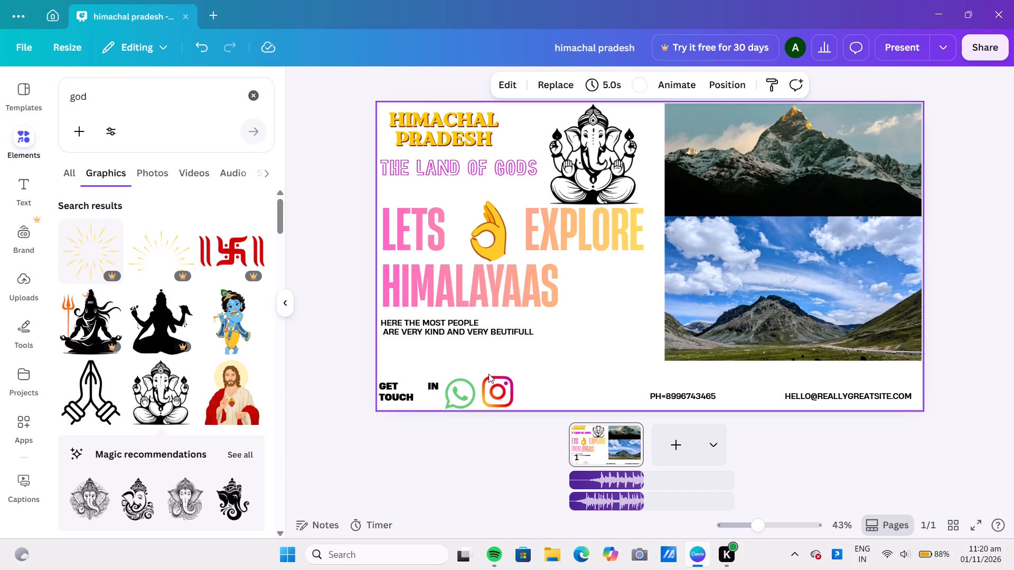
Replace the footer text GET IN TOUCH with CONNECT WITH US.
left_click(414, 384)
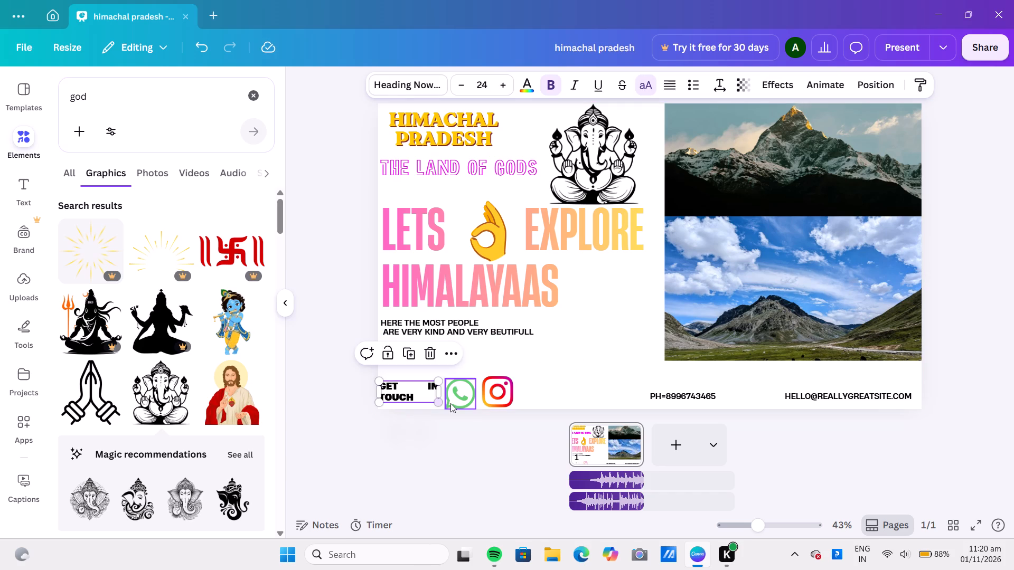
key("Return")
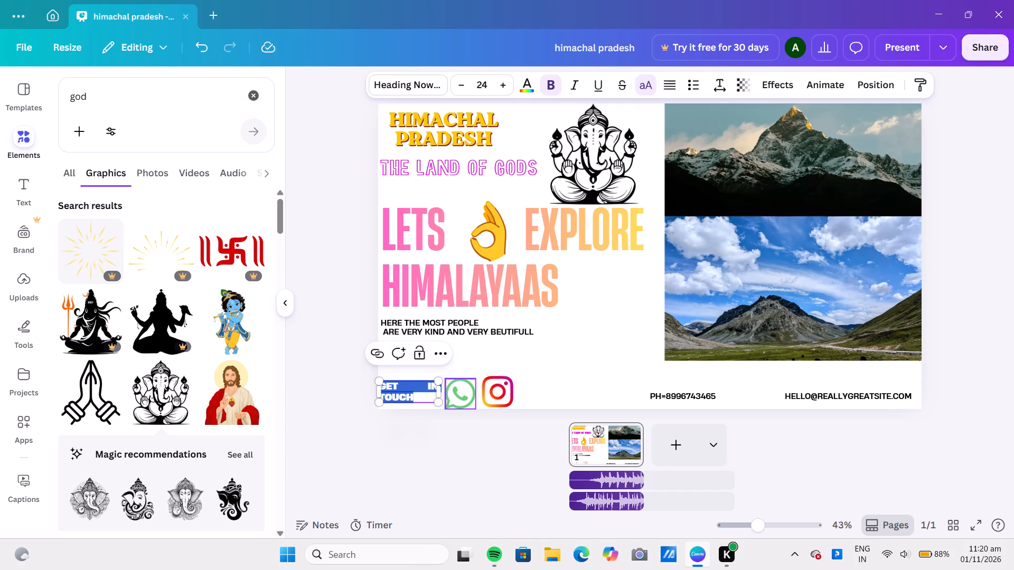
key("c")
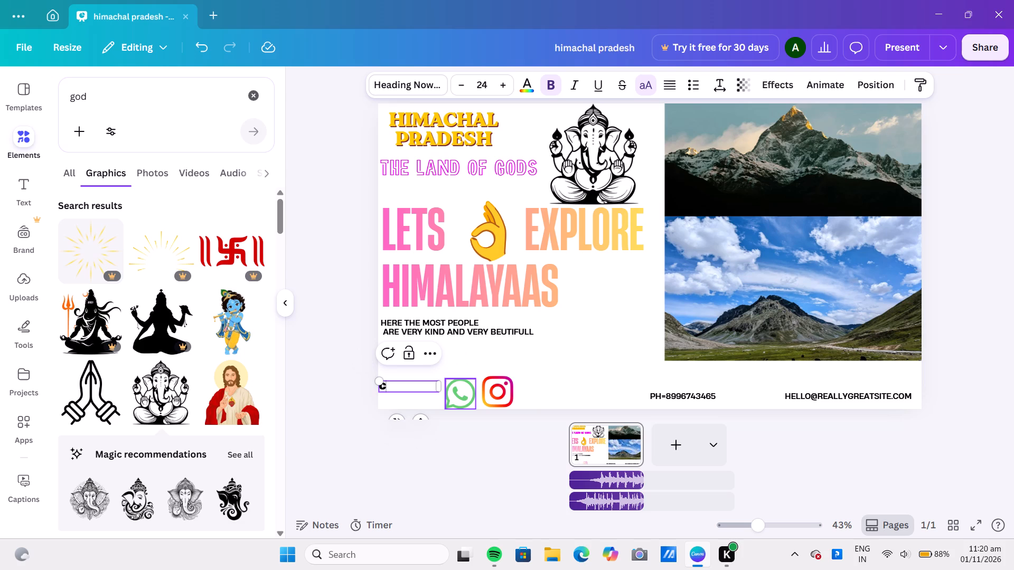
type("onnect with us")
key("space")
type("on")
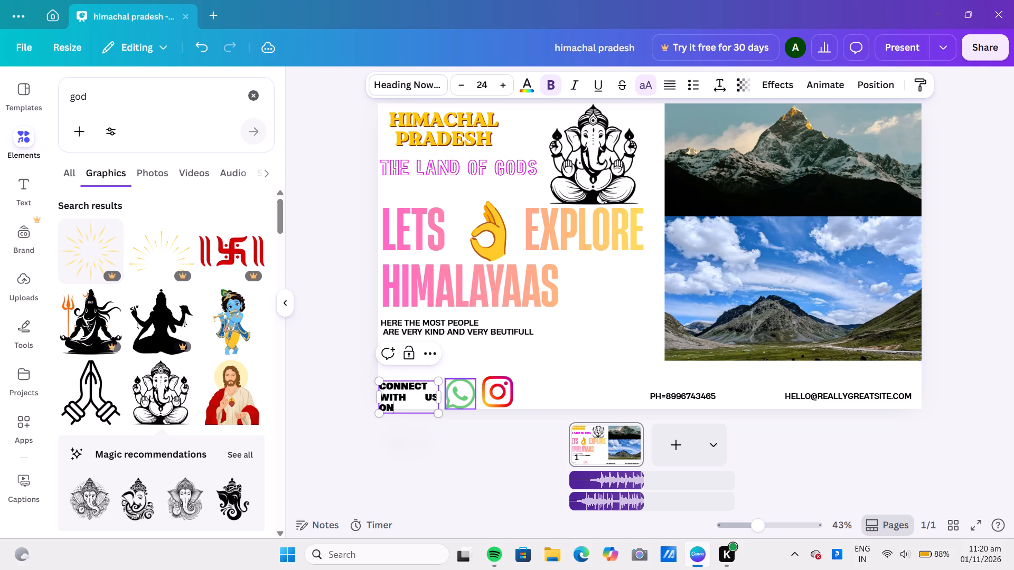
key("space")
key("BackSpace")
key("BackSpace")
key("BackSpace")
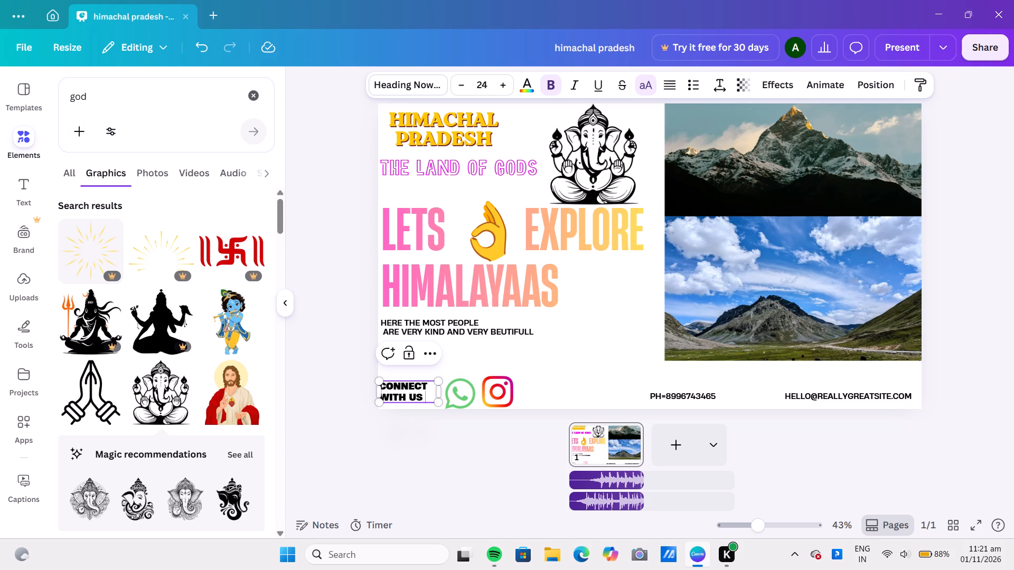
left_click(594, 324)
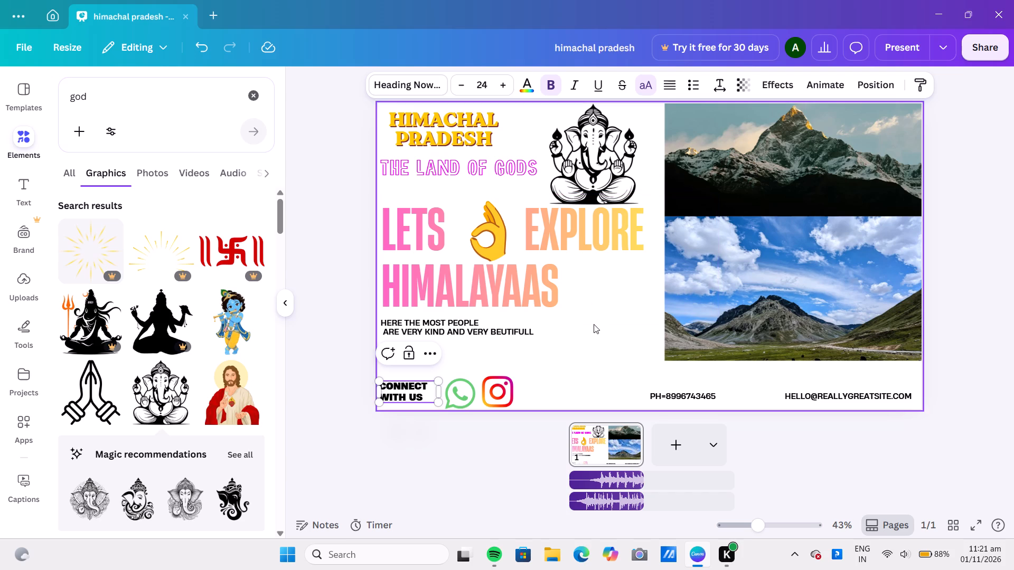
Move the footer's email line up to just beneath the lower mountain photo, against the page's right edge.
left_click(801, 394)
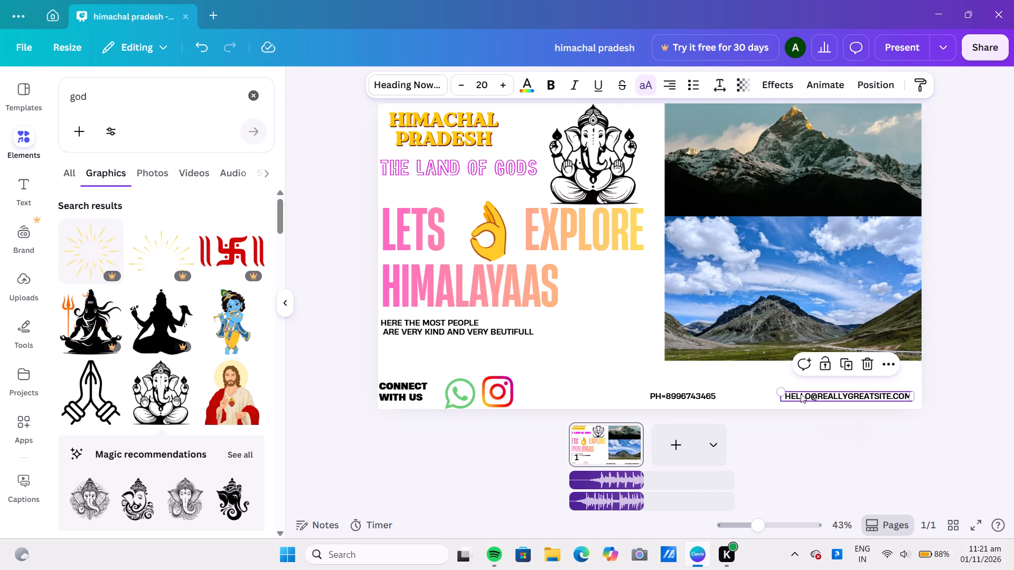
left_click_drag(801, 394, 736, 397)
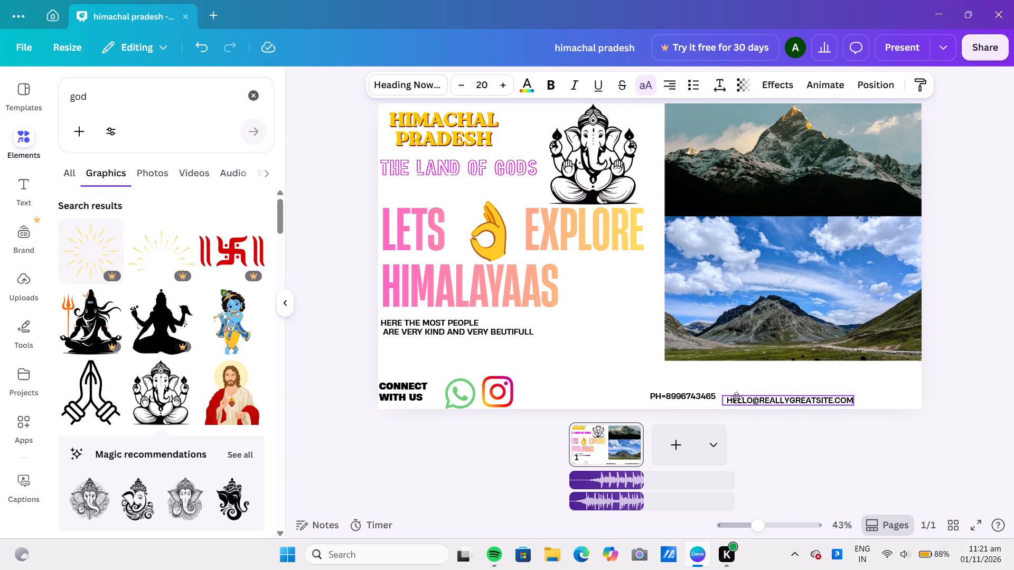
left_click_drag(736, 397, 805, 388)
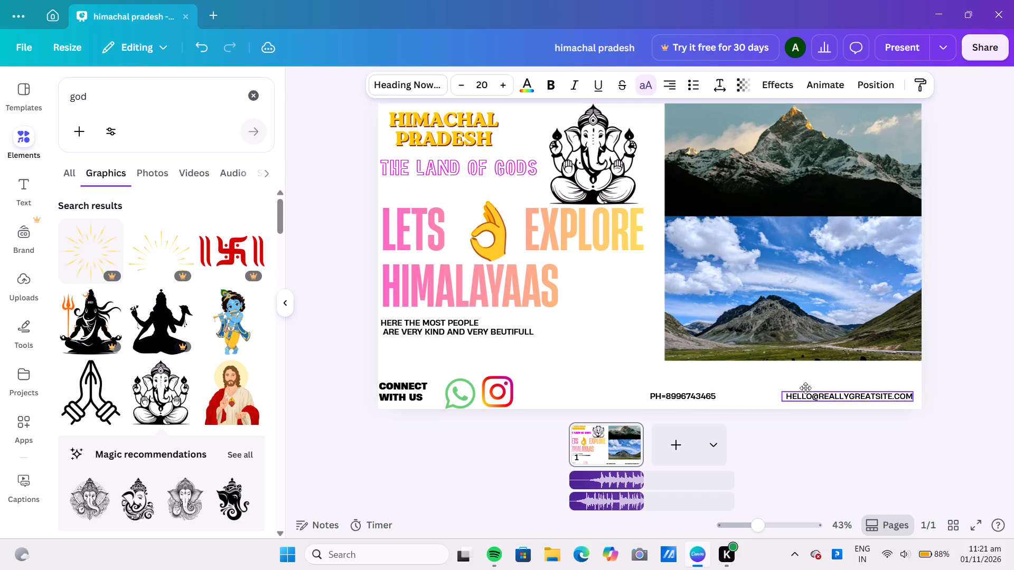
left_click_drag(805, 388, 803, 370)
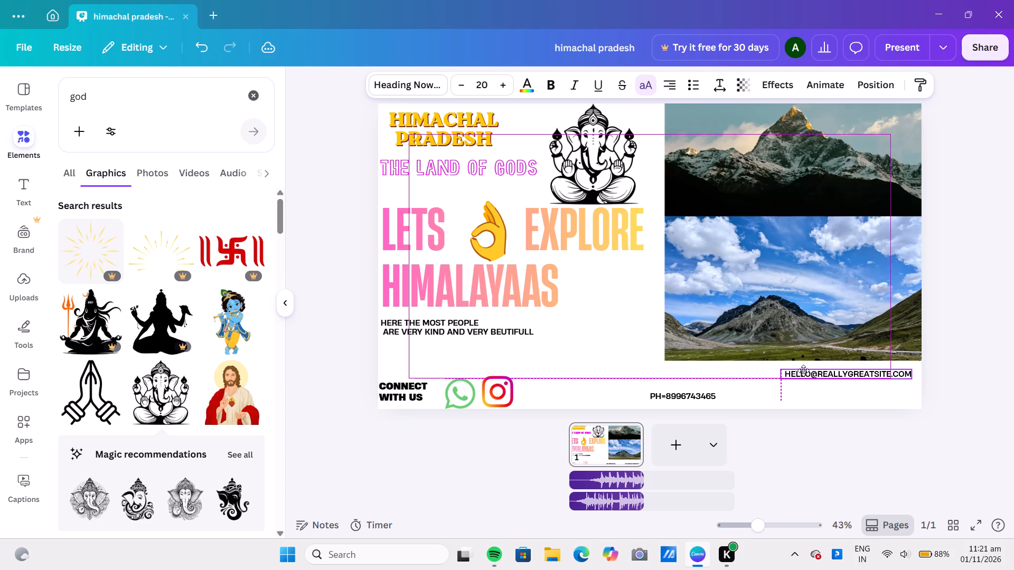
left_click_drag(803, 370, 808, 366)
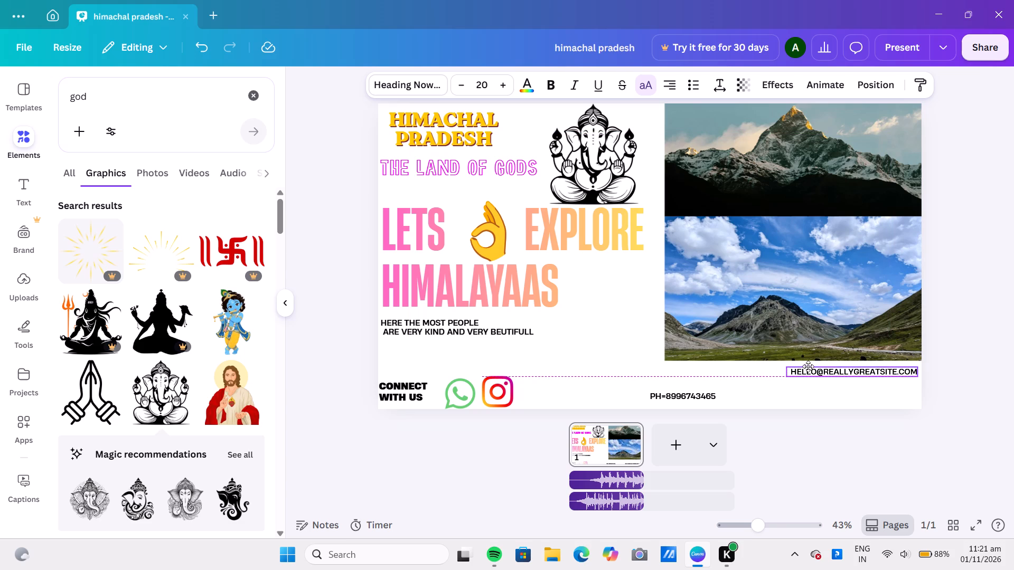
left_click_drag(808, 366, 809, 366)
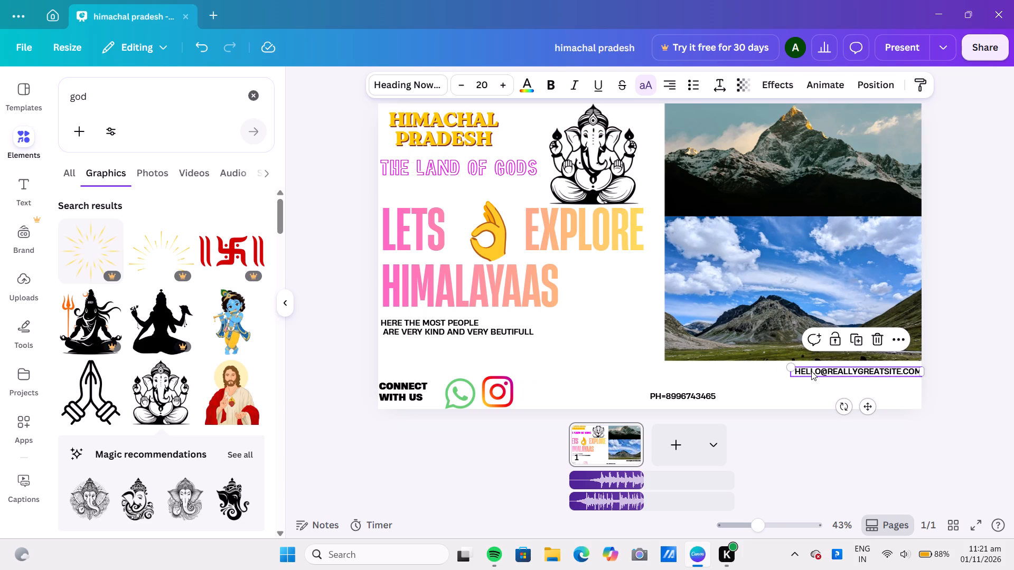
Open the text colour choices for the footer's email line.
left_click(528, 86)
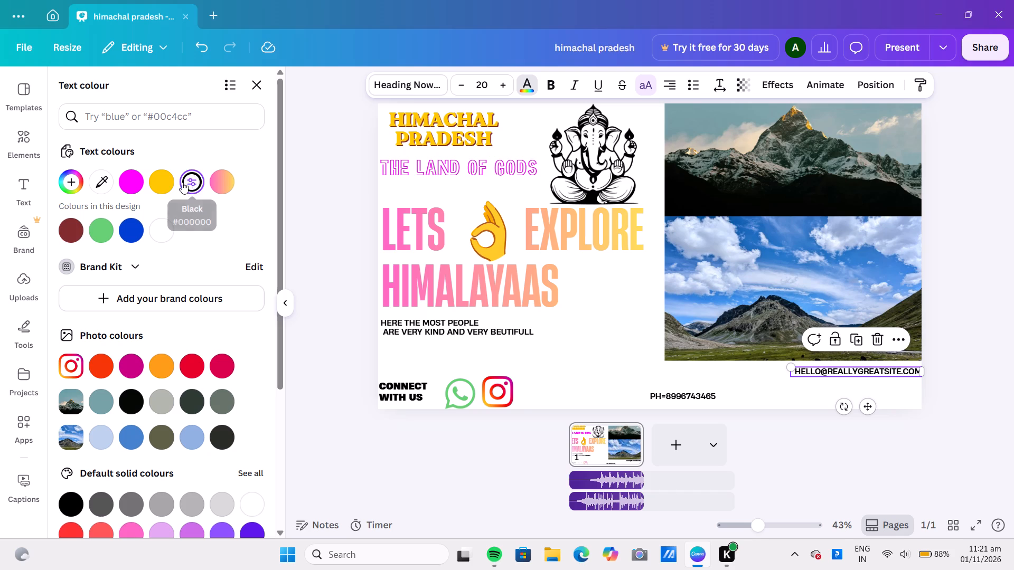
Change the email address text below the lower mountain photo to yellow #ffc700.
left_click(161, 183)
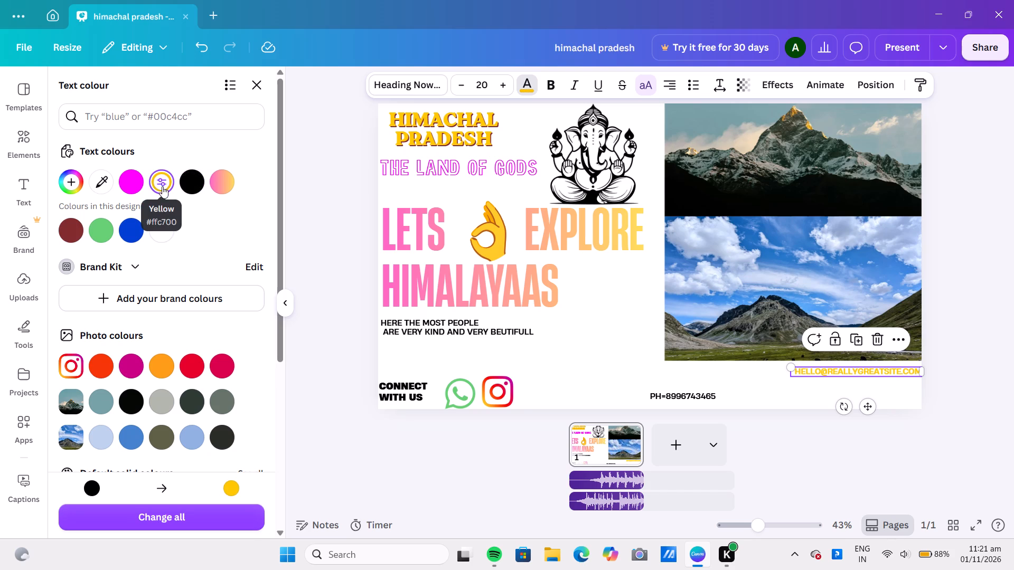
Recolour the email address text below the lower mountain photo with the heading's pink-to-yellow gradient.
left_click(107, 364)
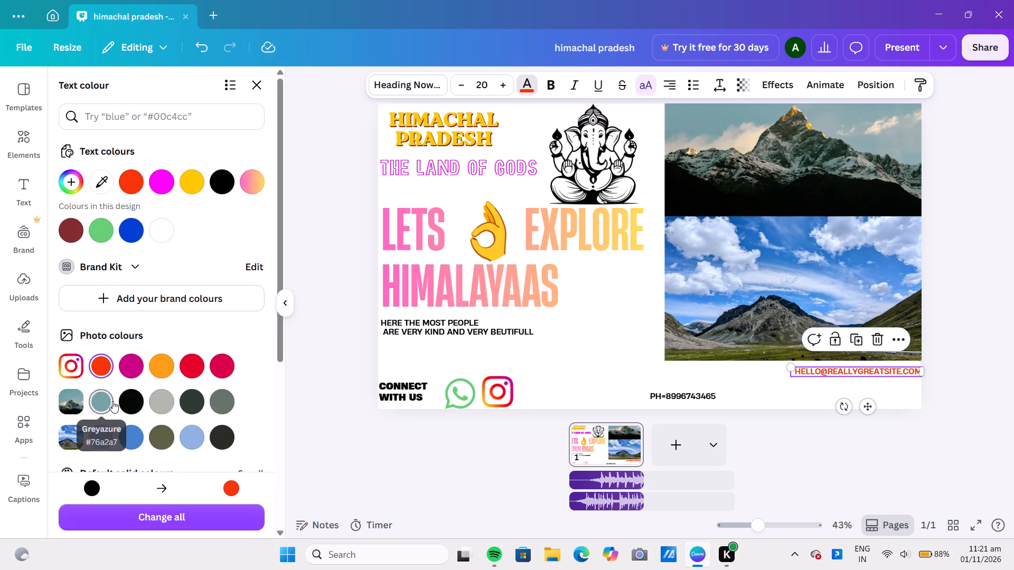
scroll(115, 401, "down", 8)
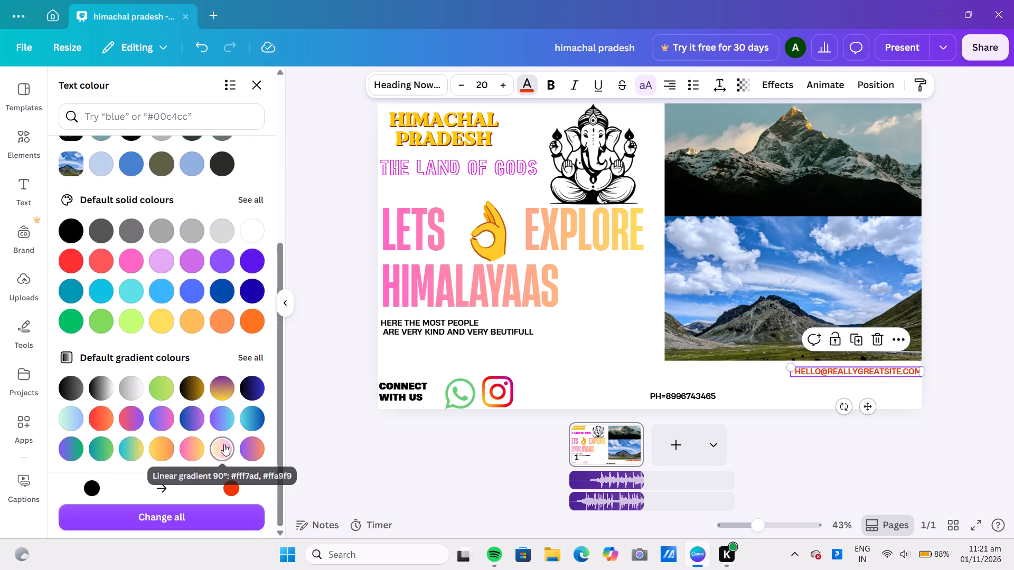
left_click(198, 443)
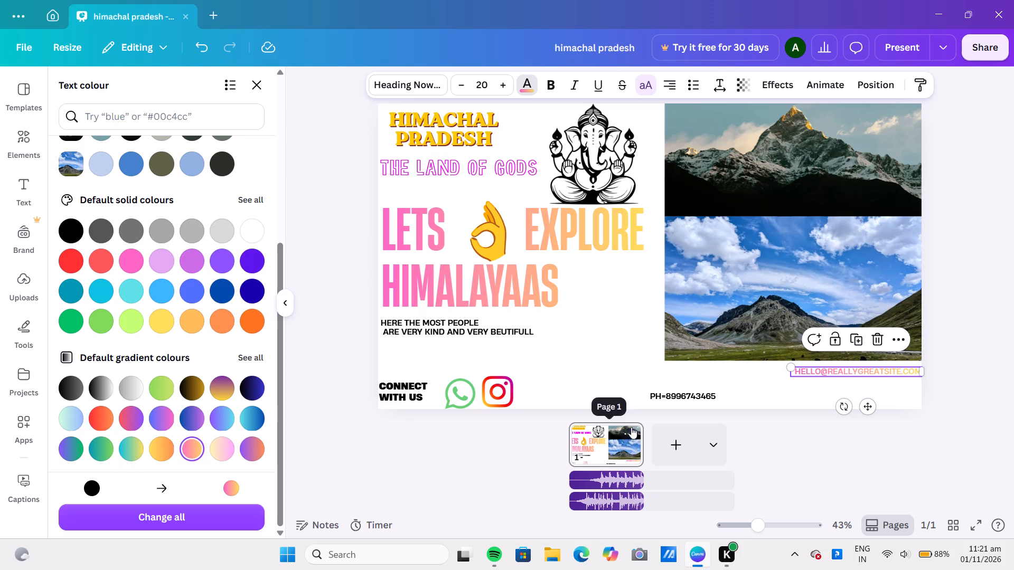
Apply the same pink-to-yellow gradient to the PH= phone number line.
left_click(681, 396)
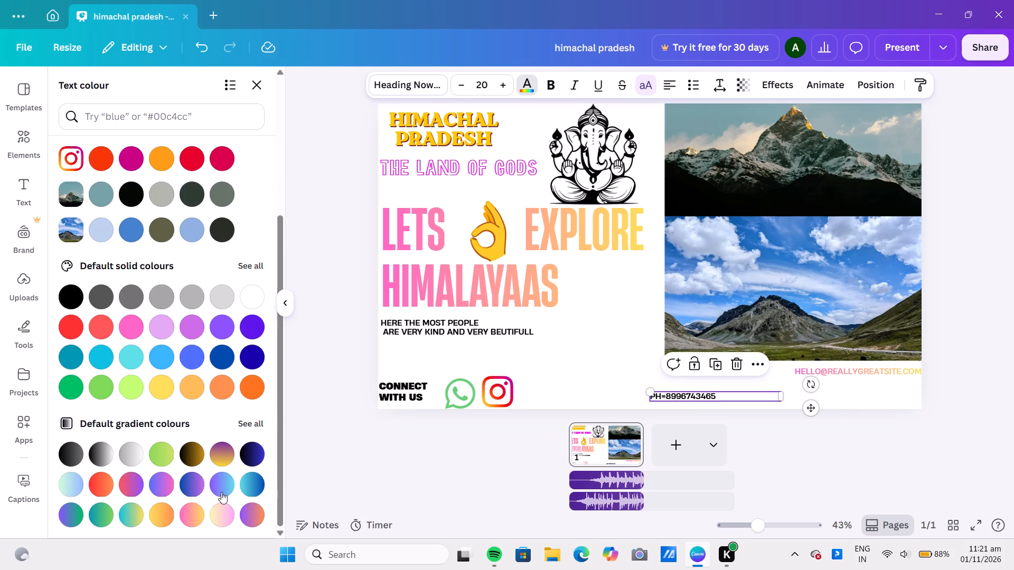
left_click(192, 511)
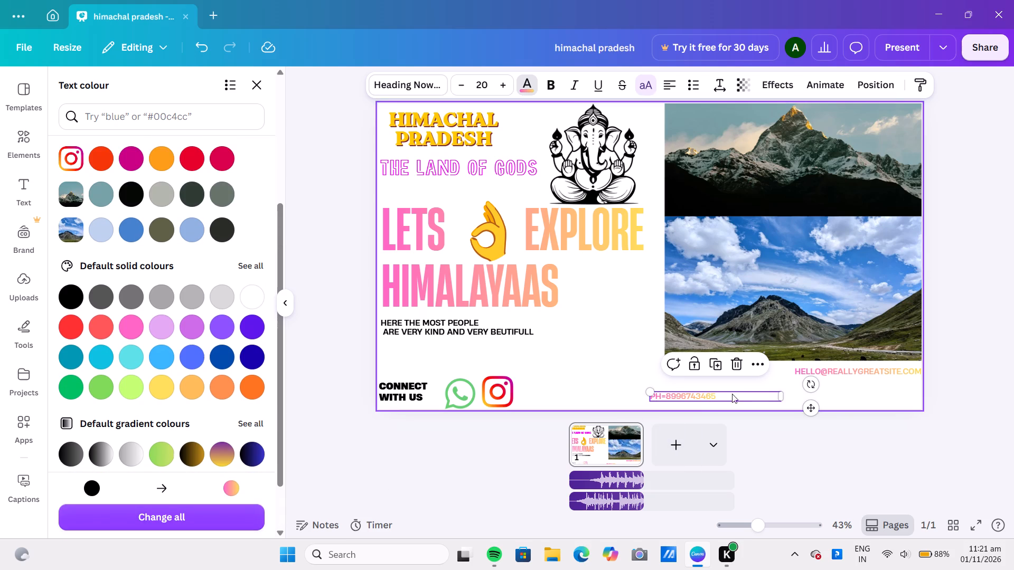
Move the phone number line directly beneath the email address, near the page's right edge.
left_click_drag(736, 393, 878, 380)
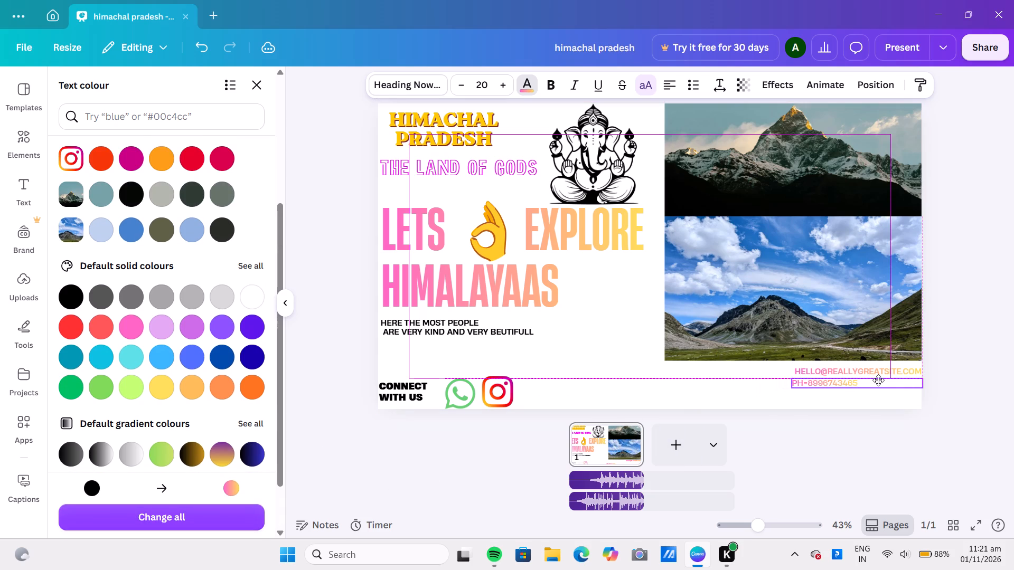
left_click_drag(878, 380, 923, 378)
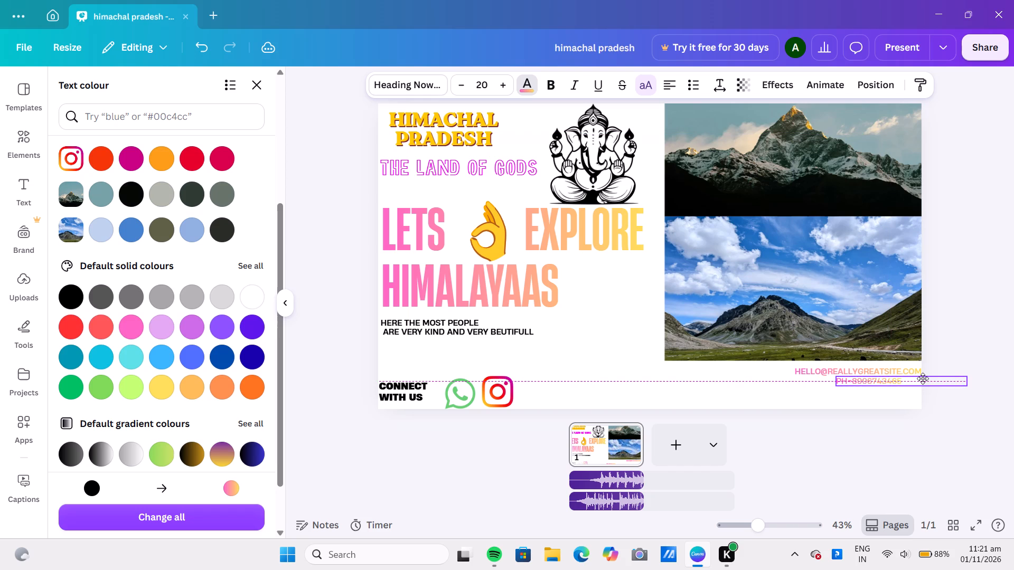
left_click_drag(923, 378, 932, 381)
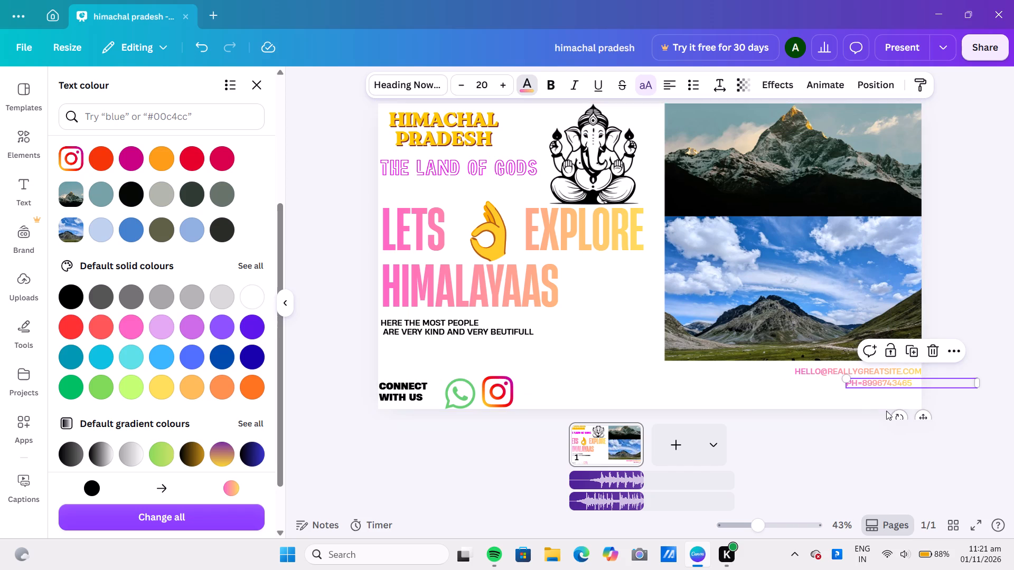
left_click(644, 400)
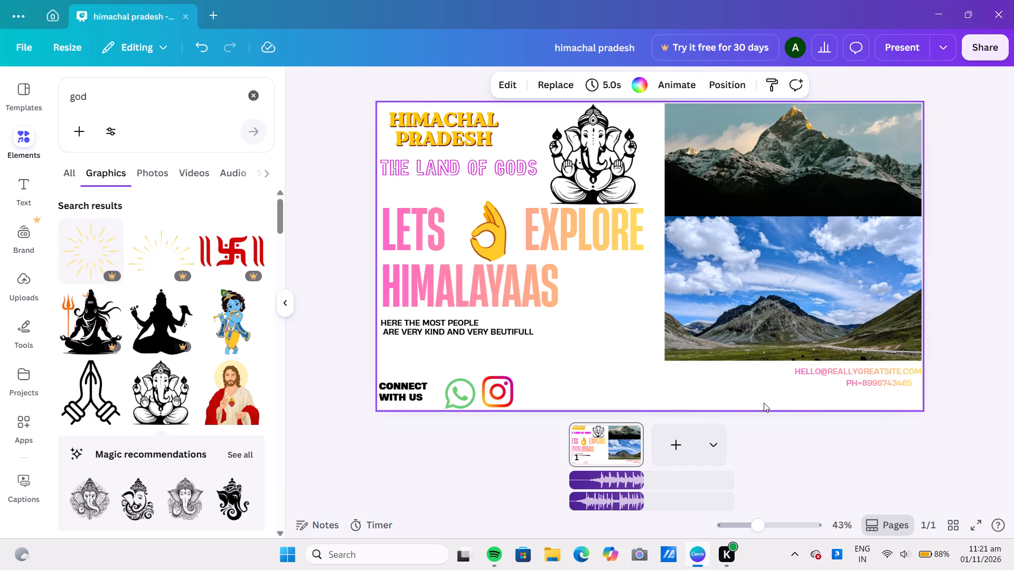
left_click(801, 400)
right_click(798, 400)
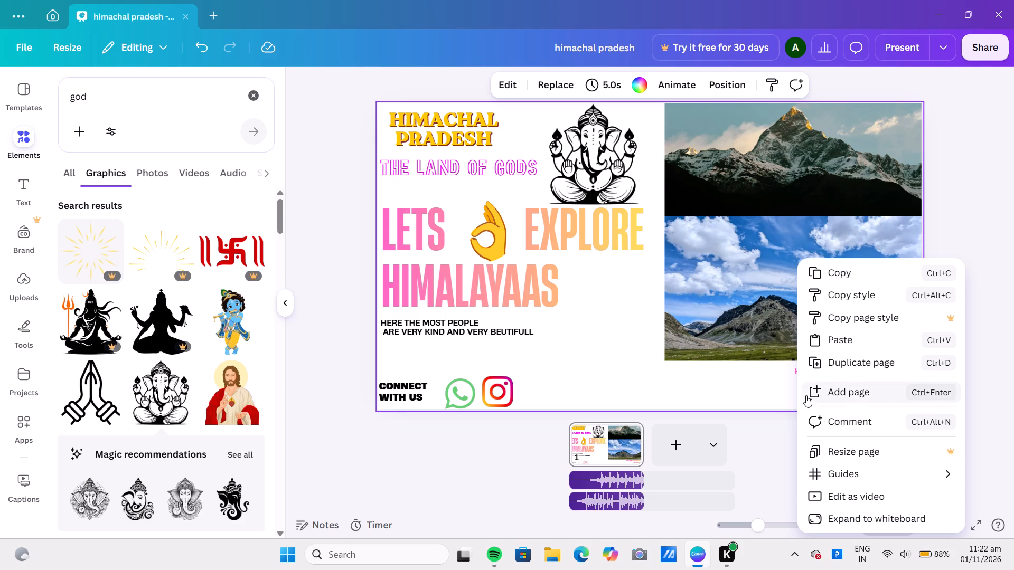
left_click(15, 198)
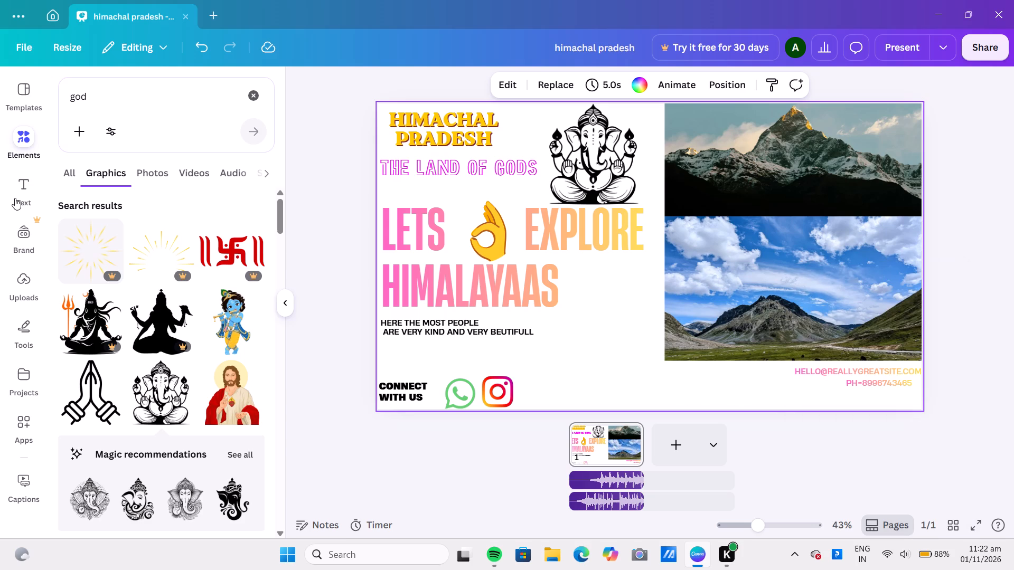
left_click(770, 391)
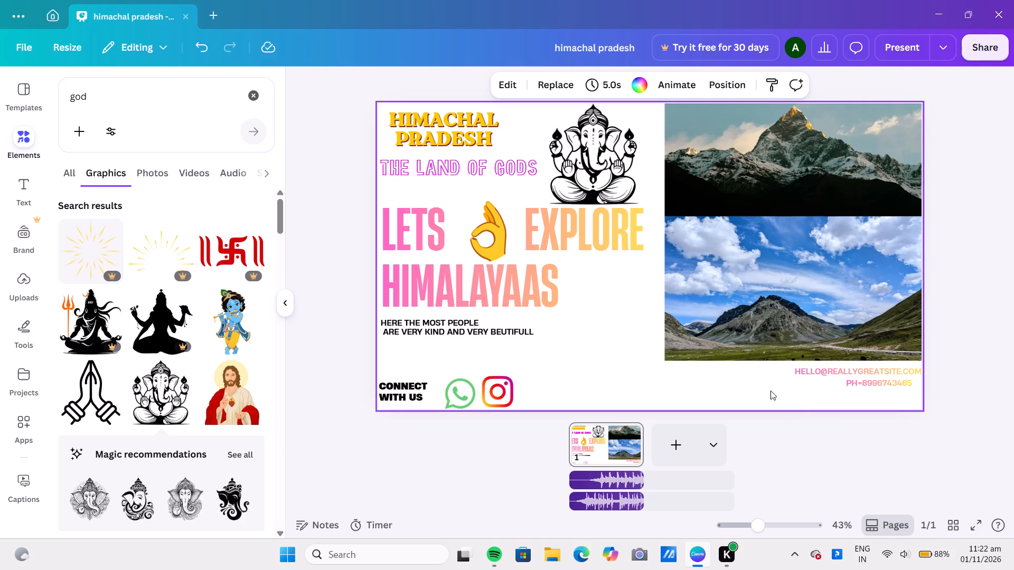
Add a new text box to the page and clear all of its placeholder text.
left_click(26, 194)
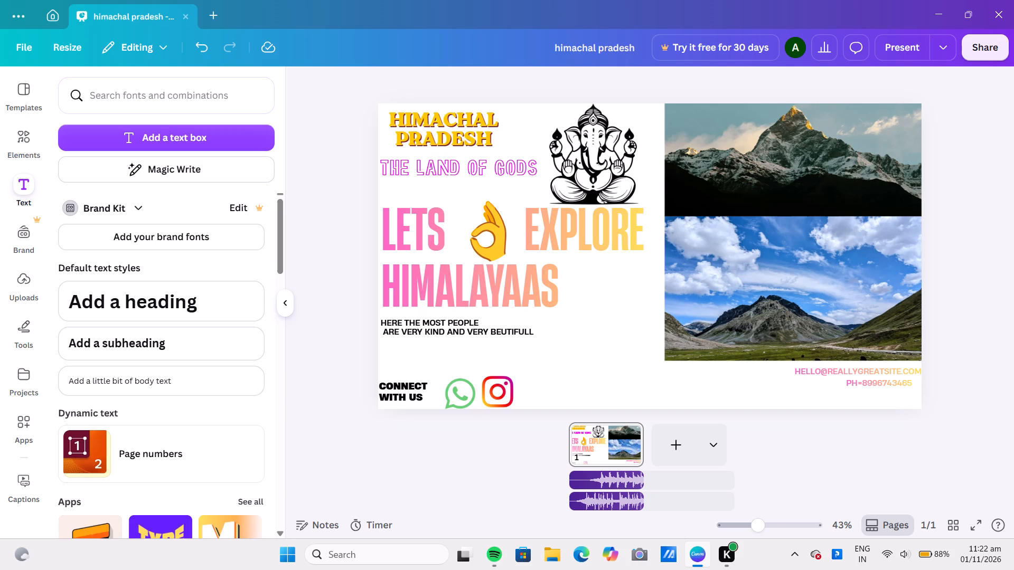
left_click(175, 135)
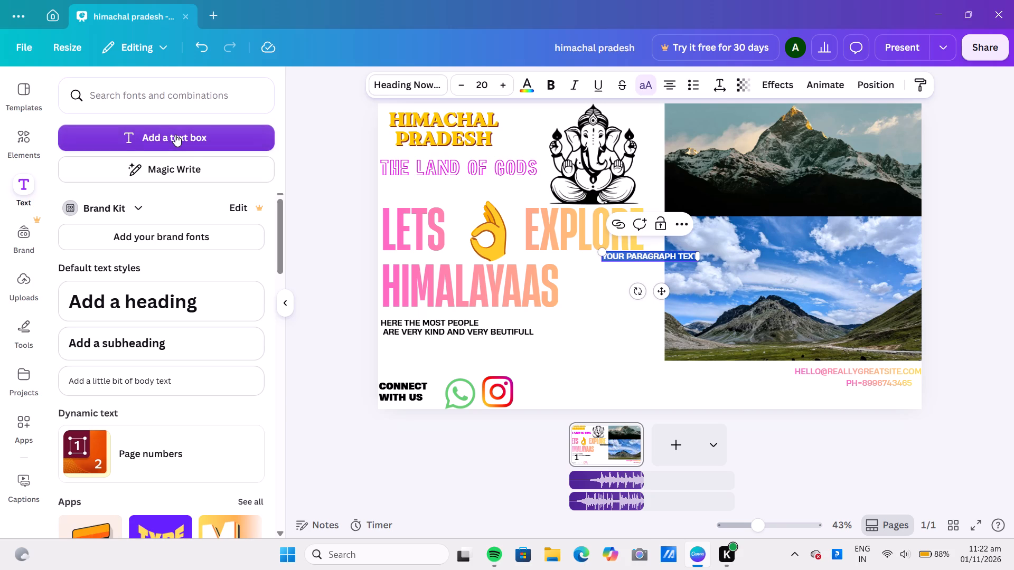
left_click_drag(655, 258, 696, 293)
left_click_drag(655, 257, 657, 257)
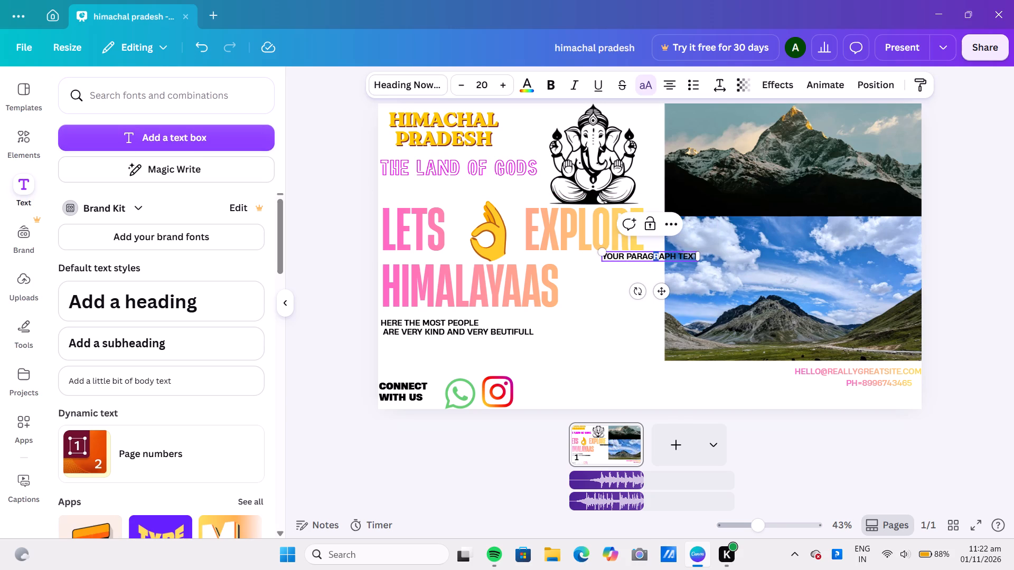
left_click_drag(657, 257, 699, 262)
key("Return")
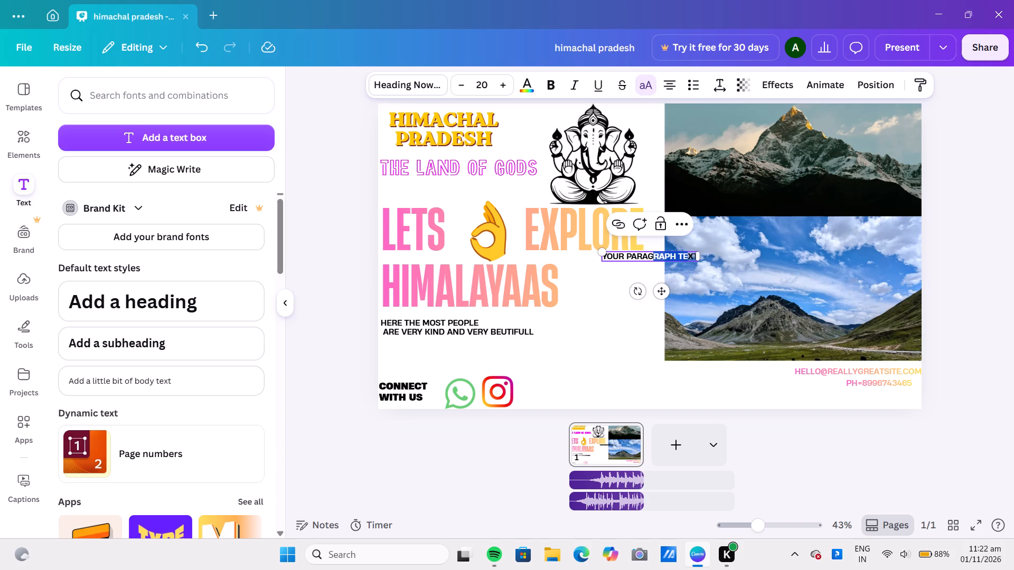
key("Return")
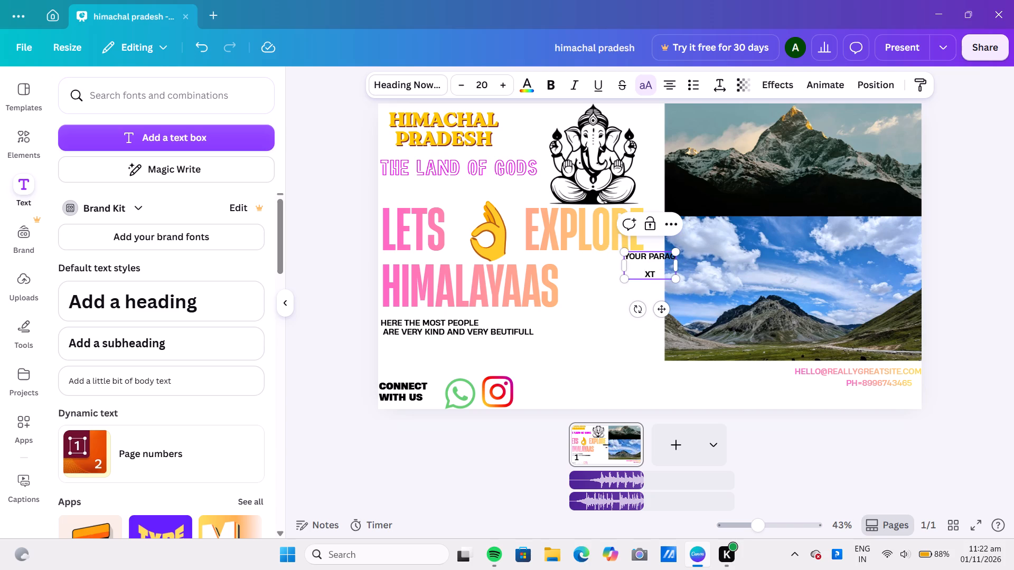
key("BackSpace")
key("BackSpace")
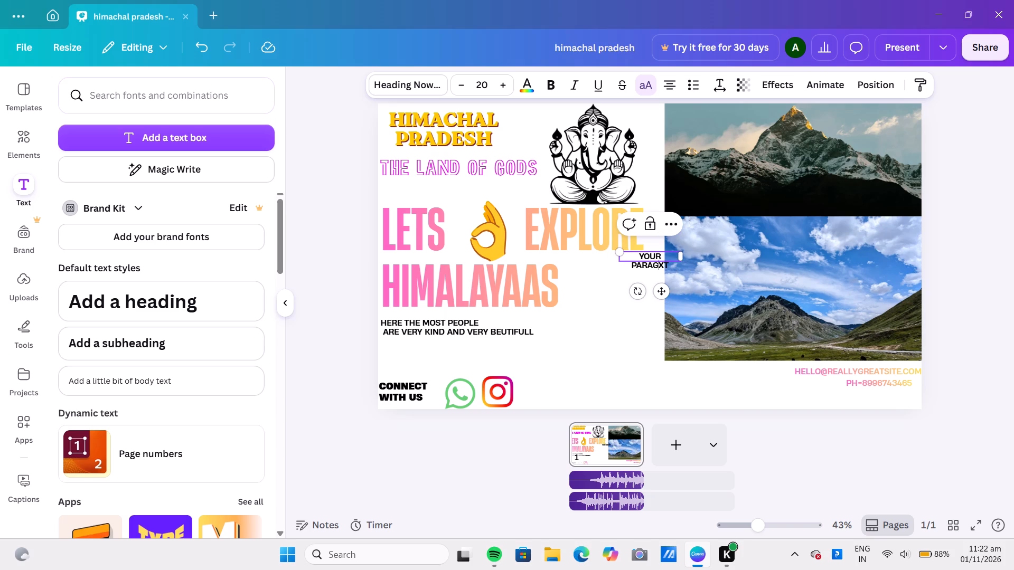
key("Down")
key("Right")
key("Right")
key("Right")
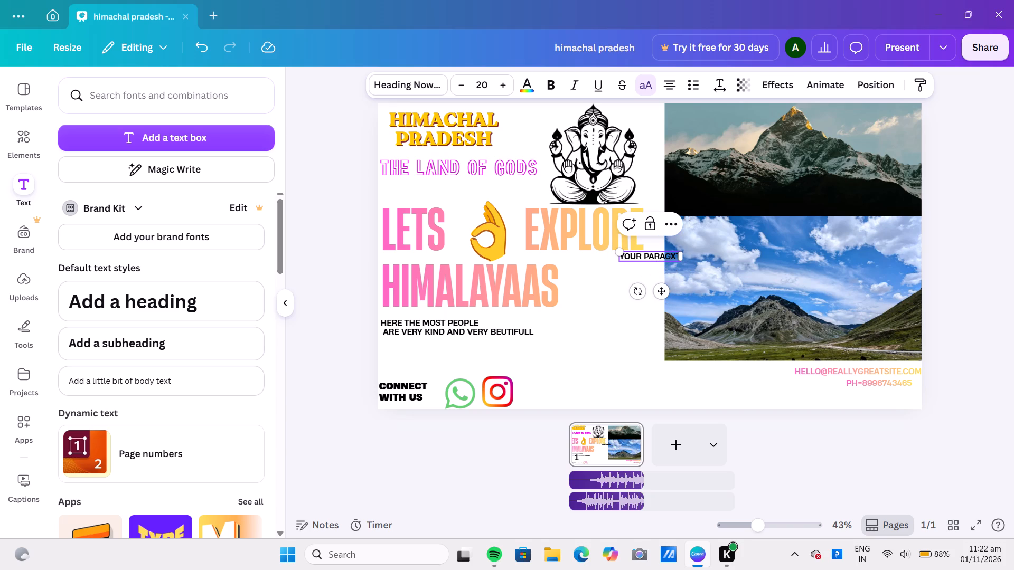
key("BackSpace")
key("BackSpace")
key("BackSpace")
key("BackSpace")
key("BackSpace")
key("BackSpace")
key("BackSpace")
key("BackSpace")
key("BackSpace")
key("BackSpace")
key("BackSpace")
key("BackSpace")
key("BackSpace")
key("BackSpace")
key("BackSpace")
key("BackSpace")
key("BackSpace")
key("BackSpace")
key("BackSpace")
key("BackSpace")
key("BackSpace")
key("BackSpace")
key("BackSpace")
key("BackSpace")
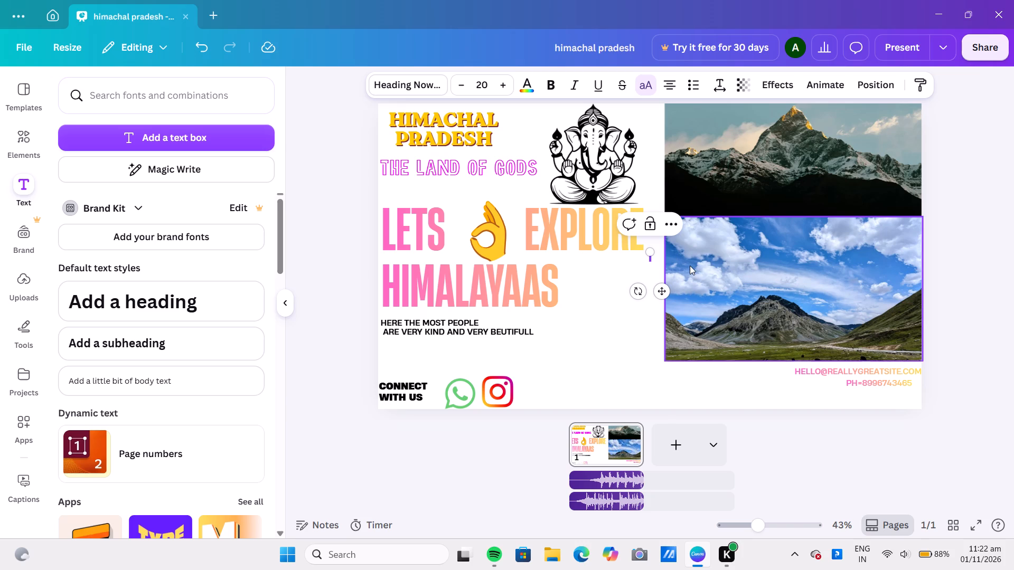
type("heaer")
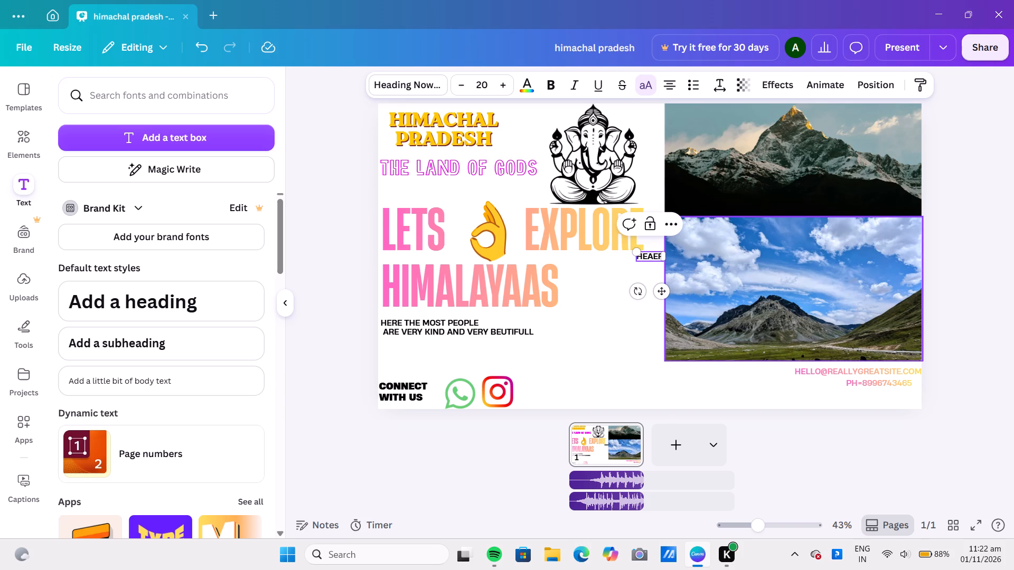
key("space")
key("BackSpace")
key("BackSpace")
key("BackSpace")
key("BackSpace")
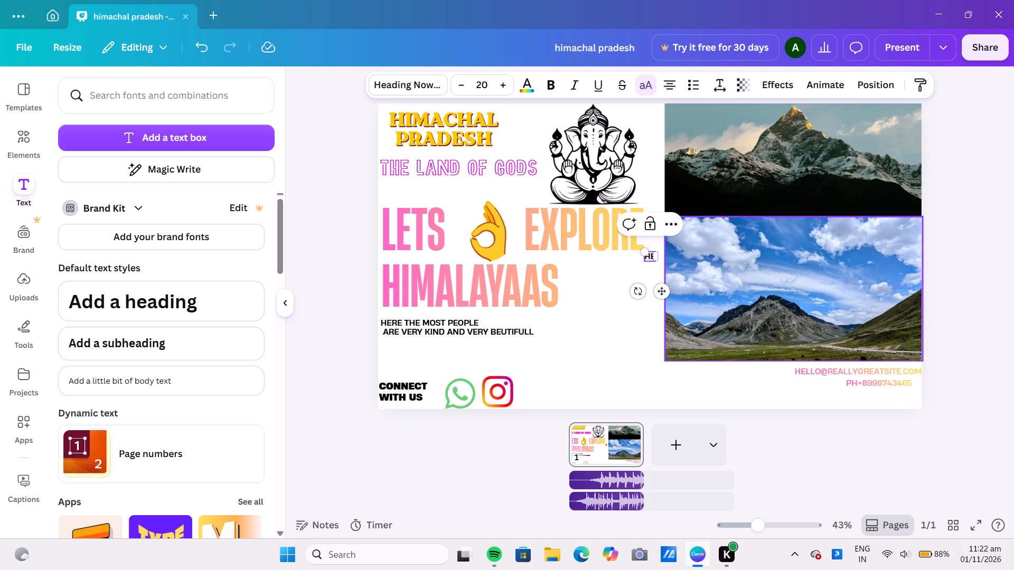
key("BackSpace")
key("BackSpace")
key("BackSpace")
Enter CONTACT ON THIS PHONE NUMBER in the new text box.
type("co")
type("ntact")
key("space")
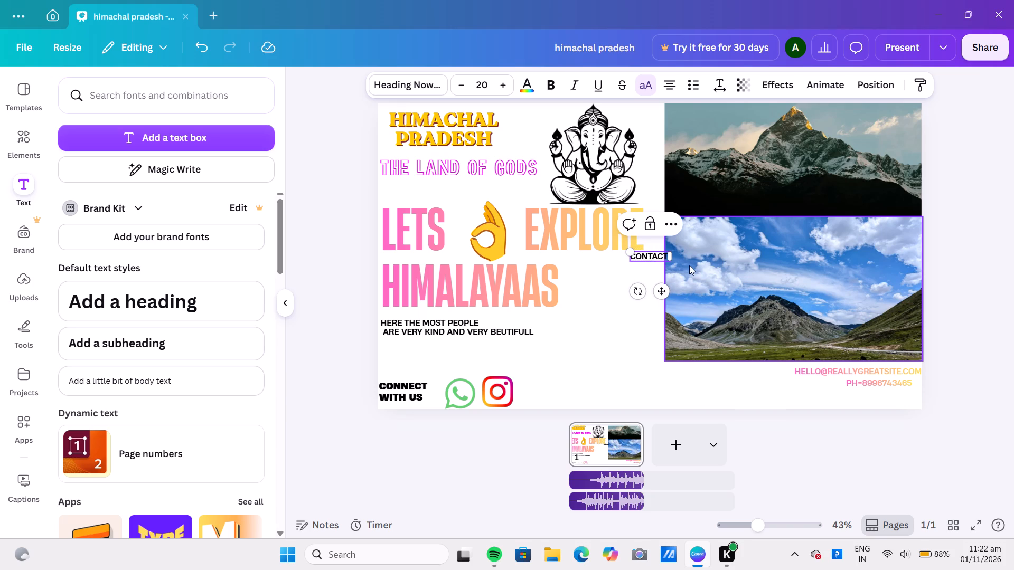
key("space")
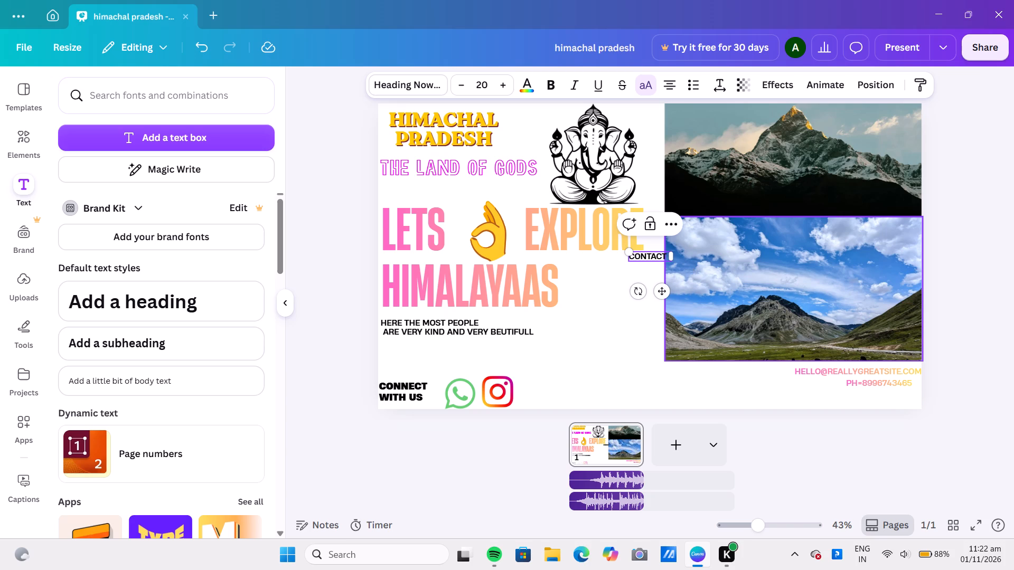
type("on the")
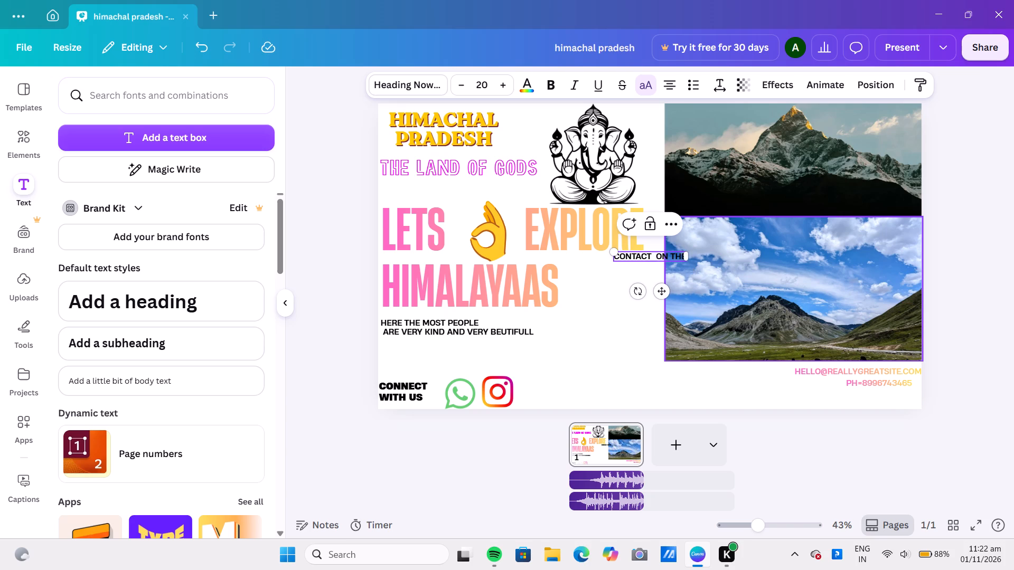
key("s")
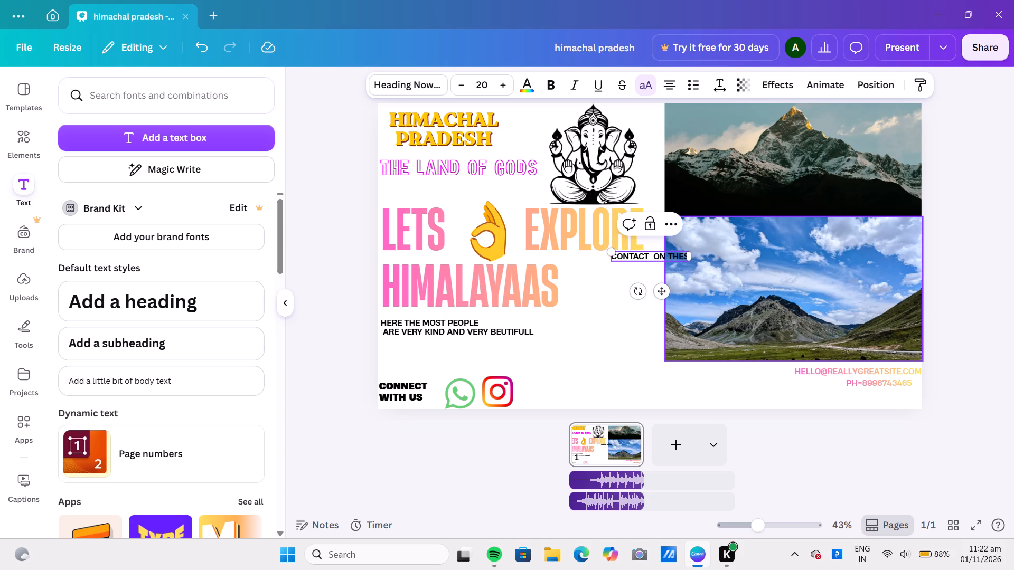
key("BackSpace")
key("BackSpace")
type("is")
key("space")
type("phone nymber")
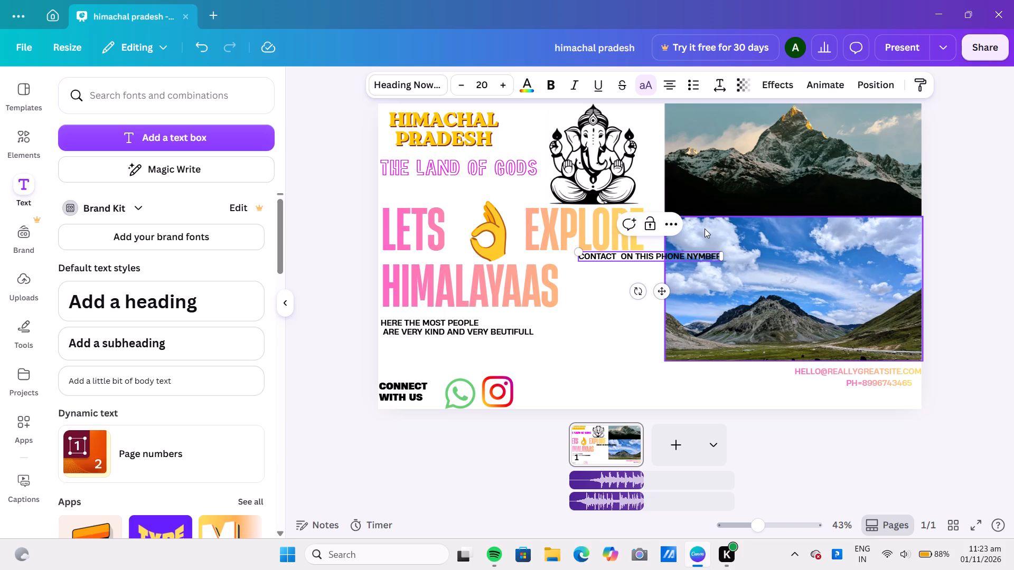
key("BackSpace")
key("BackSpace")
key("BackSpace")
key("BackSpace")
key("BackSpace")
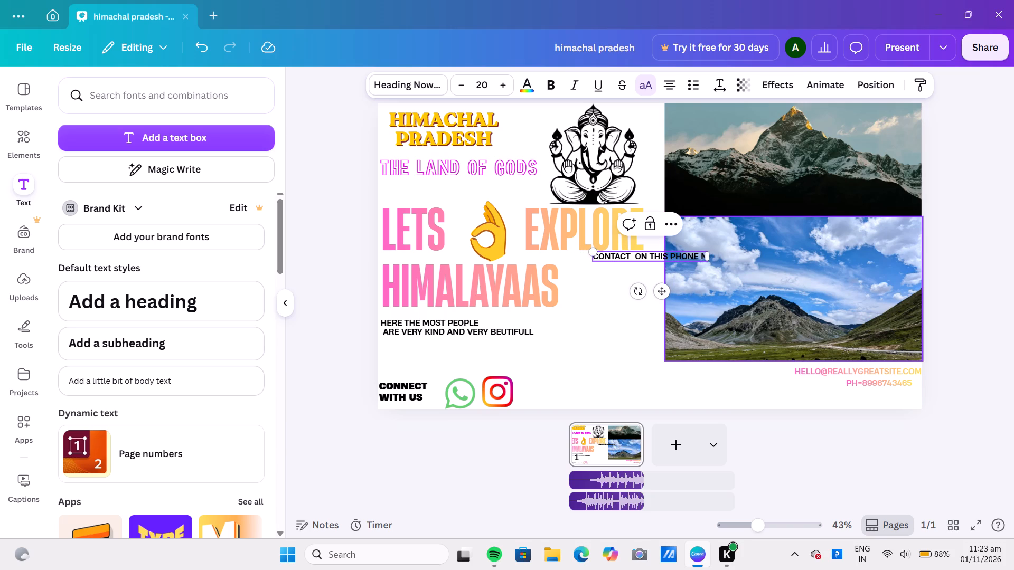
type("umber")
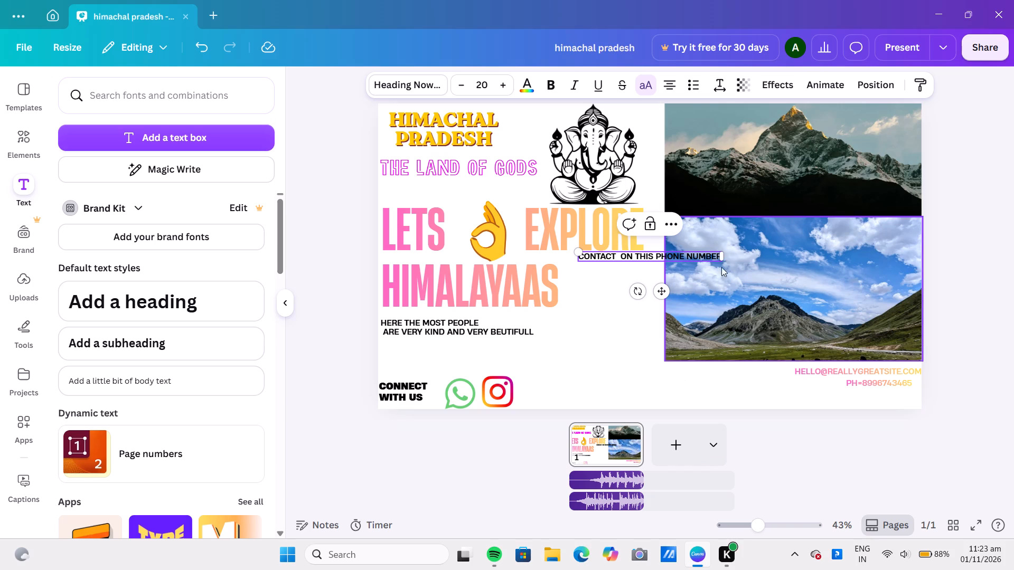
Apply the pink-to-yellow gradient (#ff66c4 to #ffde59) to the CONTACT ON THIS PHONE NUMBER text.
left_click(704, 254)
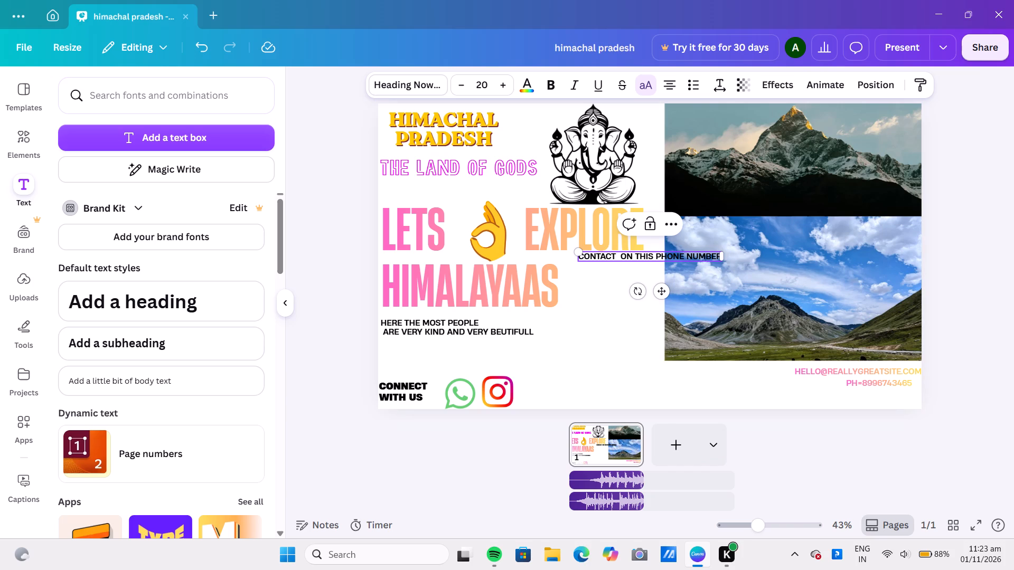
left_click(523, 88)
scroll(208, 432, "down", 3)
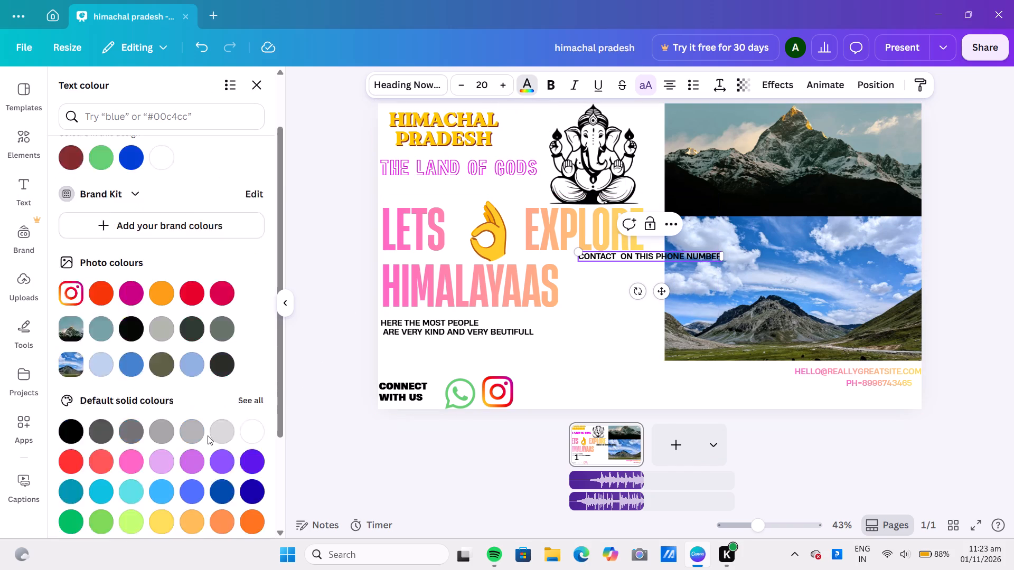
scroll(205, 437, "up", 5)
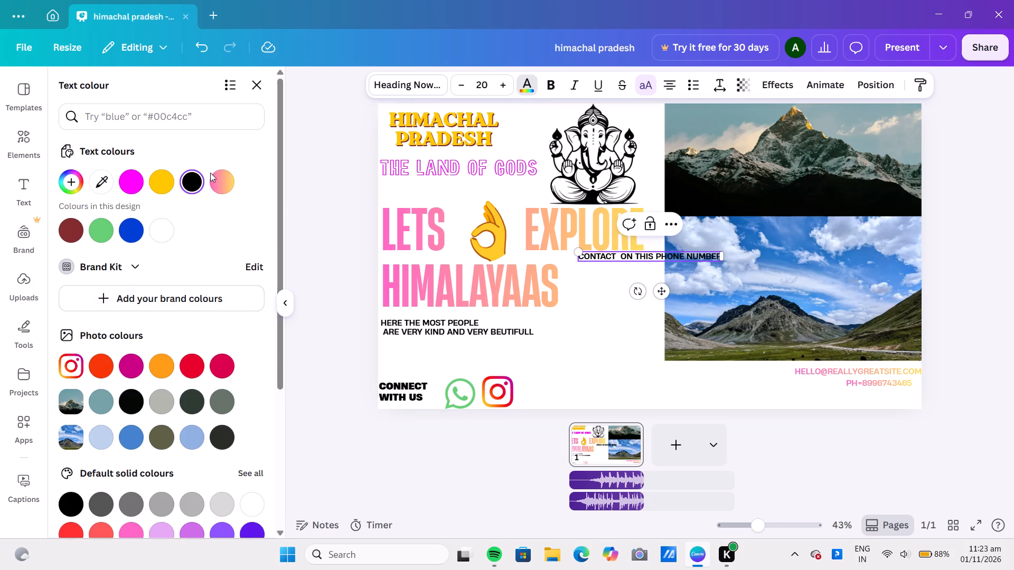
left_click(219, 175)
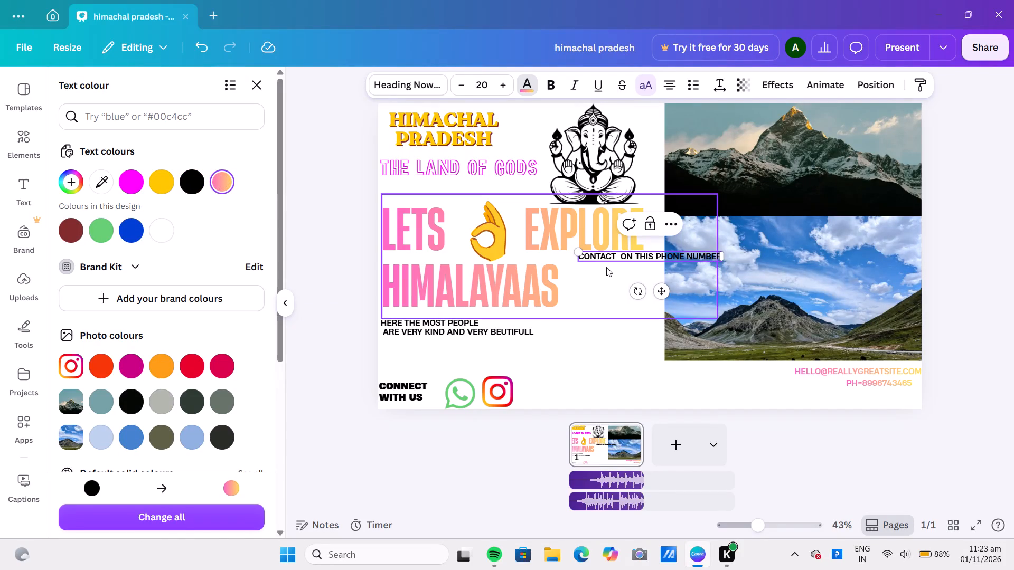
left_click(639, 259)
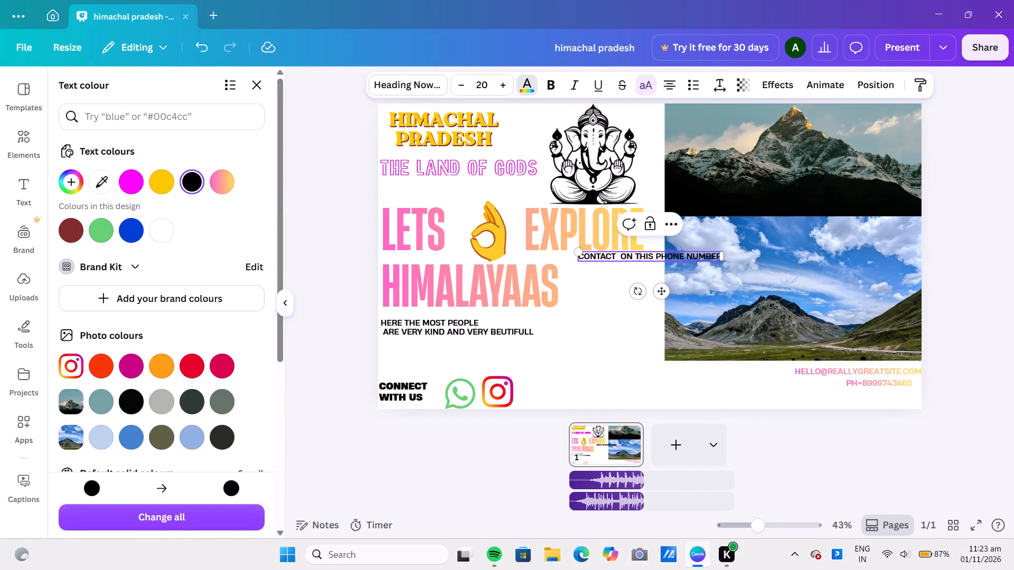
left_click_drag(584, 255, 605, 254)
left_click_drag(605, 254, 714, 260)
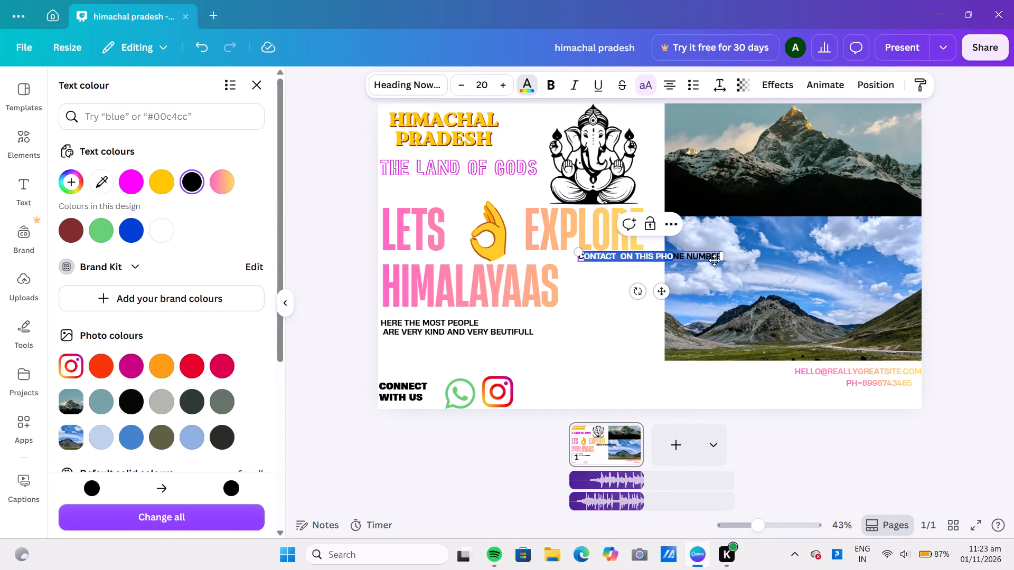
left_click_drag(714, 260, 724, 253)
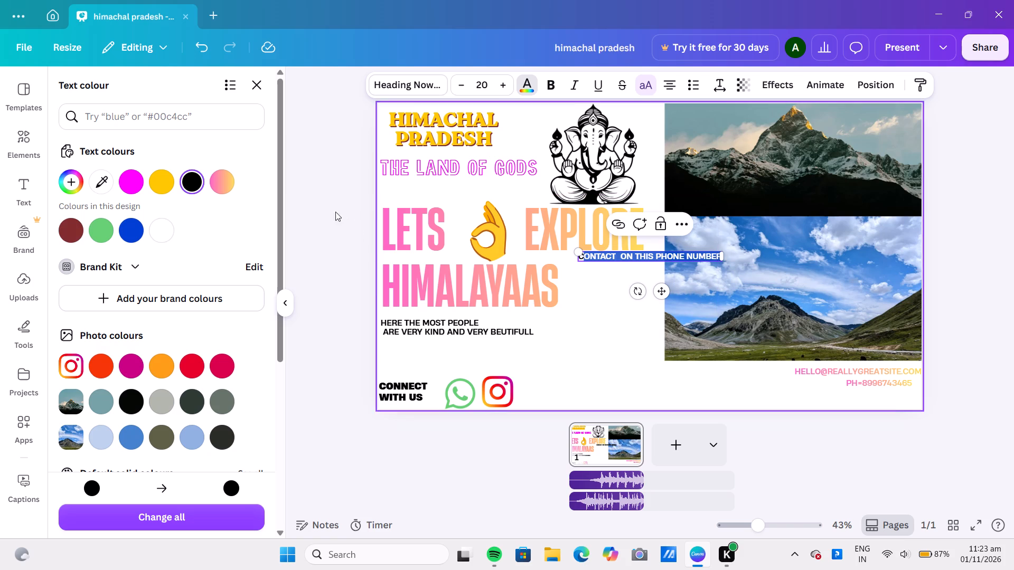
left_click(227, 183)
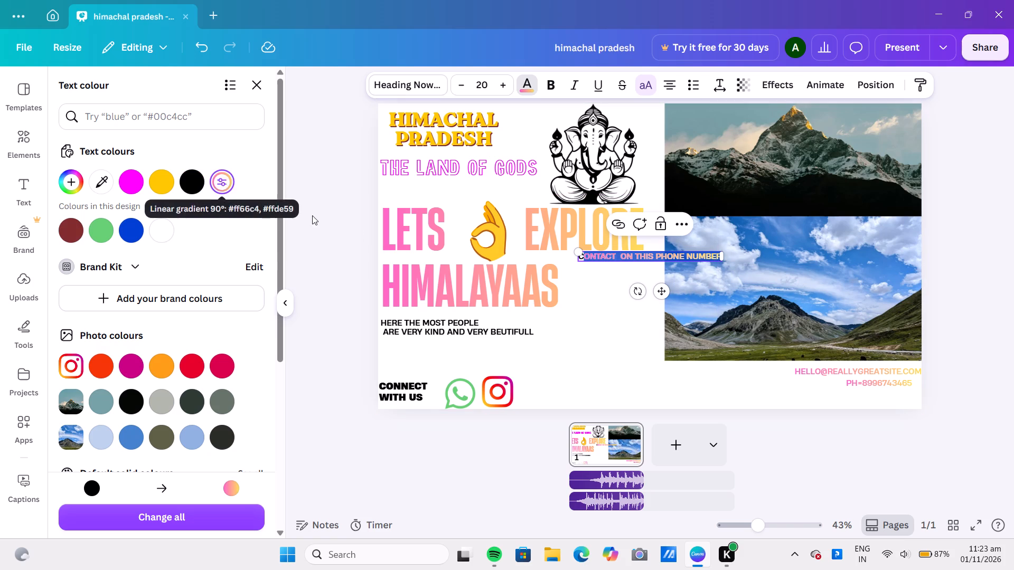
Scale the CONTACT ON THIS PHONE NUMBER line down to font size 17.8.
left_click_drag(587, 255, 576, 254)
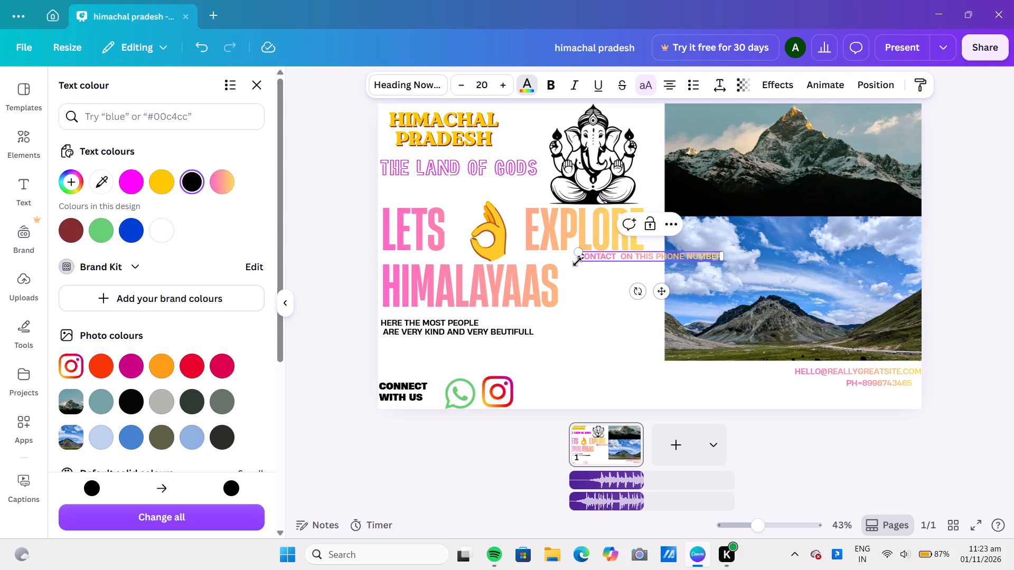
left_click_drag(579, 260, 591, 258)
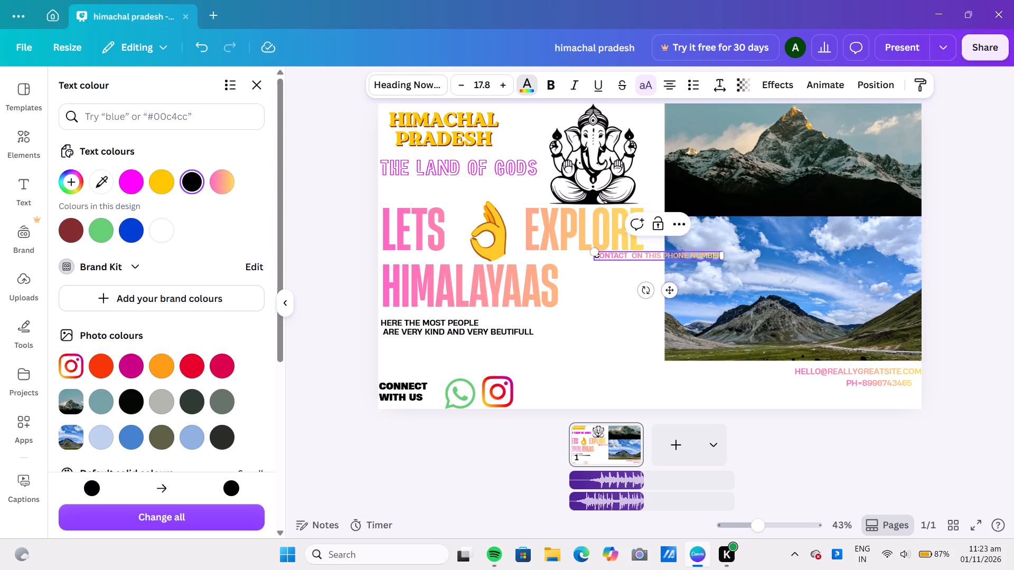
Move the CONTACT ON THIS PHONE NUMBER line off the photo to the page's bottom edge, below the PH= line.
left_click_drag(679, 256, 735, 333)
left_click(735, 383)
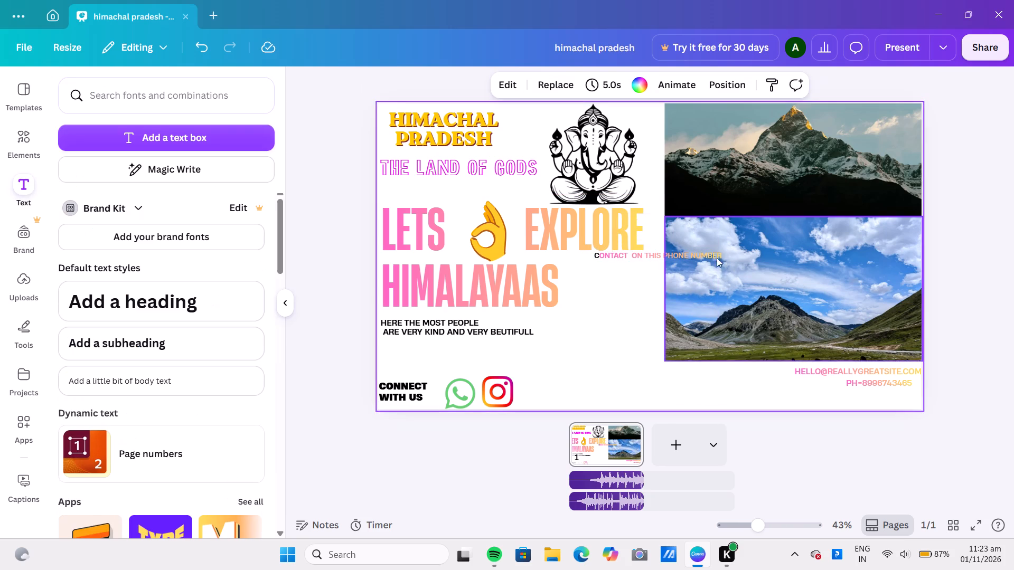
left_click_drag(709, 256, 827, 405)
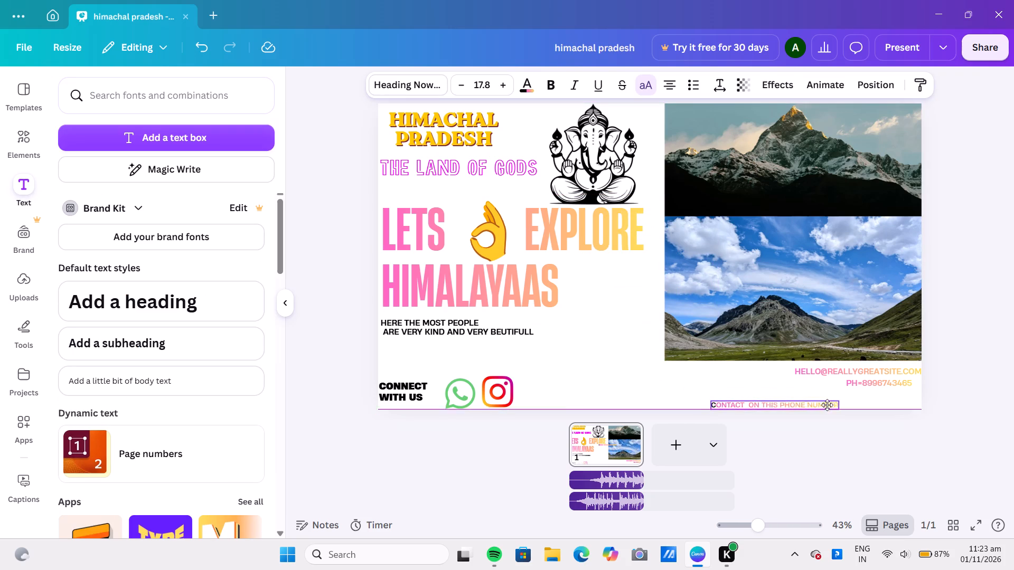
left_click_drag(827, 405, 826, 397)
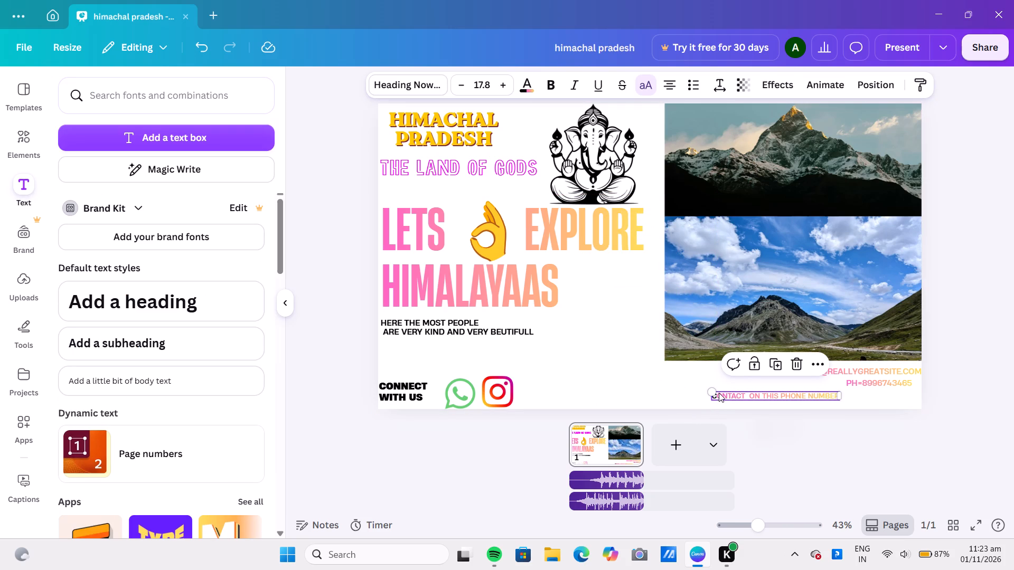
Enlarge the CONTACT ON THIS PHONE NUMBER line to font size 29.1.
left_click(719, 393)
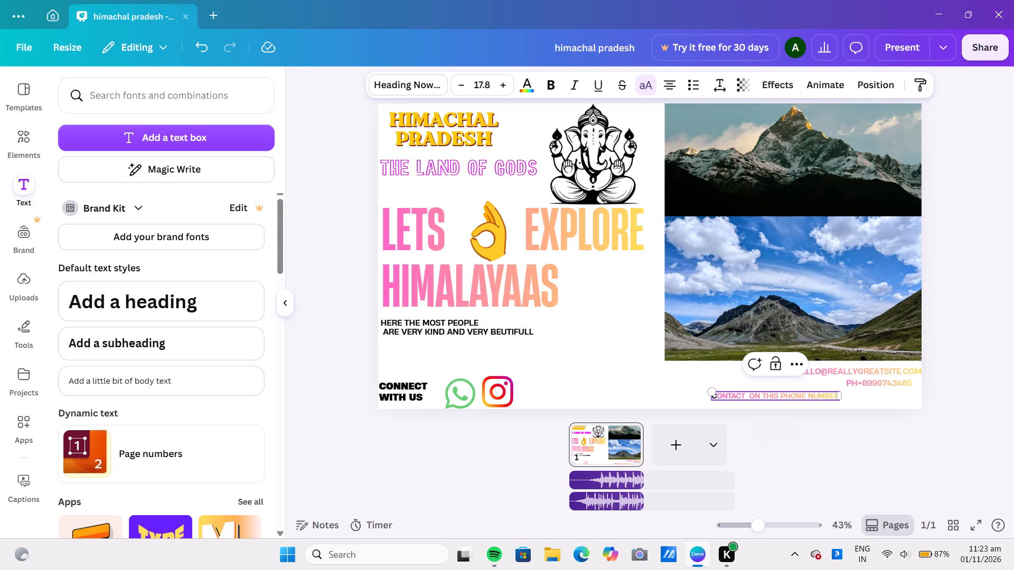
left_click_drag(719, 396, 712, 394)
left_click_drag(712, 394, 709, 400)
left_click_drag(712, 399, 724, 394)
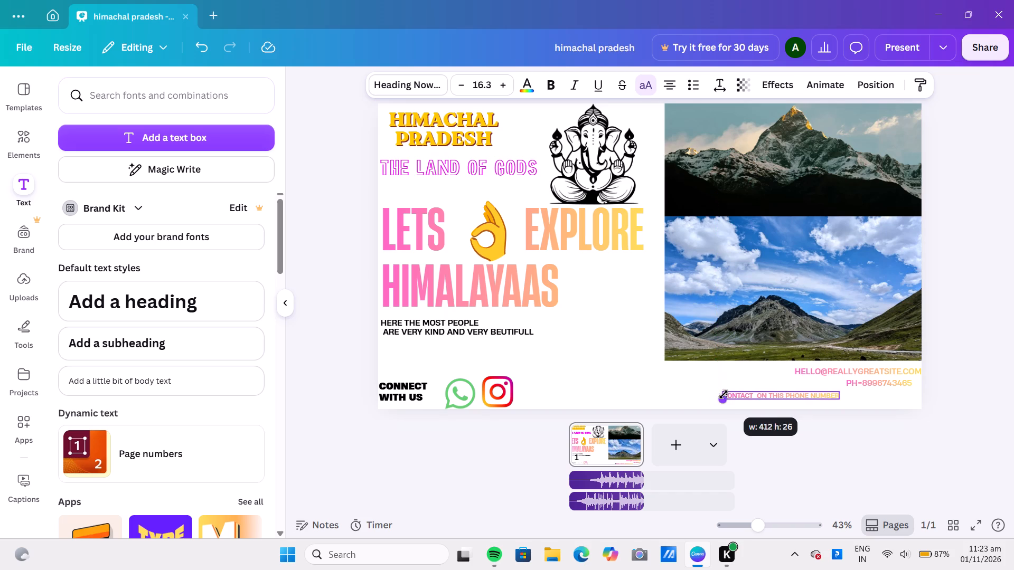
left_click_drag(724, 394, 629, 373)
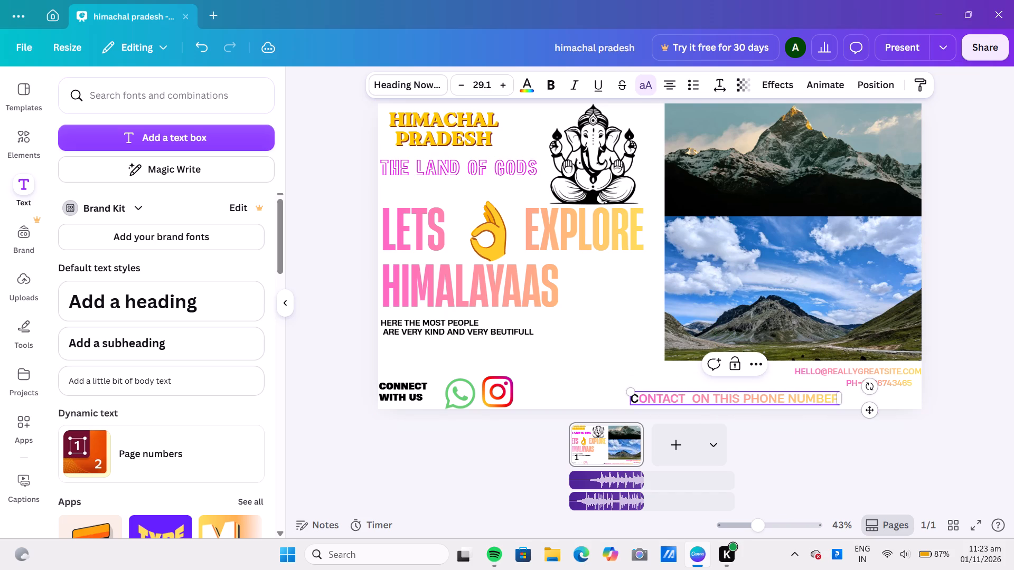
Apply the pink-to-yellow gradient to the opening letters of CONTACT, including the black C.
left_click_drag(631, 398, 669, 396)
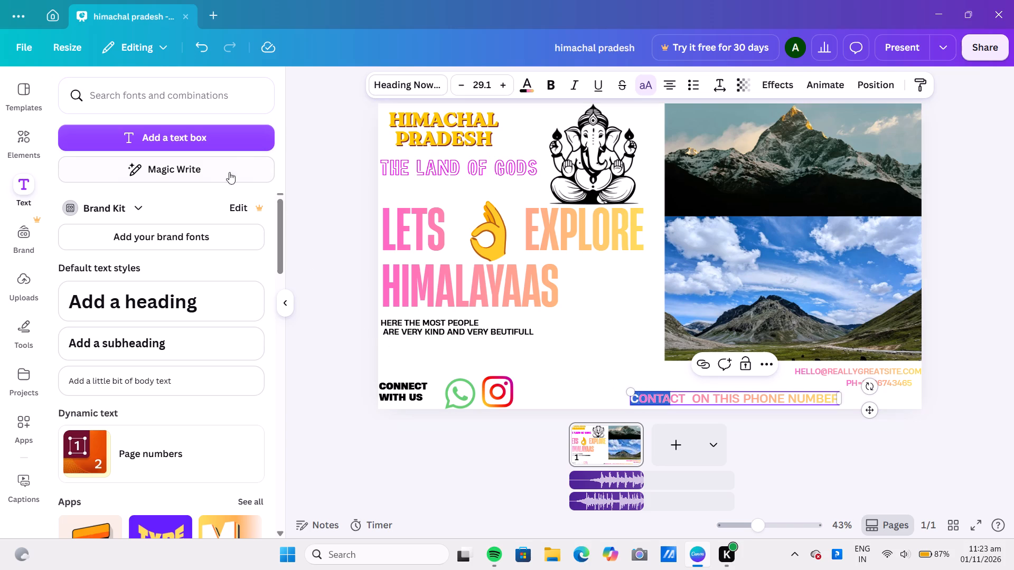
left_click(524, 89)
left_click(233, 180)
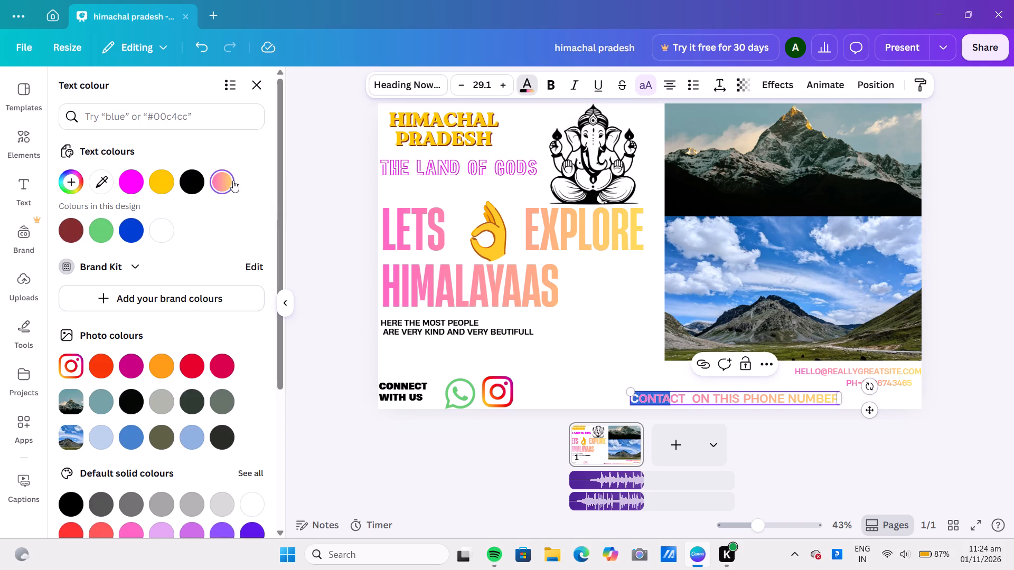
left_click(584, 384)
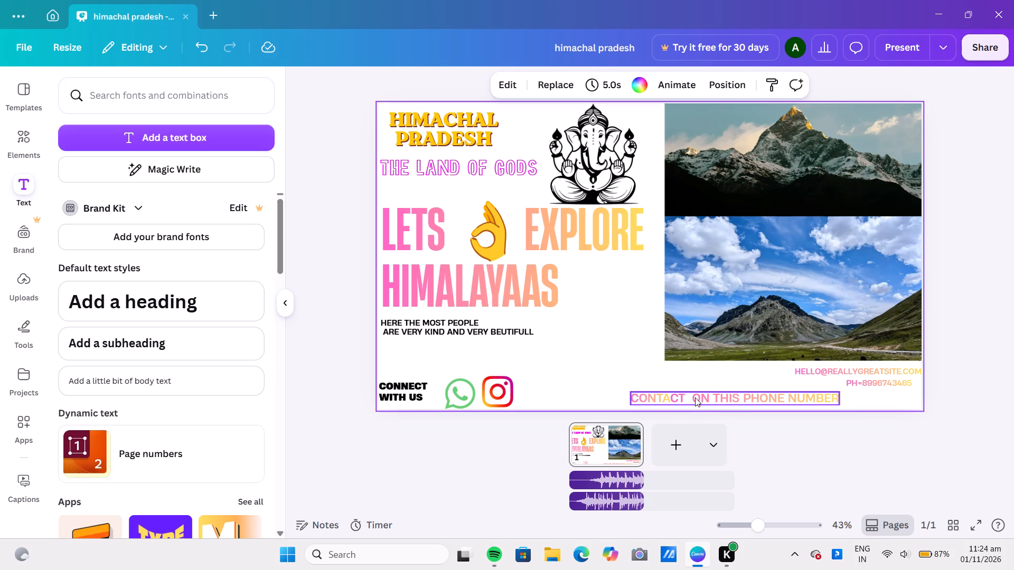
Nudge the contact line slightly towards the page's right edge and colour the word ON black.
left_click_drag(693, 397, 703, 396)
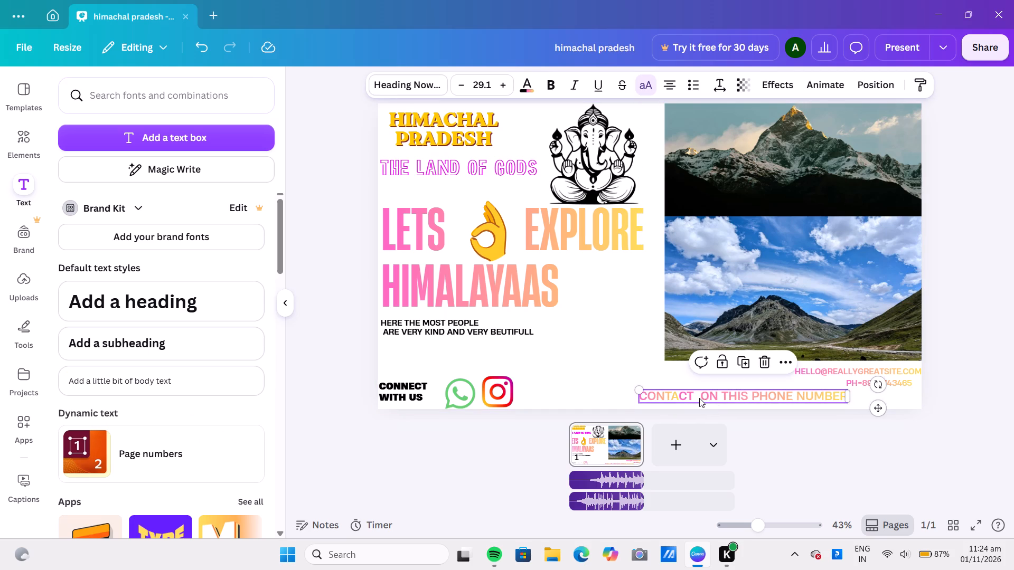
left_click(705, 394)
left_click_drag(704, 394, 714, 395)
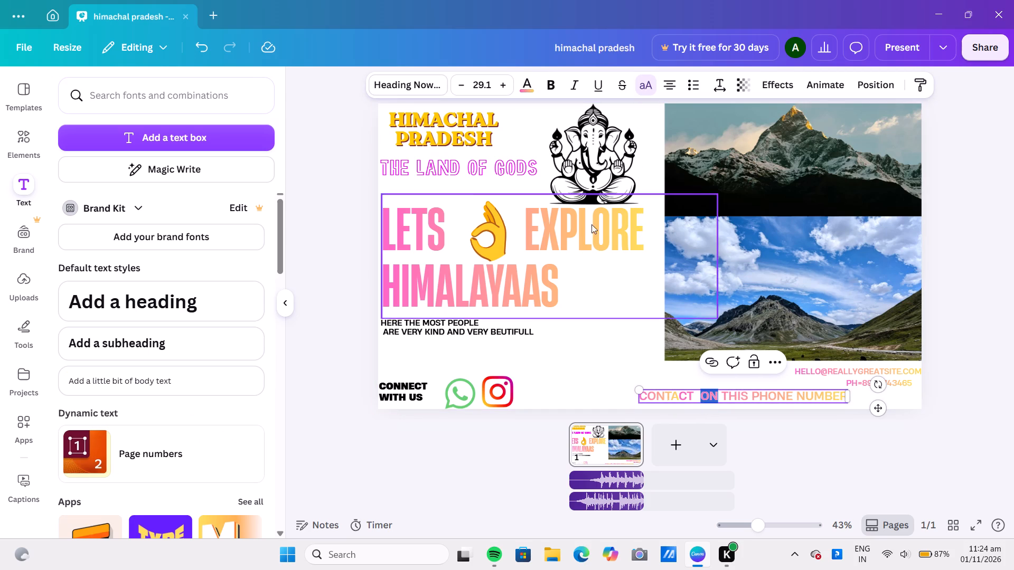
left_click(528, 88)
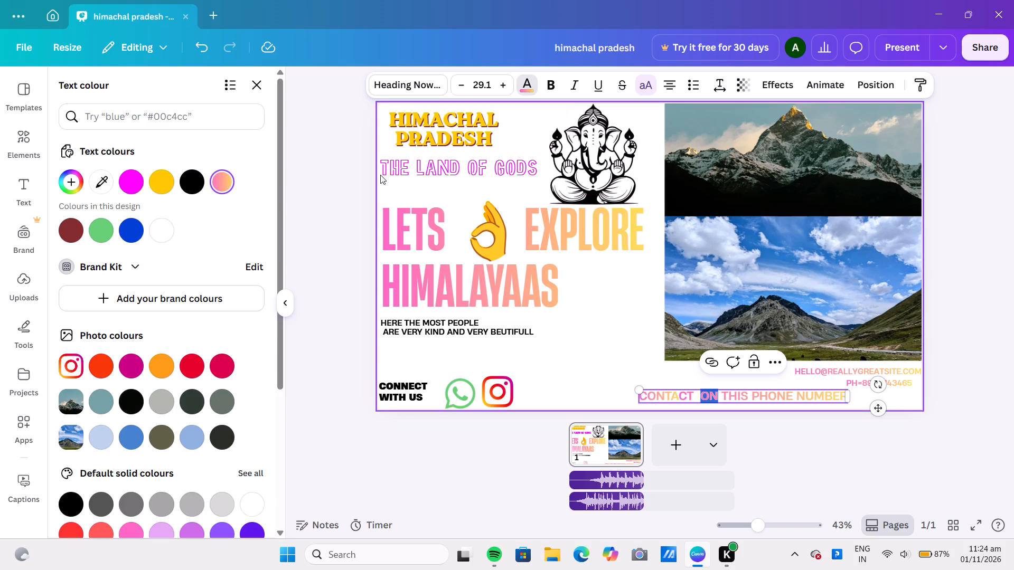
left_click(201, 184)
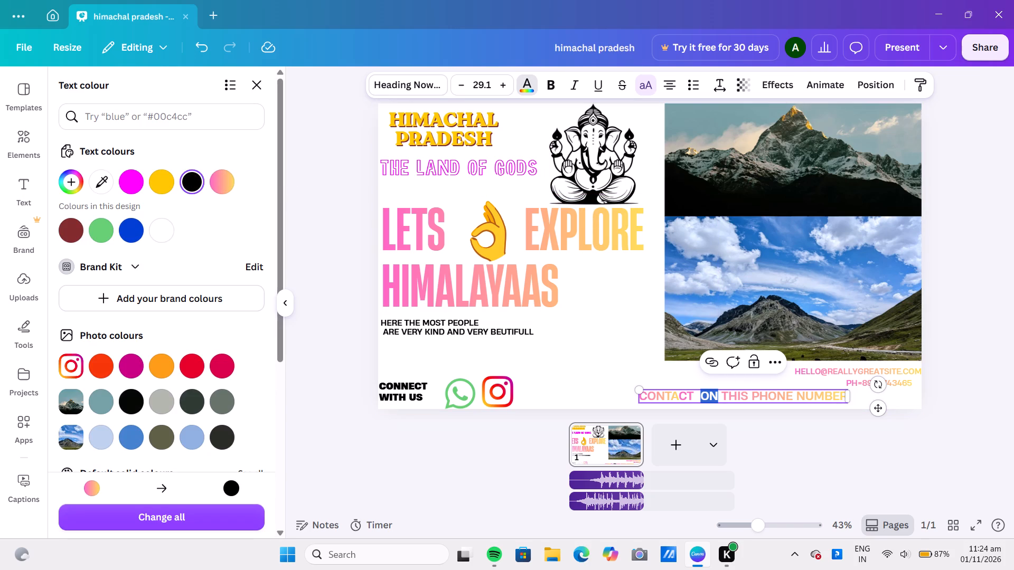
left_click(710, 378)
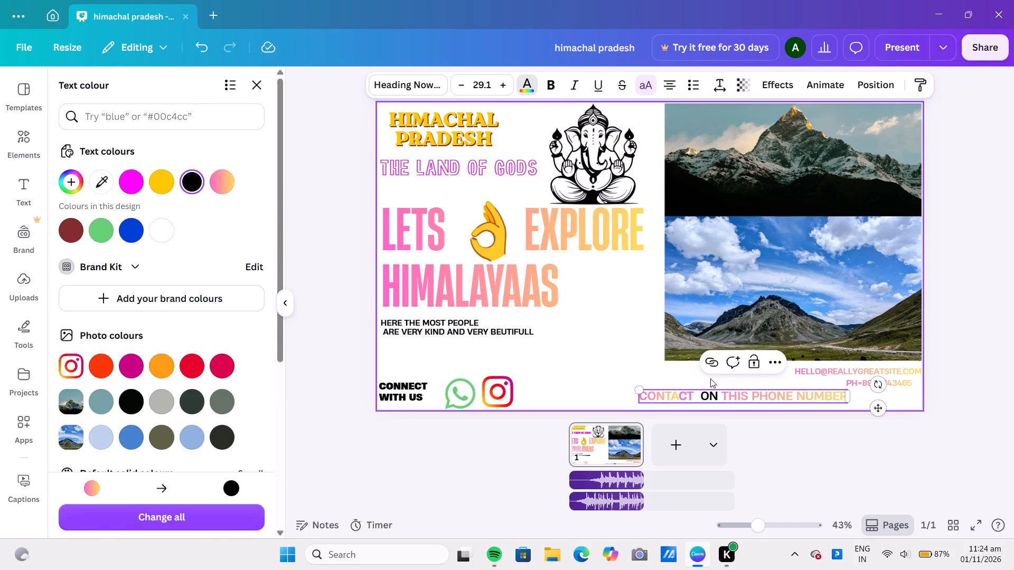
Shift the contact line a little further right and colour the word PHONE black.
left_click(754, 394)
left_click(754, 394)
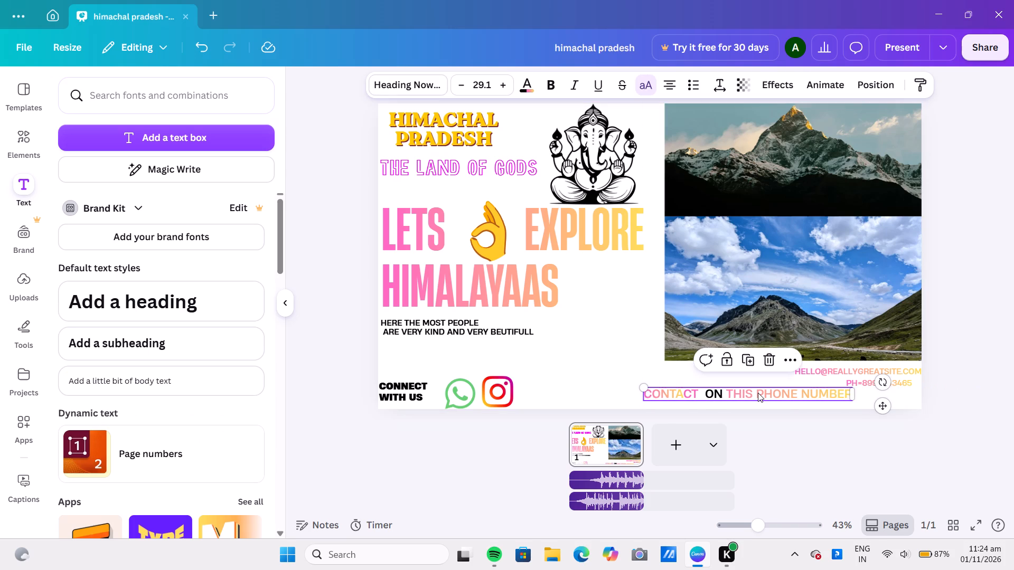
left_click_drag(758, 393, 772, 392)
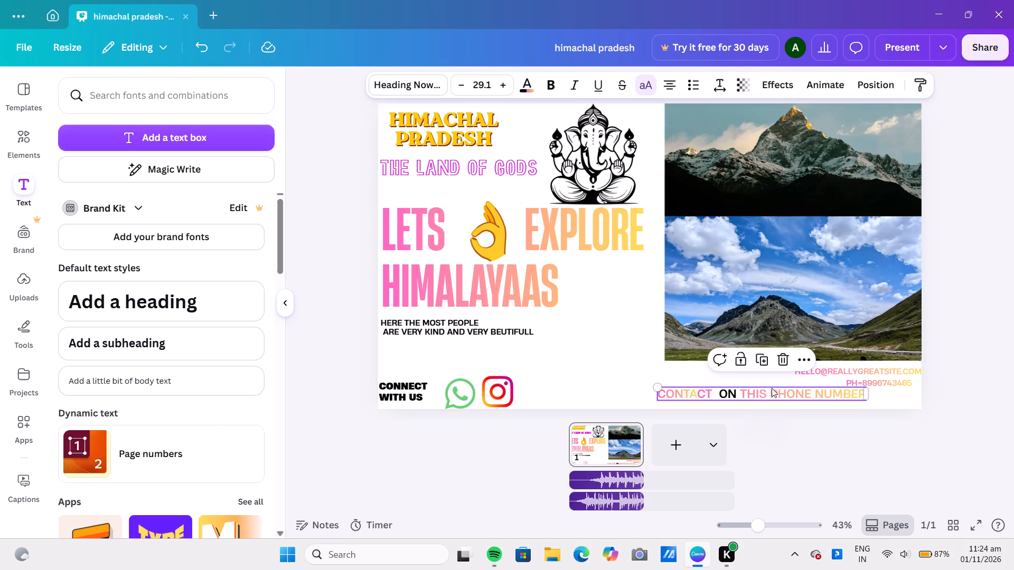
left_click(772, 387)
left_click_drag(772, 395, 812, 395)
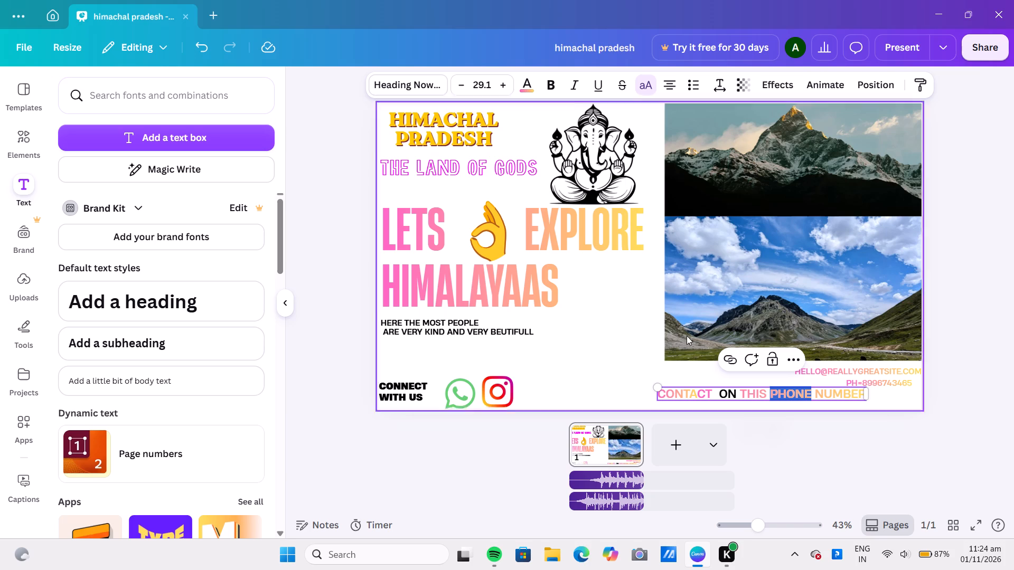
left_click(529, 89)
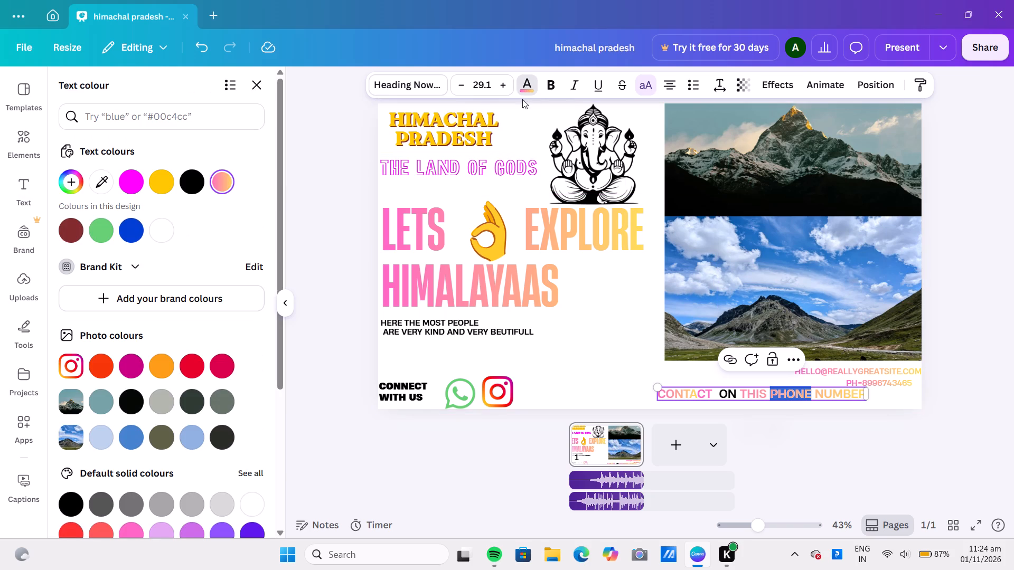
left_click(191, 184)
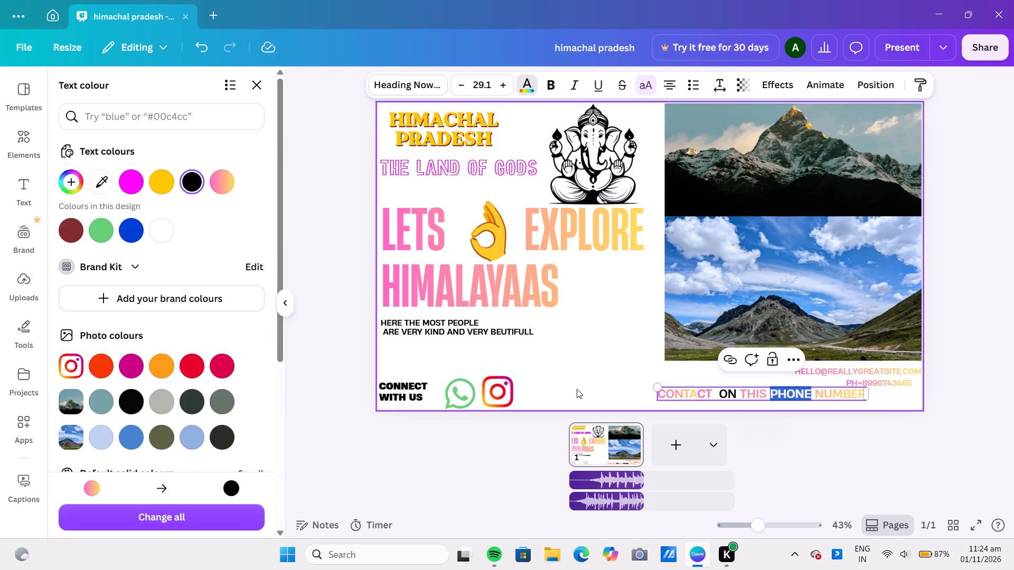
left_click(799, 423)
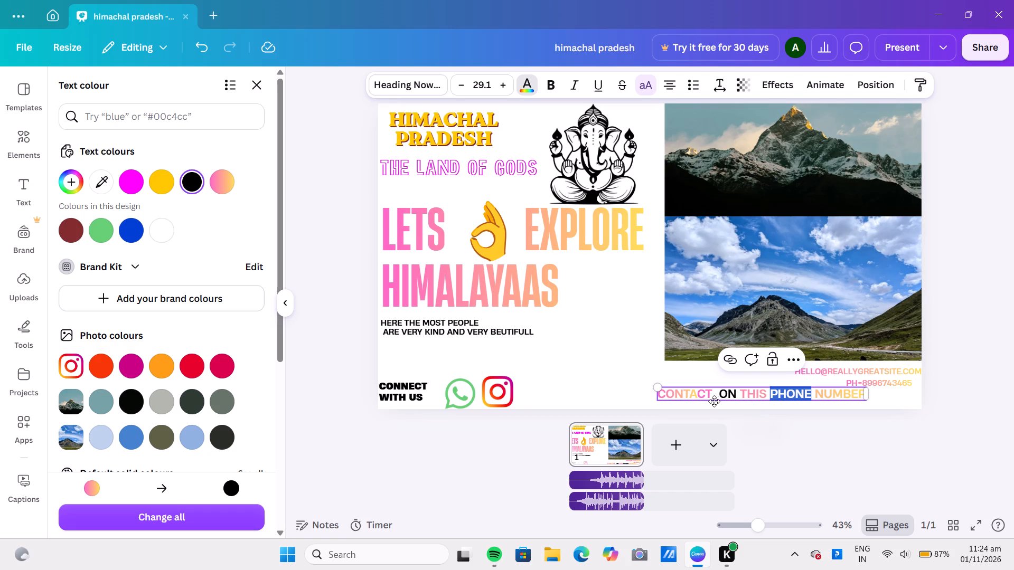
Move the CONTACT ON THIS PHONE NUMBER line further right so it sits directly beneath the PH= line.
left_click(608, 387)
left_click_drag(685, 395, 725, 395)
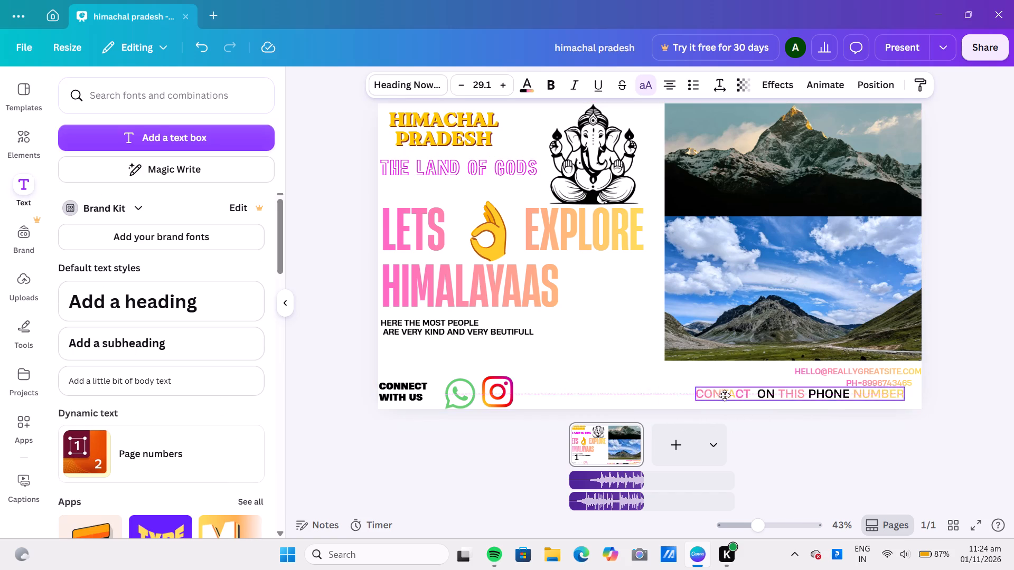
left_click_drag(725, 395, 710, 396)
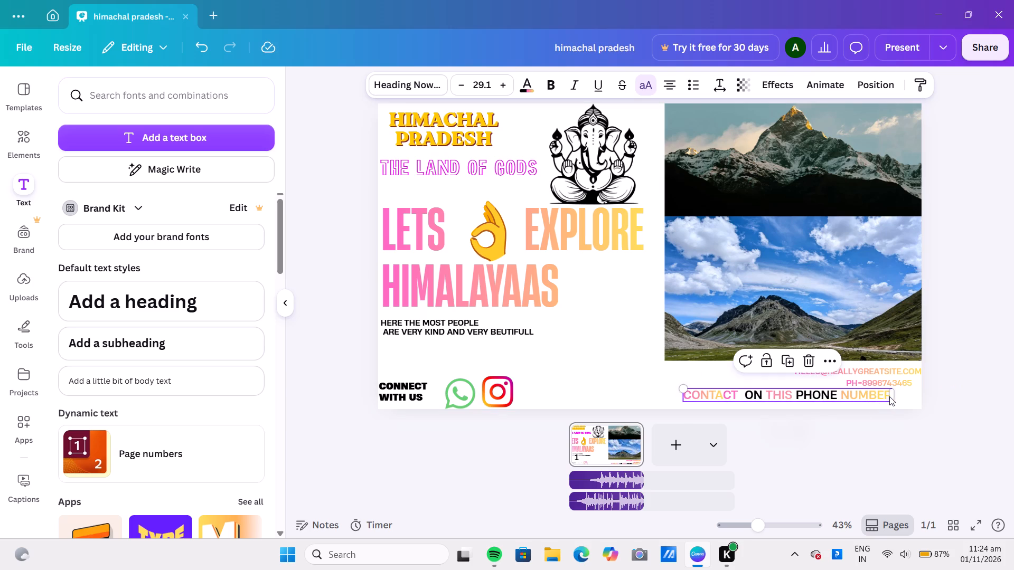
Shrink the CONTACT ON THIS PHONE NUMBER line to font size 20.5, keeping it on a single line.
left_click_drag(890, 394, 833, 396)
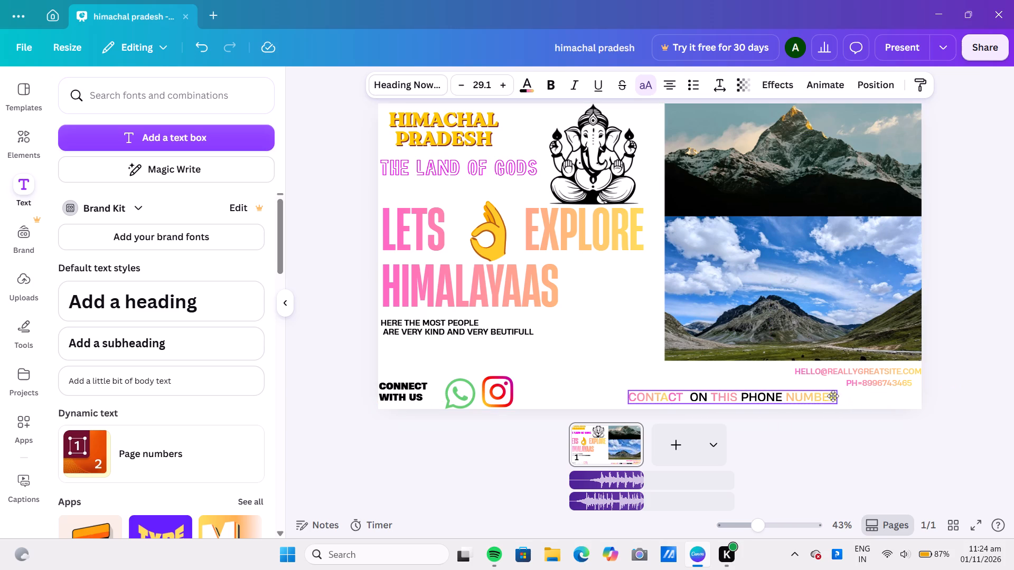
left_click_drag(833, 396, 809, 396)
left_click_drag(812, 396, 778, 393)
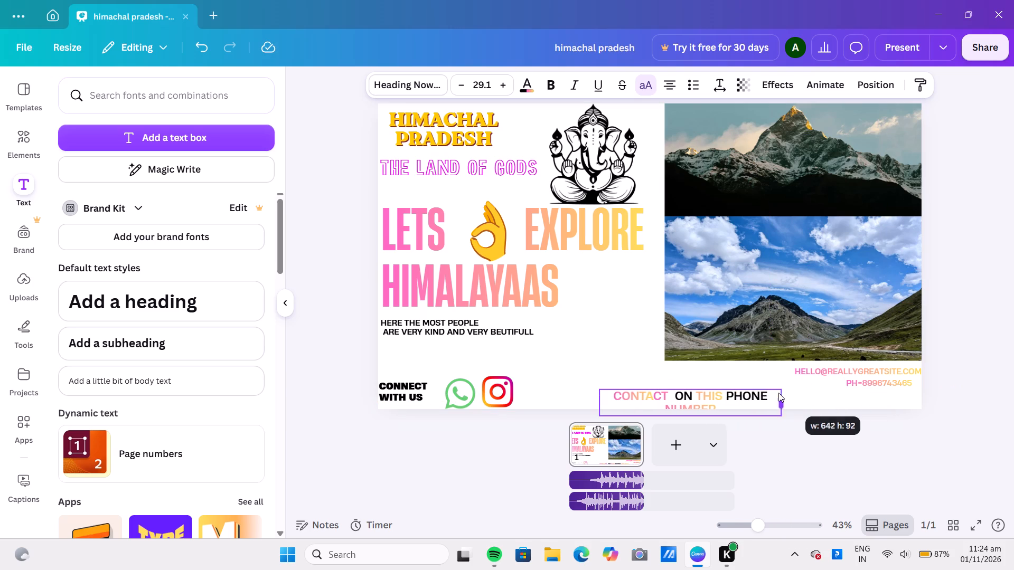
left_click_drag(778, 393, 824, 385)
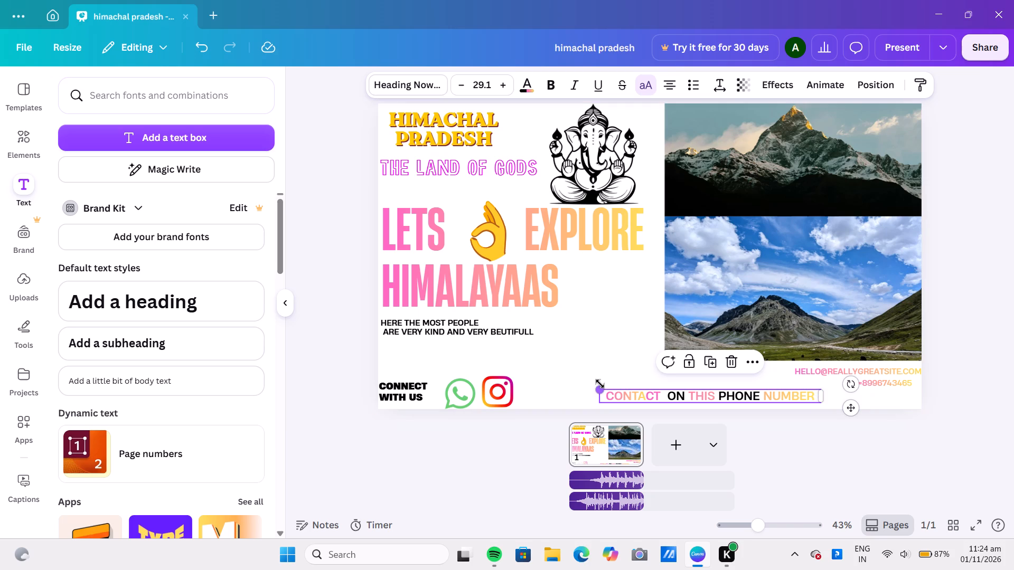
left_click_drag(600, 384, 653, 389)
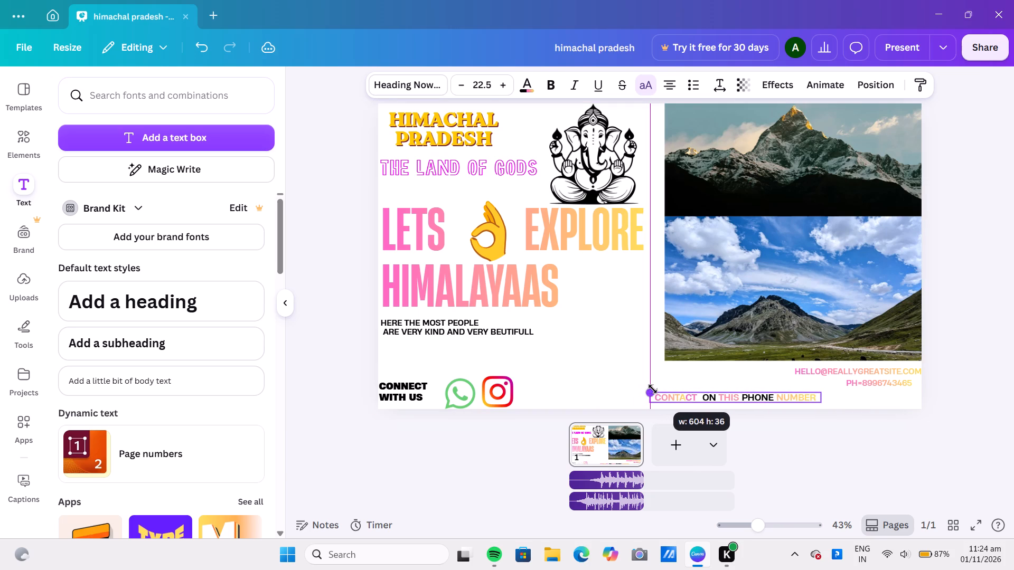
left_click_drag(653, 389, 664, 388)
Move the CONTACT ON THIS PHONE NUMBER line into the page's bottom-right corner, below the PH= line.
left_click_drag(728, 396, 821, 396)
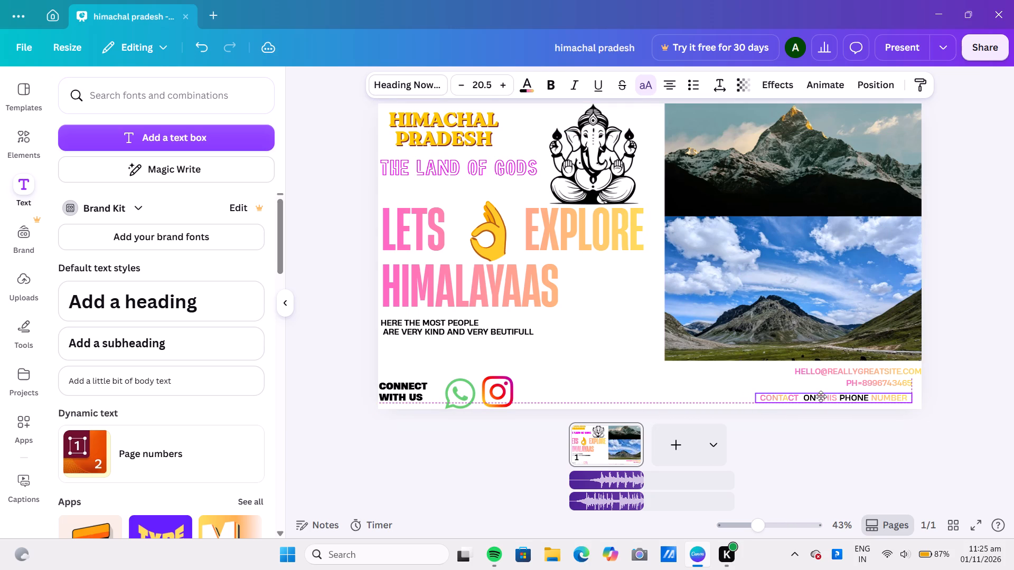
left_click_drag(821, 396, 831, 394)
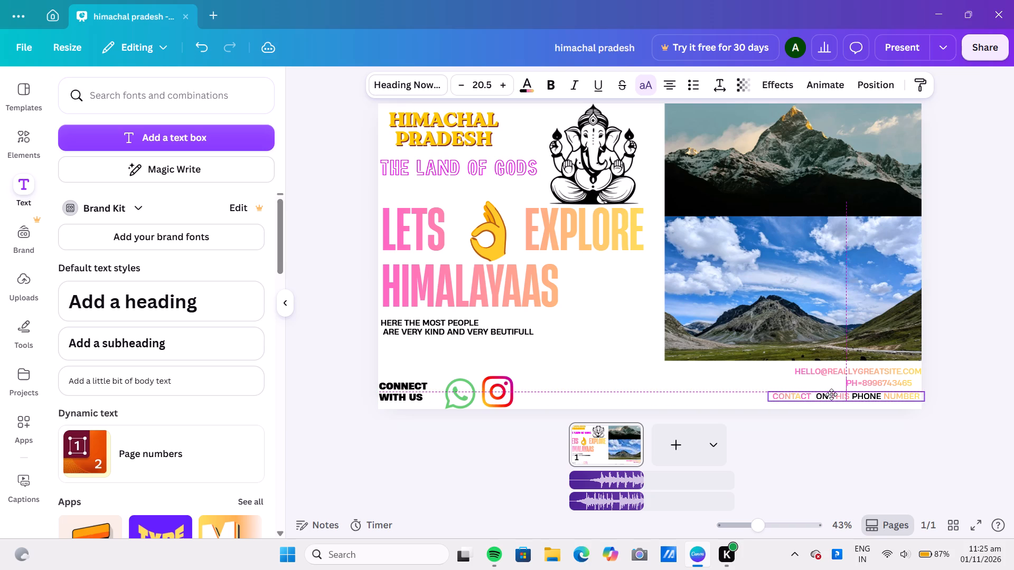
left_click_drag(831, 394, 835, 401)
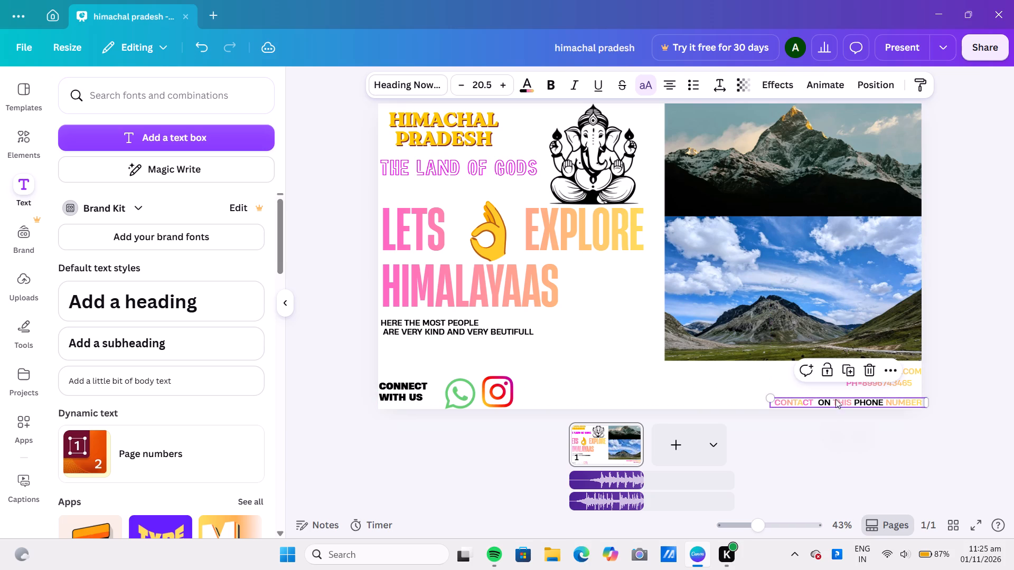
left_click(701, 389)
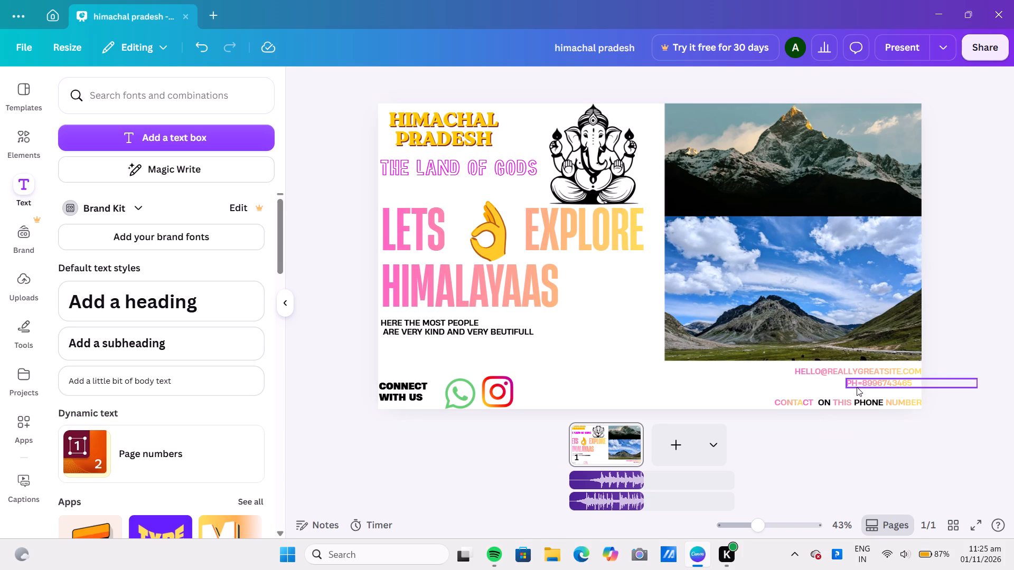
Lower the PH= line slightly and enlarge it to font size 23.
left_click_drag(858, 386, 853, 393)
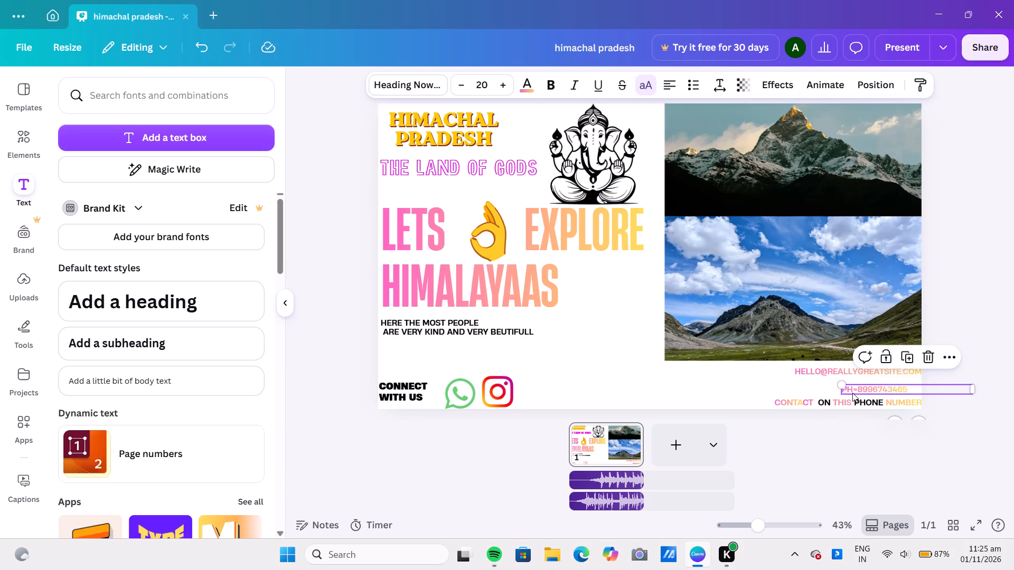
left_click_drag(842, 386, 824, 381)
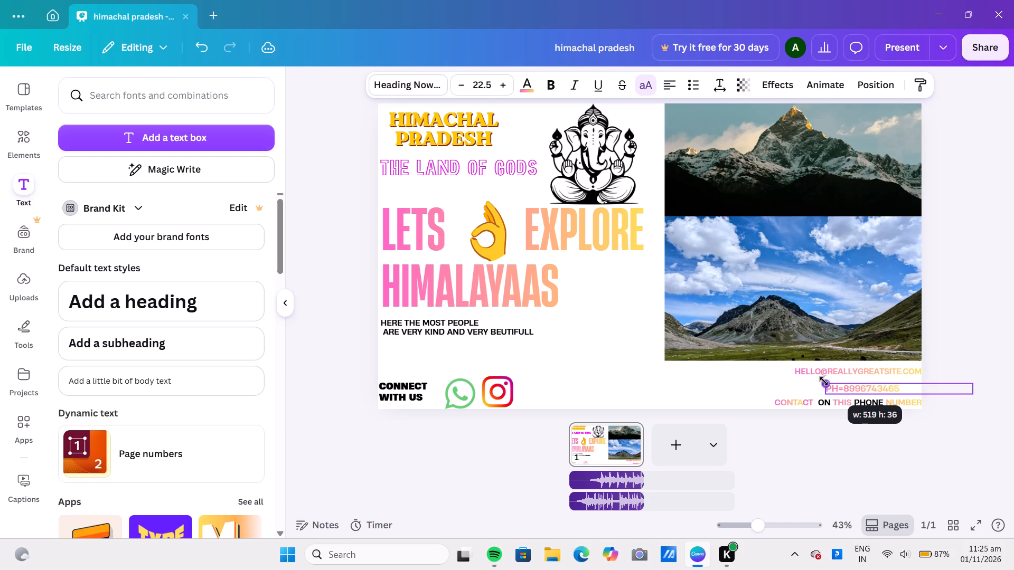
left_click_drag(824, 381, 823, 381)
left_click(970, 336)
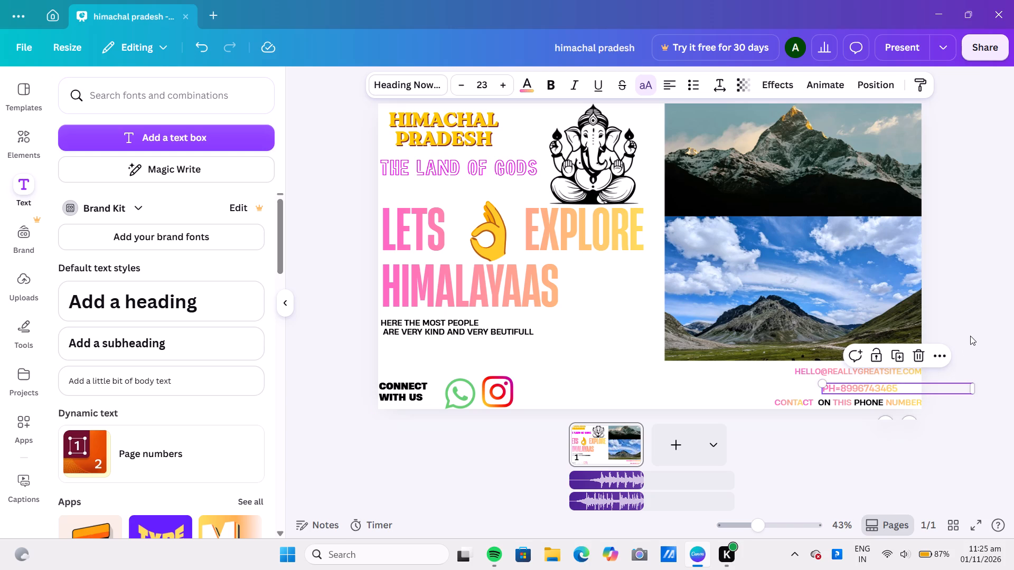
Lower the email line so it sits just above the PH= line.
left_click(912, 373)
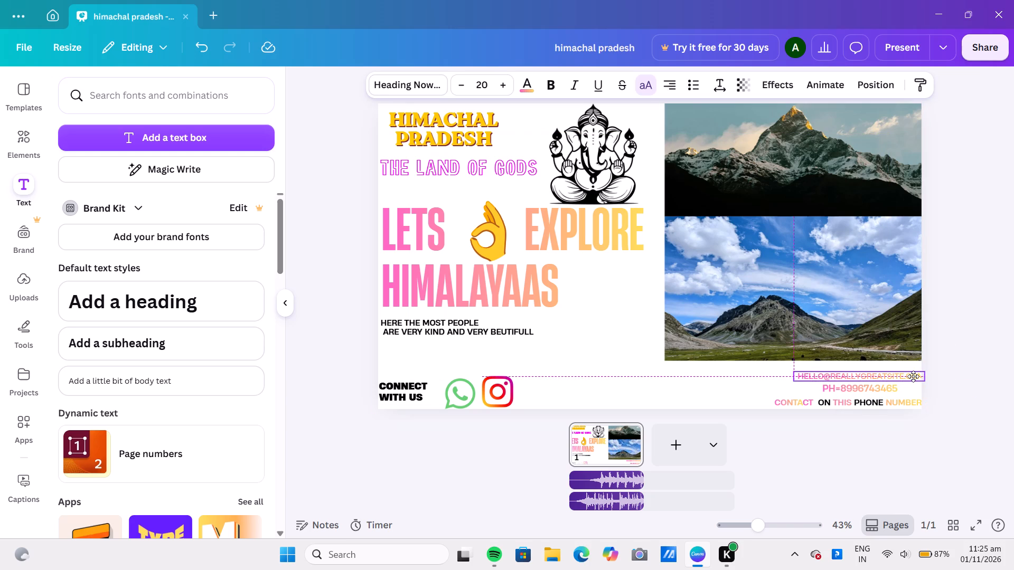
left_click(952, 387)
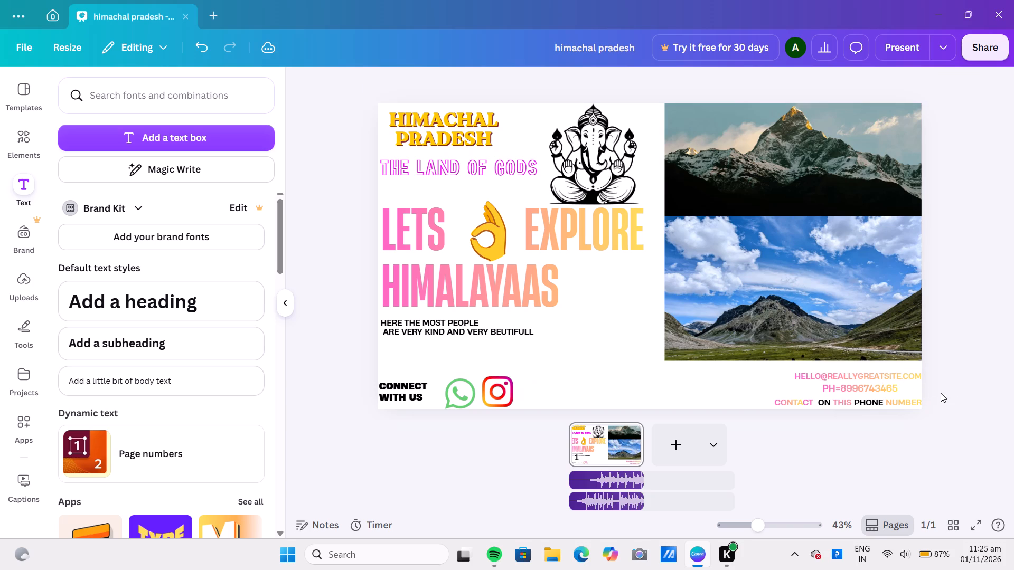
Shift the PH= line right so its text ends at the page's right edge, between the email and contact lines.
left_click_drag(894, 389, 910, 390)
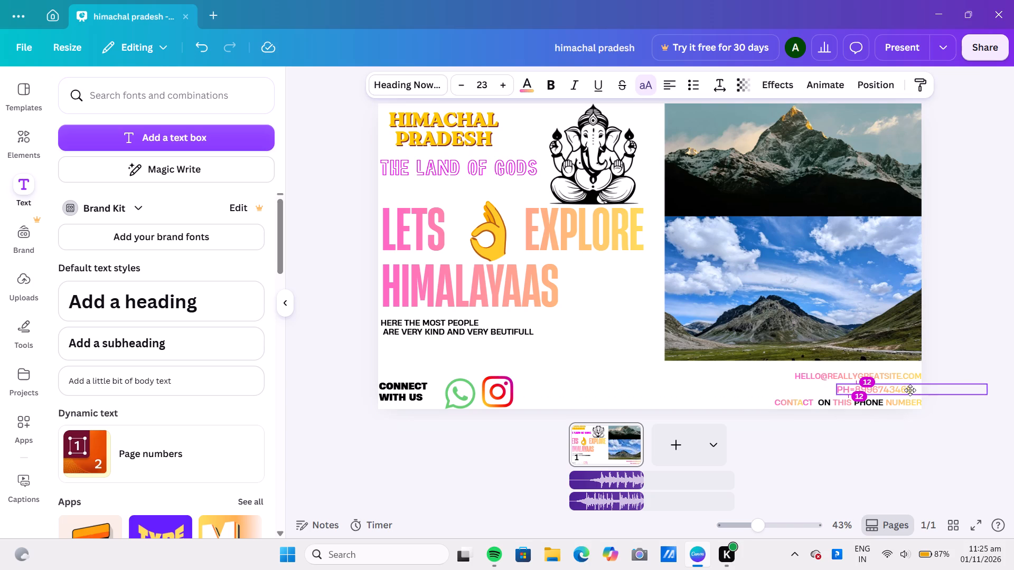
left_click_drag(910, 390, 917, 389)
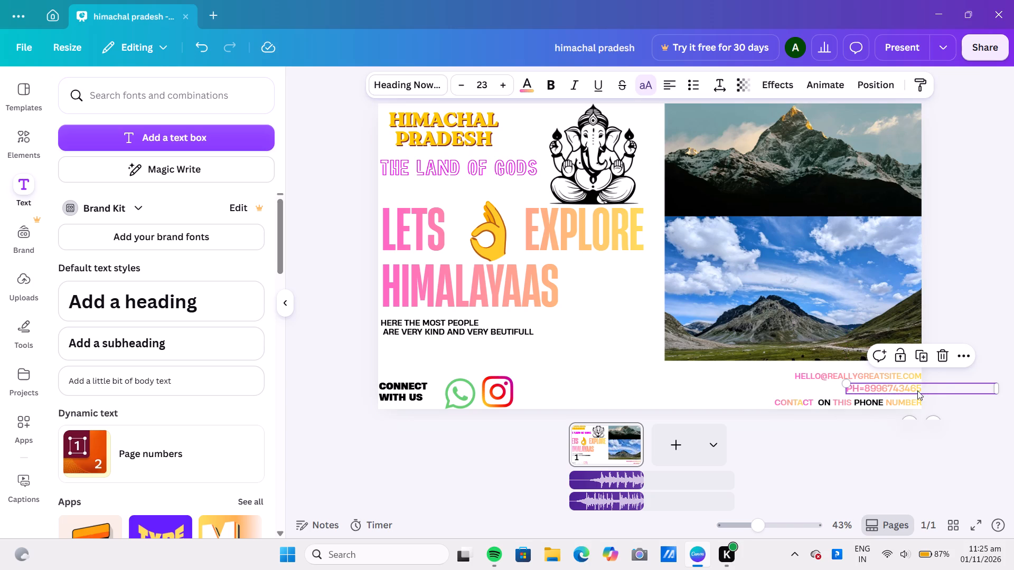
left_click(947, 387)
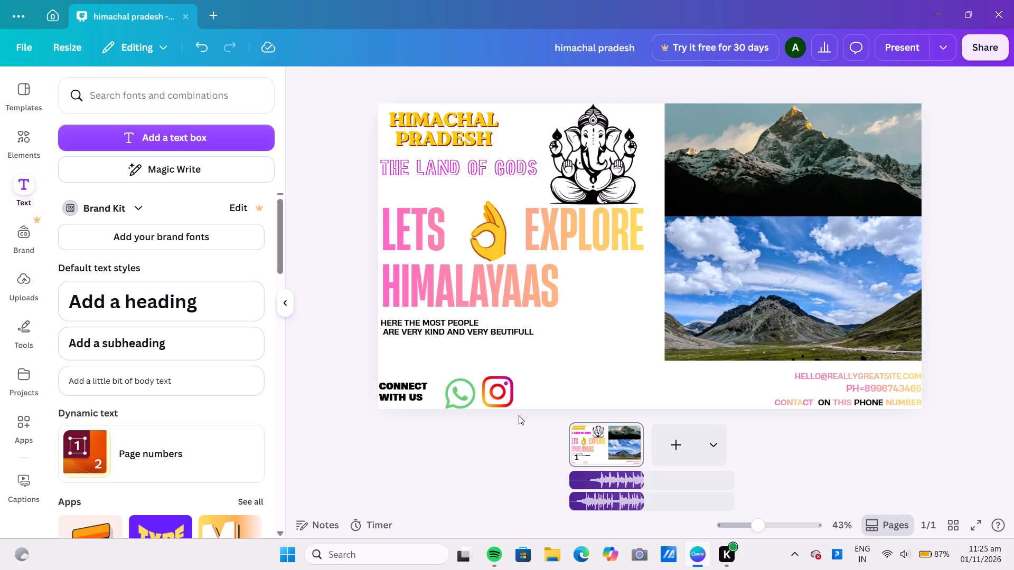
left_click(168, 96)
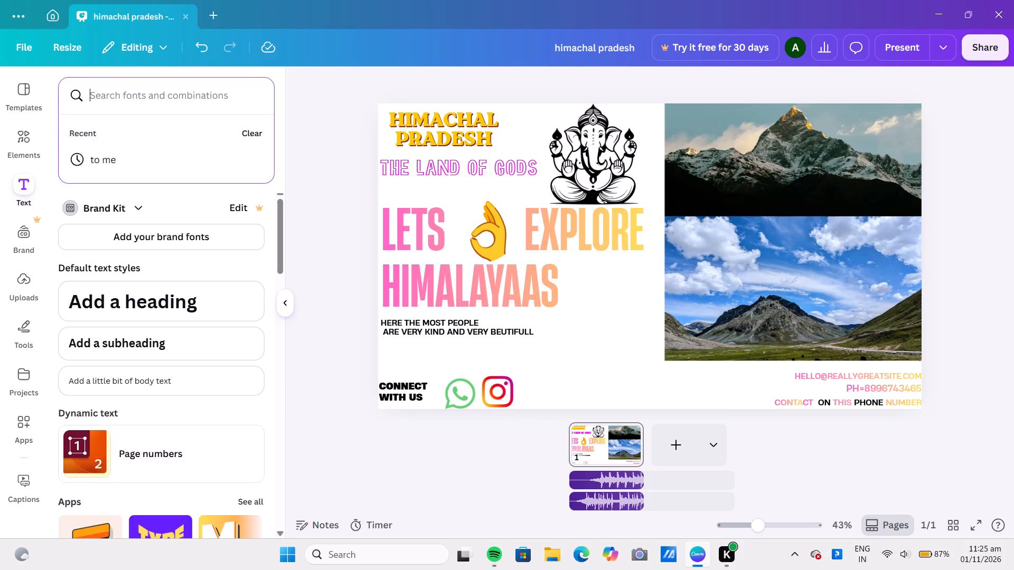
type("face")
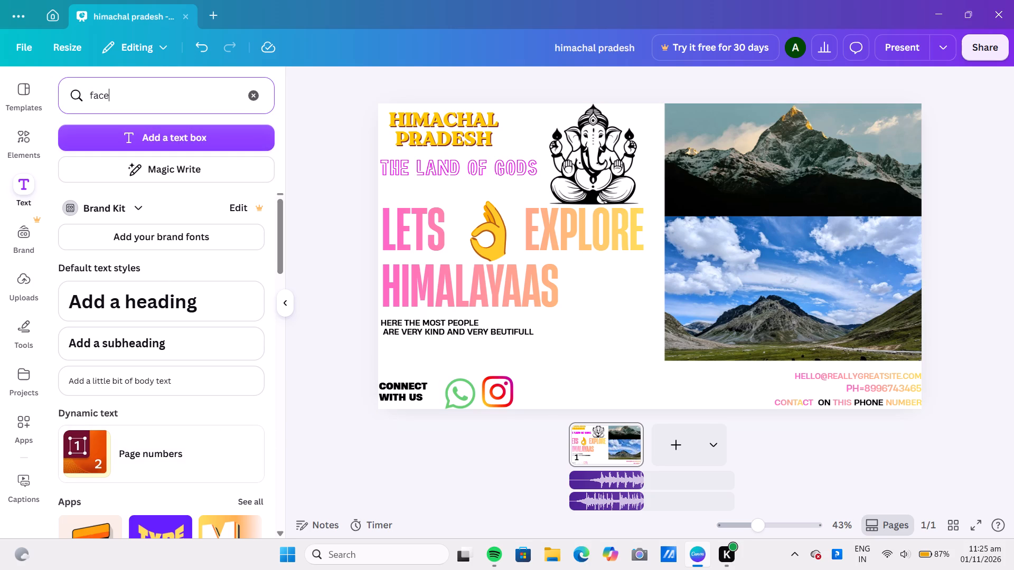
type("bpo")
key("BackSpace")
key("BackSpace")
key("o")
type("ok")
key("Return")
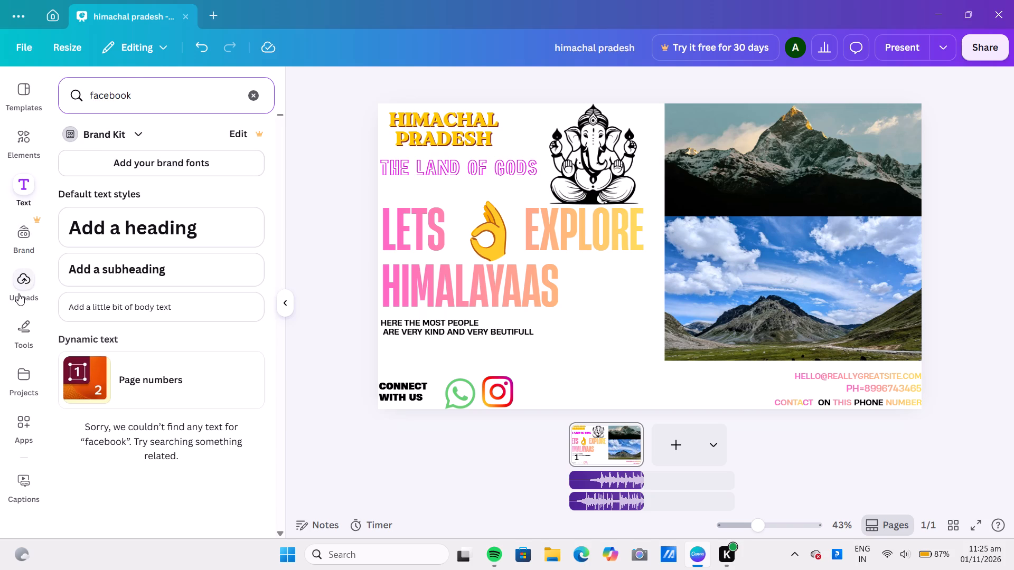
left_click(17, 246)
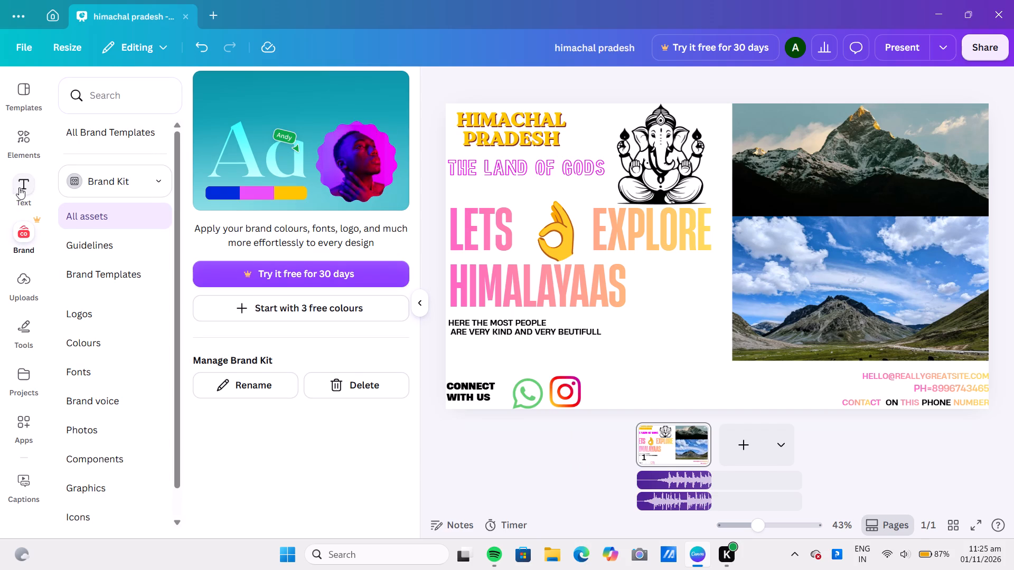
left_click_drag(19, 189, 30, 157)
Search the design elements for facebook, browse the graphics, and add the round blue Facebook logo to the page's lower middle.
left_click(32, 132)
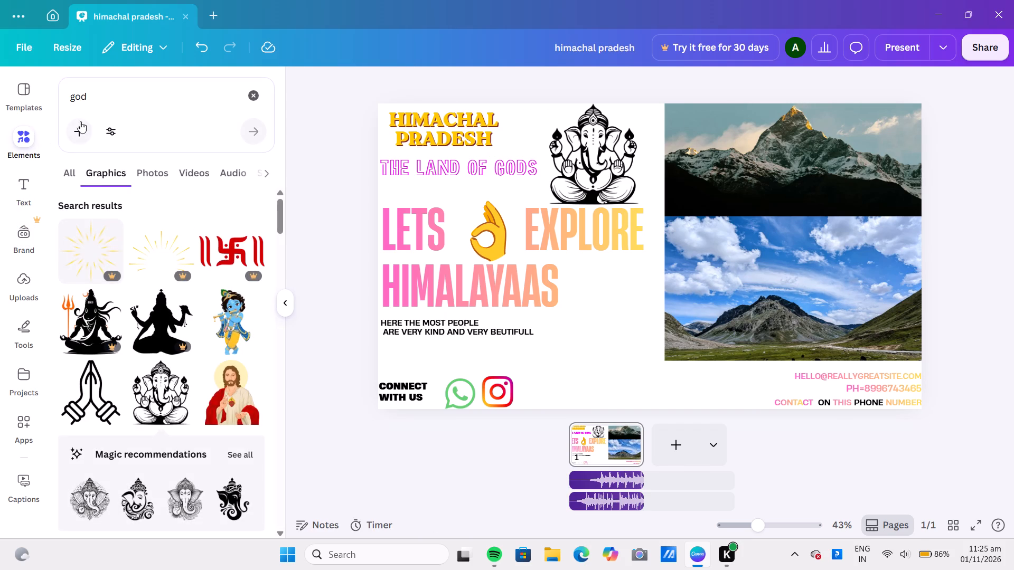
left_click(260, 96)
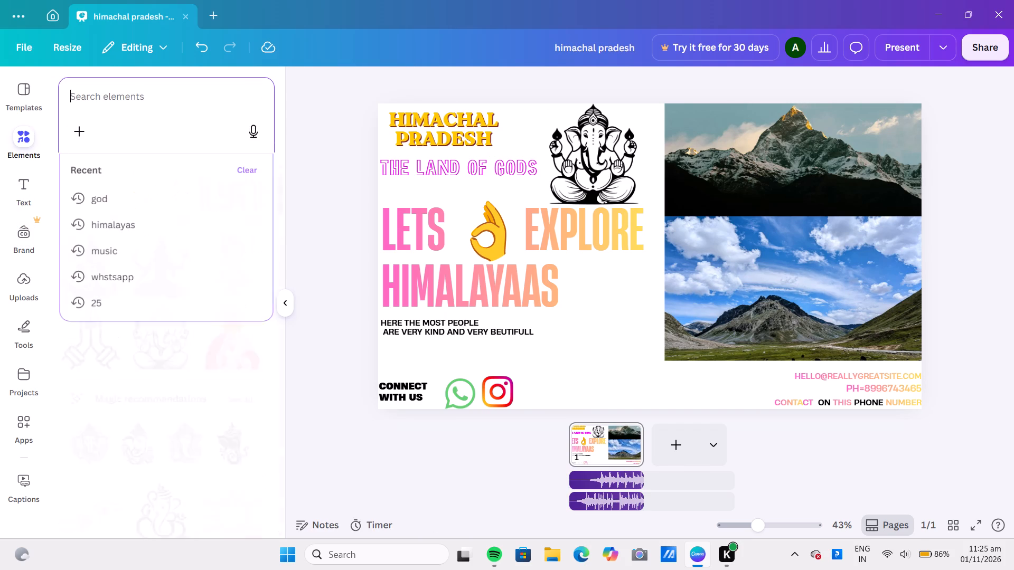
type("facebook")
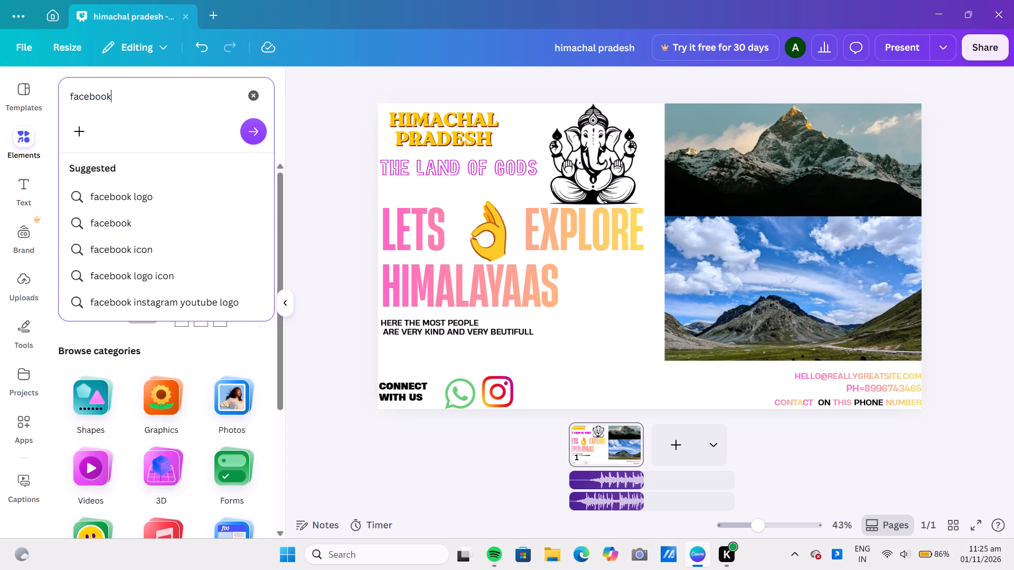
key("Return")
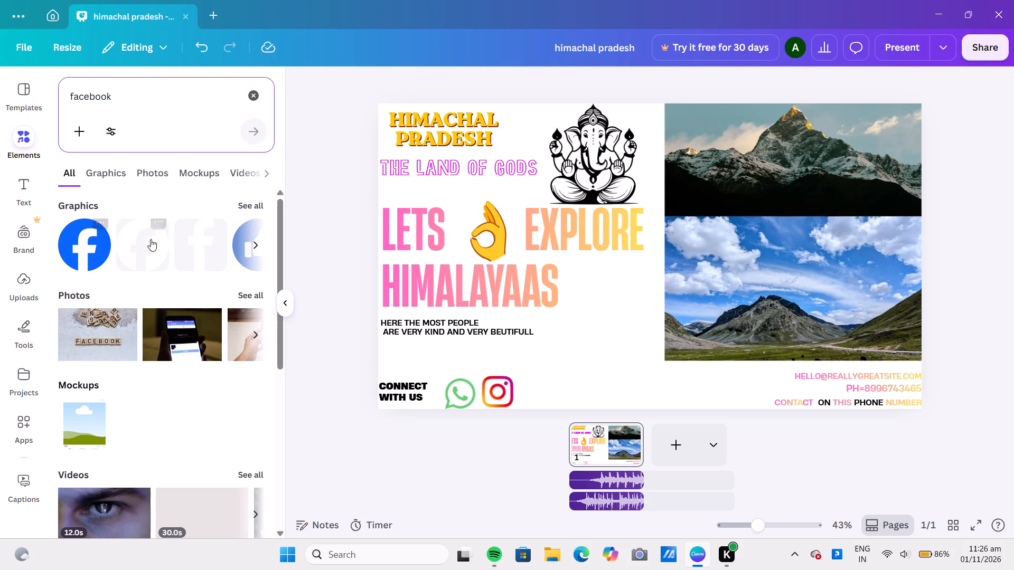
left_click(240, 202)
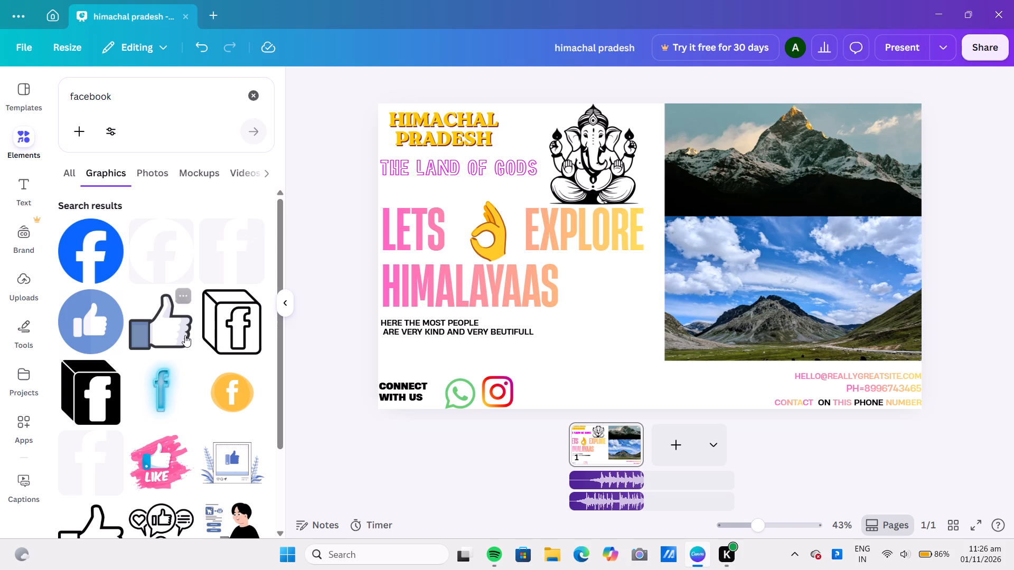
scroll(238, 393, "down", 2)
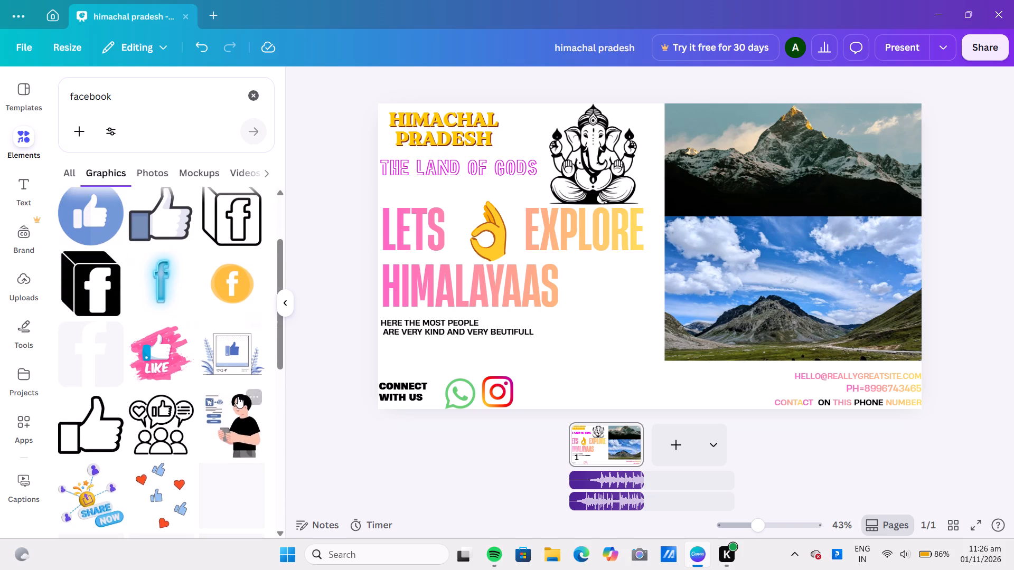
scroll(238, 396, "down", 4)
scroll(236, 395, "up", 3)
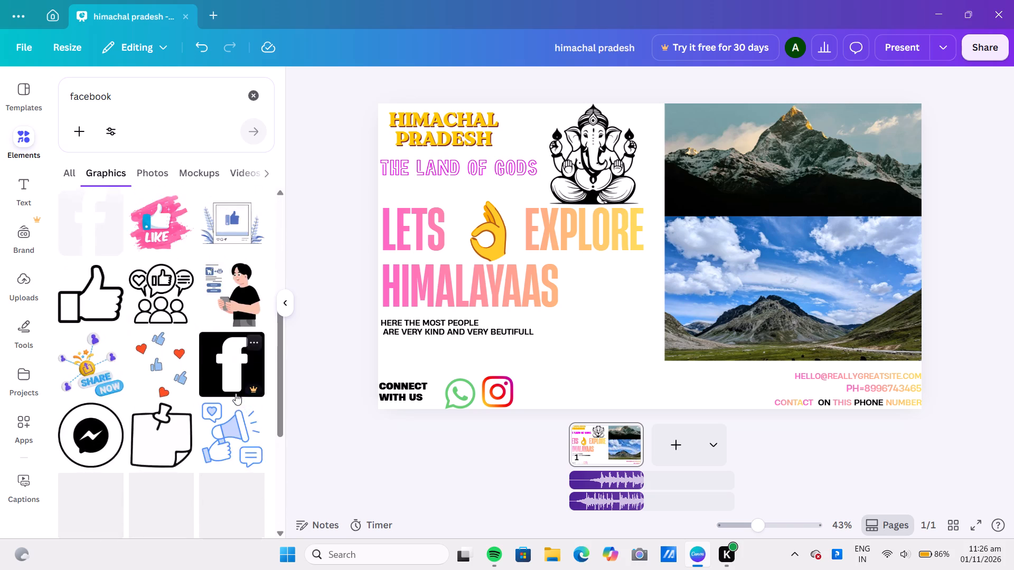
scroll(236, 393, "up", 6)
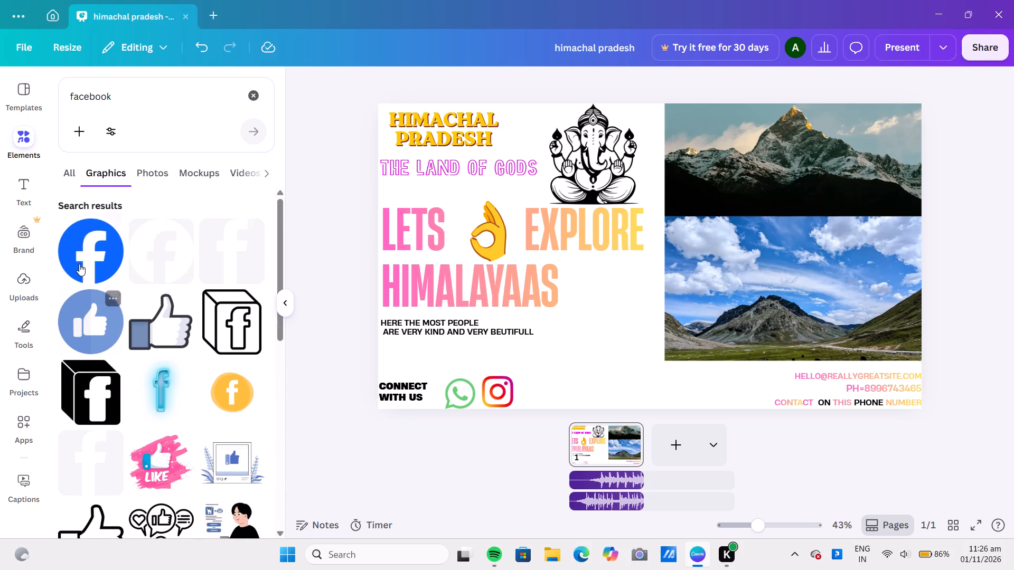
left_click_drag(80, 263, 530, 332)
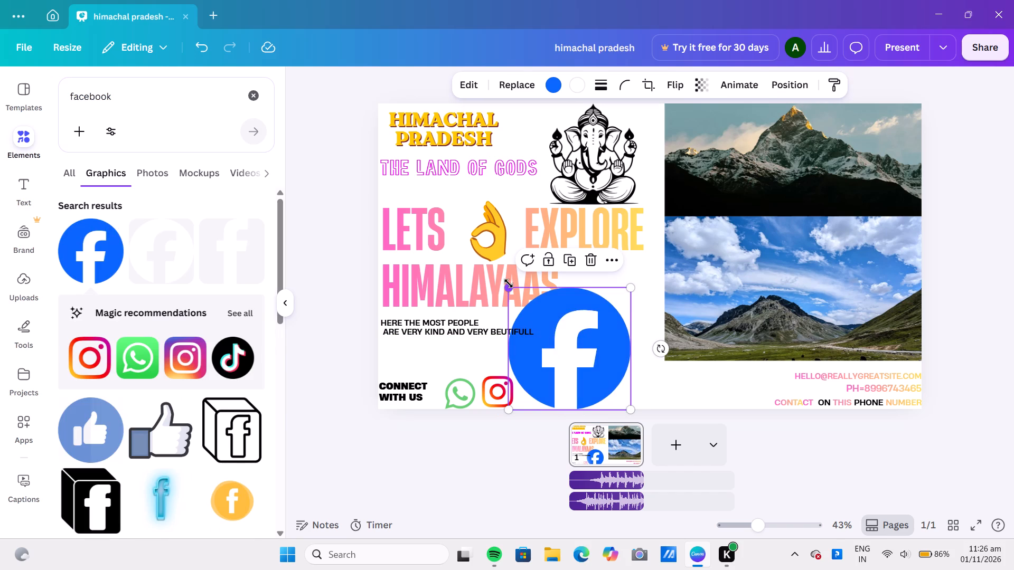
Shrink the Facebook logo to roughly the size of the other social icons and place it just after the Instagram icon.
left_click_drag(509, 284, 574, 384)
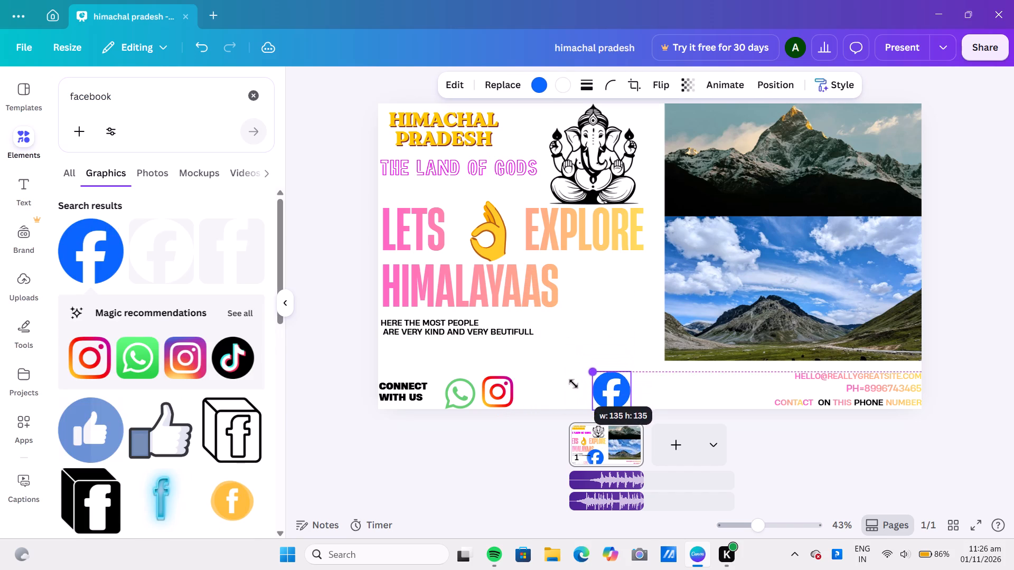
left_click_drag(574, 384, 574, 386)
left_click_drag(611, 390, 538, 391)
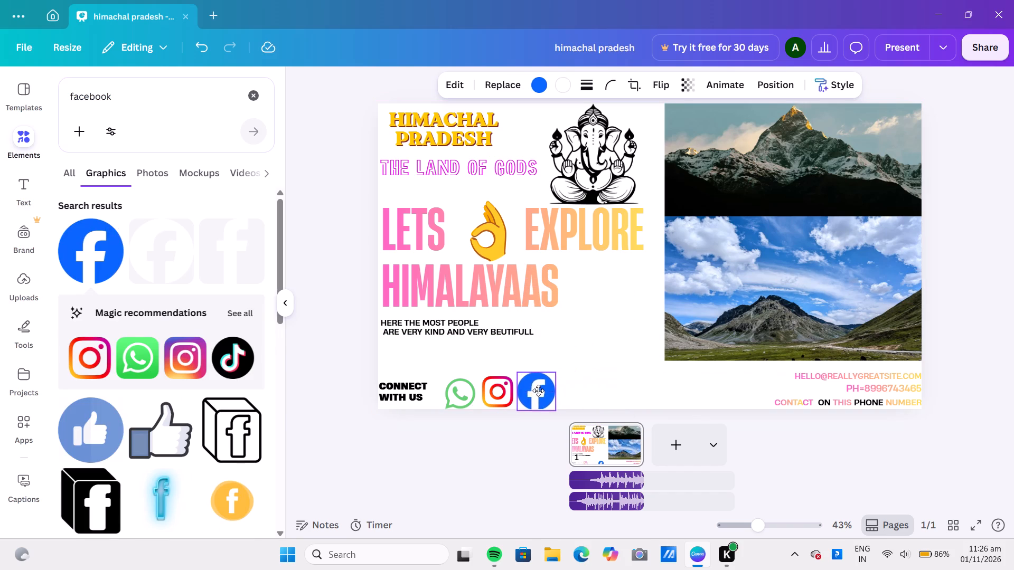
left_click_drag(538, 391, 542, 391)
left_click_drag(528, 374, 532, 379)
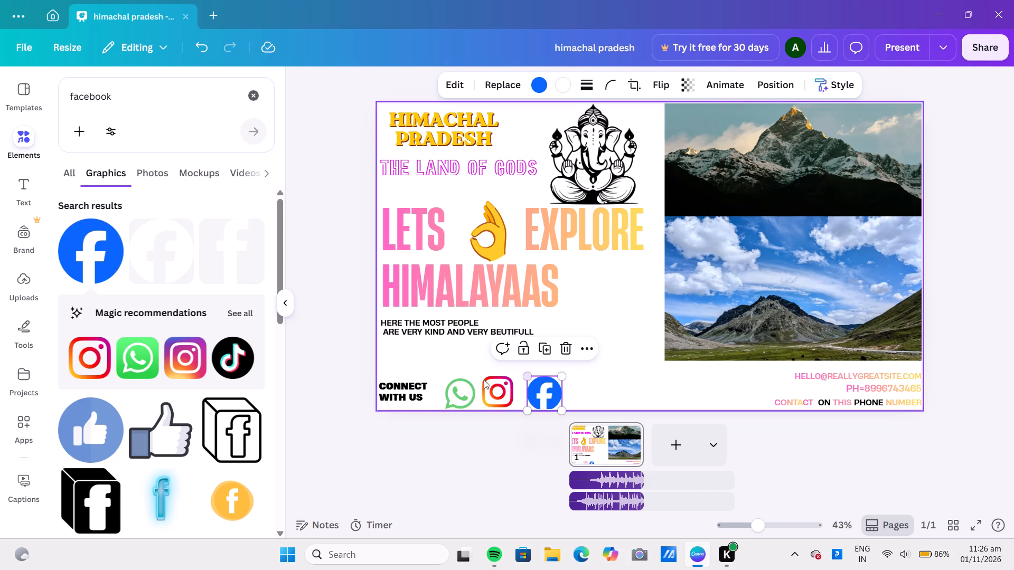
Shift the Instagram icon slightly right so it sits evenly spaced, 36 on each side, between the WhatsApp and Facebook icons.
left_click(467, 379)
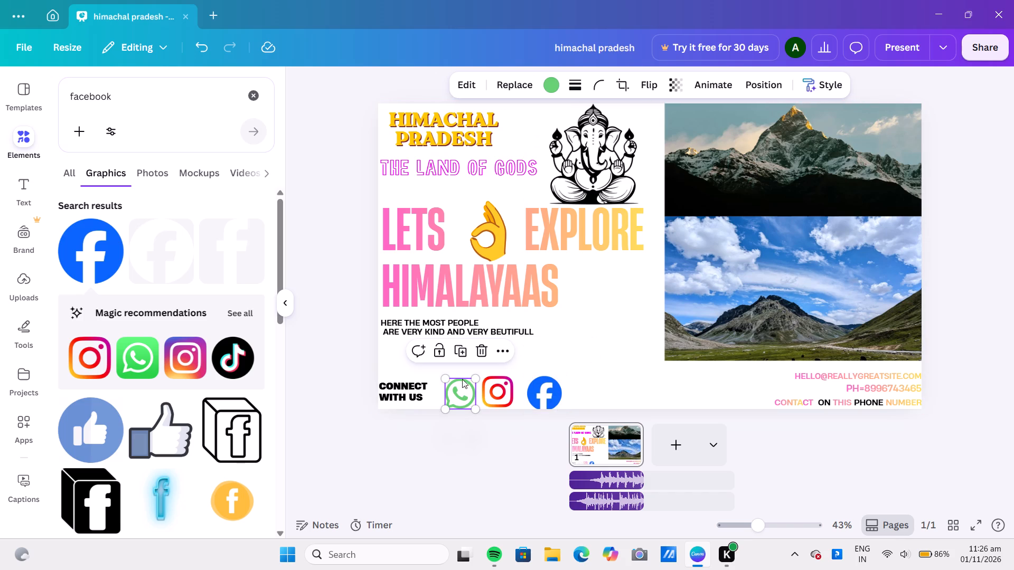
left_click(446, 377)
left_click(591, 356)
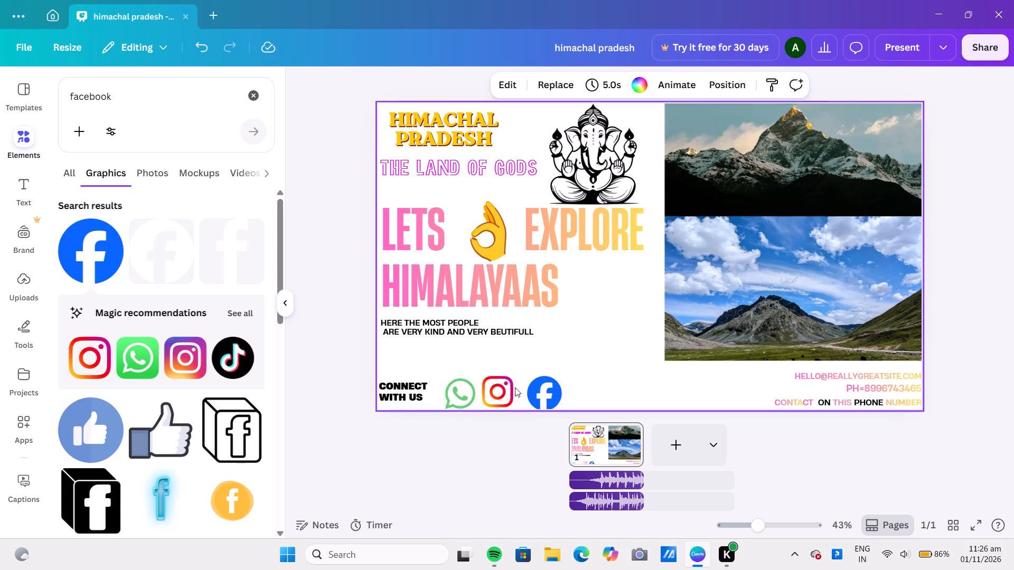
left_click(508, 385)
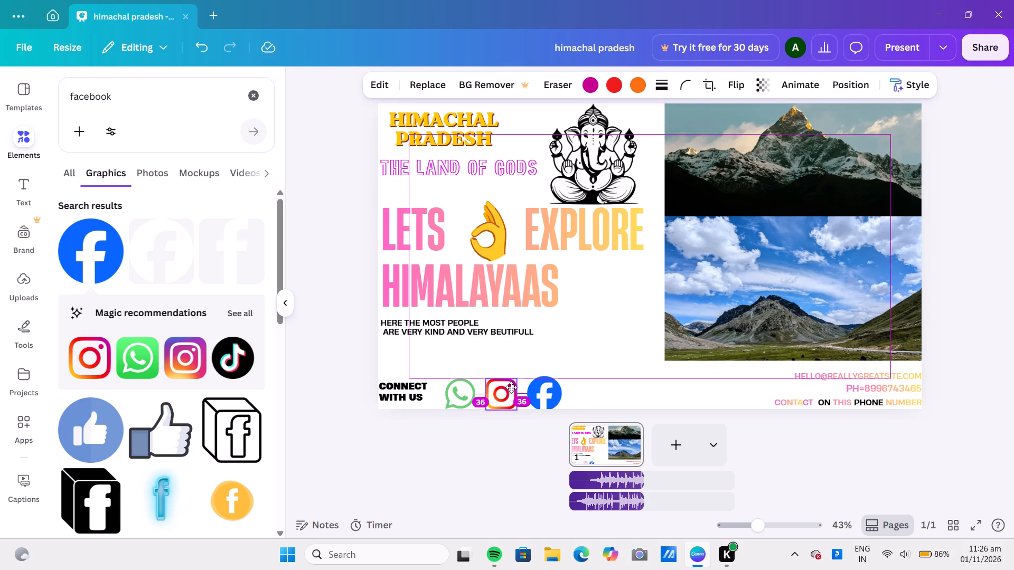
left_click(594, 362)
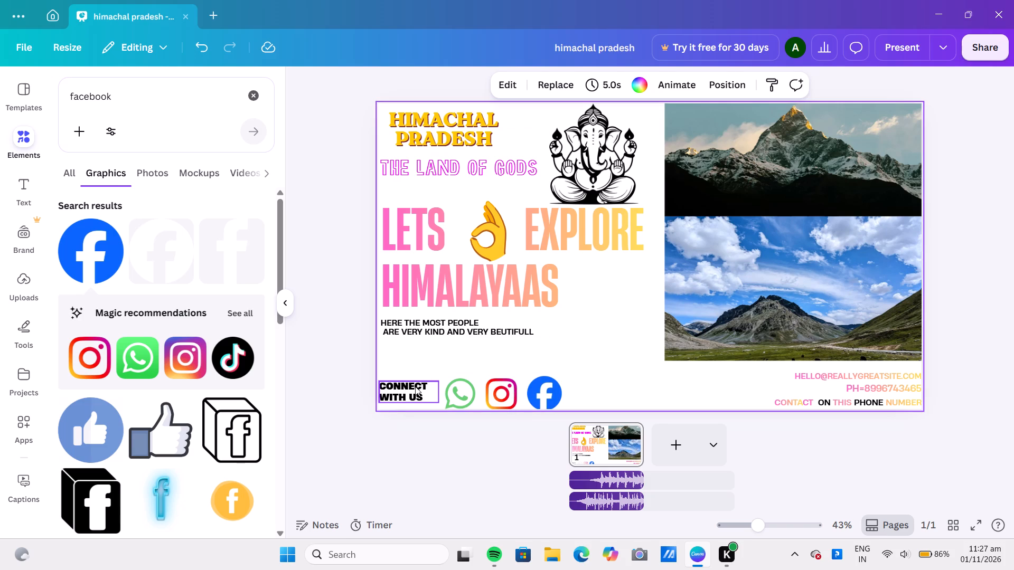
Nudge the CONNECT WITH US text slightly right and down, closer to the WhatsApp icon.
left_click(383, 383)
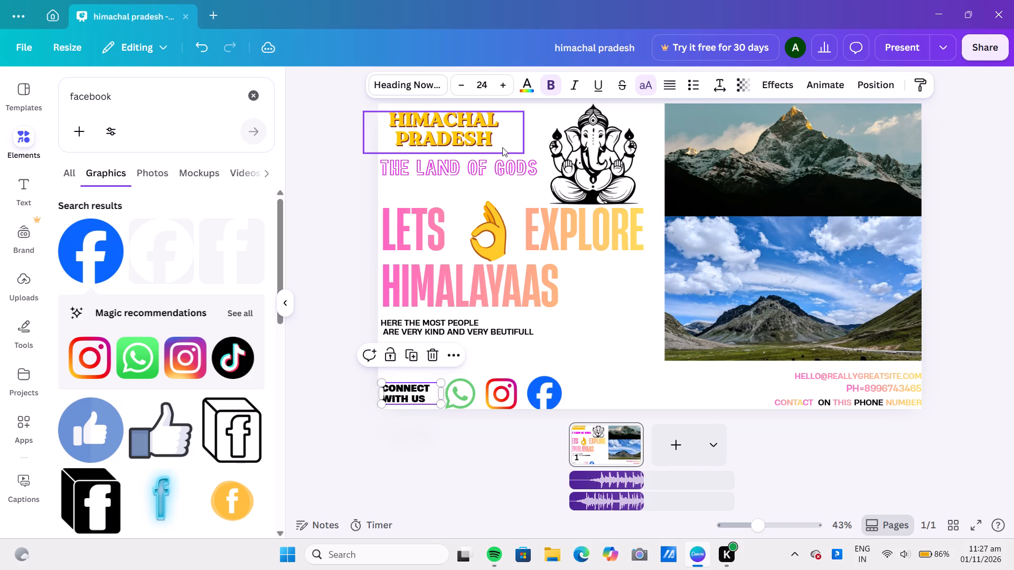
Open the text colour choices for CONNECT WITH US and browse to the default solid and gradient colours.
left_click(533, 88)
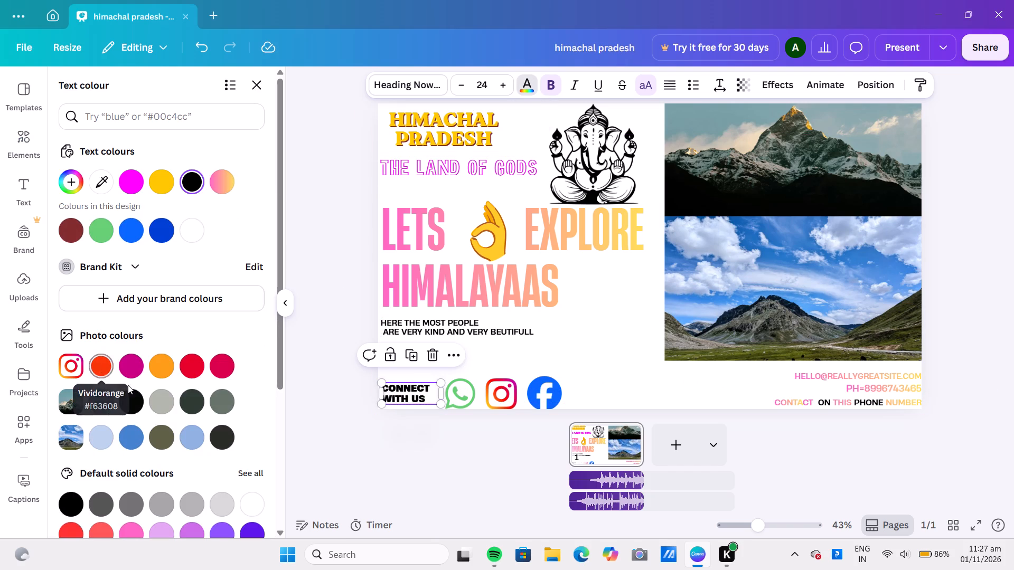
scroll(139, 412, "down", 4)
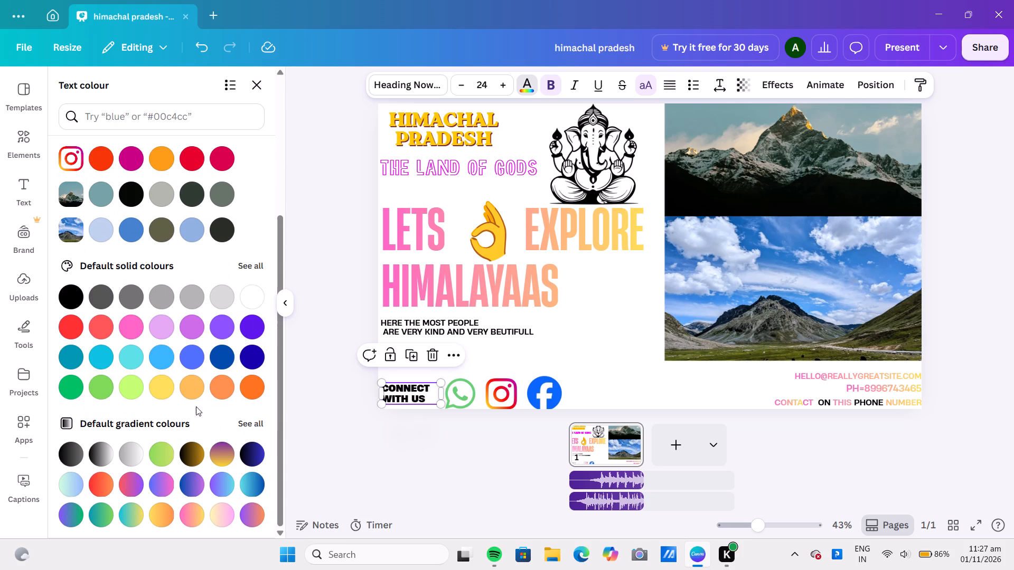
Apply the purple-to-orange default gradient to the CONNECT WITH US text.
left_click(255, 516)
left_click(595, 393)
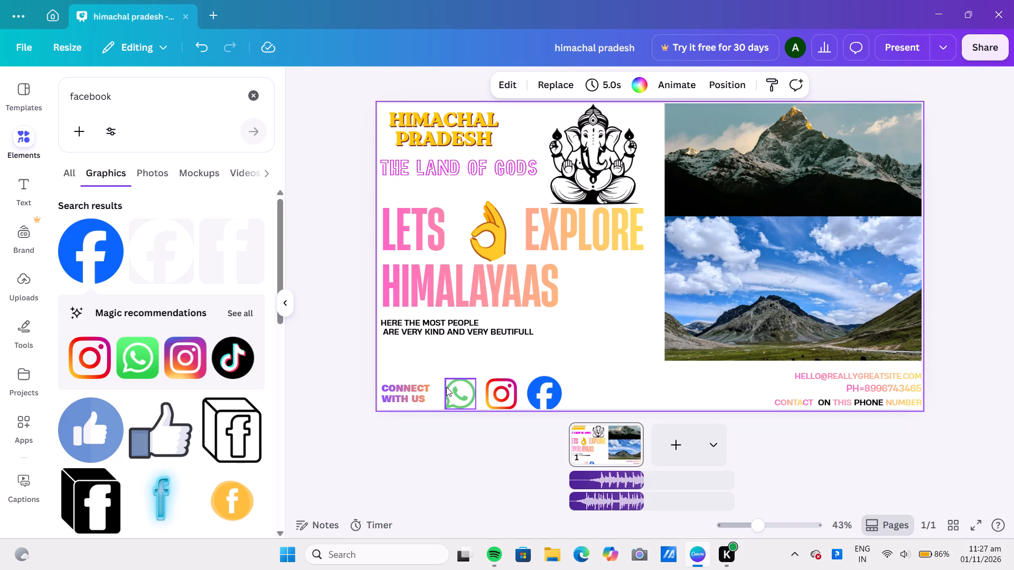
left_click(396, 356)
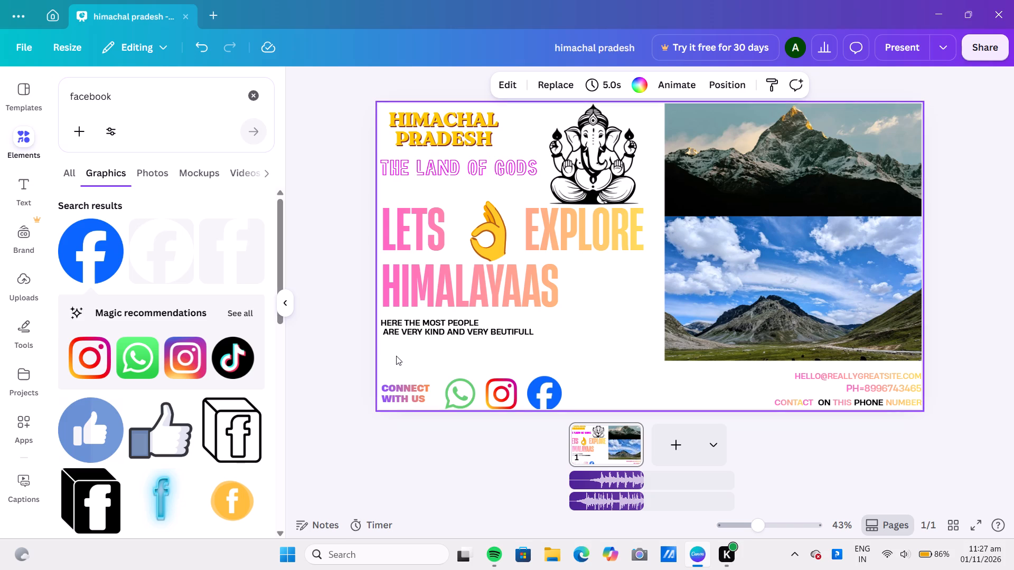
Replace the facebook search in the elements library with a search for shape.
left_click(257, 91)
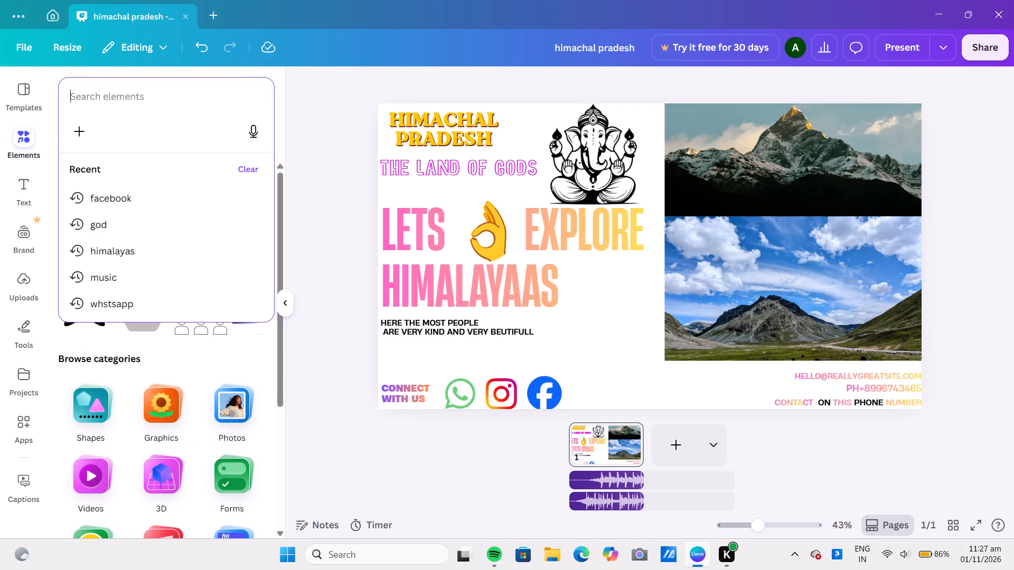
key("s")
type("ha")
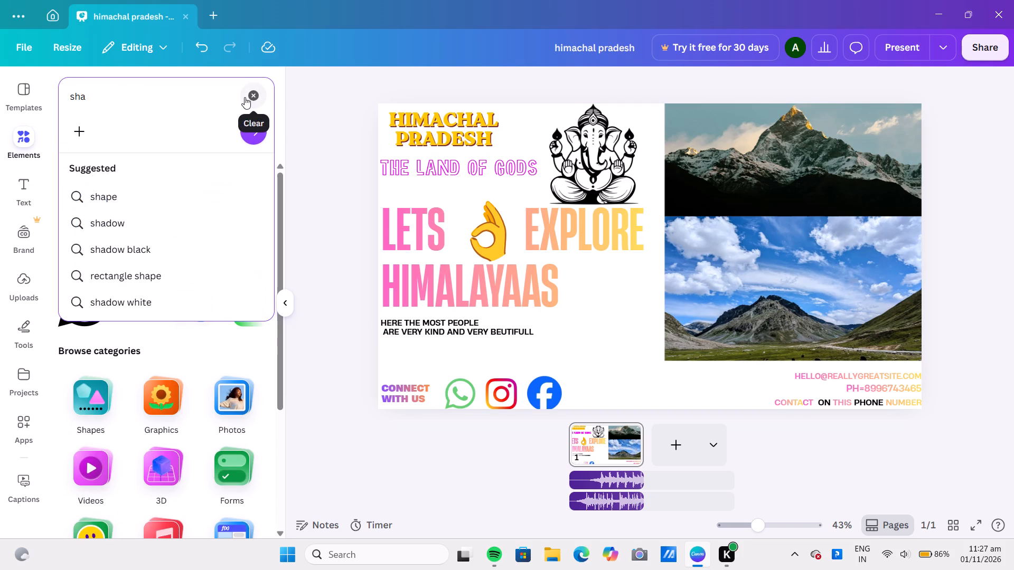
key("p")
key("e")
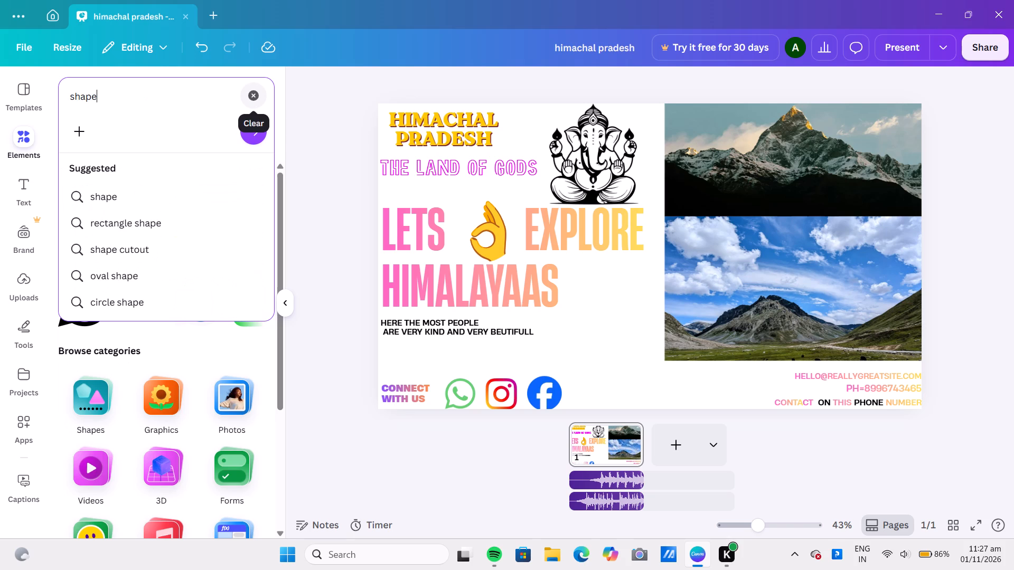
left_click(249, 129)
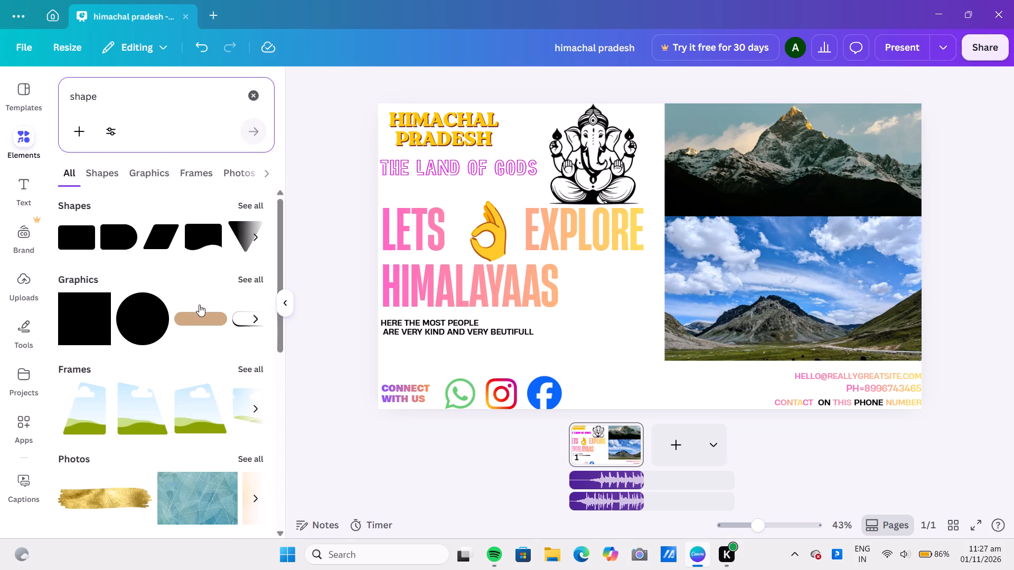
Look through the shape search results, including the frames and 3D categories.
scroll(227, 330, "down", 4)
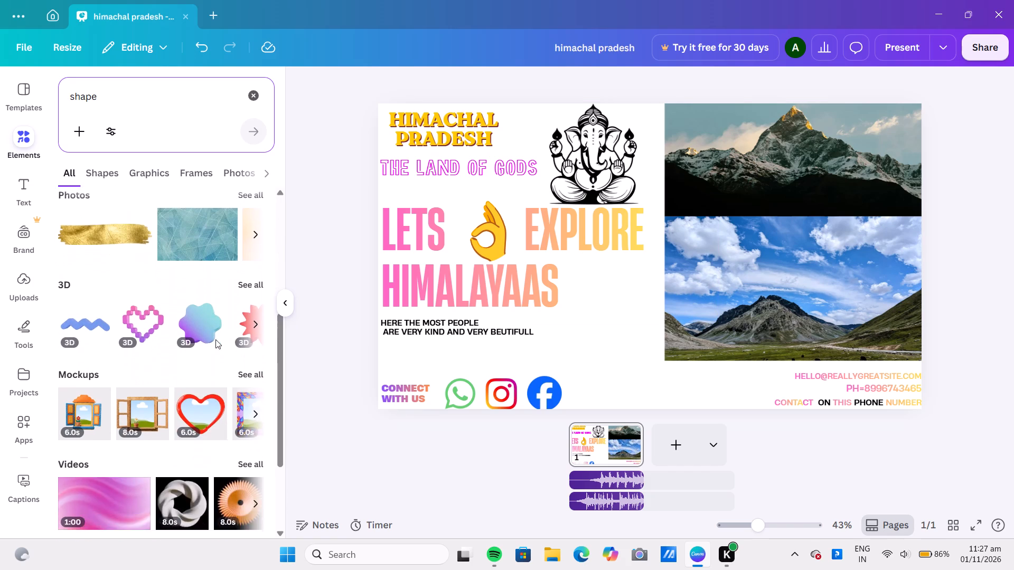
scroll(215, 339, "down", 4)
scroll(219, 337, "up", 7)
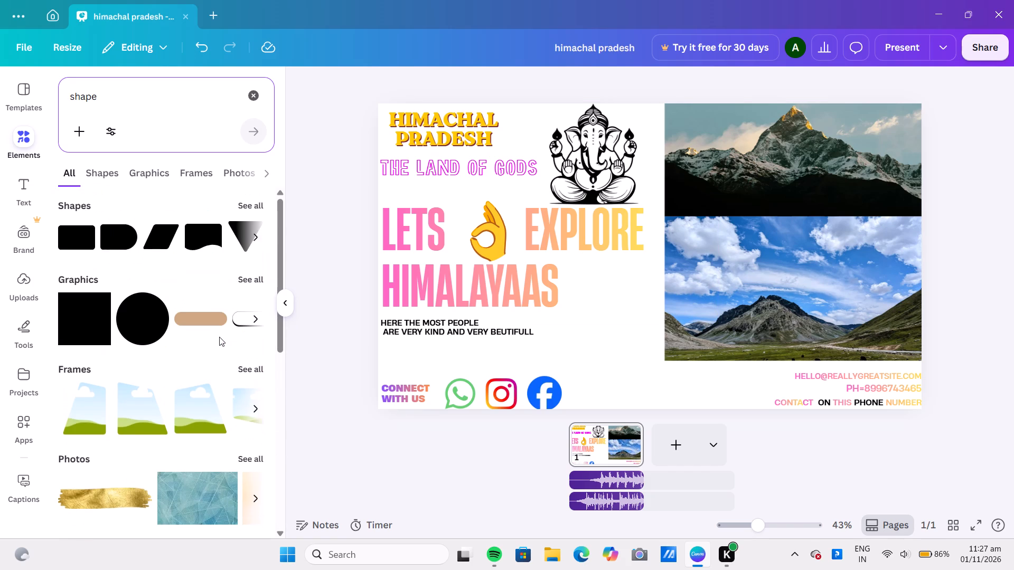
scroll(219, 337, "up", 3)
left_click(202, 170)
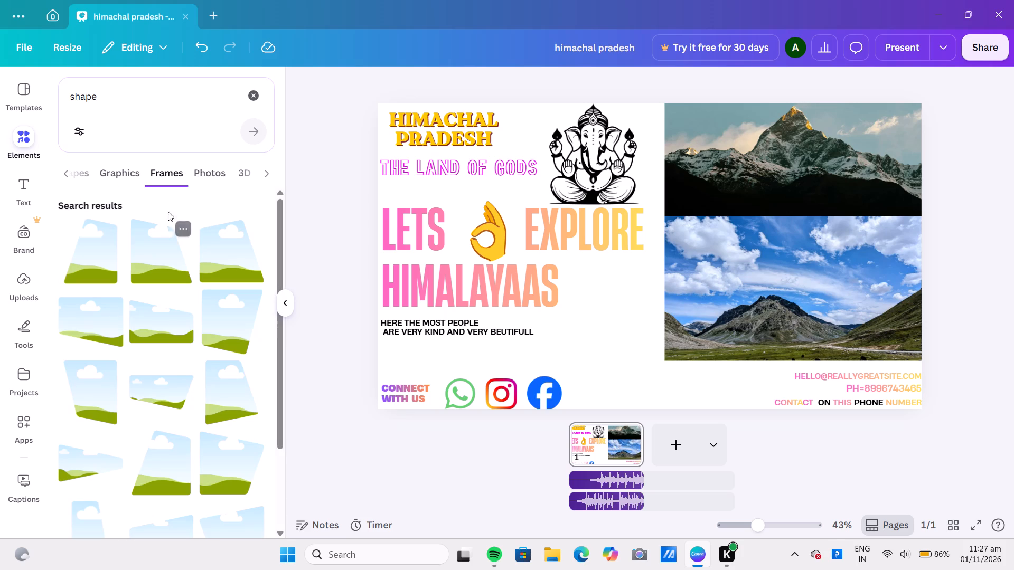
left_click_drag(261, 171, 268, 171)
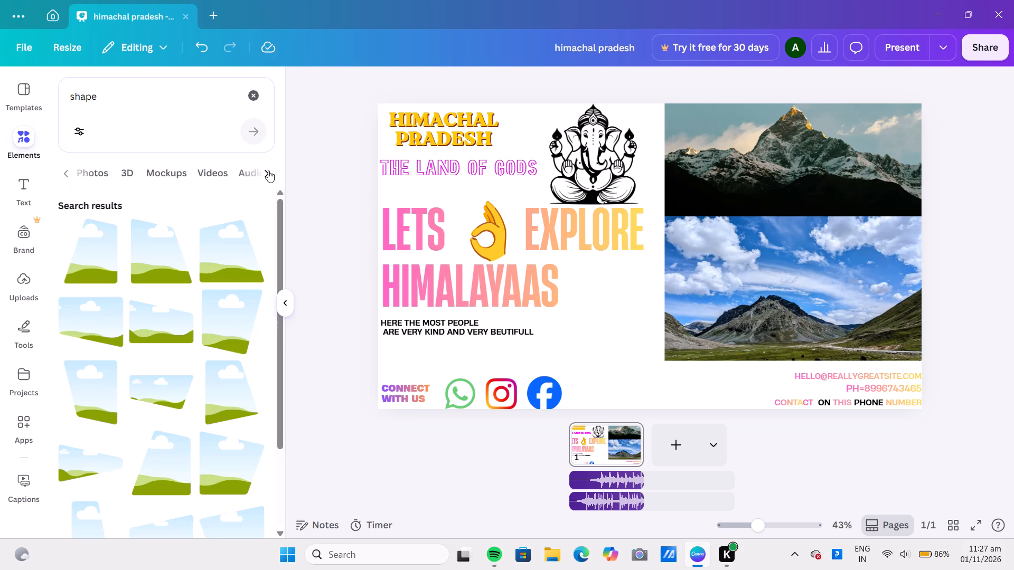
left_click(133, 173)
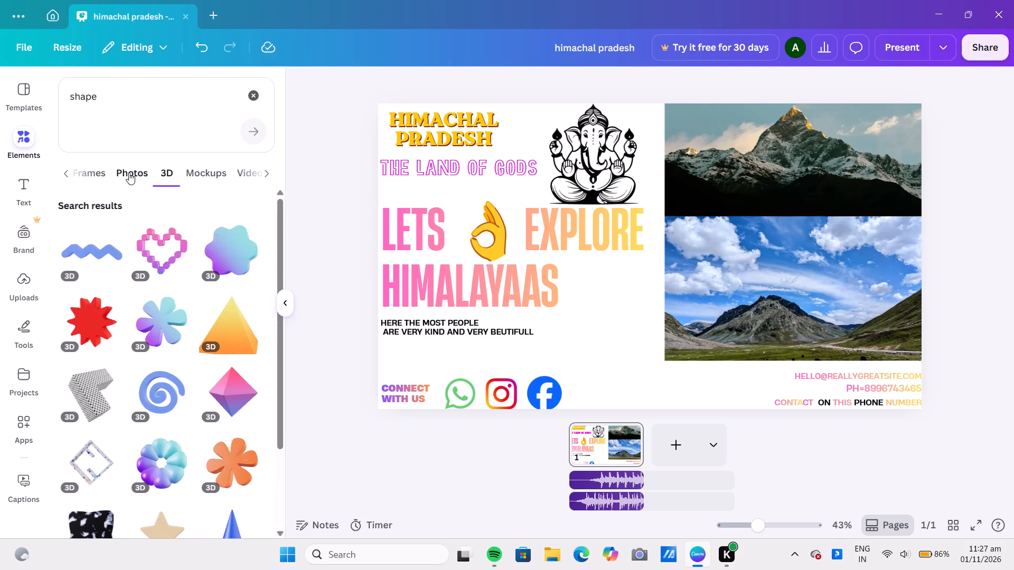
left_click(91, 168)
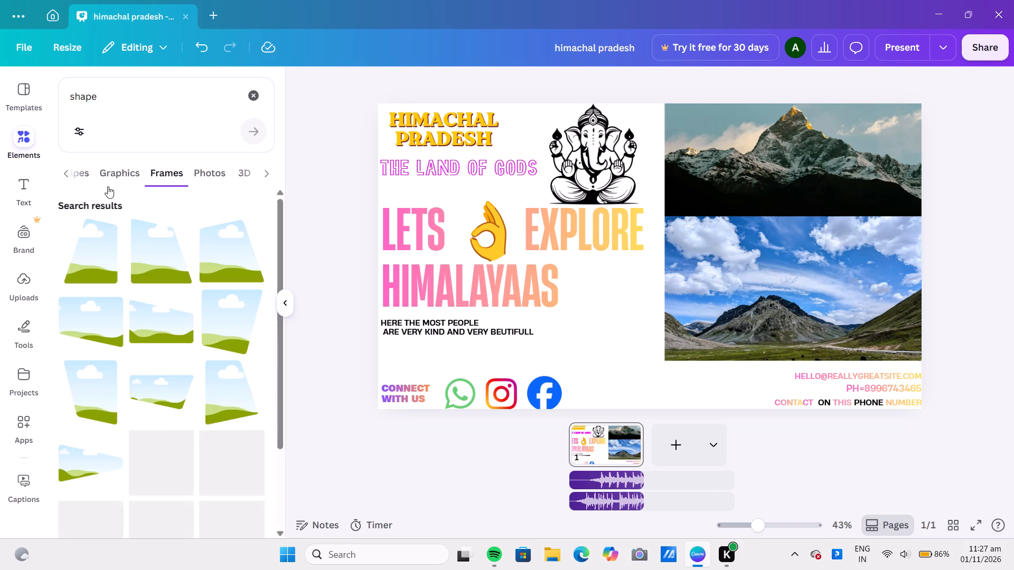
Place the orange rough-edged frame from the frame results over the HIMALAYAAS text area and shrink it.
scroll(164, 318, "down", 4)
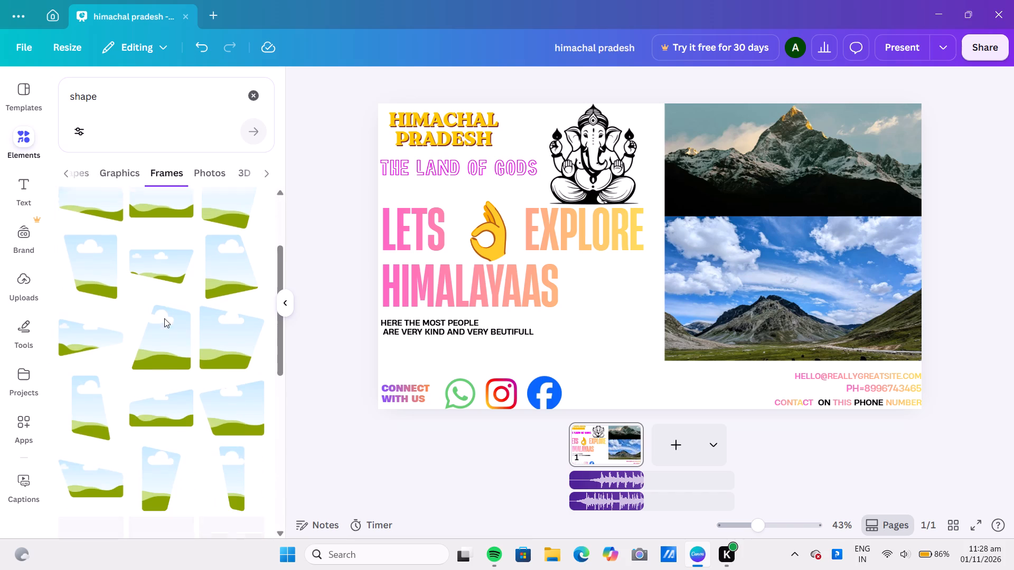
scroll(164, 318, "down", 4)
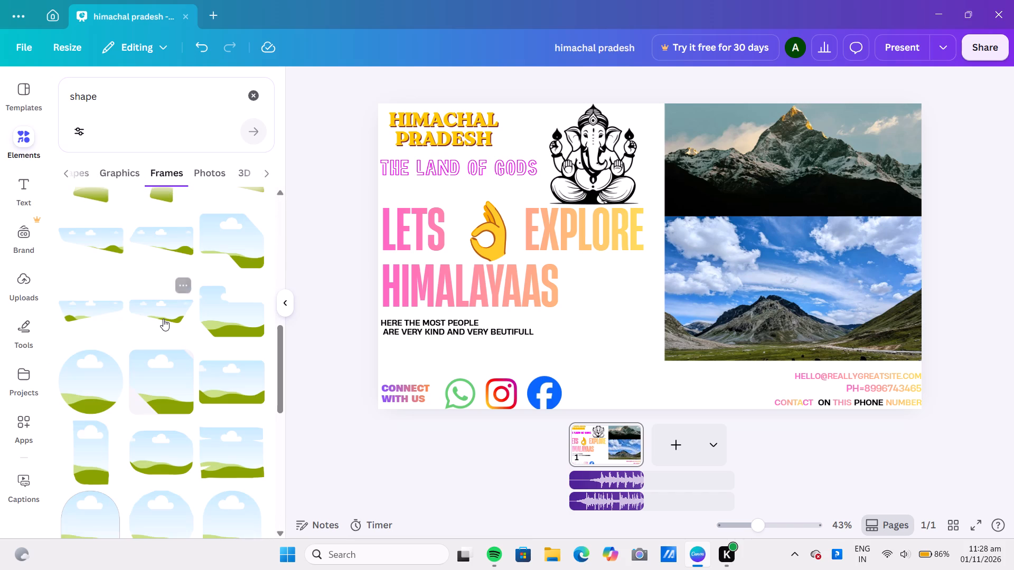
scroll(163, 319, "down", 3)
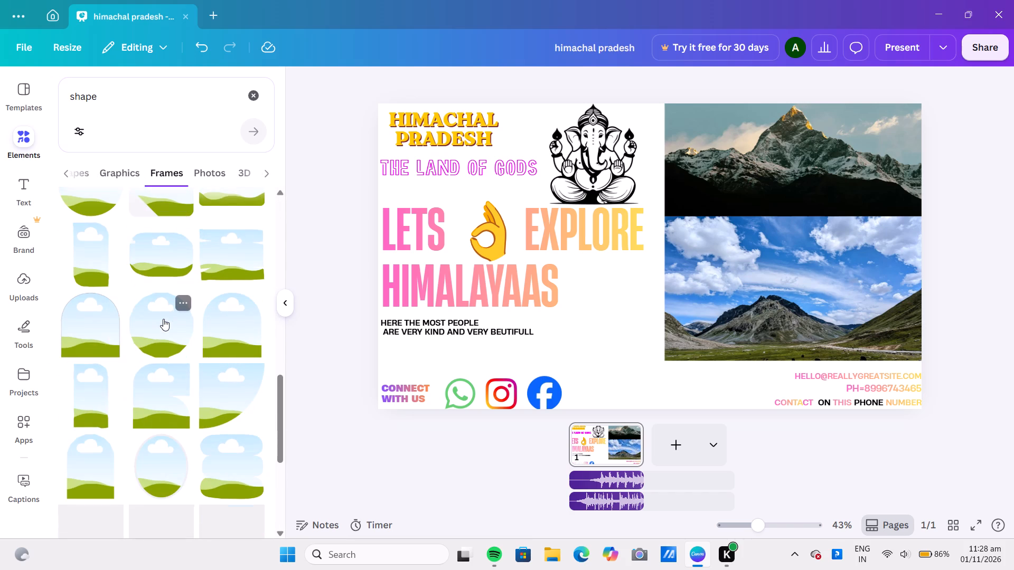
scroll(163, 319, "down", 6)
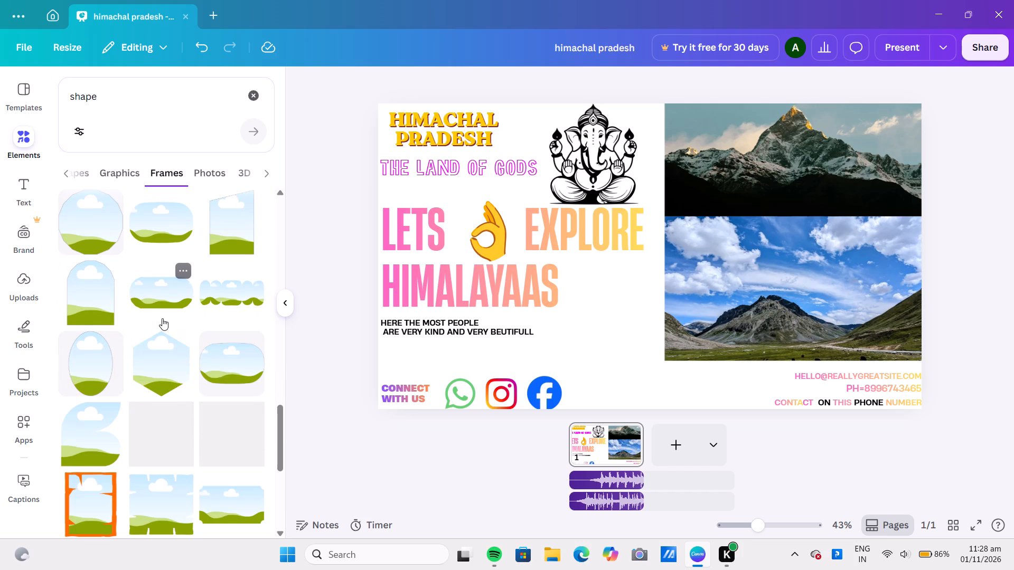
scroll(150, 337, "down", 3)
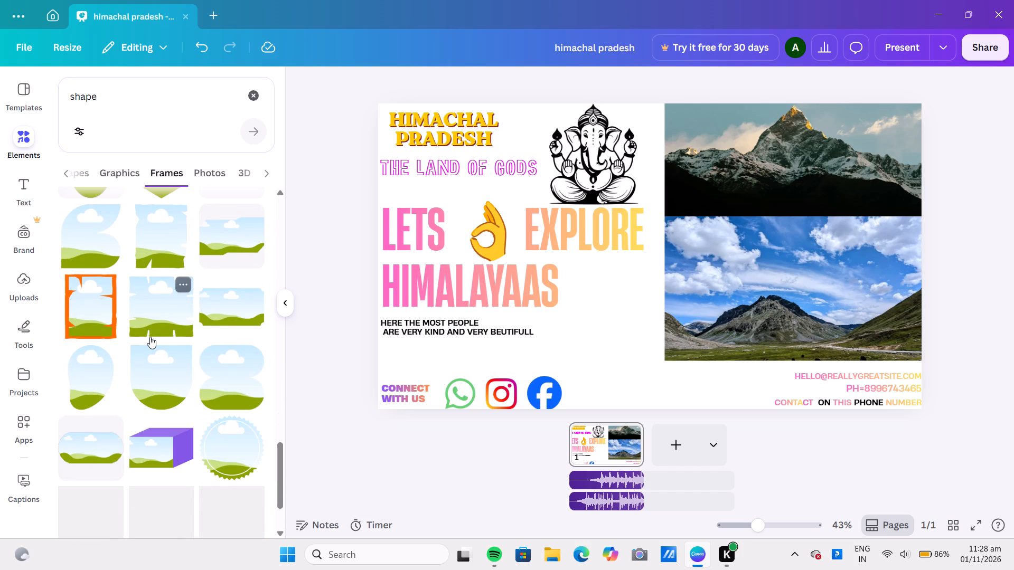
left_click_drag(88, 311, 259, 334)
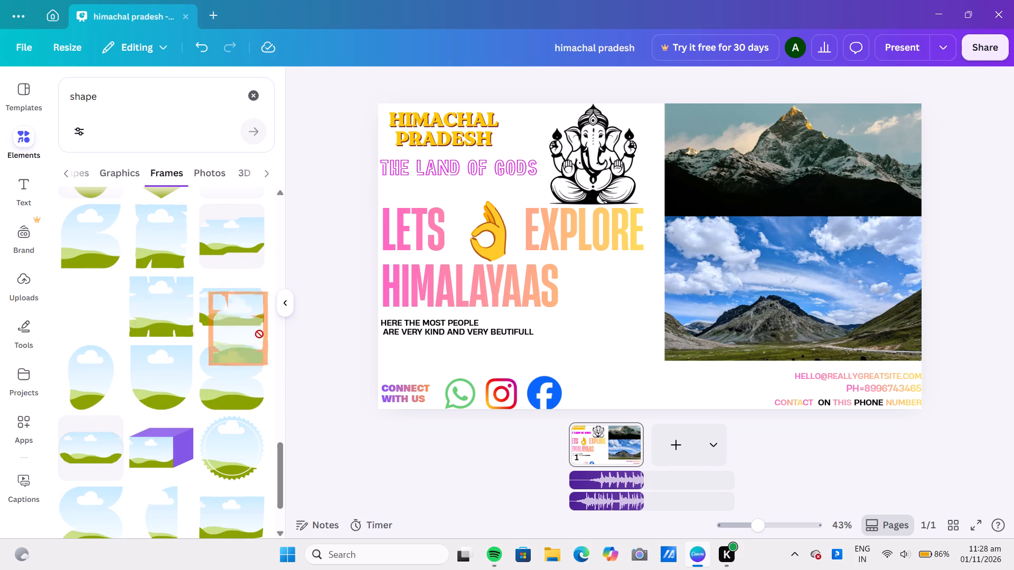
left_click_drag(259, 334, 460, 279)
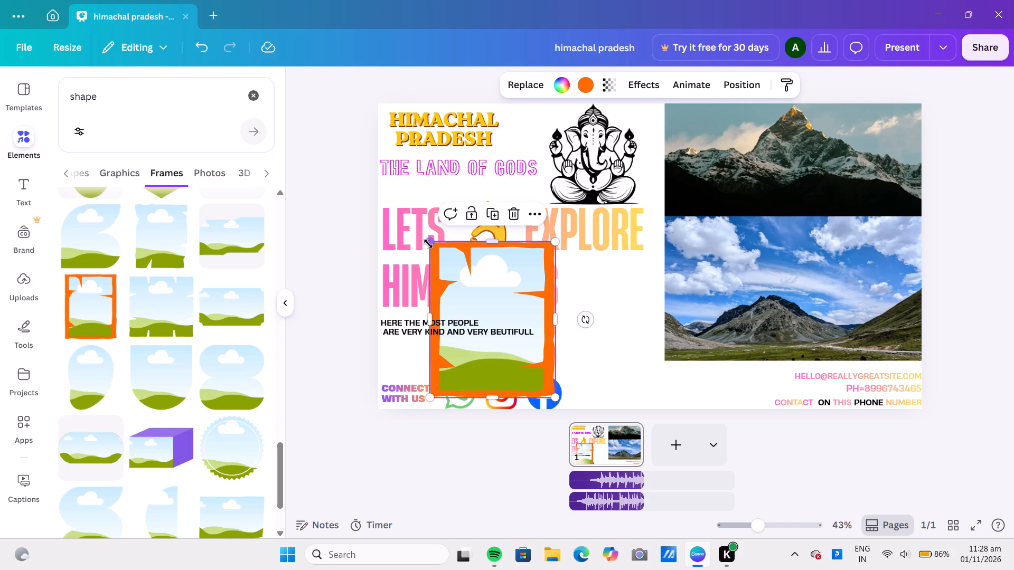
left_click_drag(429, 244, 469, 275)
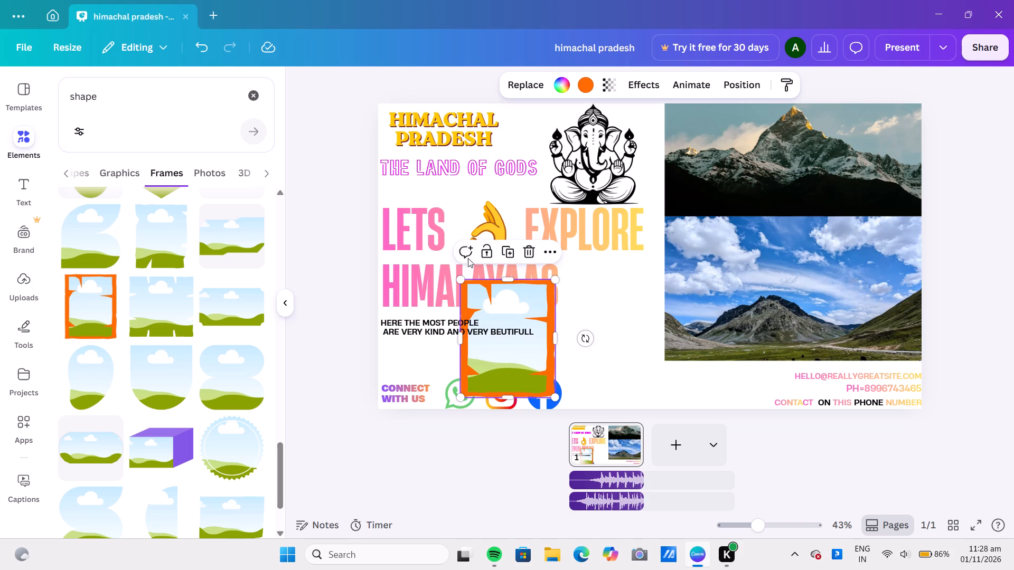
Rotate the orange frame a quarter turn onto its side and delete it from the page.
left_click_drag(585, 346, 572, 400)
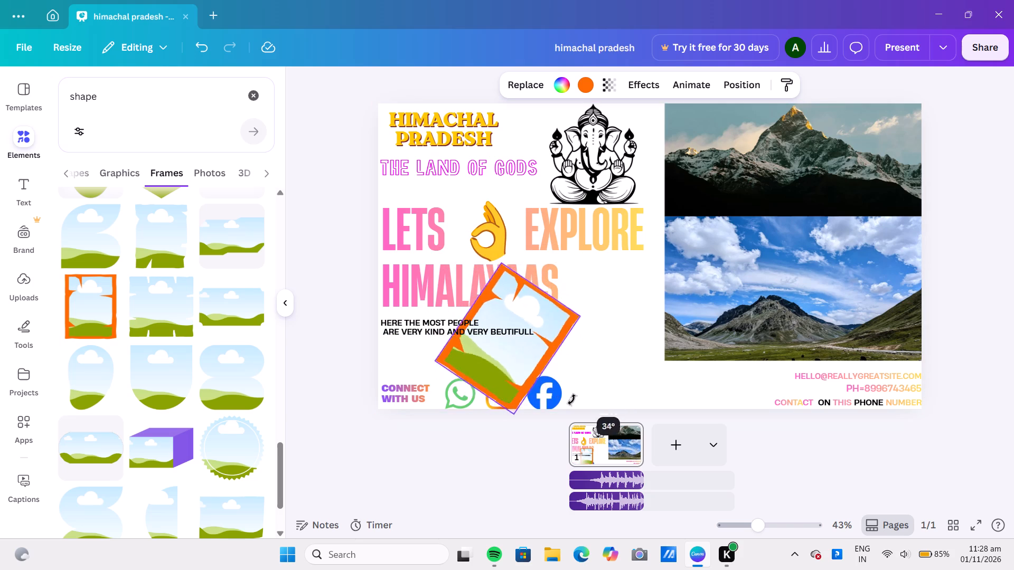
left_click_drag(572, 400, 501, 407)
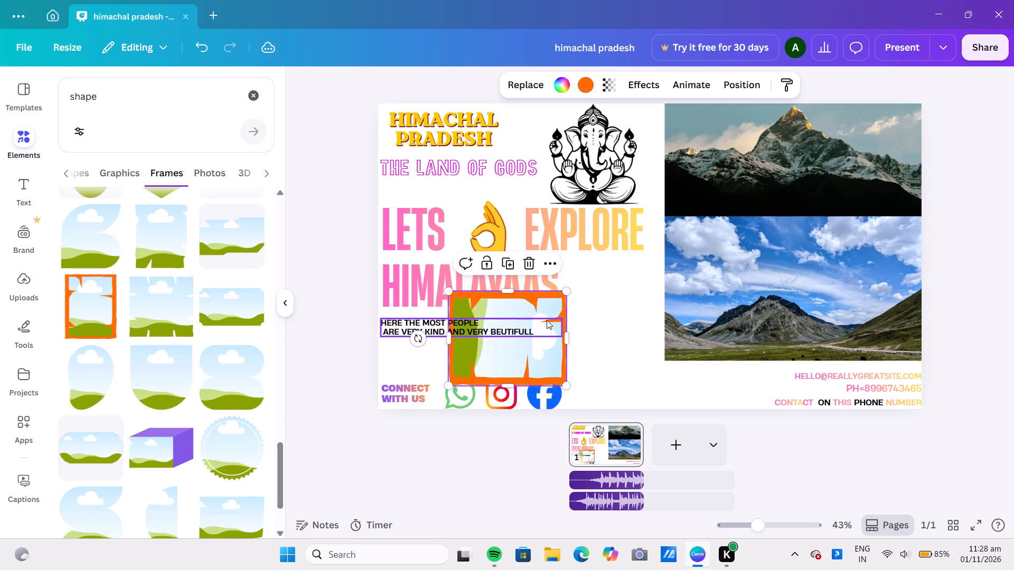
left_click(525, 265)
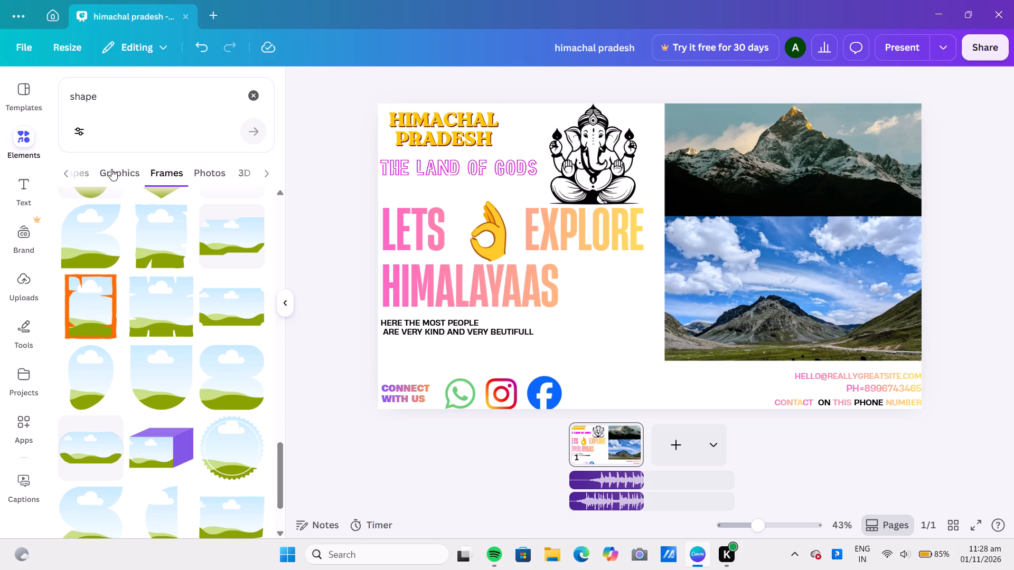
Browse the Shapes category and the full set of shape search results for a suitable element.
left_click(111, 174)
left_click(106, 173)
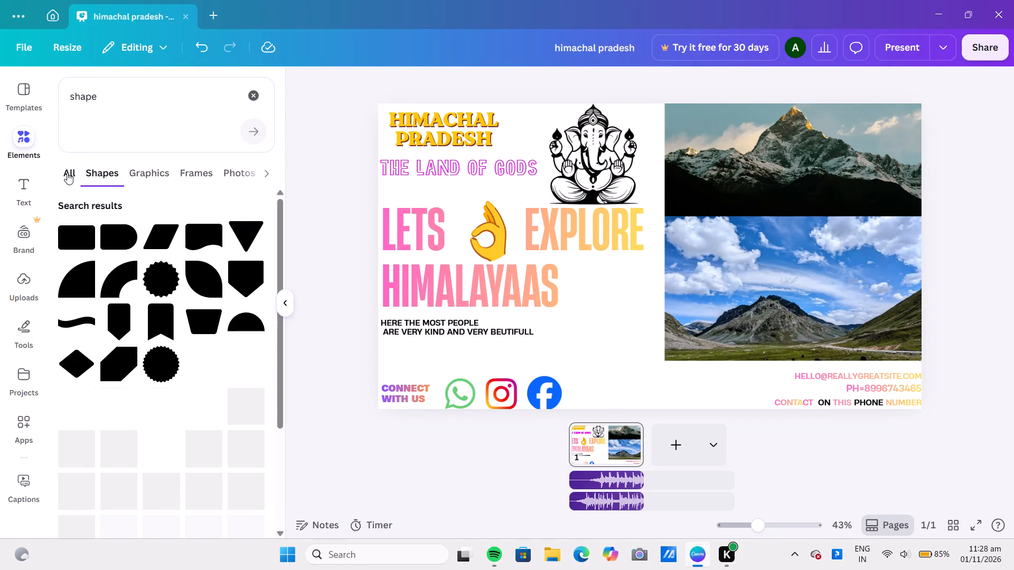
left_click(67, 173)
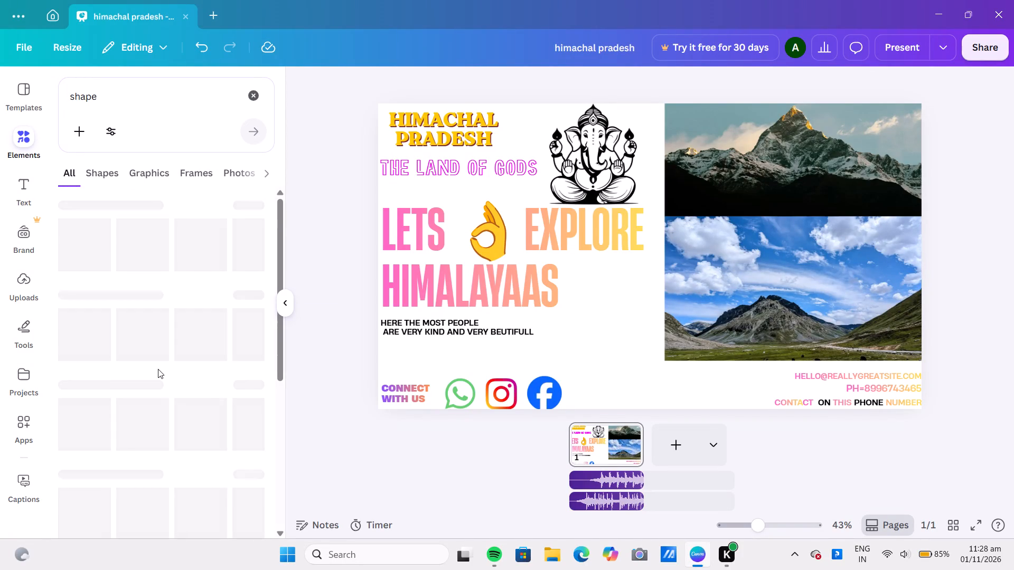
scroll(158, 369, "down", 6)
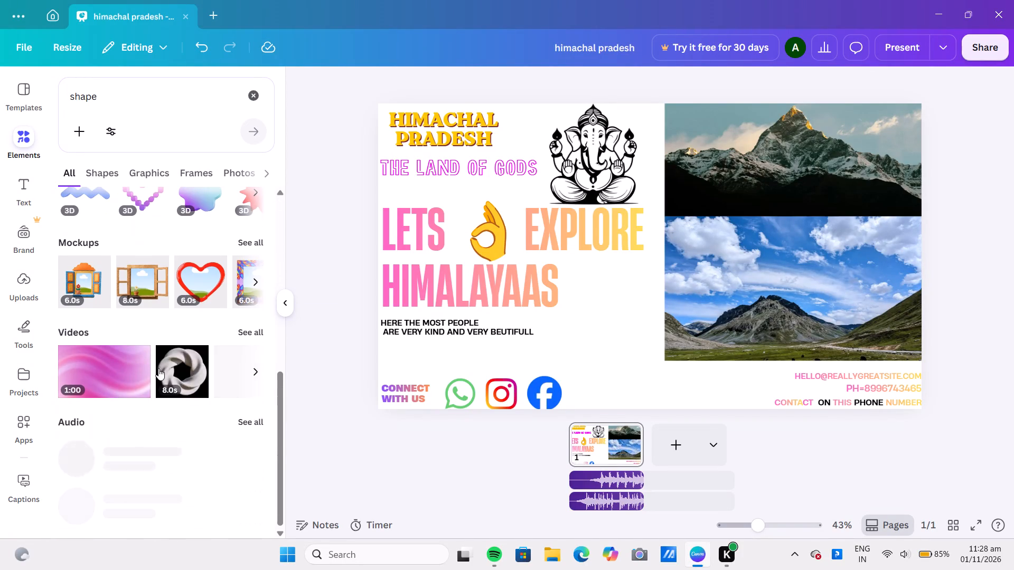
scroll(157, 368, "down", 4)
scroll(155, 367, "up", 2)
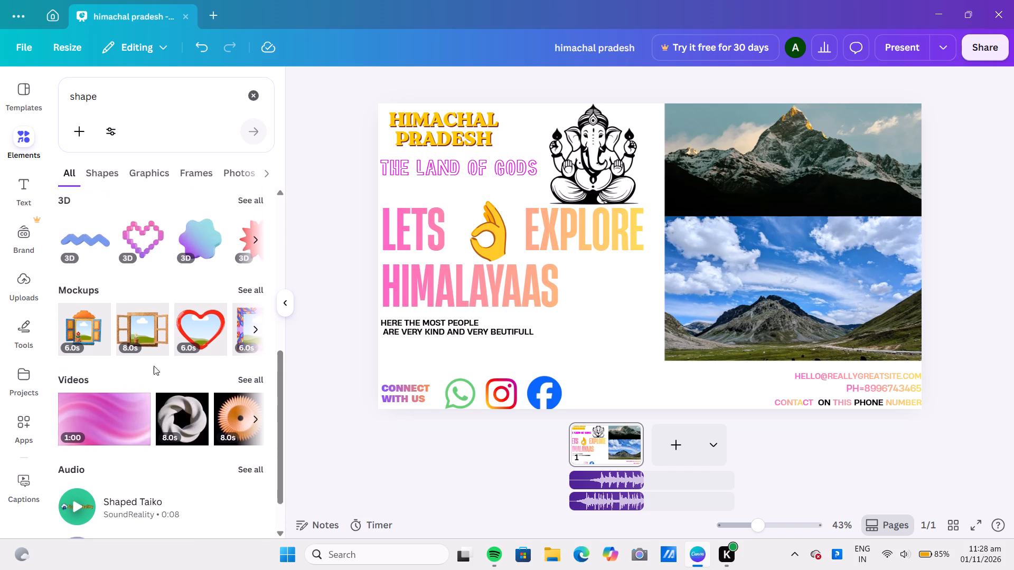
scroll(154, 366, "up", 7)
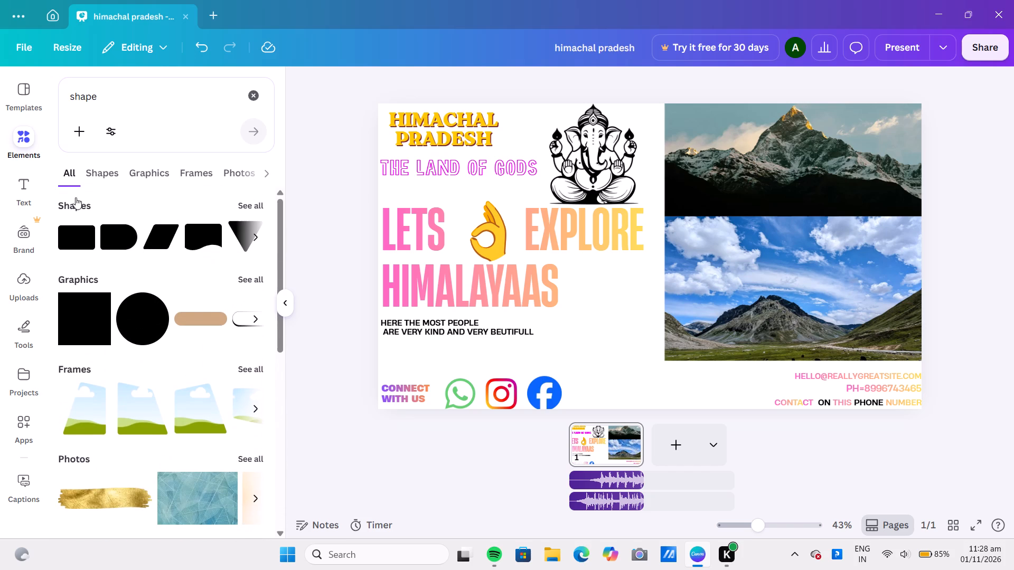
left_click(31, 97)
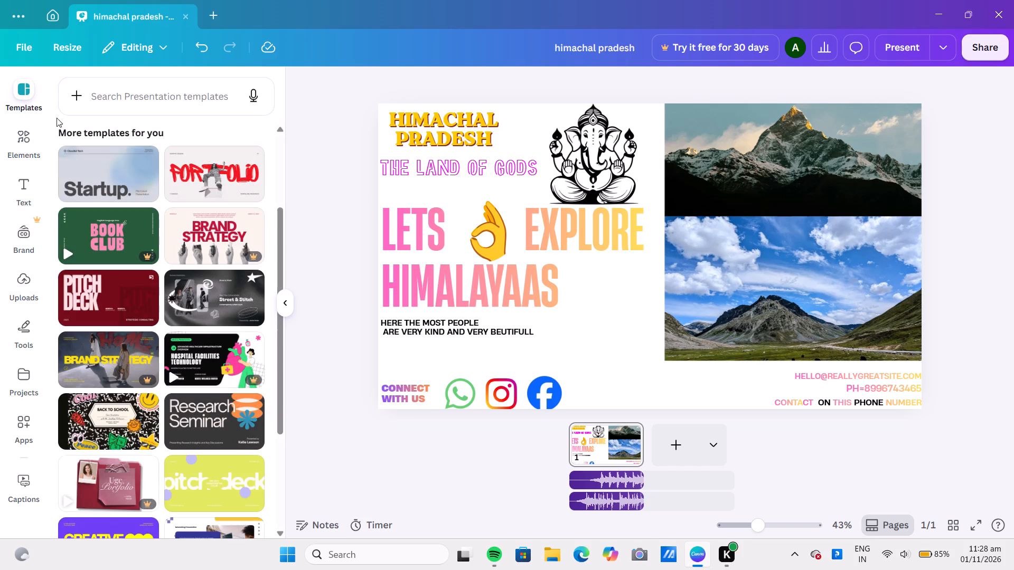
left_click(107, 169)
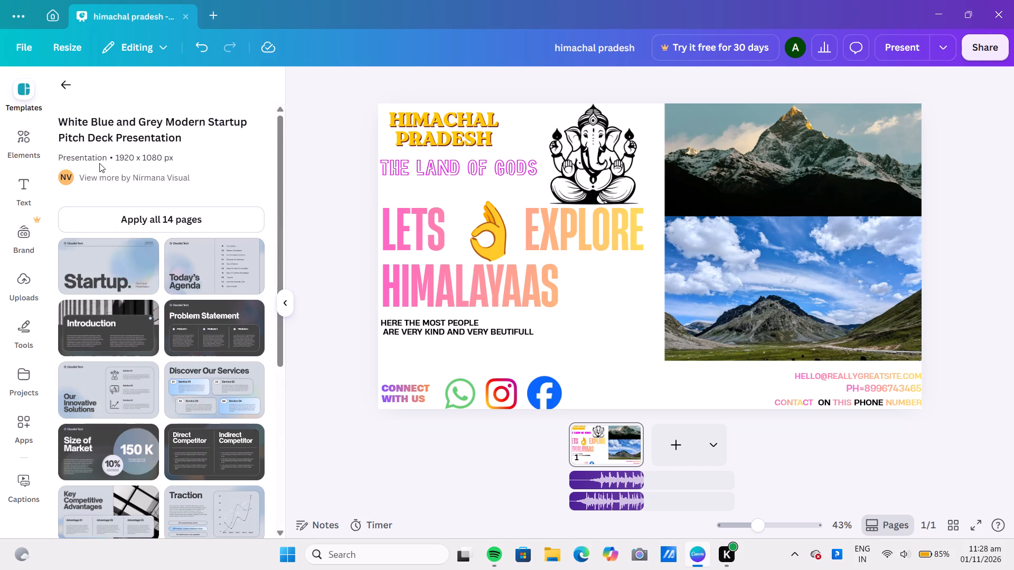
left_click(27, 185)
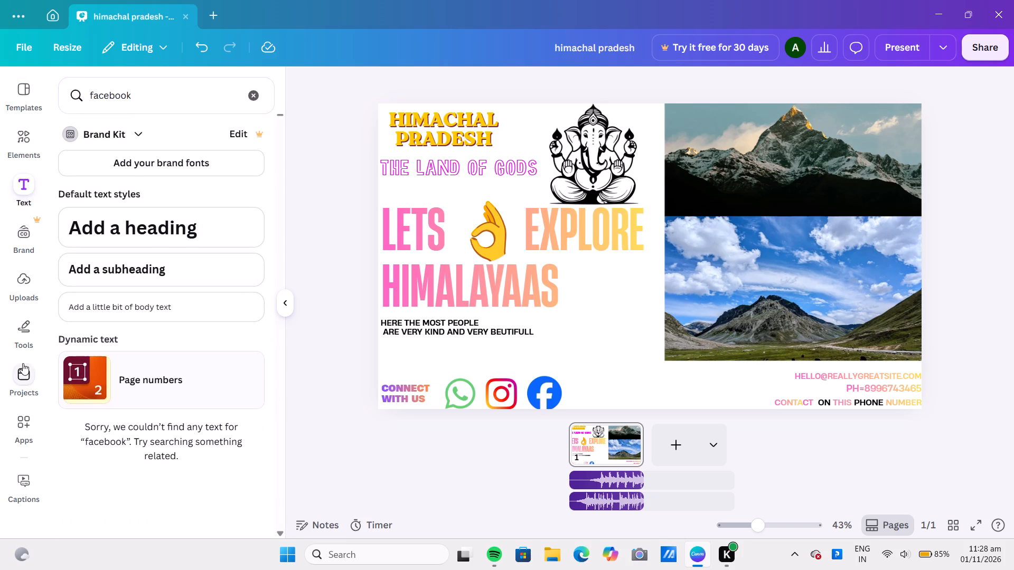
Add a blue five-pointed star shape in the blank area just after the HIMALAYAAS text.
left_click(24, 345)
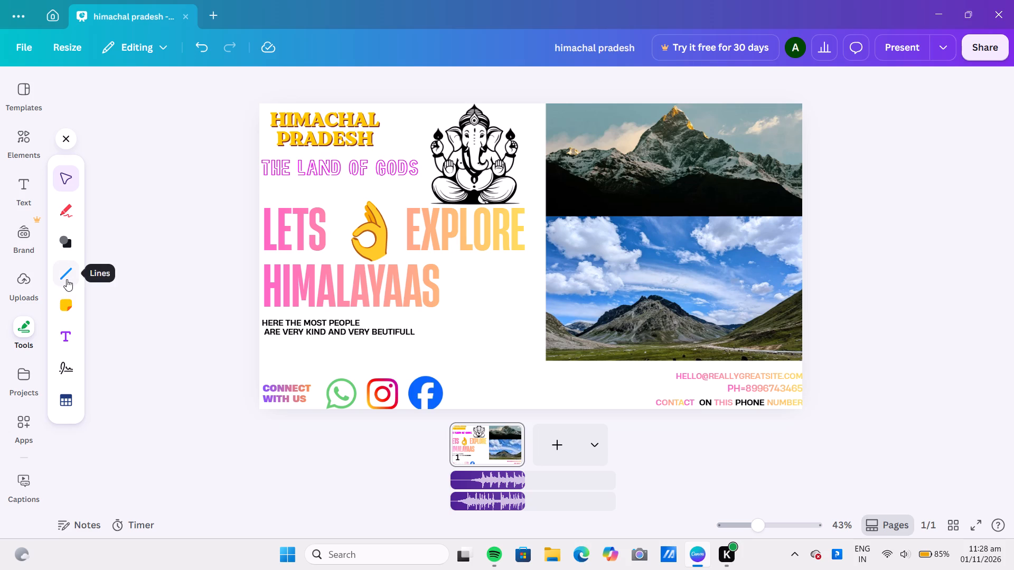
left_click(70, 247)
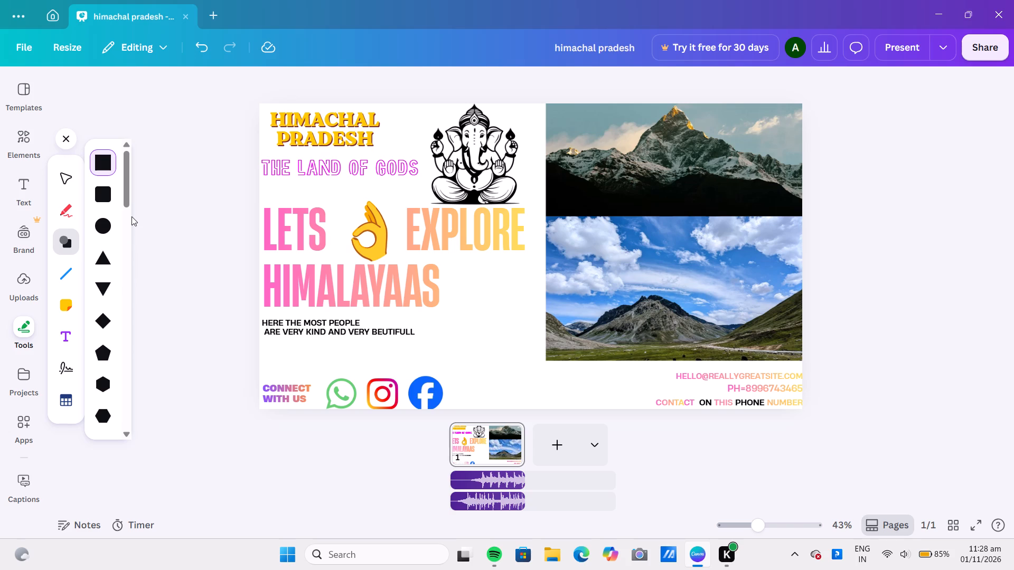
left_click_drag(126, 214, 118, 244)
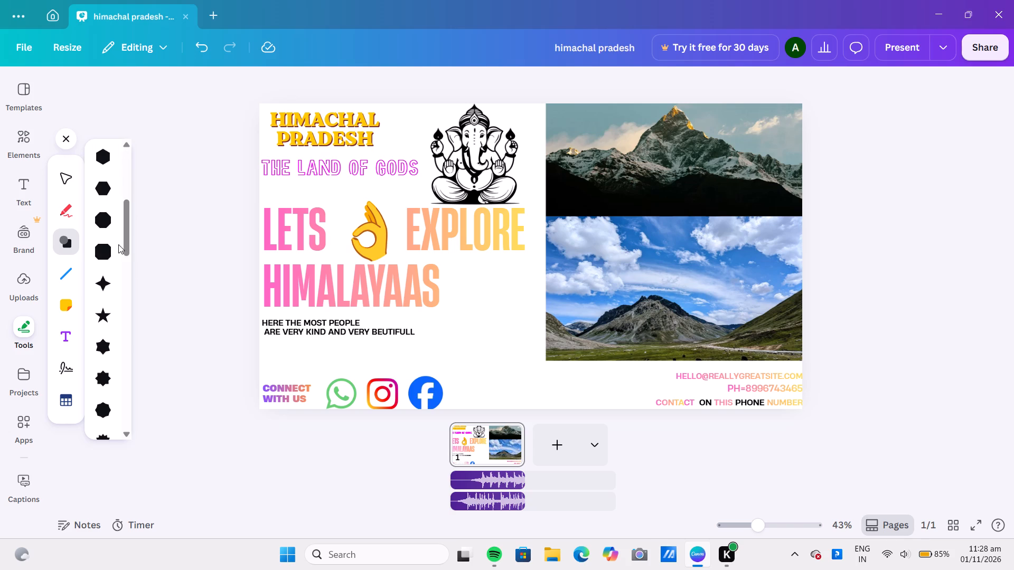
left_click_drag(118, 244, 113, 302)
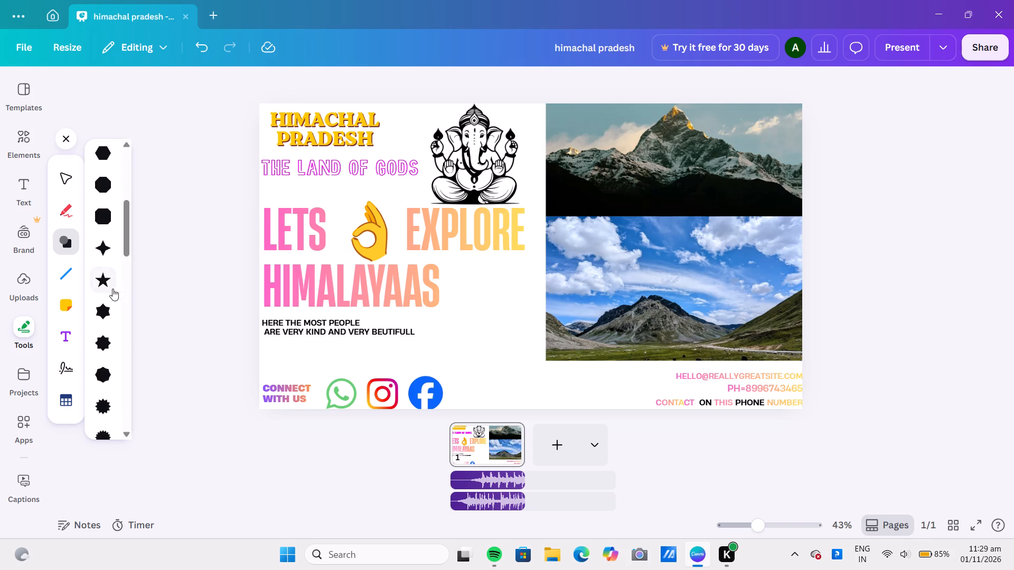
left_click(109, 275)
left_click_drag(109, 275, 586, 212)
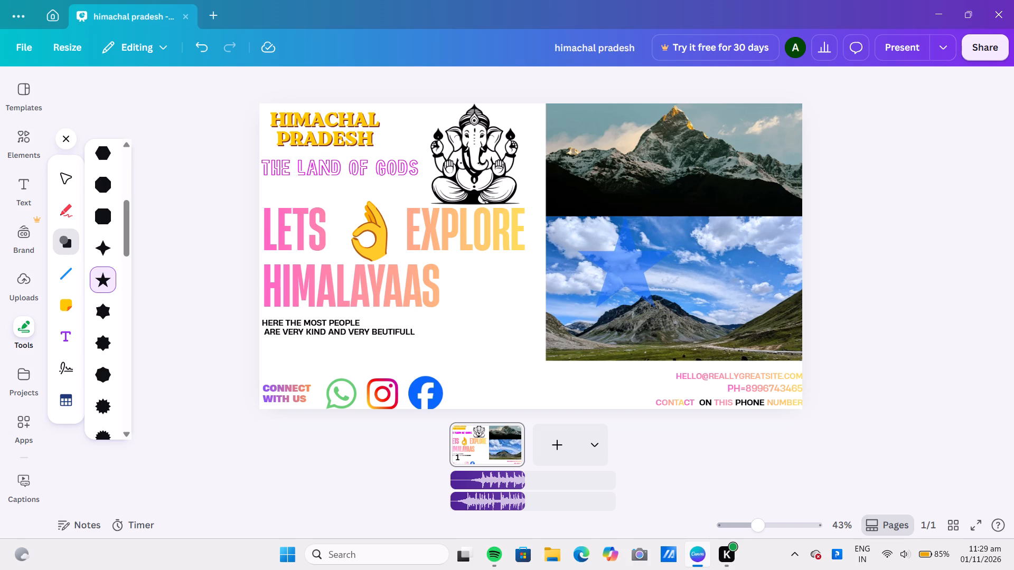
left_click(449, 272)
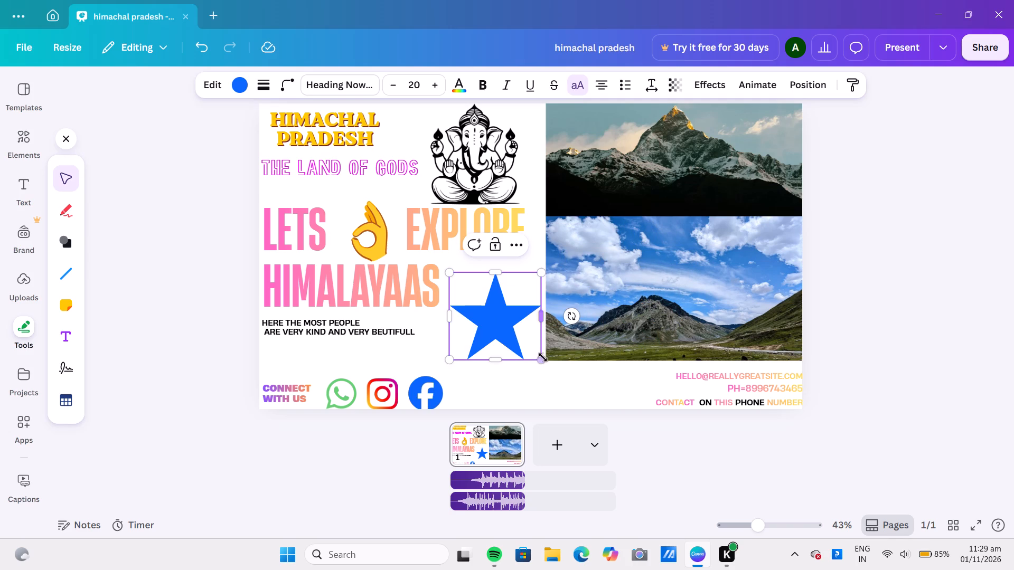
Shrink the blue star to about two-thirds the height of the HIMALAYAAS letters, keeping it beside the word.
left_click_drag(542, 361, 515, 317)
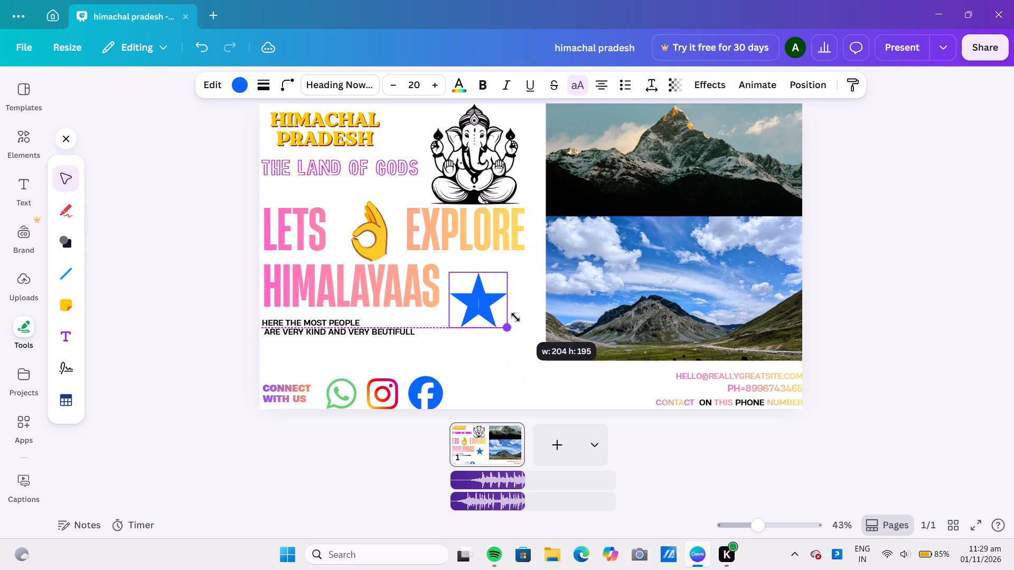
left_click_drag(515, 317, 494, 294)
left_click(524, 334)
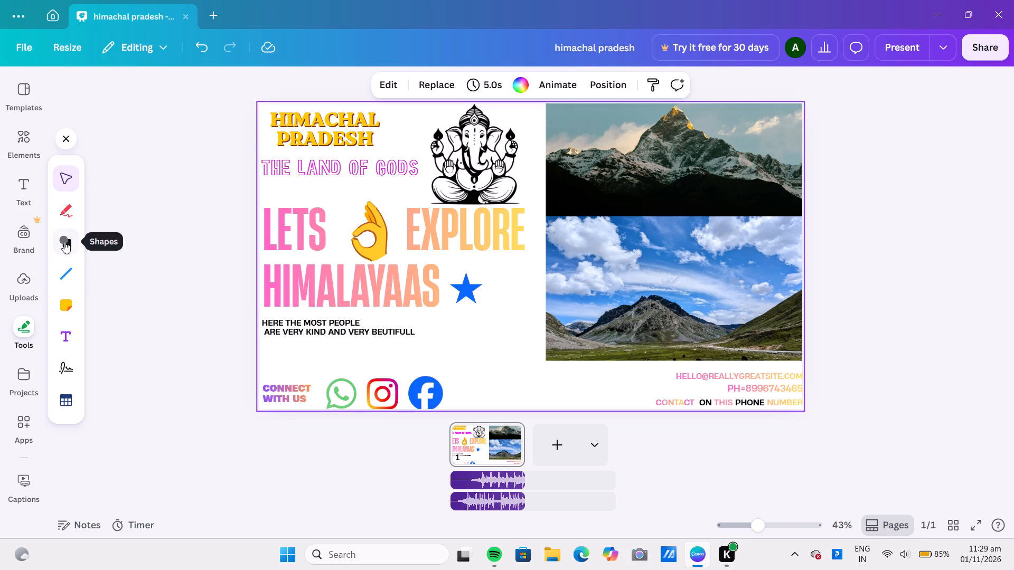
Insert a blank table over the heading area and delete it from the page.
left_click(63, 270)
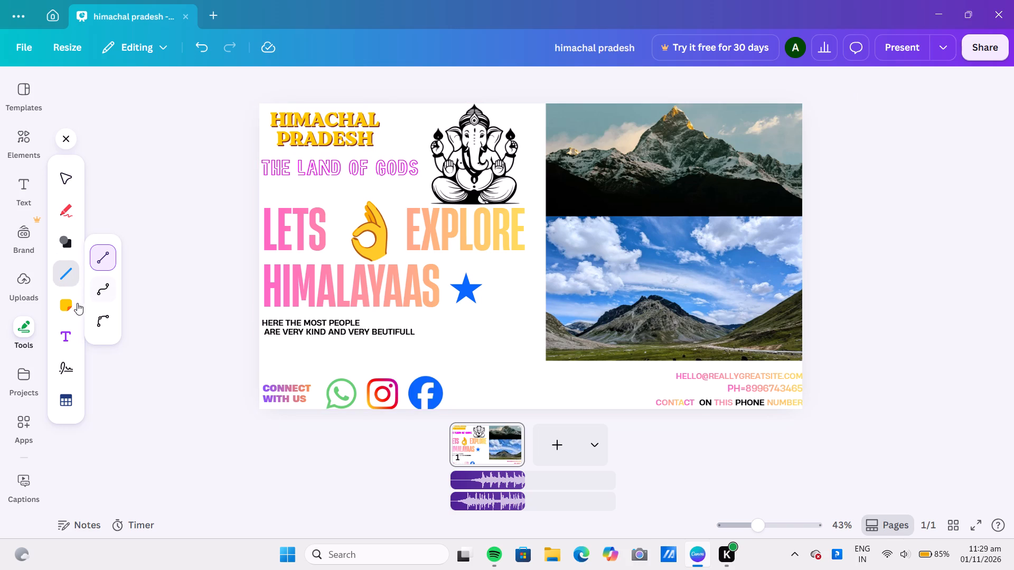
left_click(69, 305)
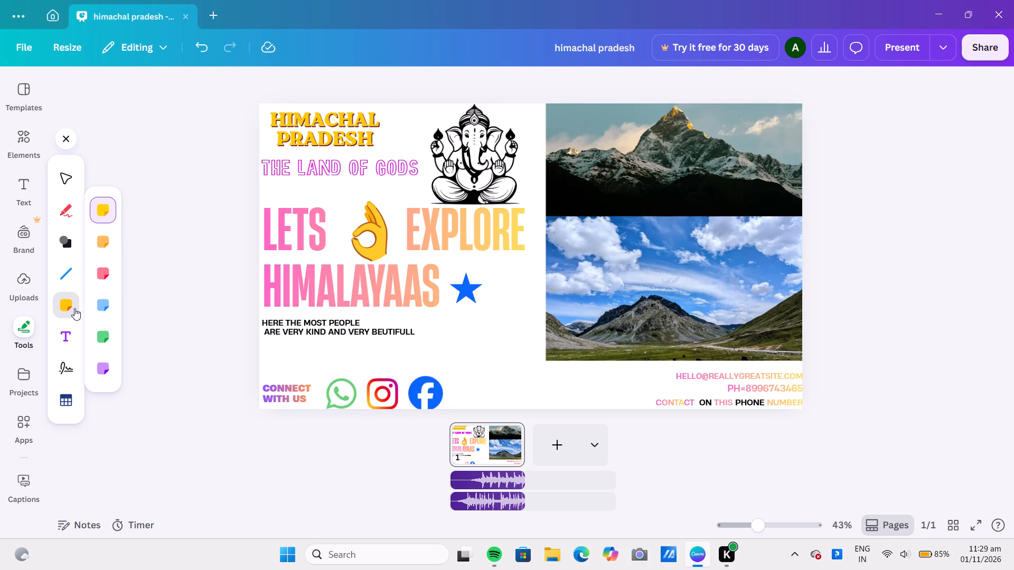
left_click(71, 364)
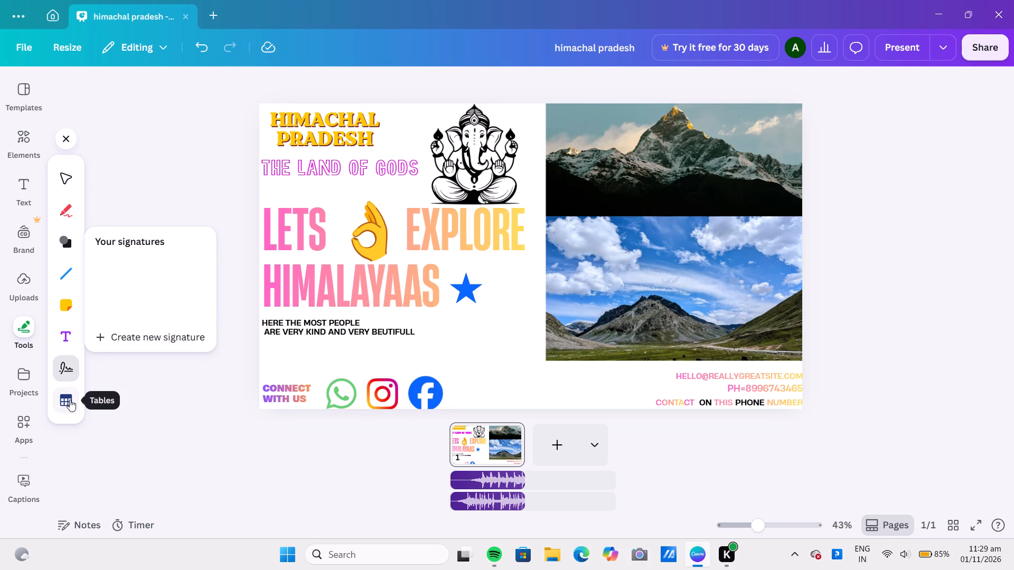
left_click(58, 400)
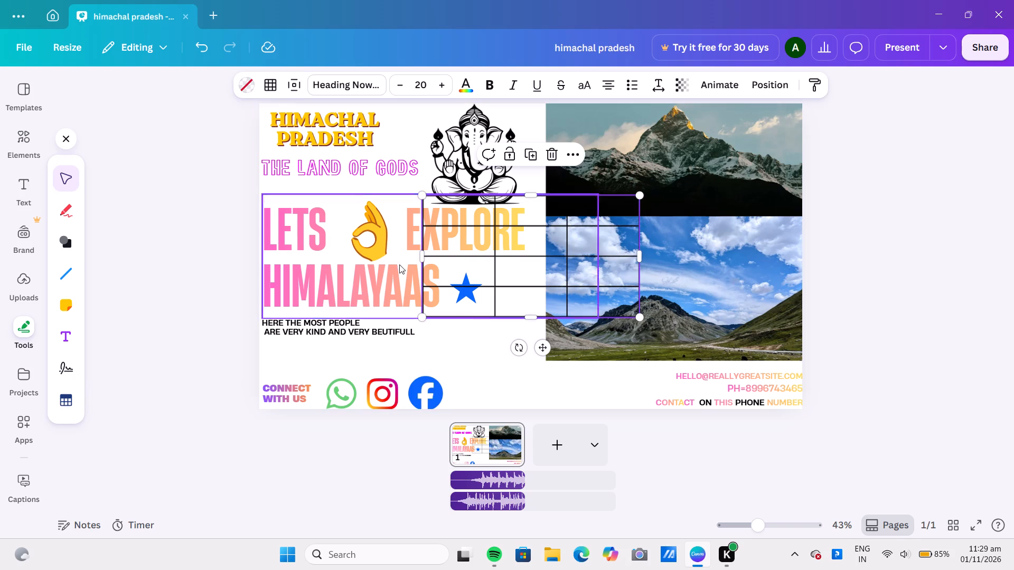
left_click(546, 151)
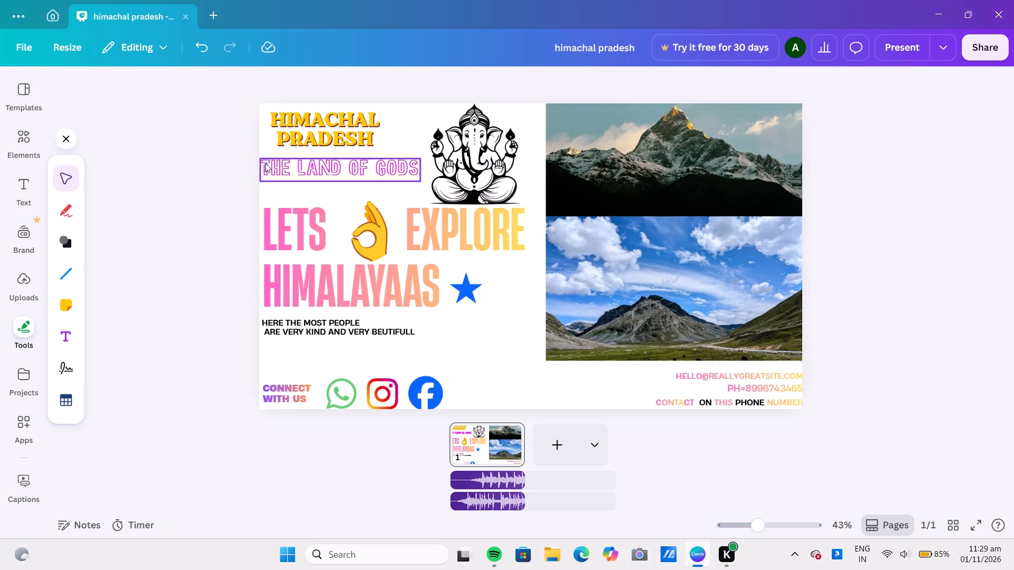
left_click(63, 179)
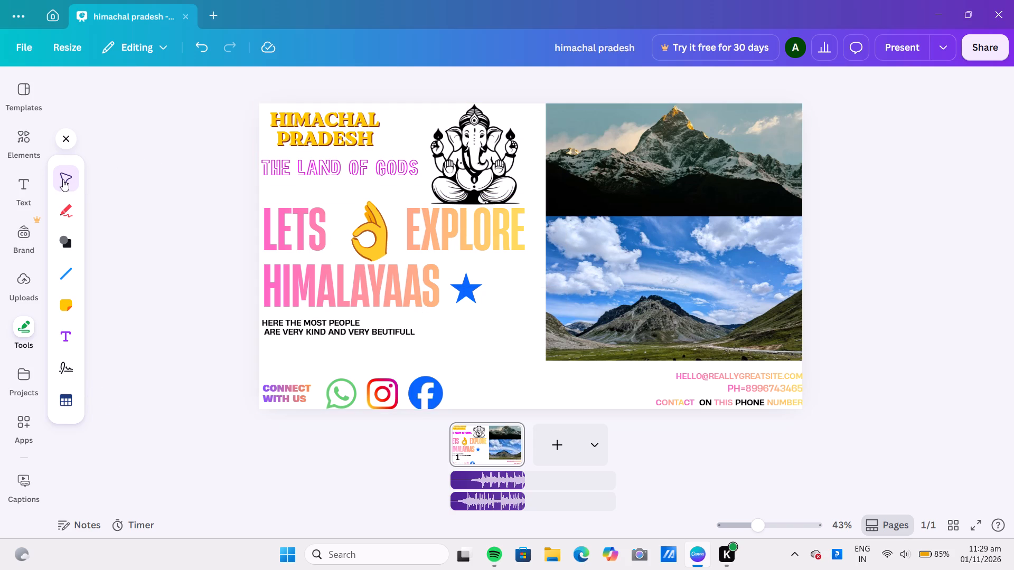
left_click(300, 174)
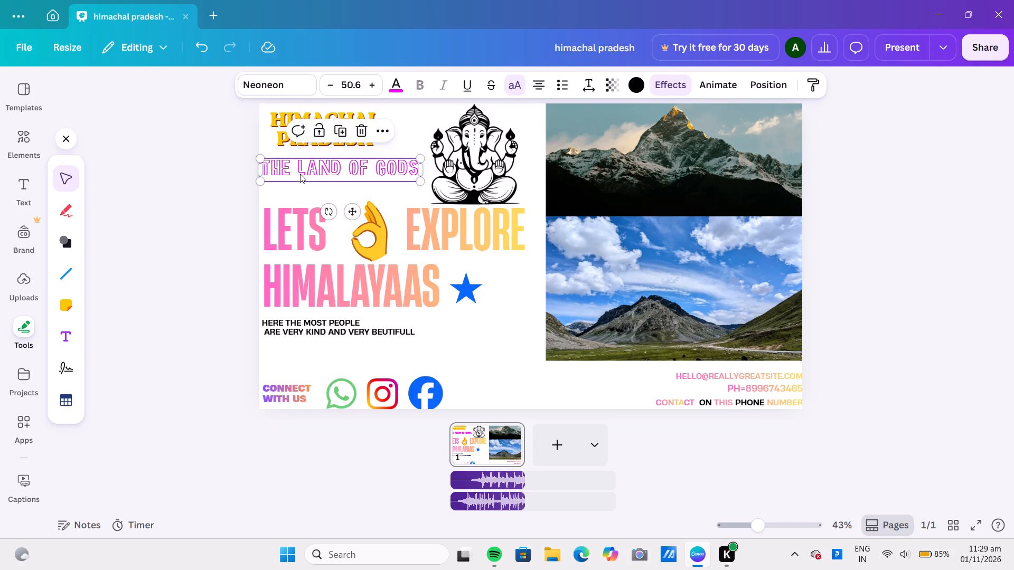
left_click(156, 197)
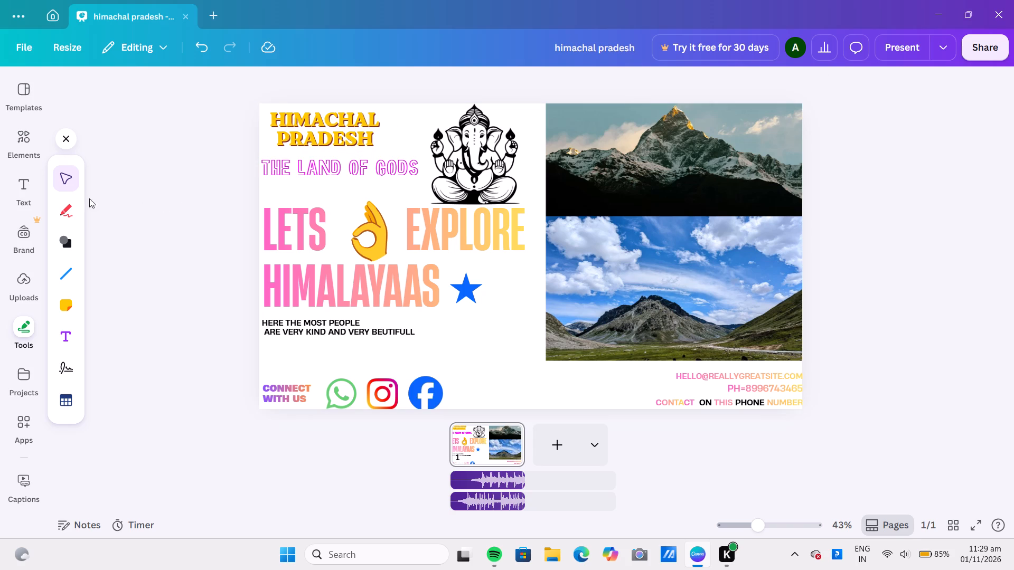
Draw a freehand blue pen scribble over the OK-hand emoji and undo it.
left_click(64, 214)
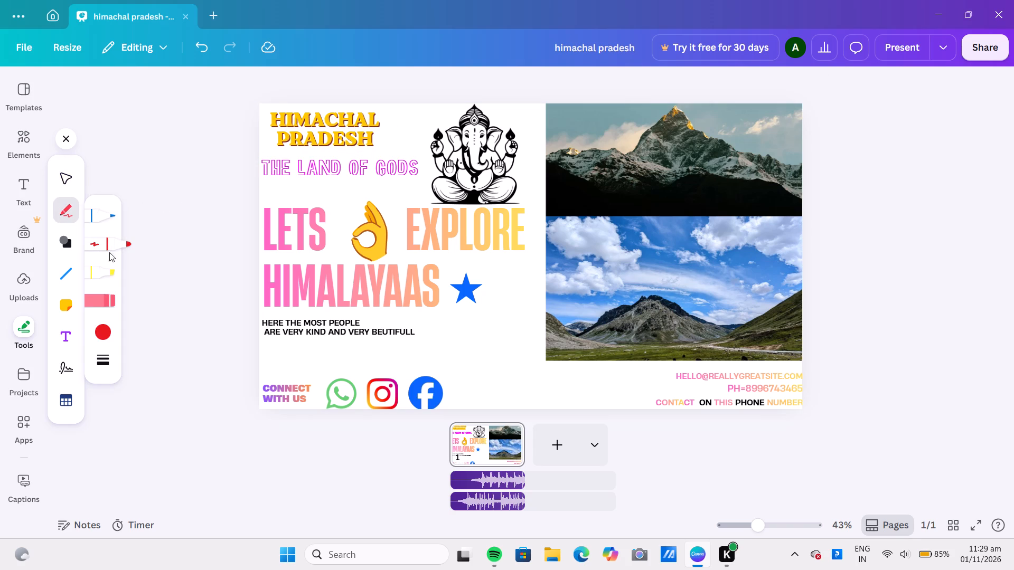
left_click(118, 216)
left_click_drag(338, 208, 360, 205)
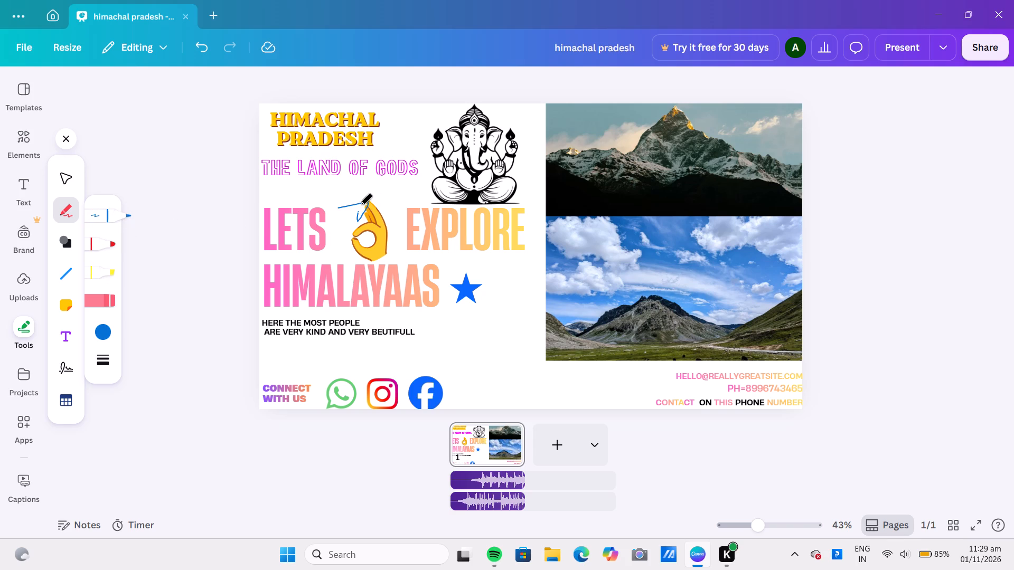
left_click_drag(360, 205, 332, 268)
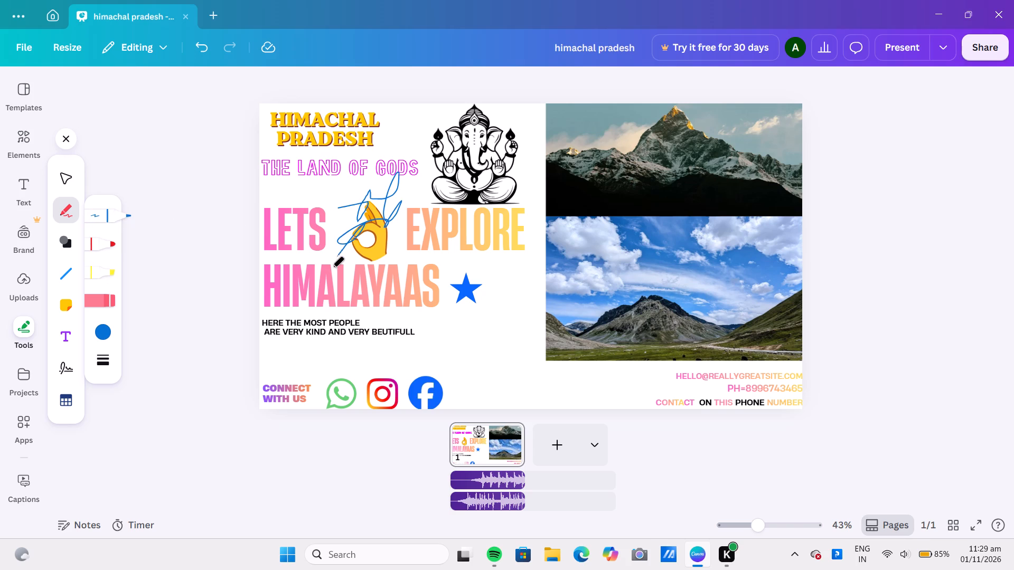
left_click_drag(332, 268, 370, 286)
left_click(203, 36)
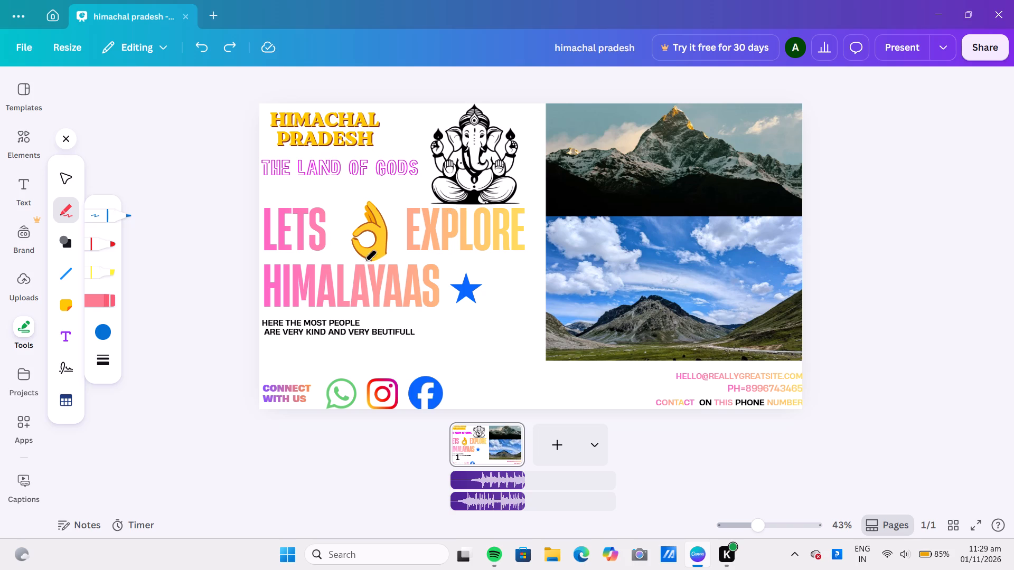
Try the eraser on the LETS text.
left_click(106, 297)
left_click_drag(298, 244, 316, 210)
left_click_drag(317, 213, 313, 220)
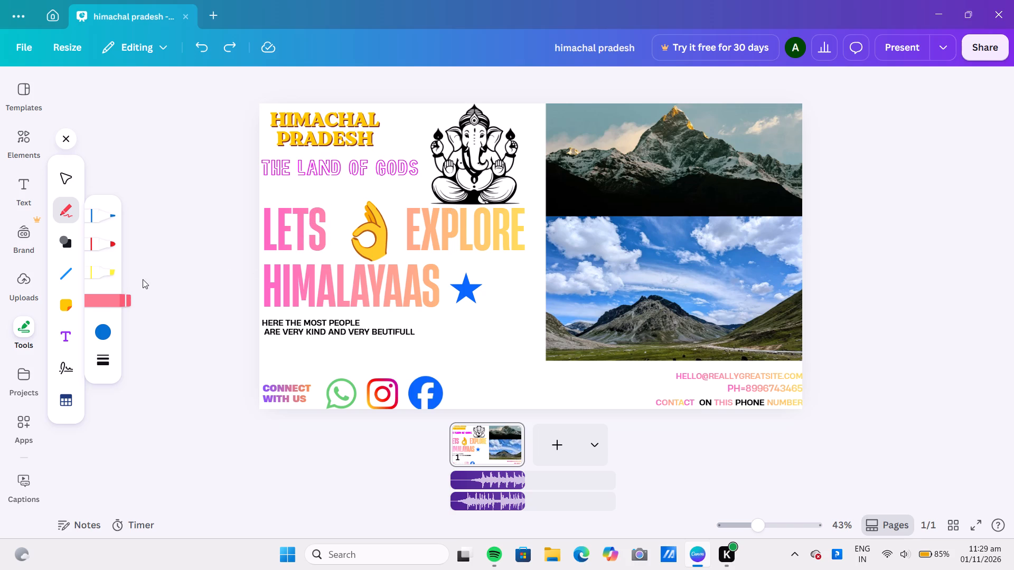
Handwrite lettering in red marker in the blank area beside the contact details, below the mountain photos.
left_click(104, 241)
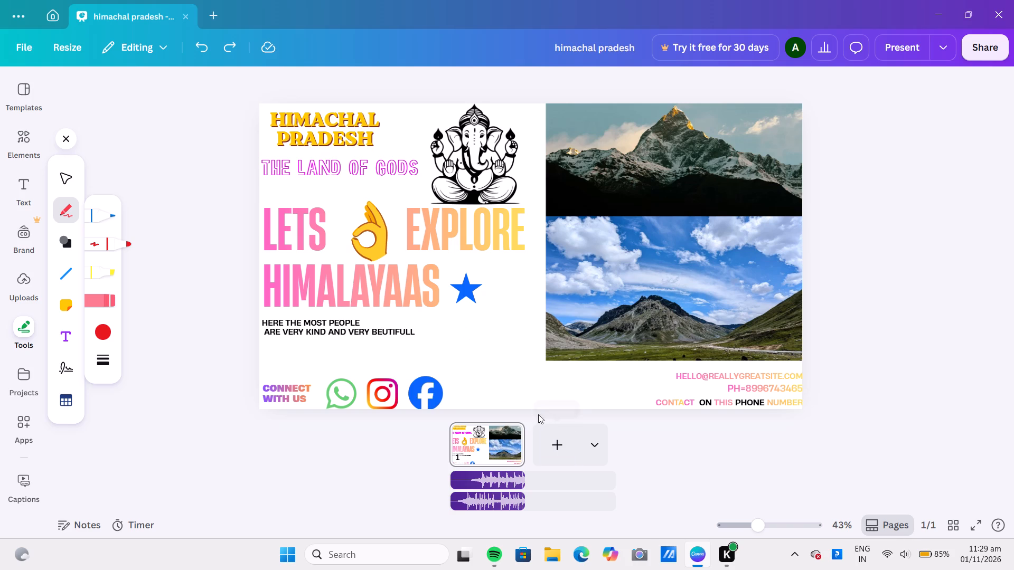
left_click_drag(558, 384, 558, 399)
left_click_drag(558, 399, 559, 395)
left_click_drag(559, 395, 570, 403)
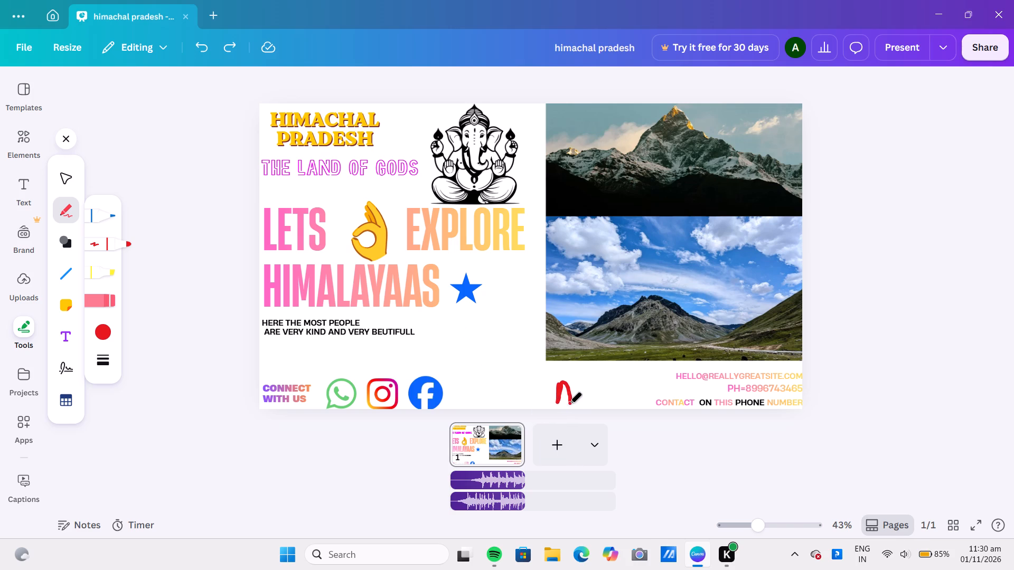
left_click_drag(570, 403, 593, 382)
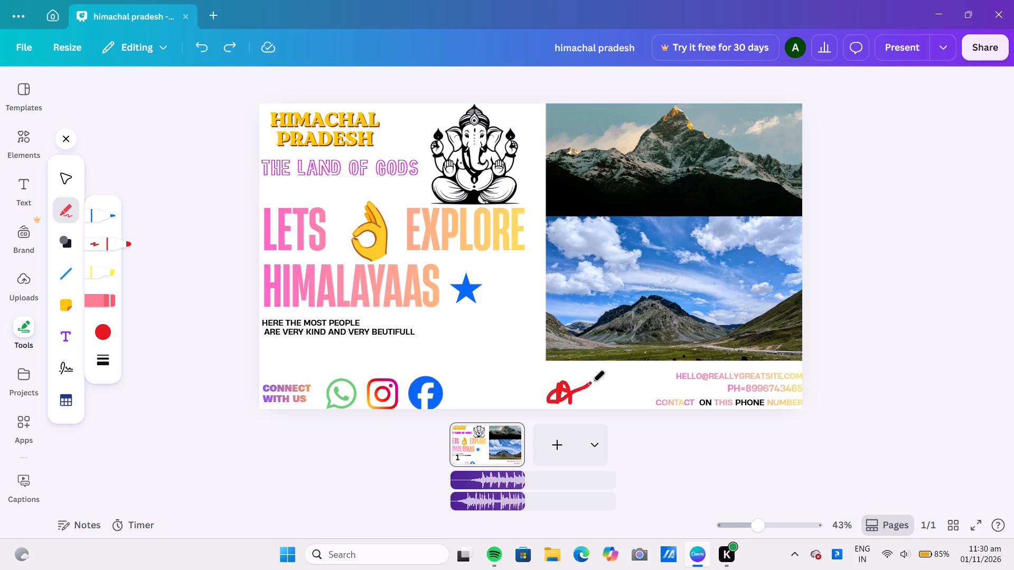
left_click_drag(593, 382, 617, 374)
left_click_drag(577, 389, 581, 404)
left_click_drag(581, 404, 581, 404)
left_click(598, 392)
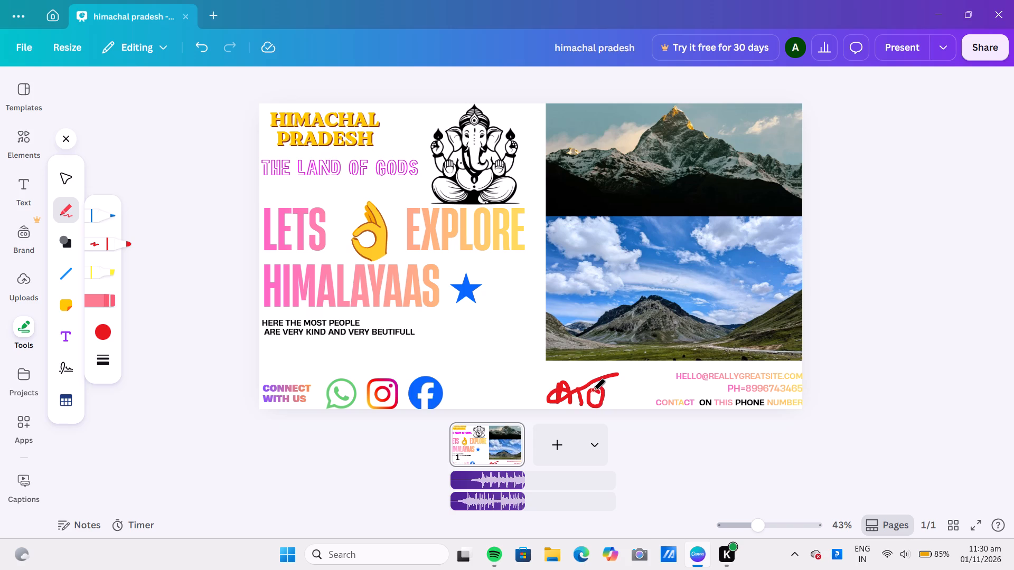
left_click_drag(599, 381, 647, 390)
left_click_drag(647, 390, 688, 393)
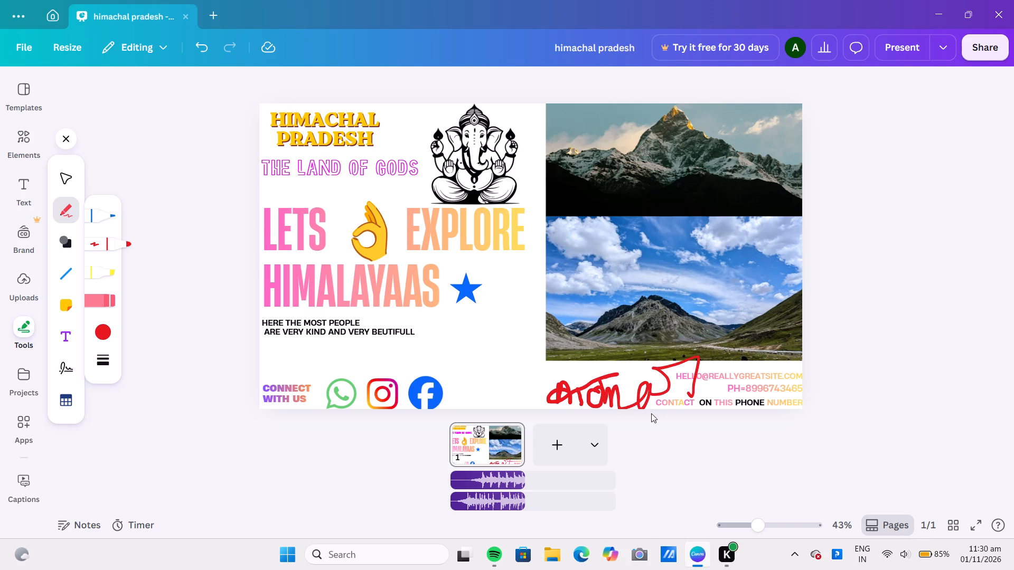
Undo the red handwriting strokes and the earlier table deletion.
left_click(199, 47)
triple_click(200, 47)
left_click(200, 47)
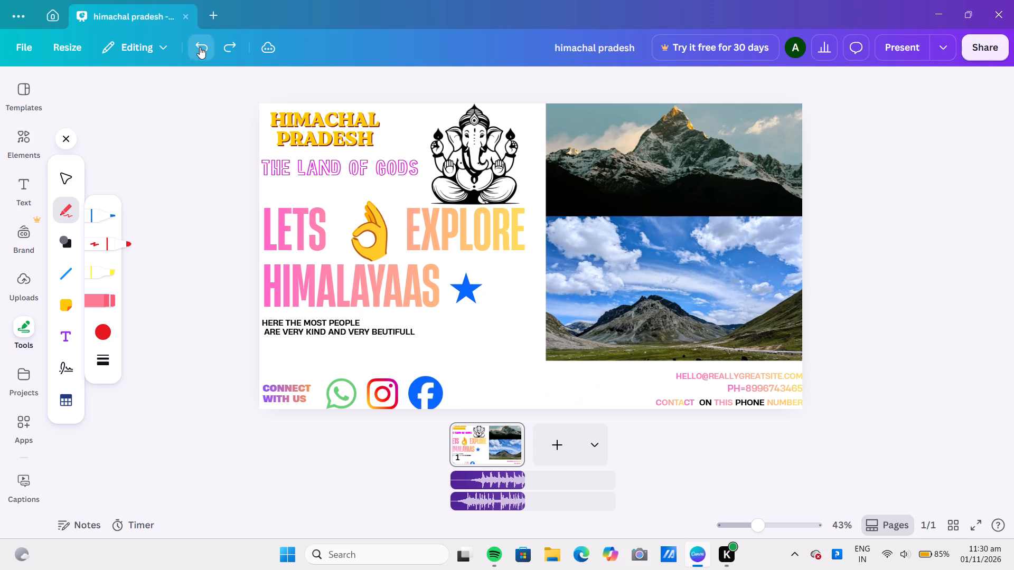
Browse the drawing shapes and place a second, larger blue five-pointed star below the small star beside HIMALAYAAS.
left_click(67, 275)
left_click(74, 245)
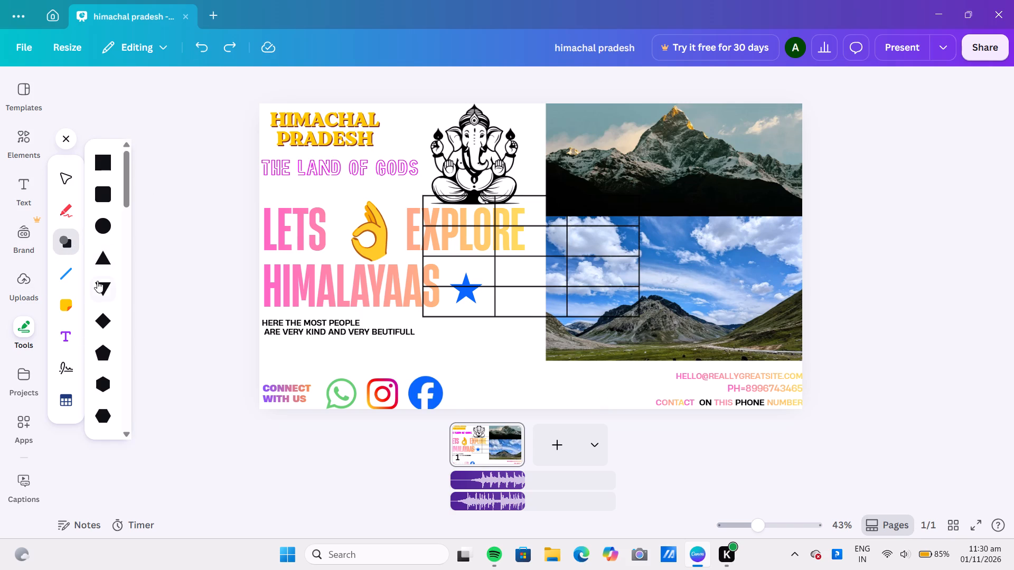
scroll(117, 320, "down", 6)
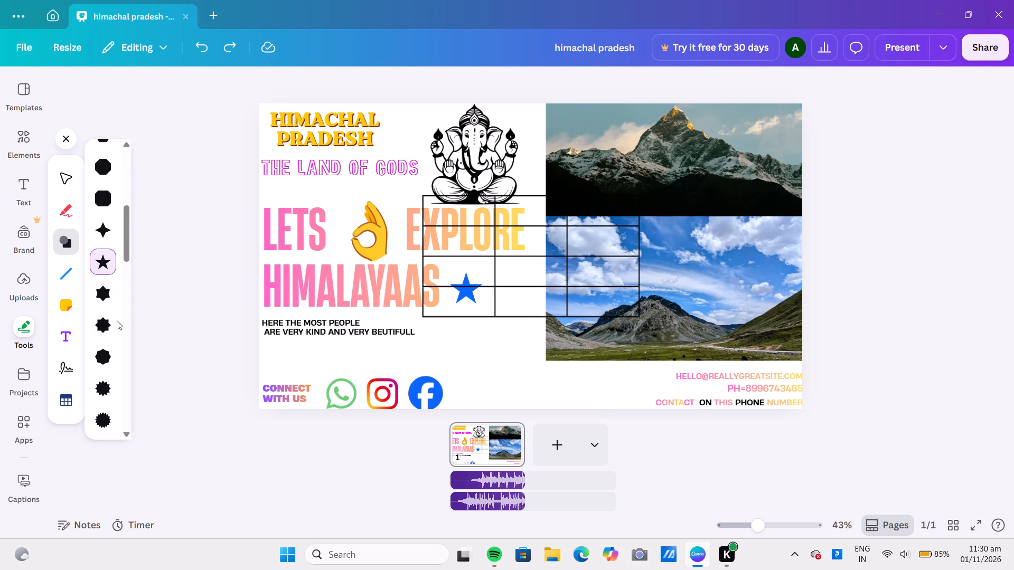
scroll(117, 320, "down", 7)
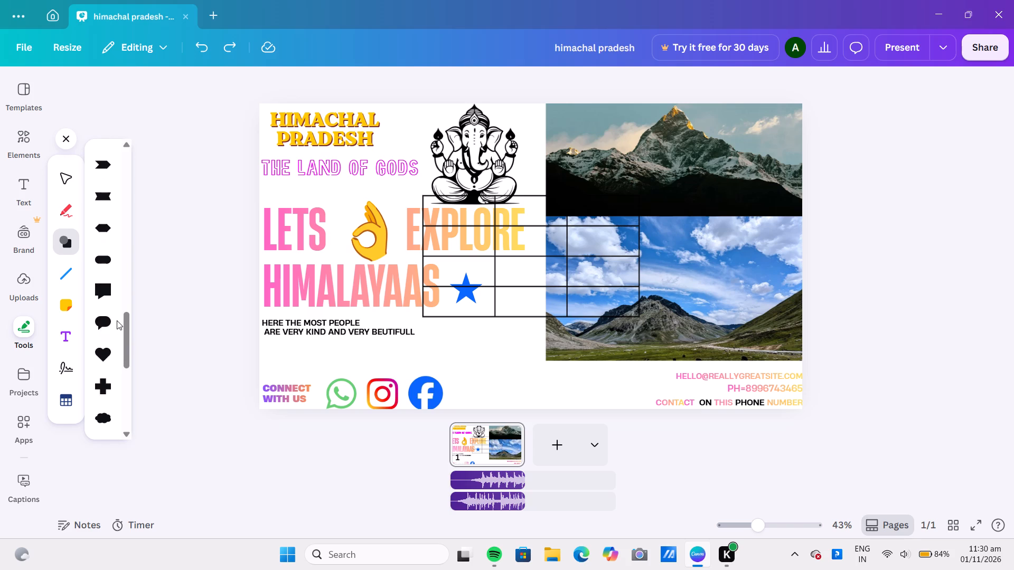
scroll(117, 320, "down", 4)
scroll(117, 320, "up", 2)
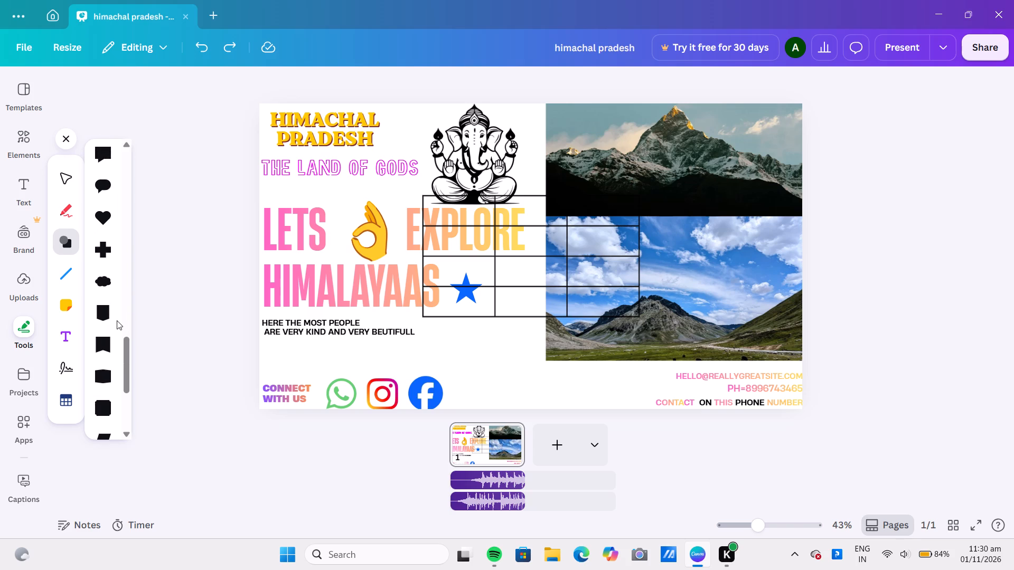
scroll(117, 320, "up", 1)
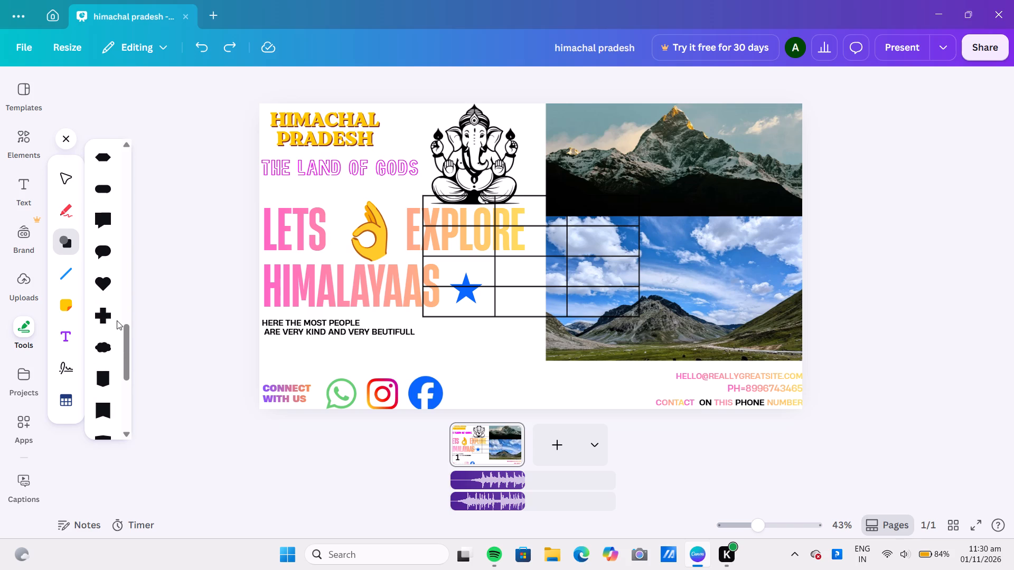
scroll(117, 320, "up", 1)
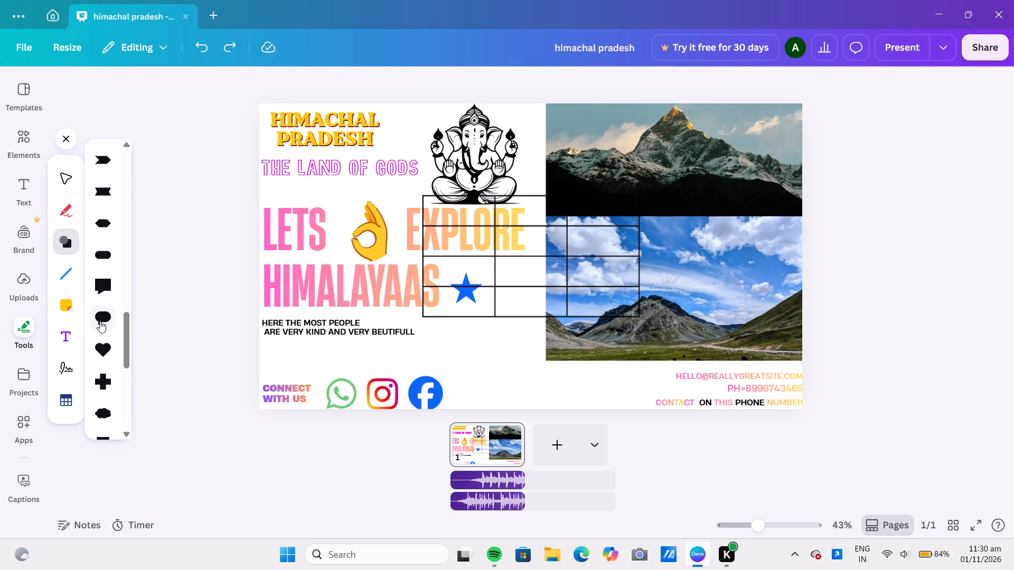
left_click_drag(100, 321, 465, 382)
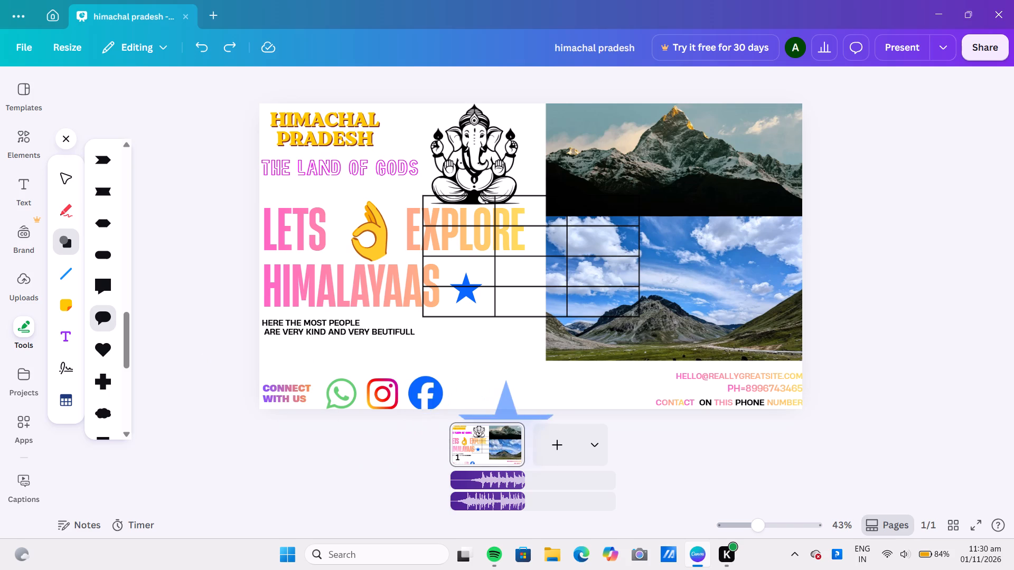
left_click_drag(465, 382, 471, 245)
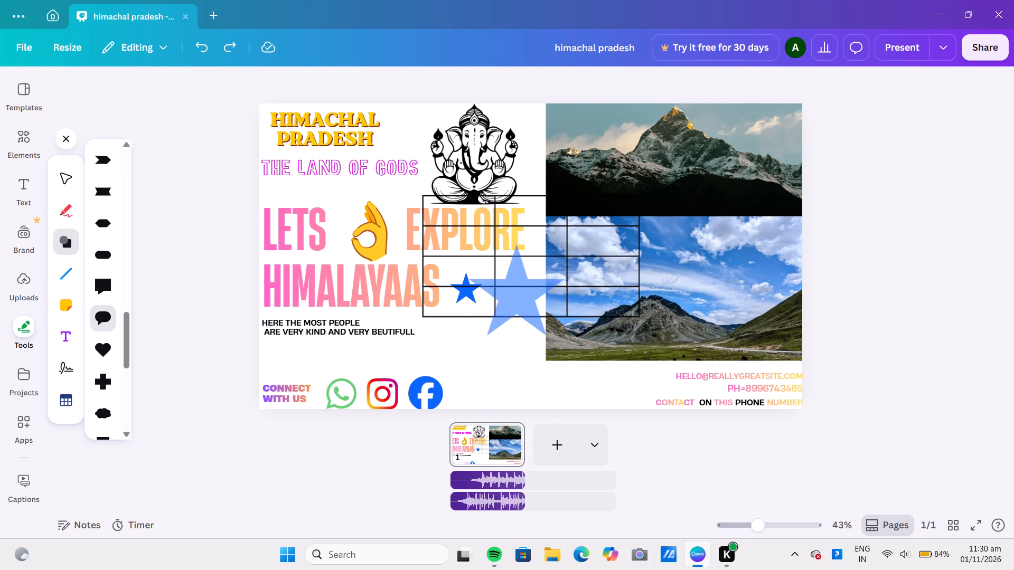
left_click_drag(471, 245, 462, 237)
left_click(446, 303)
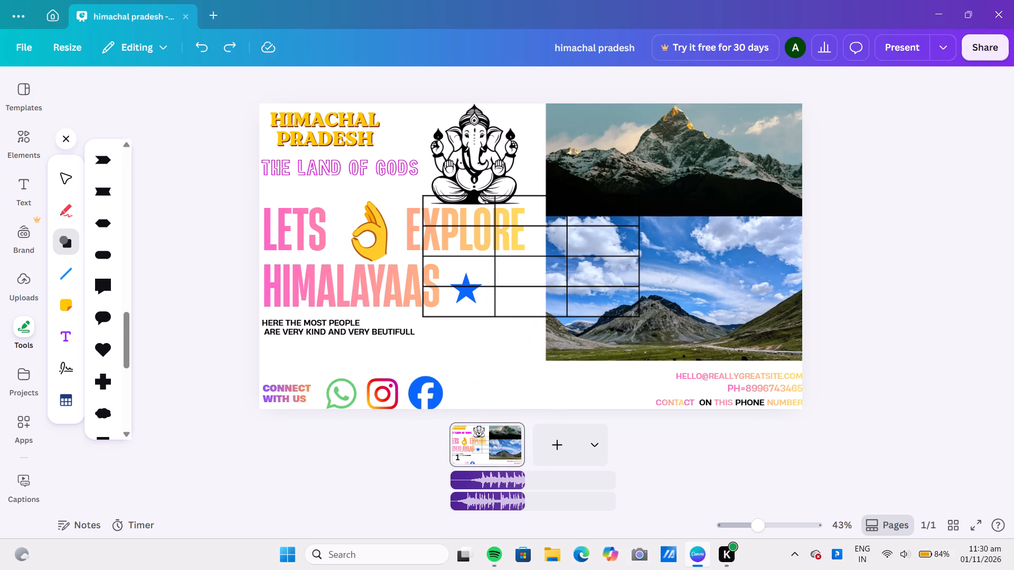
Delete the table grid overlapping the EXPLORE heading and the mountain photo.
left_click(564, 226)
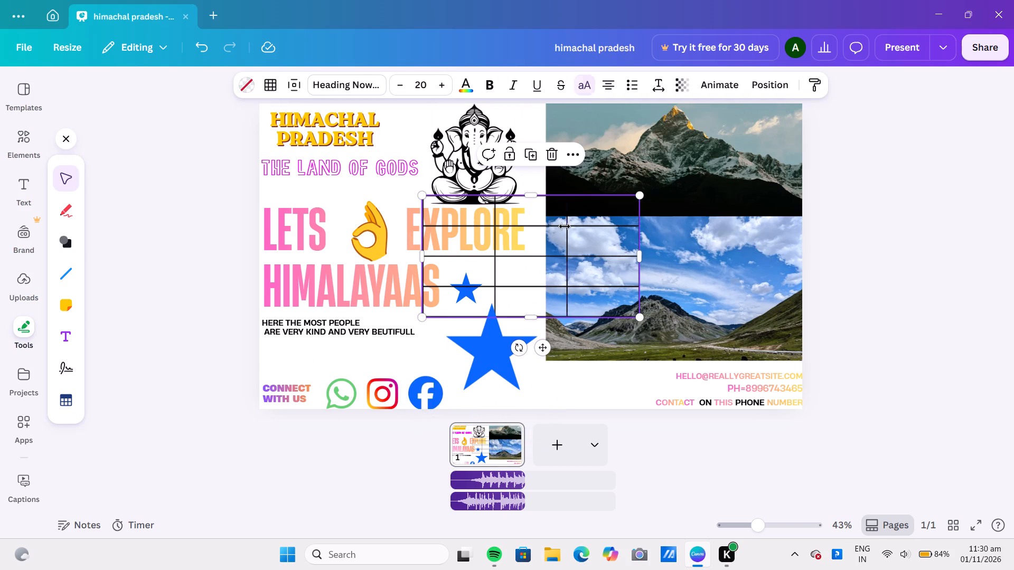
left_click(547, 151)
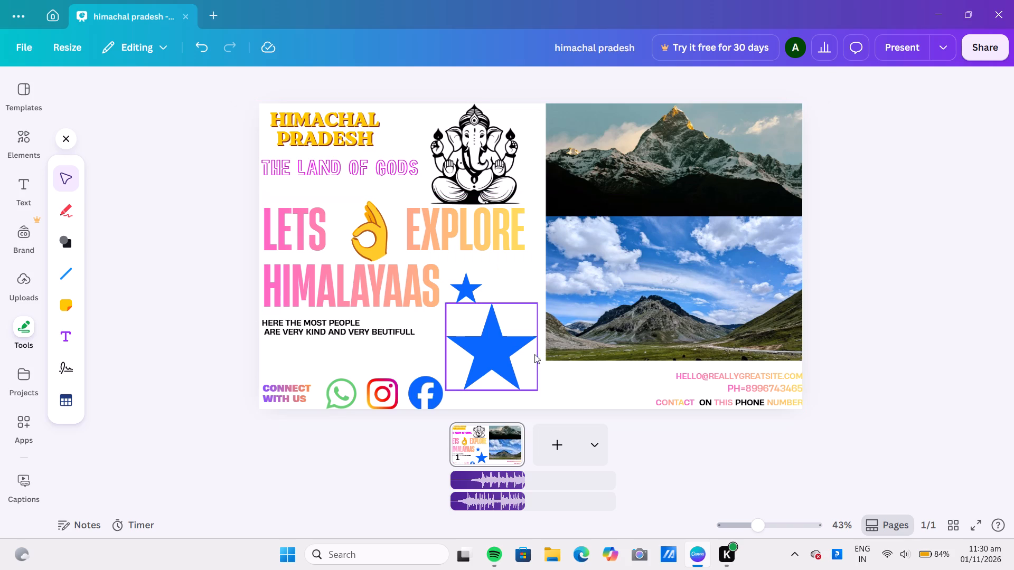
Shrink the larger blue star to the small star's size and line it up directly beside it, after HIMALAYAAS.
left_click(467, 337)
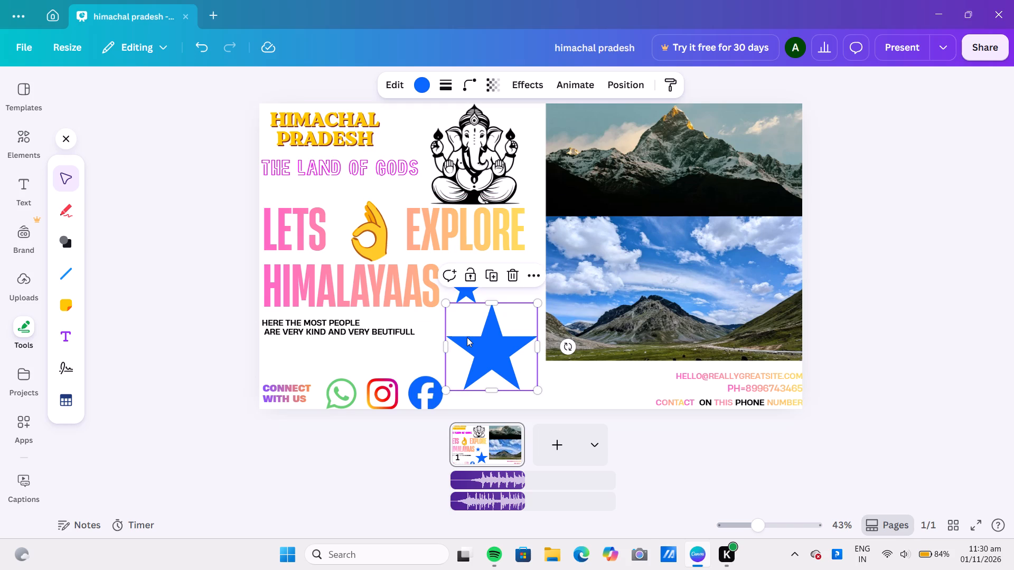
left_click_drag(472, 338, 493, 265)
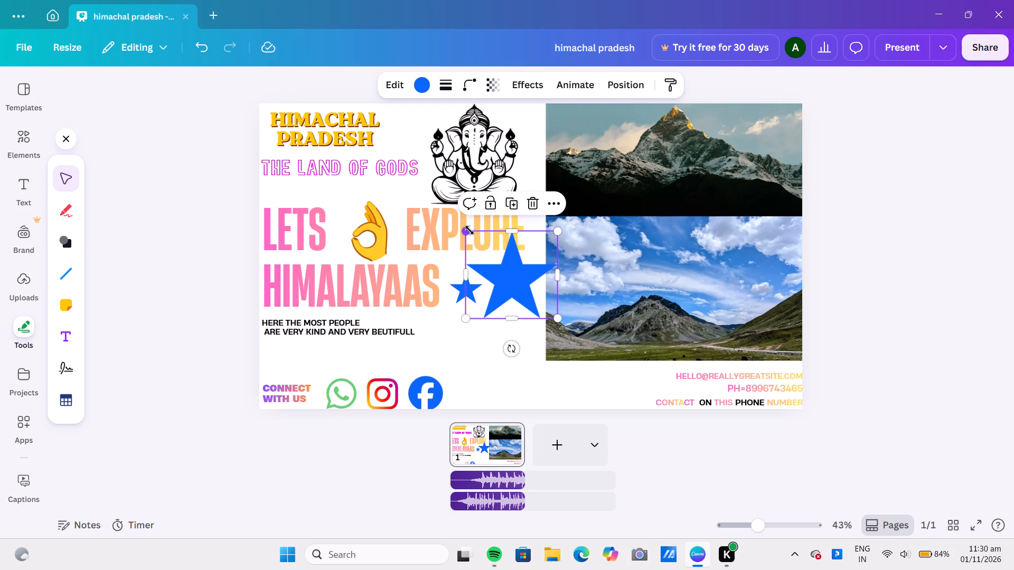
left_click_drag(470, 230, 504, 287)
left_click_drag(527, 291, 507, 279)
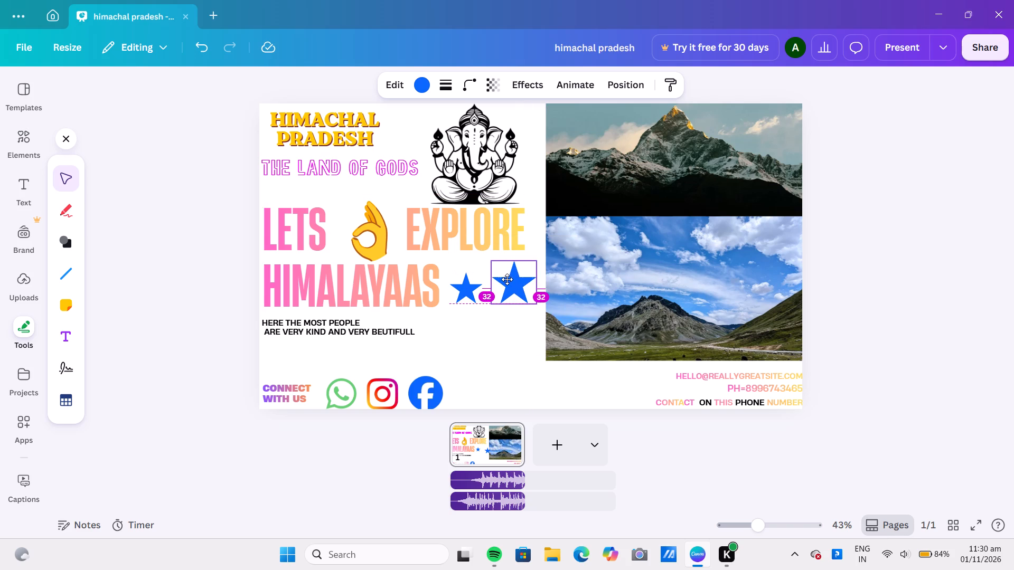
left_click_drag(507, 279, 503, 279)
left_click_drag(491, 263, 493, 265)
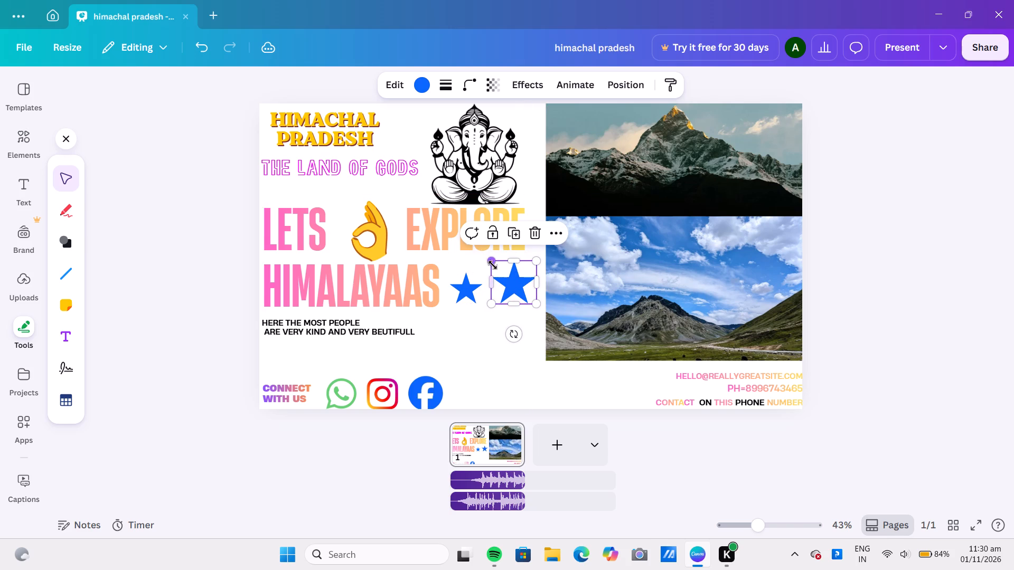
left_click_drag(493, 265, 502, 274)
left_click_drag(517, 283, 508, 281)
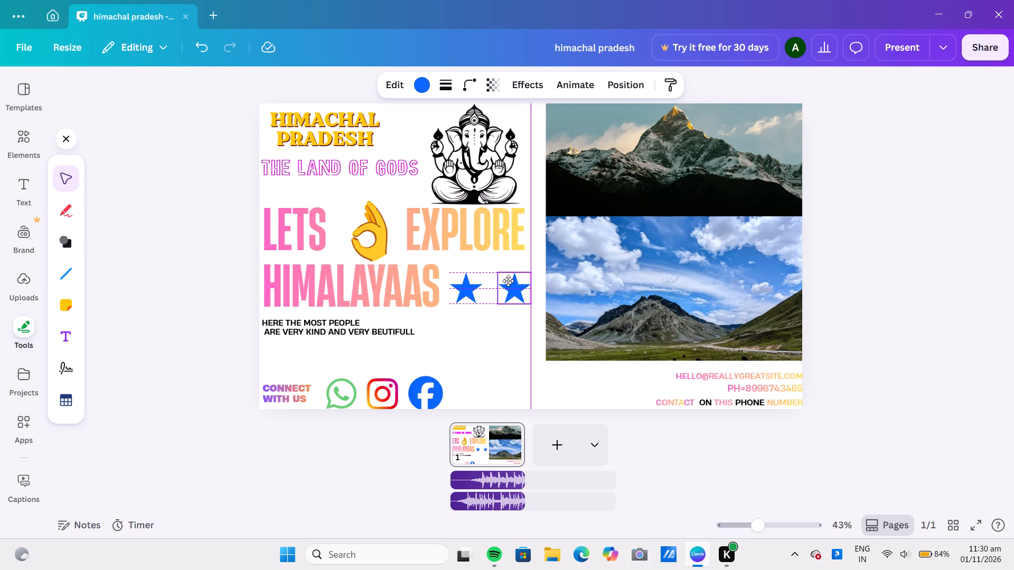
left_click_drag(508, 281, 496, 278)
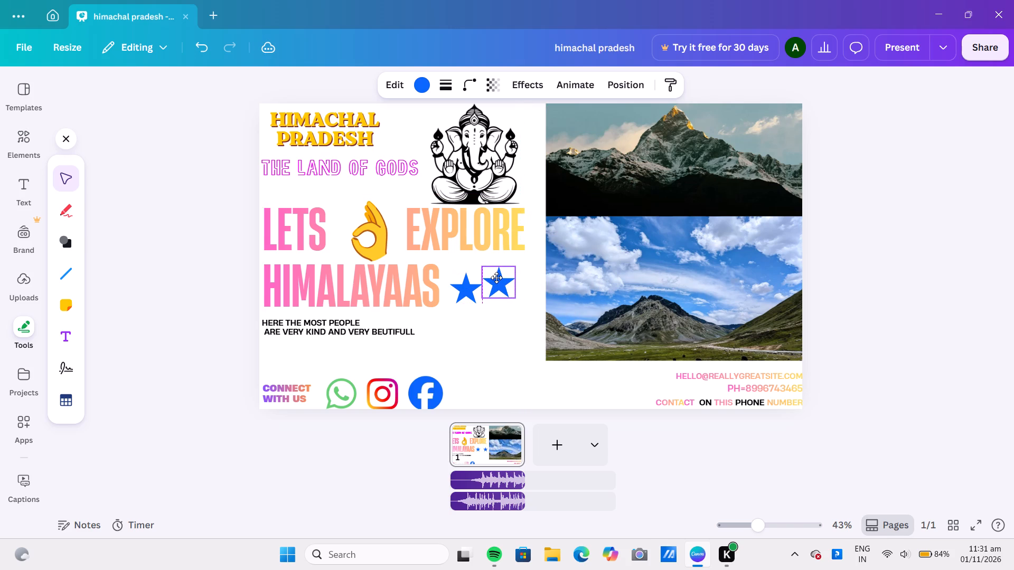
left_click_drag(496, 278, 496, 281)
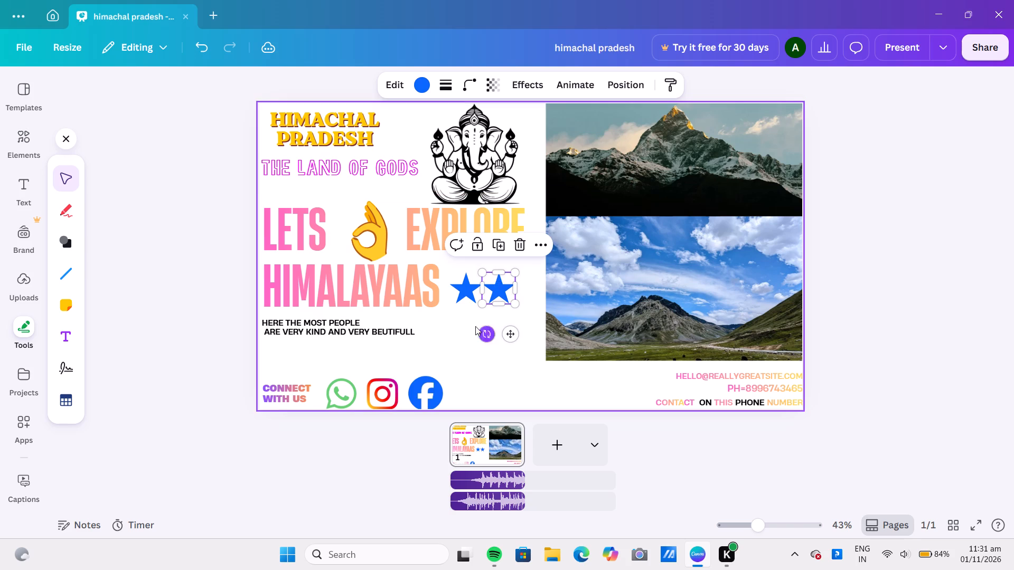
Move the first blue star closer to the end of HIMALAYAAS.
left_click(465, 325)
left_click_drag(459, 289, 459, 287)
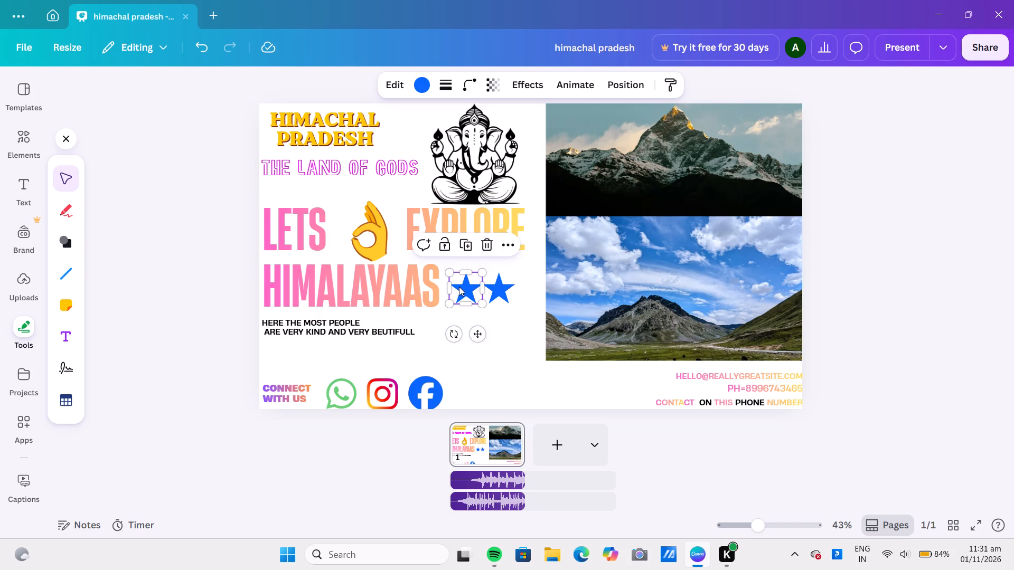
left_click_drag(459, 287, 450, 287)
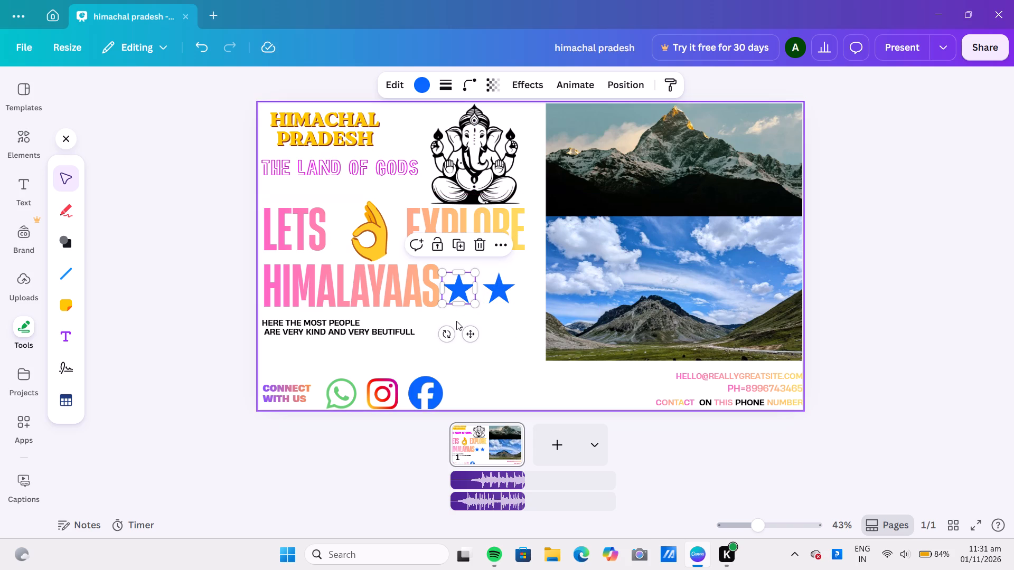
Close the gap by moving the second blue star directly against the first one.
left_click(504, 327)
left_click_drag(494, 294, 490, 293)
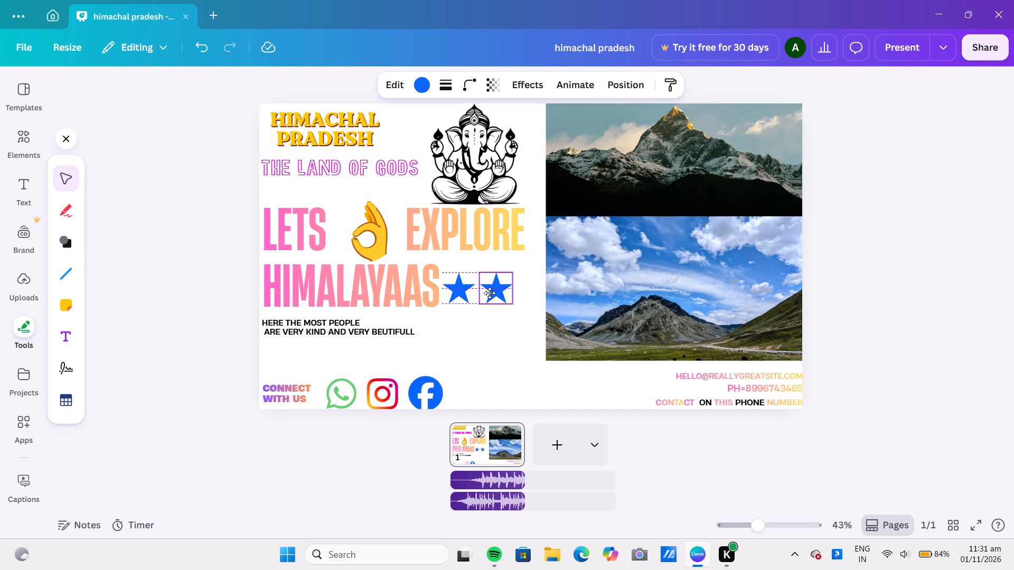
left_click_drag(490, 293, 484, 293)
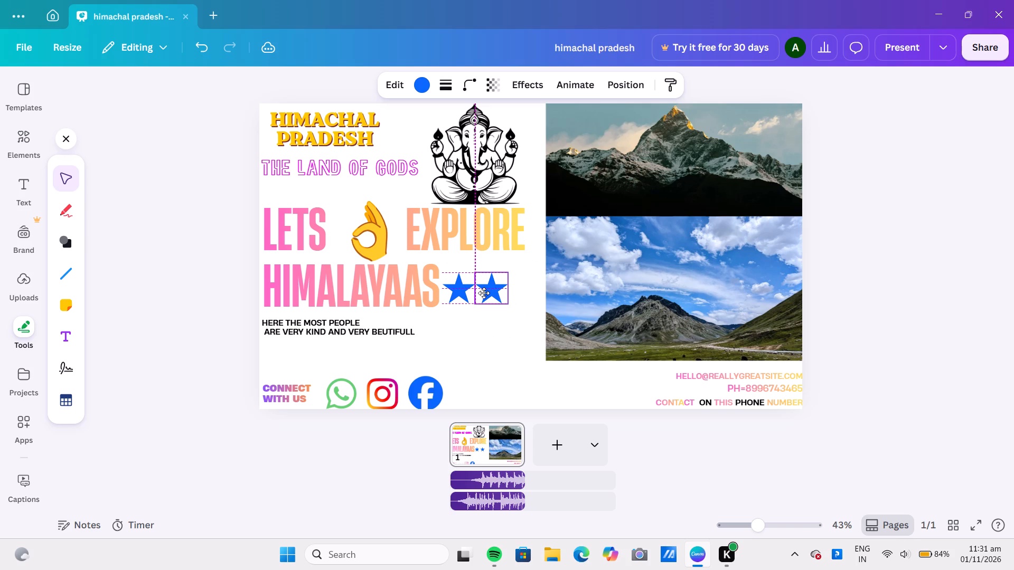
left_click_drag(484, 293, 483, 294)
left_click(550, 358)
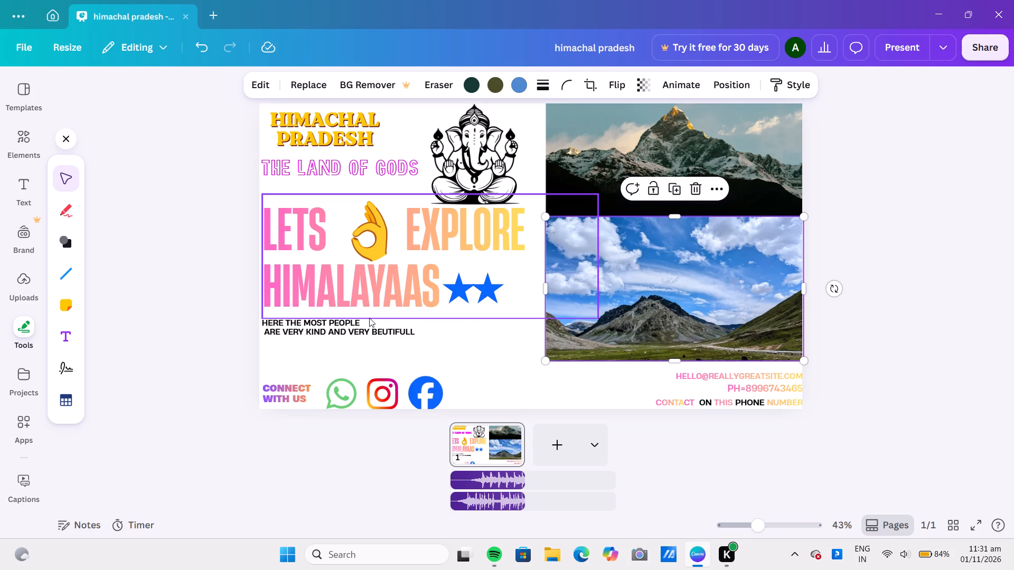
Move the second star away to the edge of the lower mountain photo, level with the first star, leaving a gap between them.
left_click_drag(492, 286, 517, 291)
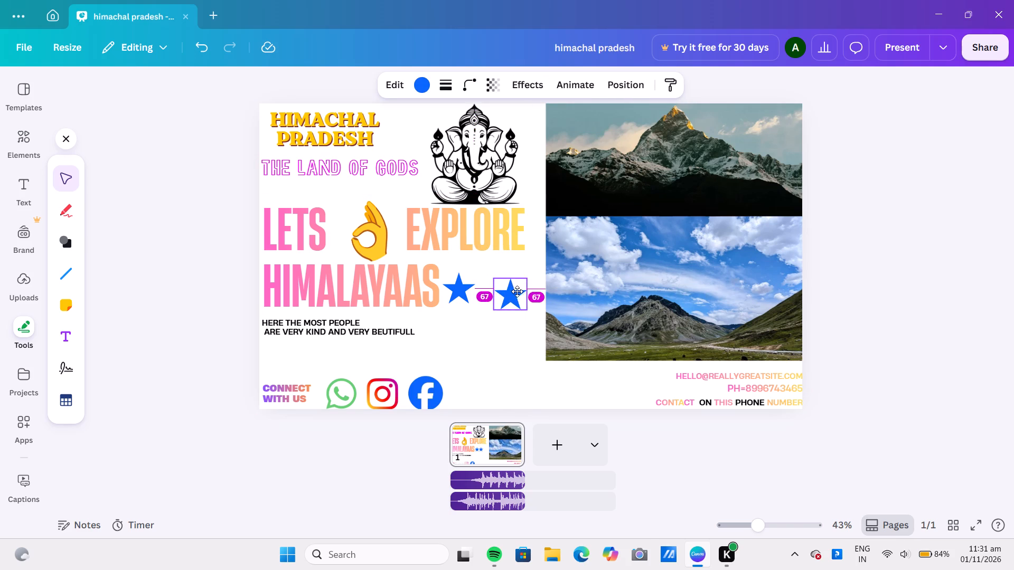
left_click_drag(517, 291, 532, 287)
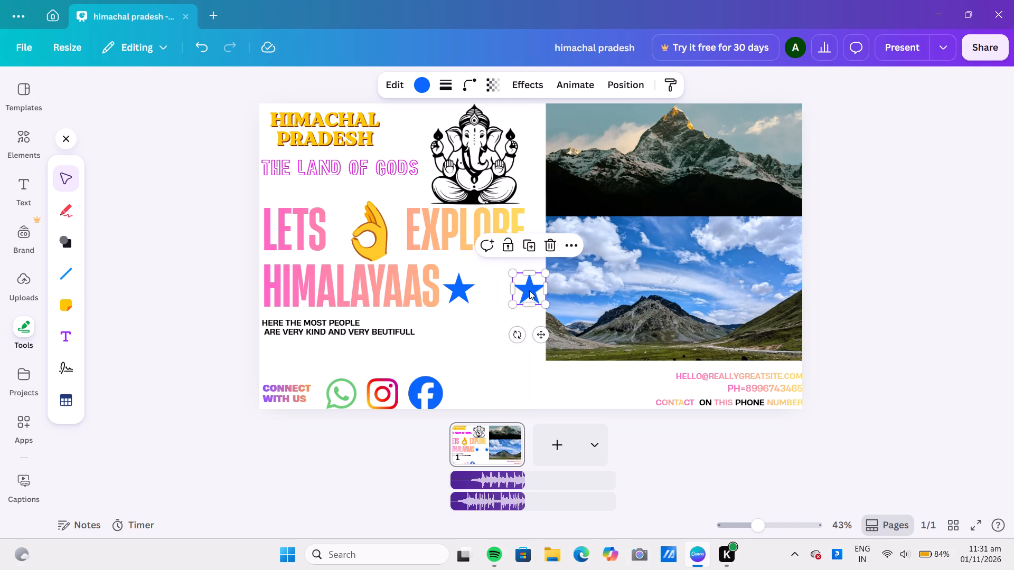
left_click(486, 327)
left_click_drag(477, 331, 466, 335)
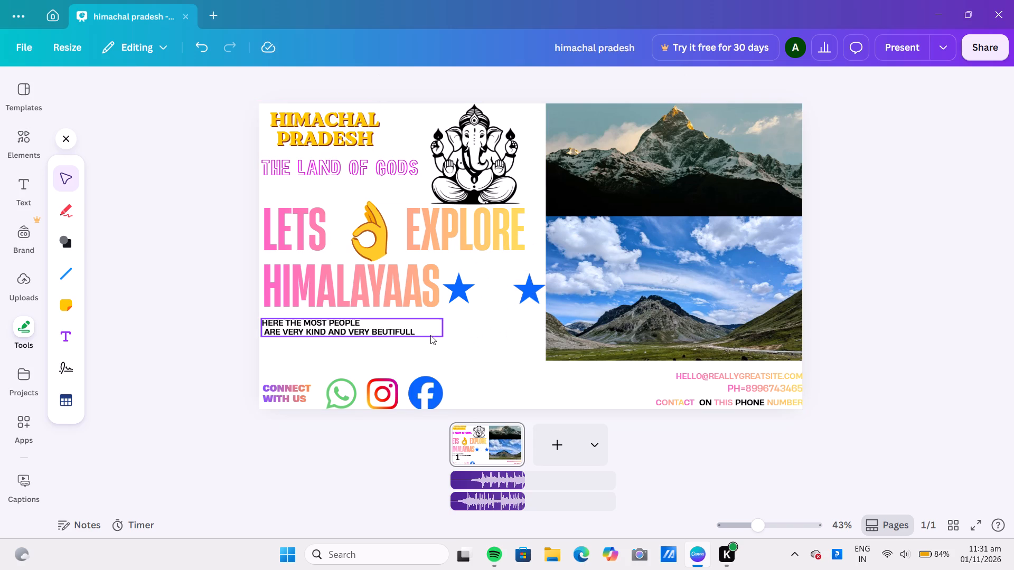
Choose the heart from the drawing shapes and place a tiny blue heart just above the first star.
left_click(67, 248)
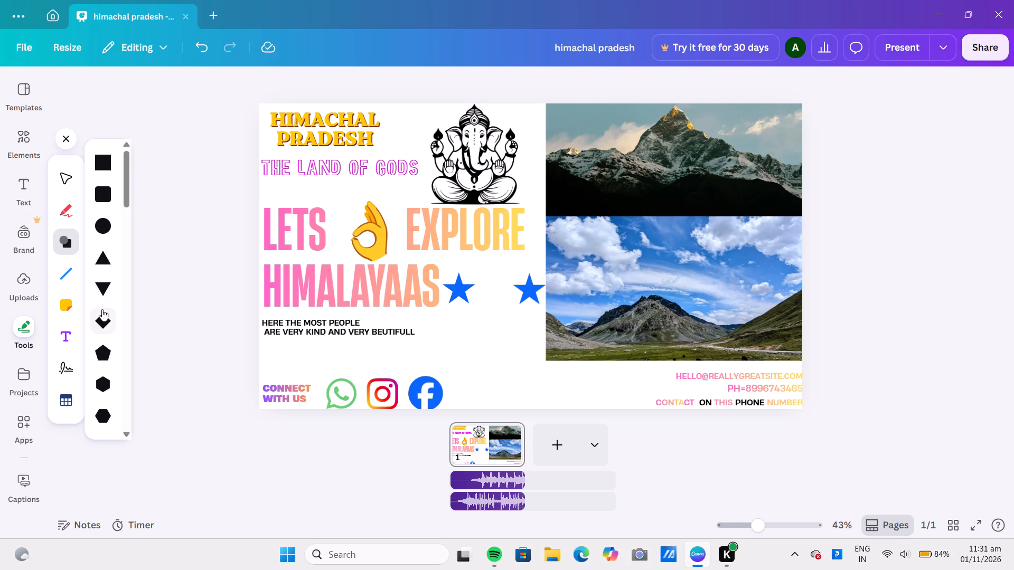
scroll(102, 309, "down", 5)
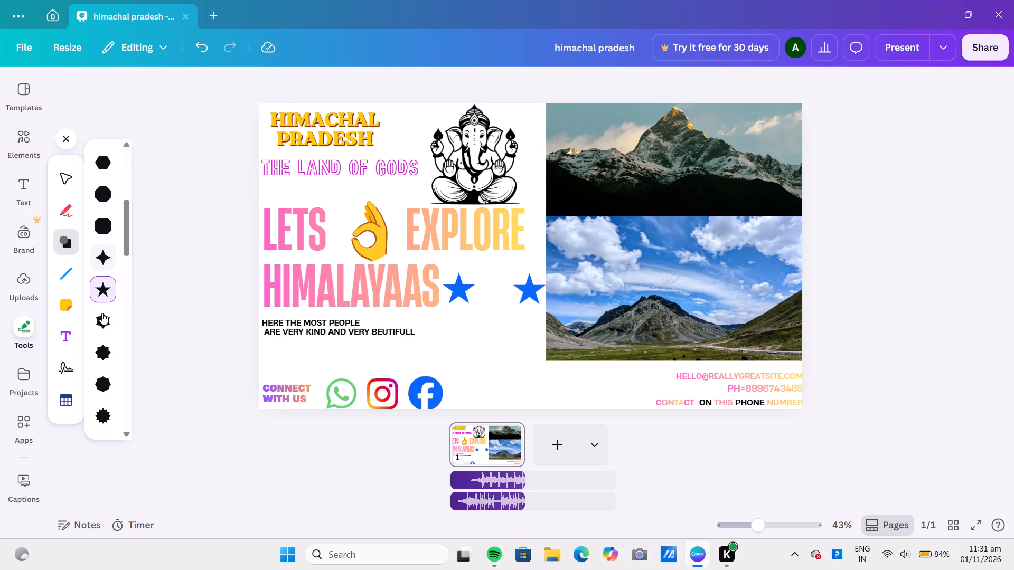
scroll(102, 313, "down", 4)
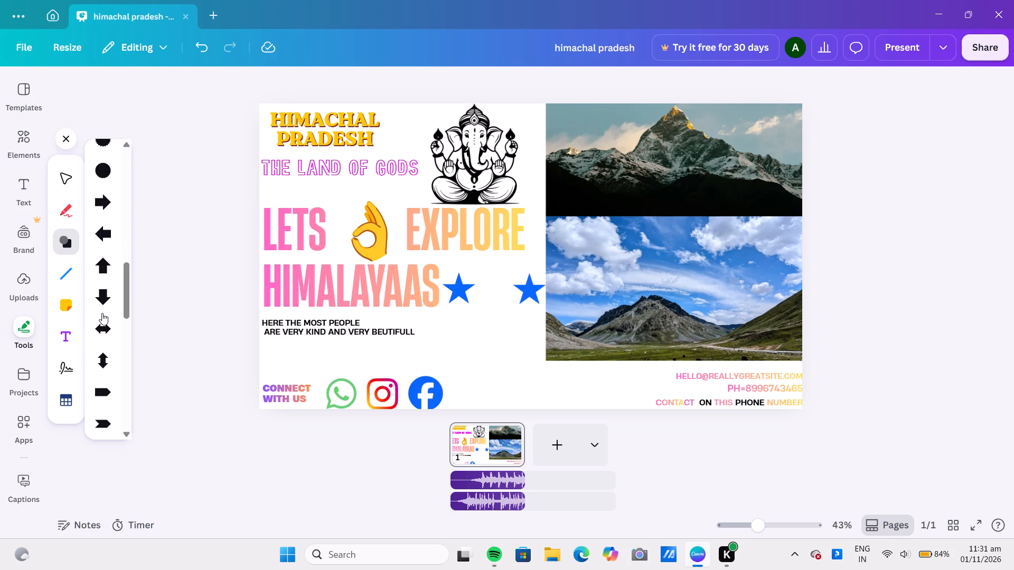
scroll(102, 313, "down", 5)
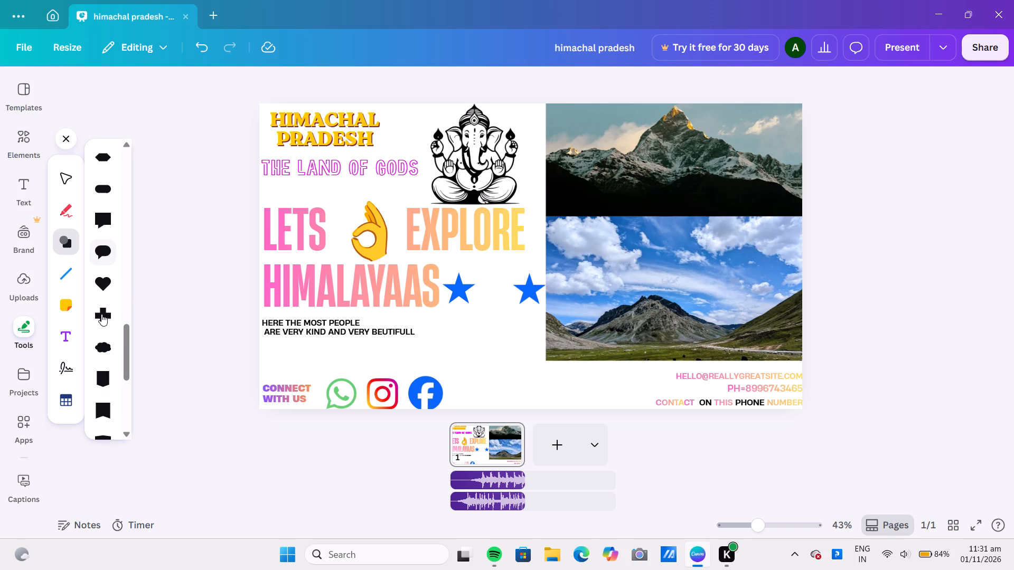
left_click_drag(101, 288, 156, 290)
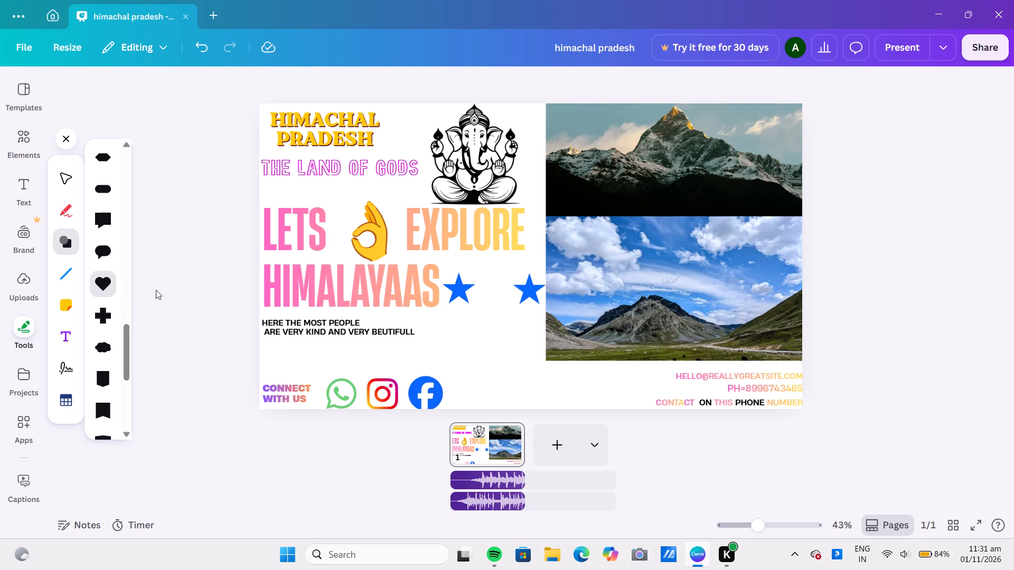
left_click_drag(156, 290, 0, 286)
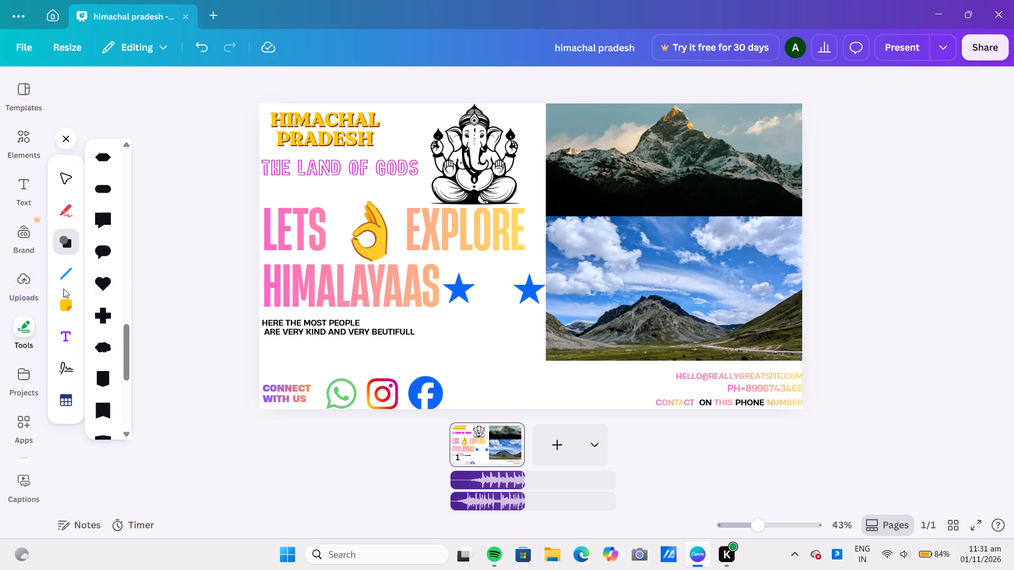
left_click(96, 283)
left_click_drag(96, 283, 326, 283)
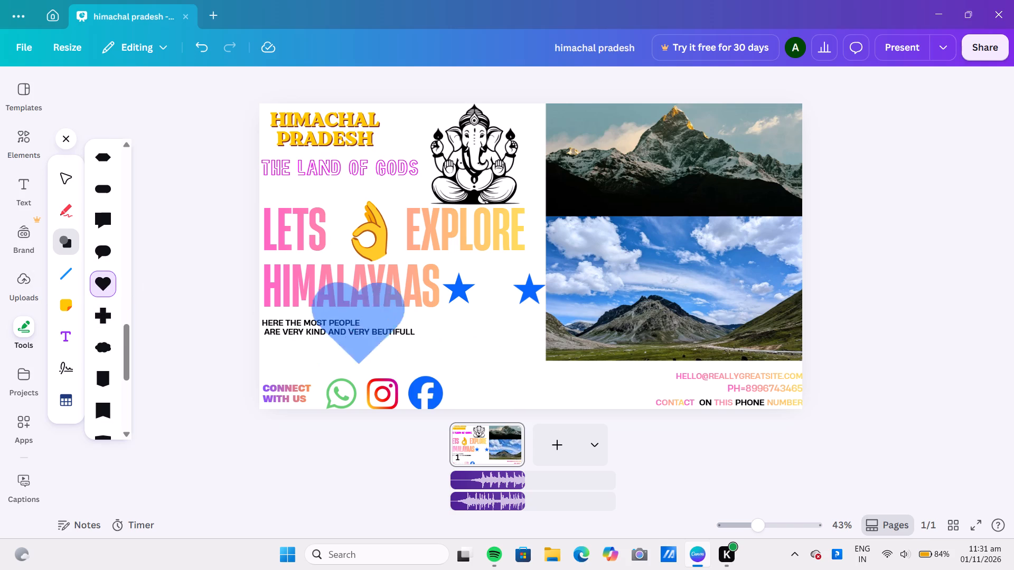
left_click_drag(326, 283, 439, 270)
left_click(444, 268)
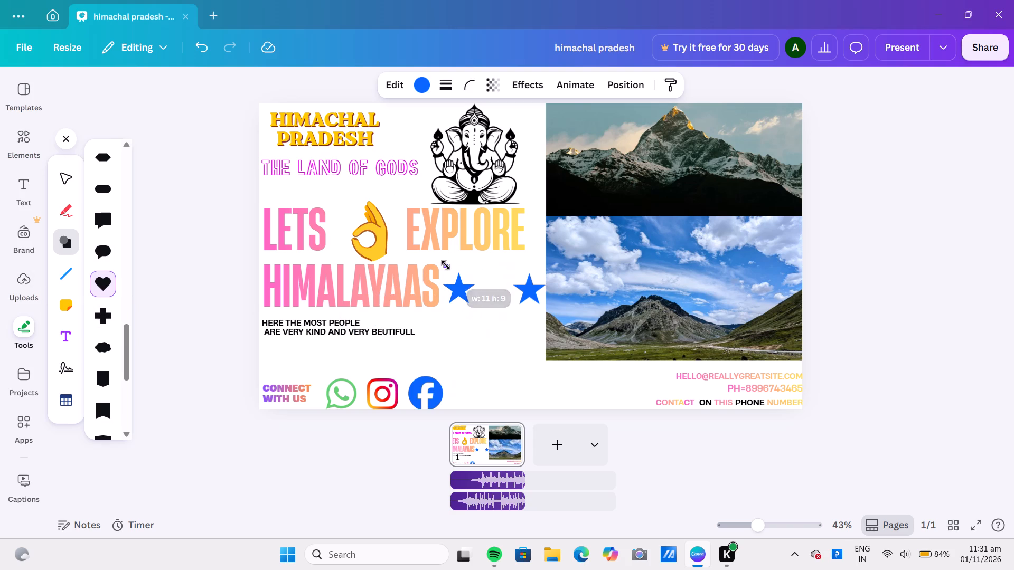
left_click(449, 330)
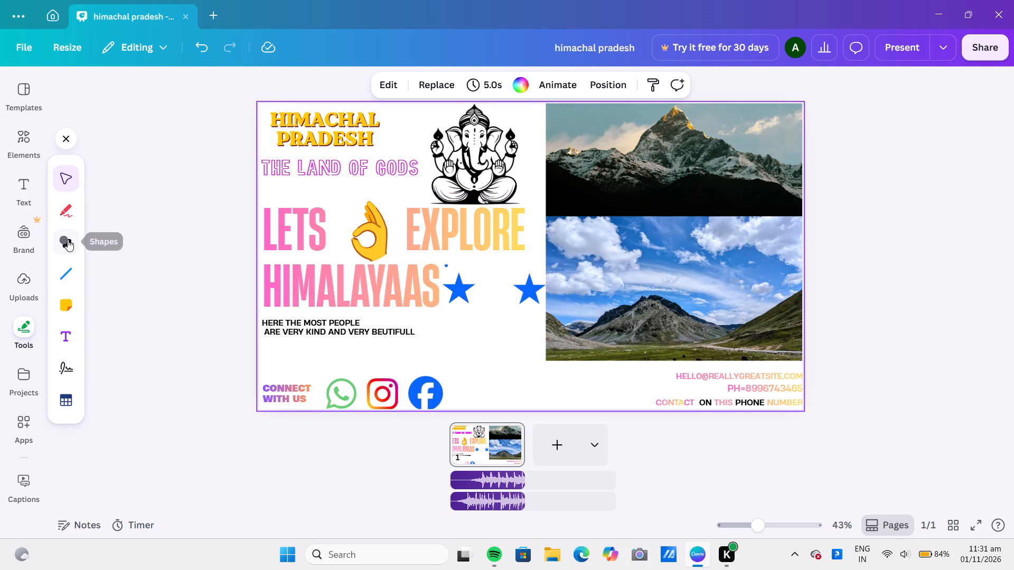
Place another, much larger blue heart in the blank area below the stars, beside the Facebook icon.
left_click(68, 240)
scroll(115, 313, "down", 7)
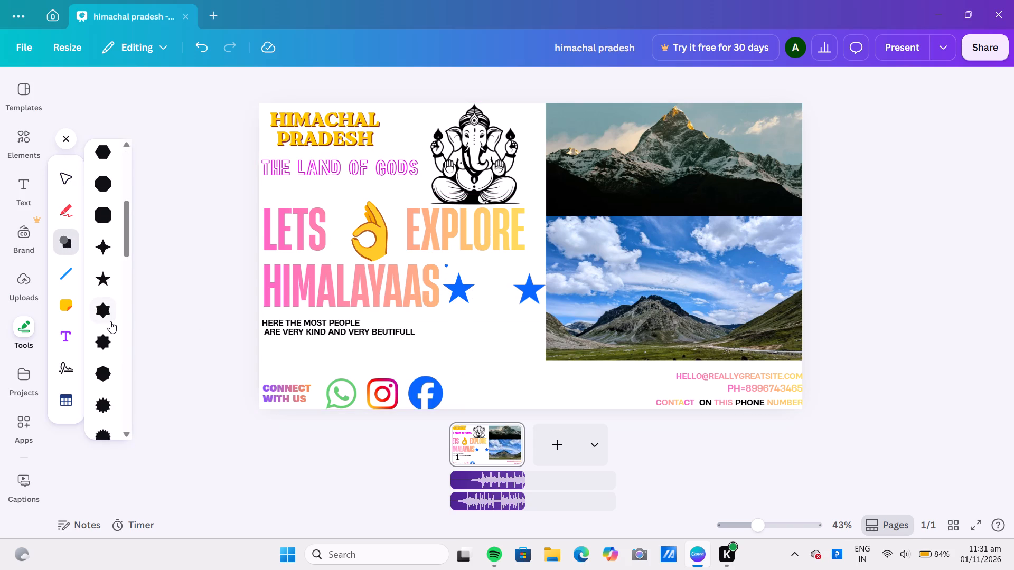
scroll(110, 321, "down", 14)
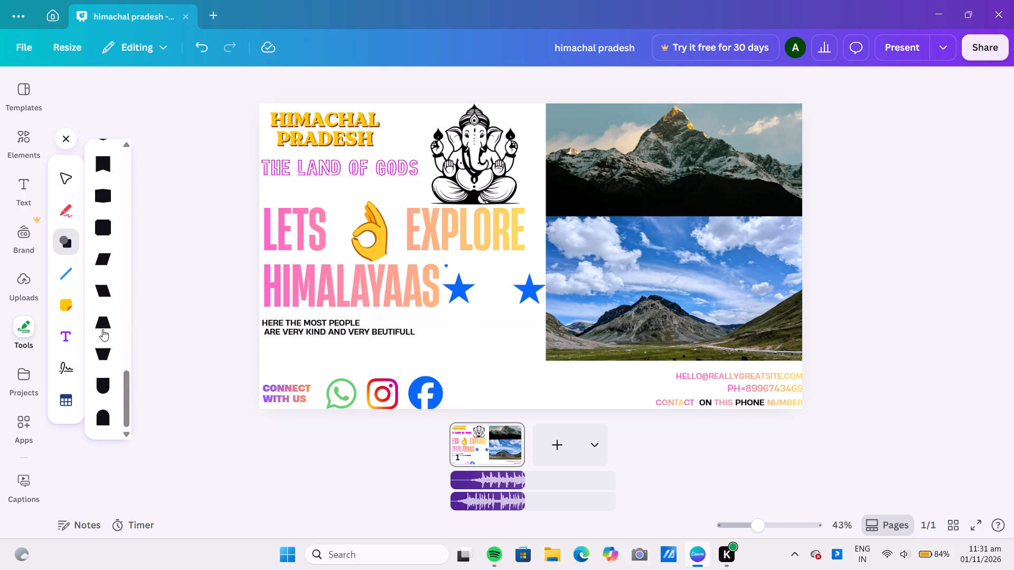
scroll(102, 329, "down", 7)
scroll(102, 329, "up", 3)
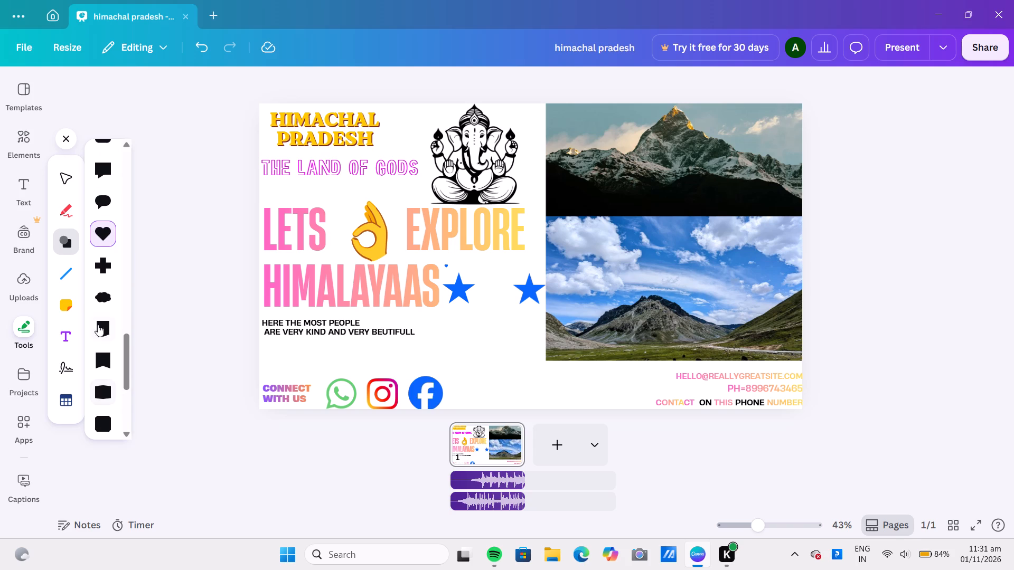
left_click(105, 233)
left_click(105, 233)
left_click_drag(105, 233, 410, 311)
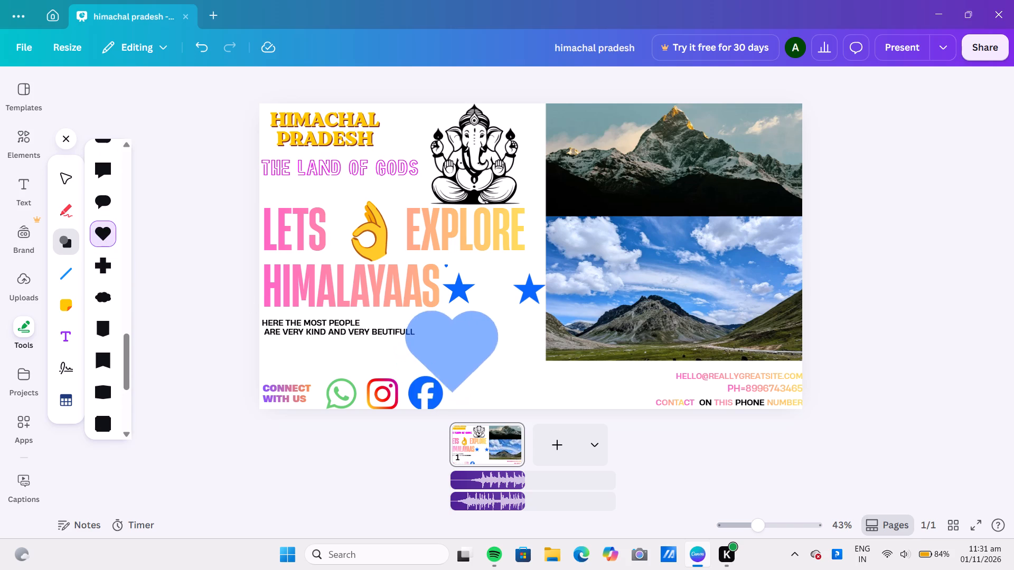
left_click_drag(410, 311, 429, 311)
left_click(434, 321)
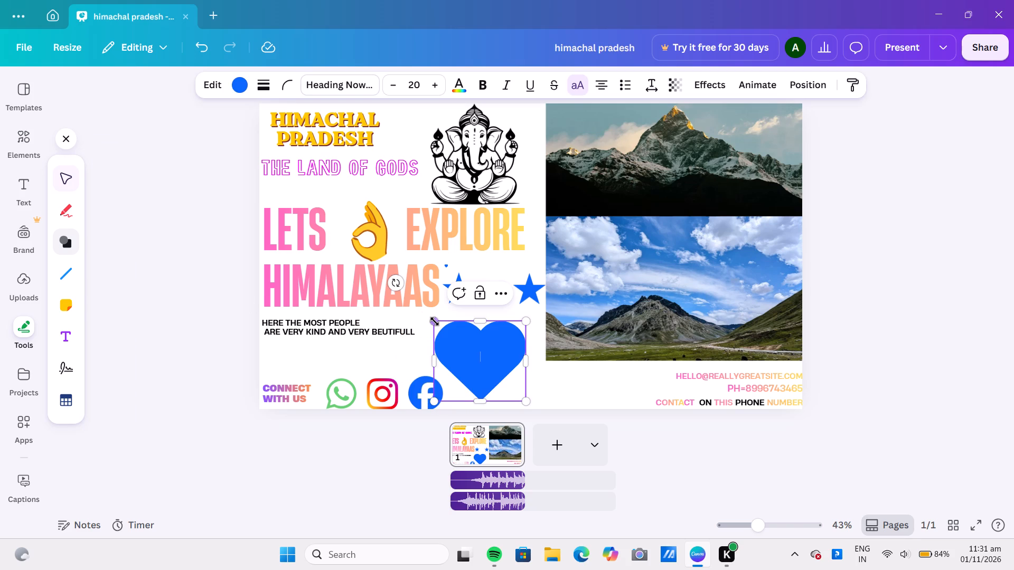
Shrink the large heart to about half its size and try to move it up between the two stars.
left_click_drag(435, 321, 476, 366)
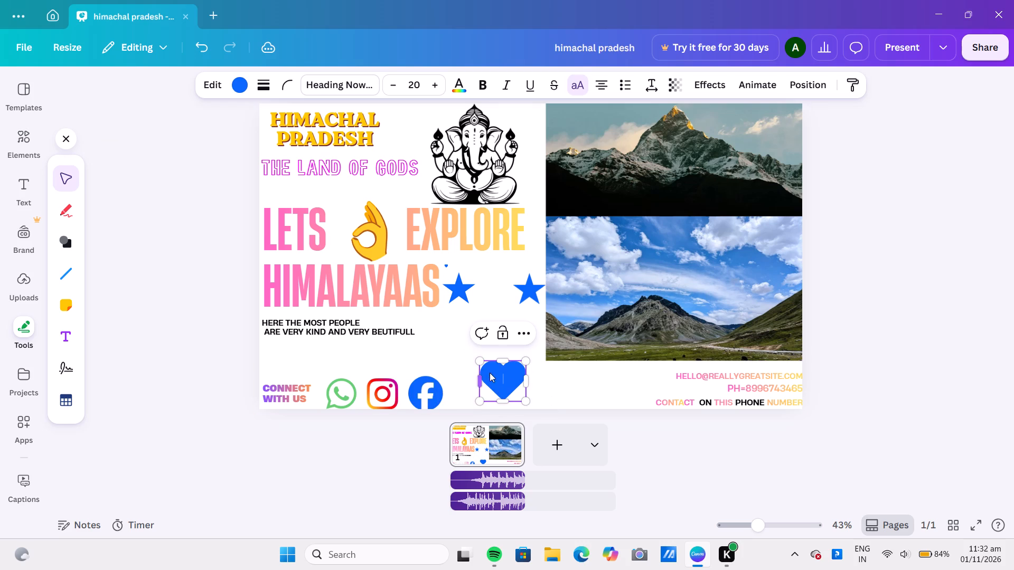
left_click_drag(497, 374, 482, 292)
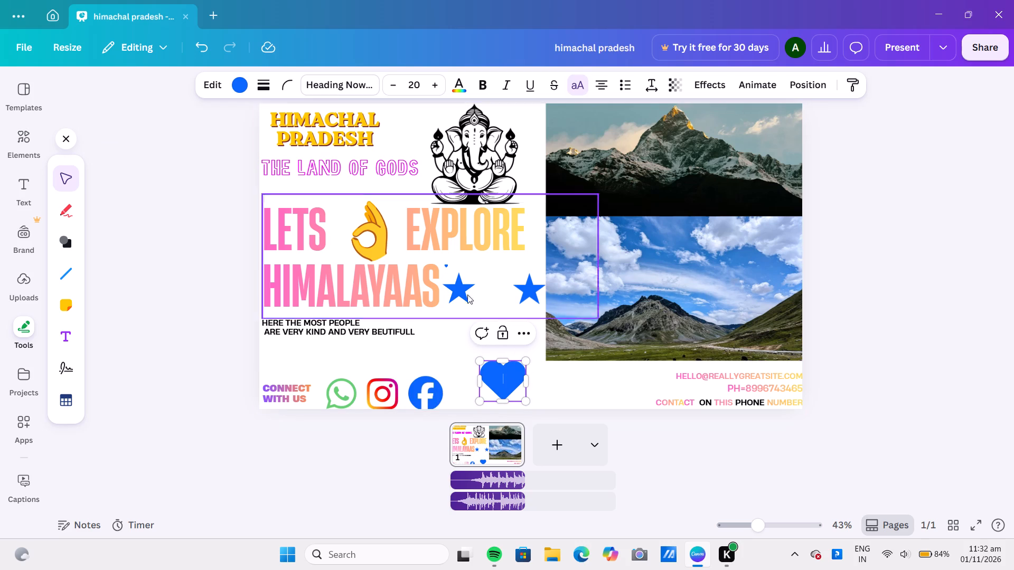
Enlarge the tiny heart above the first star to about the other heart's size and move it between the two stars.
left_click(446, 261)
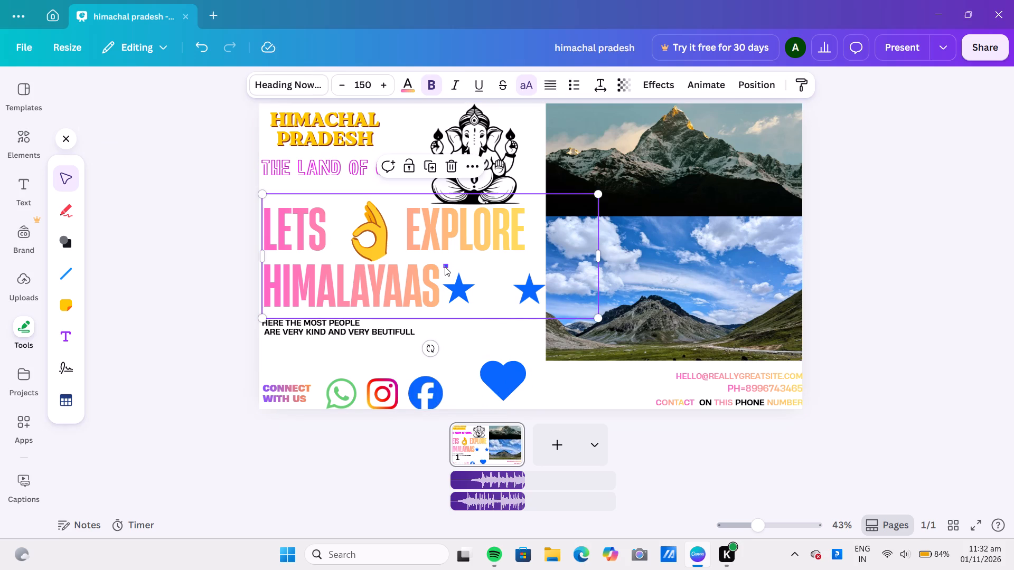
left_click(445, 267)
left_click_drag(445, 267, 438, 319)
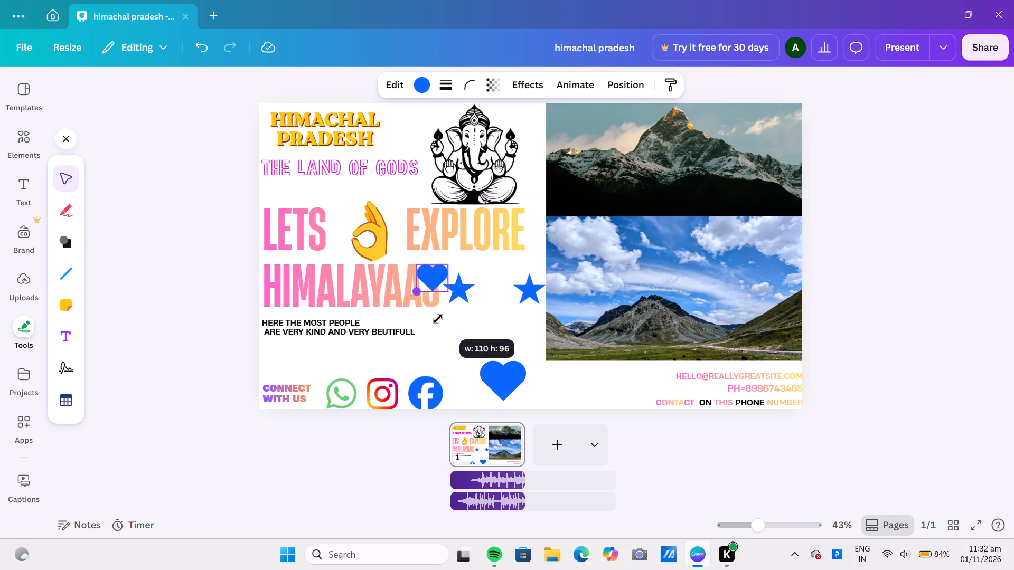
left_click_drag(438, 319, 436, 344)
left_click_drag(425, 275, 492, 283)
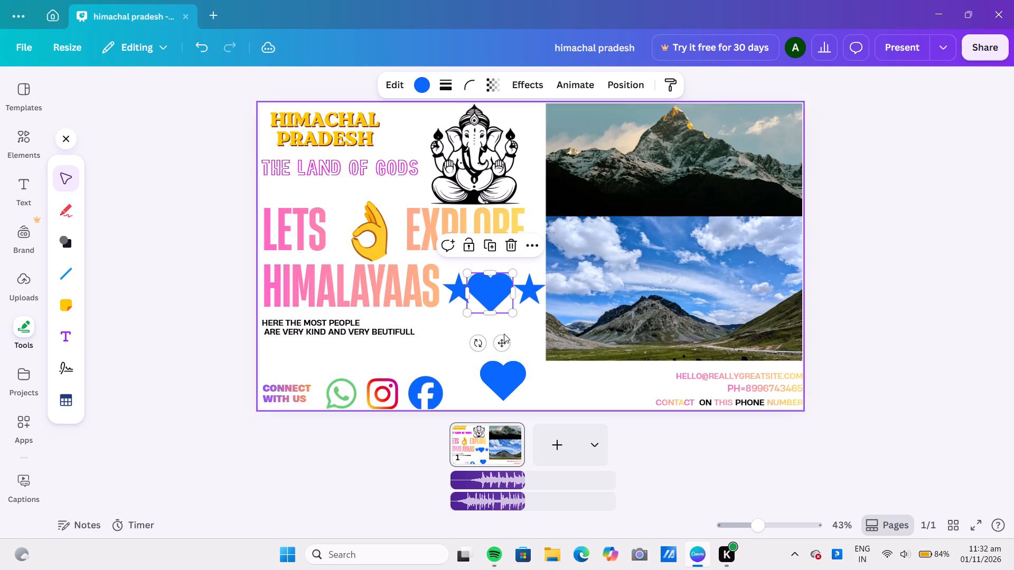
Delete the spare blue heart in the blank area beside the Facebook icon.
left_click(506, 366)
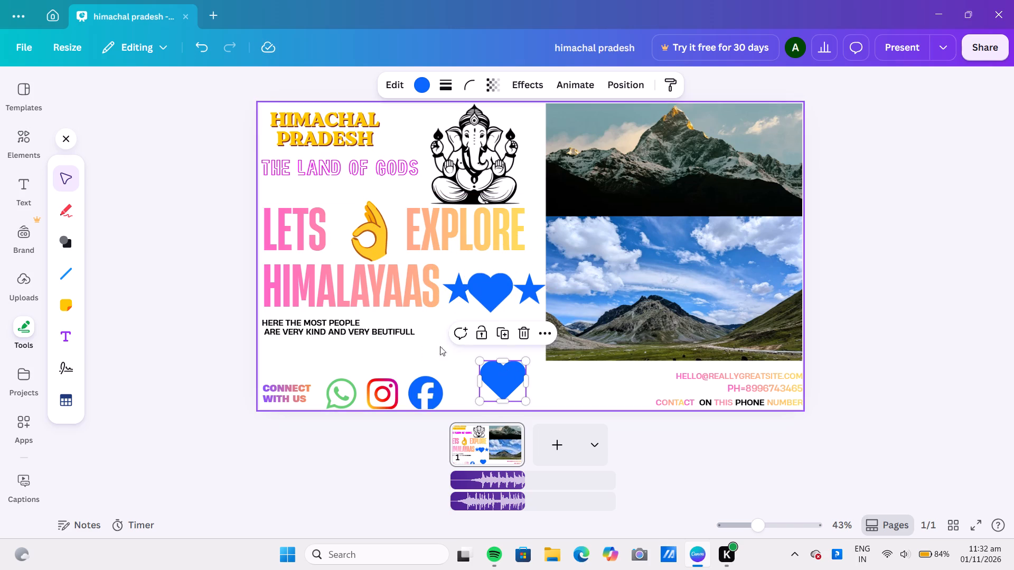
left_click(520, 336)
Shrink the heart between the stars to about star size and centre it level with them, leaving a small gap on each side.
left_click(502, 296)
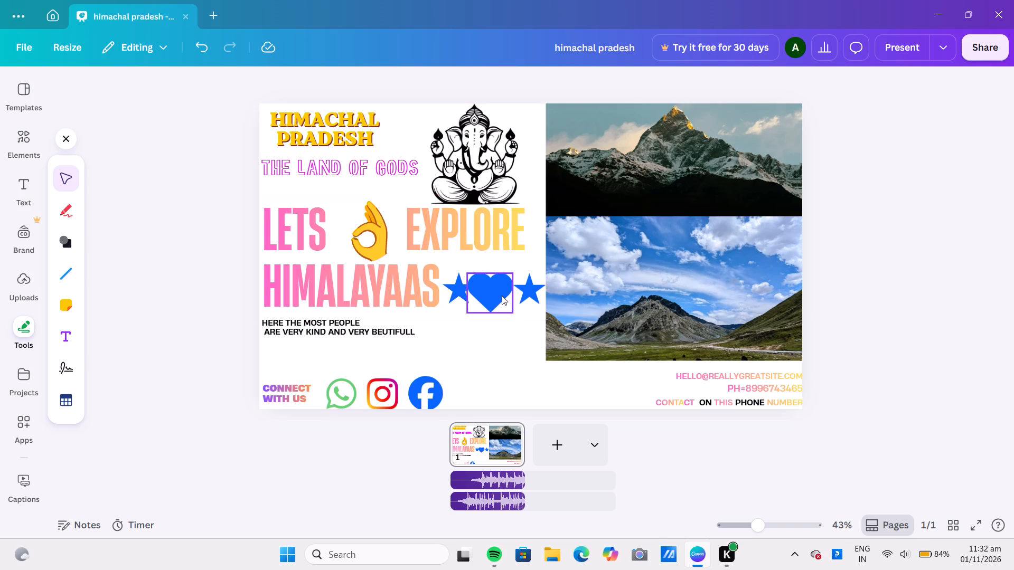
left_click_drag(466, 271, 478, 287)
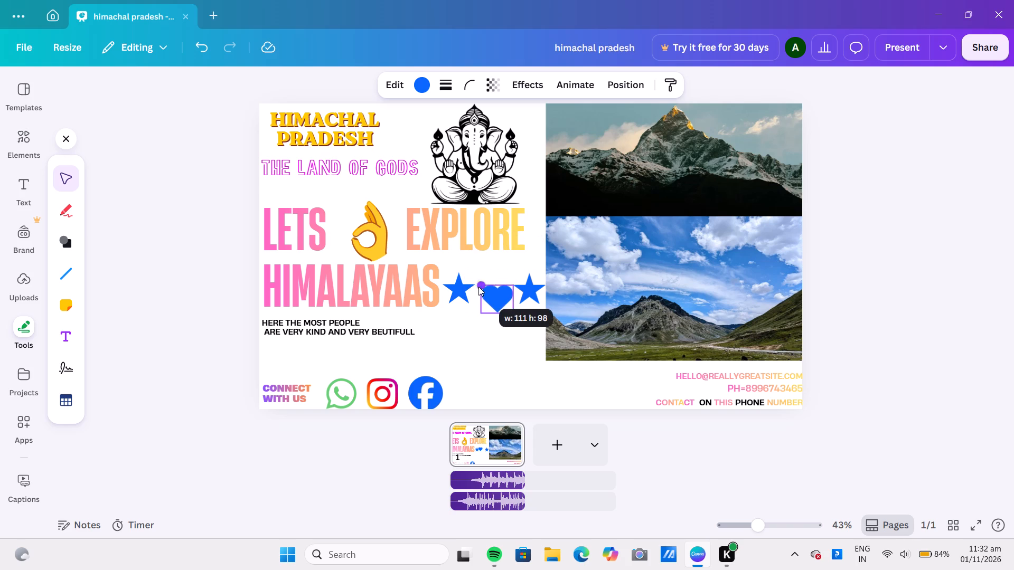
left_click_drag(478, 287, 480, 290)
left_click_drag(495, 296, 495, 291)
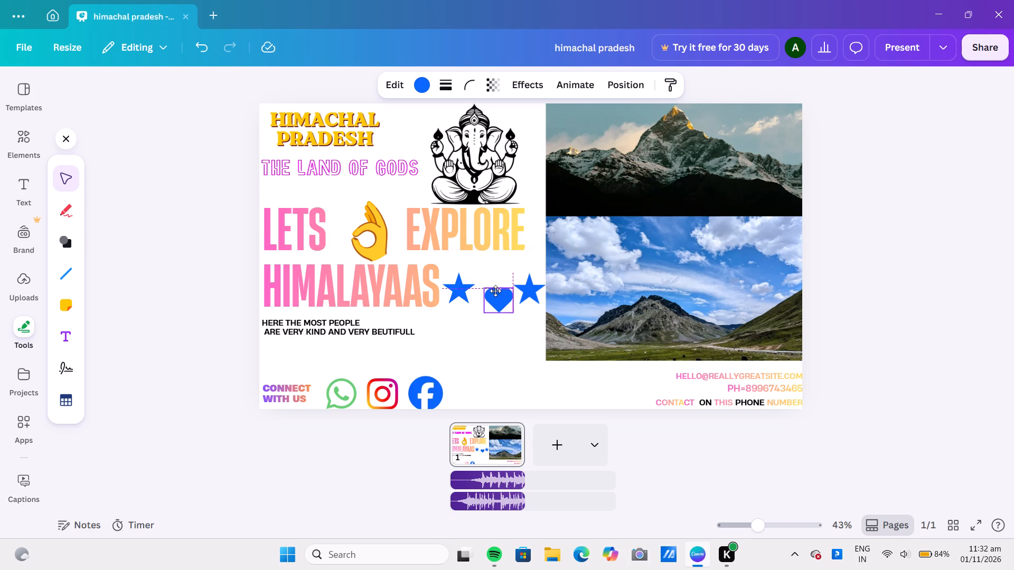
left_click_drag(495, 291, 490, 288)
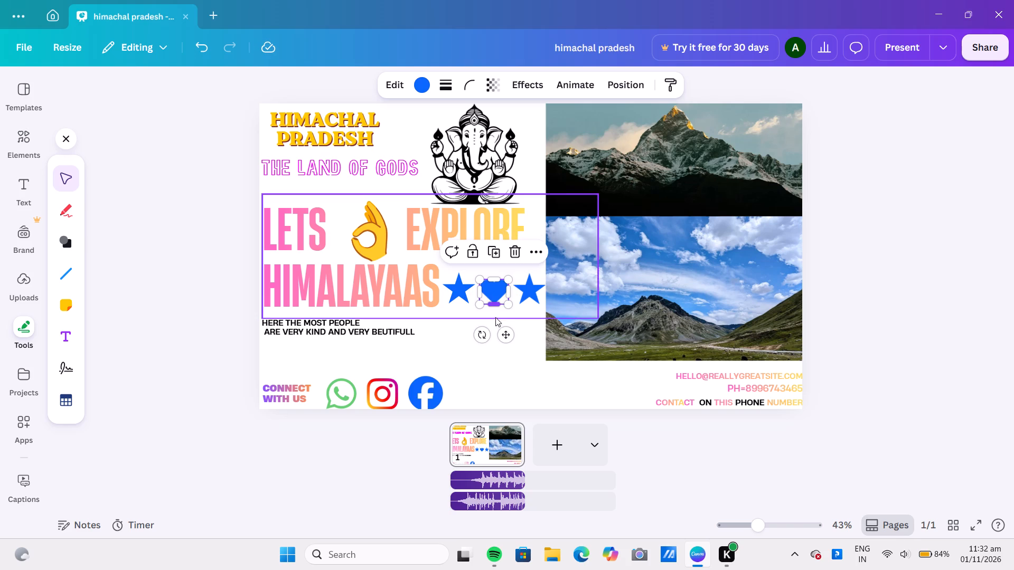
left_click(489, 354)
left_click_drag(466, 347, 457, 344)
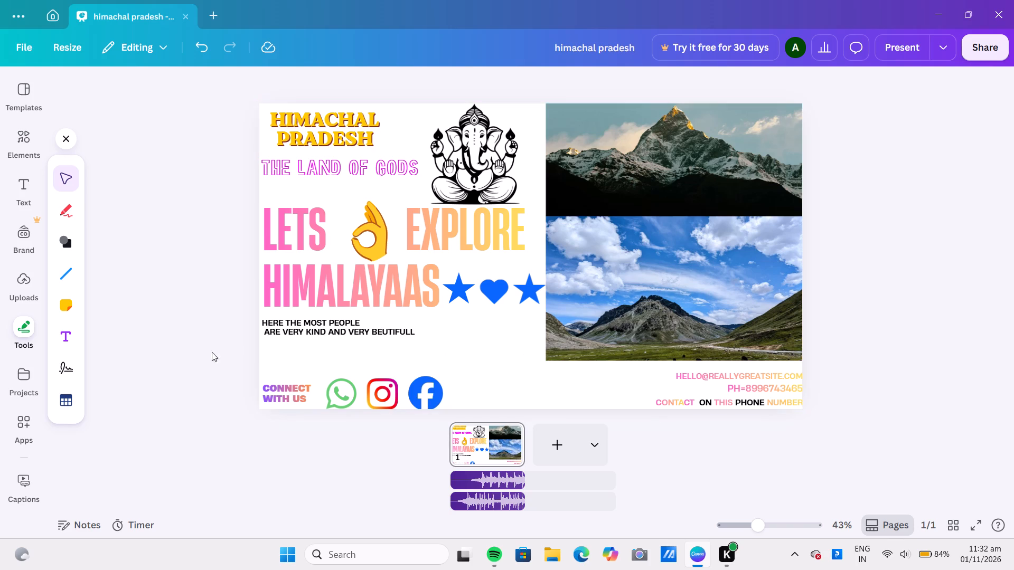
Start creating a new signature in the freehand drawing mode.
left_click(62, 366)
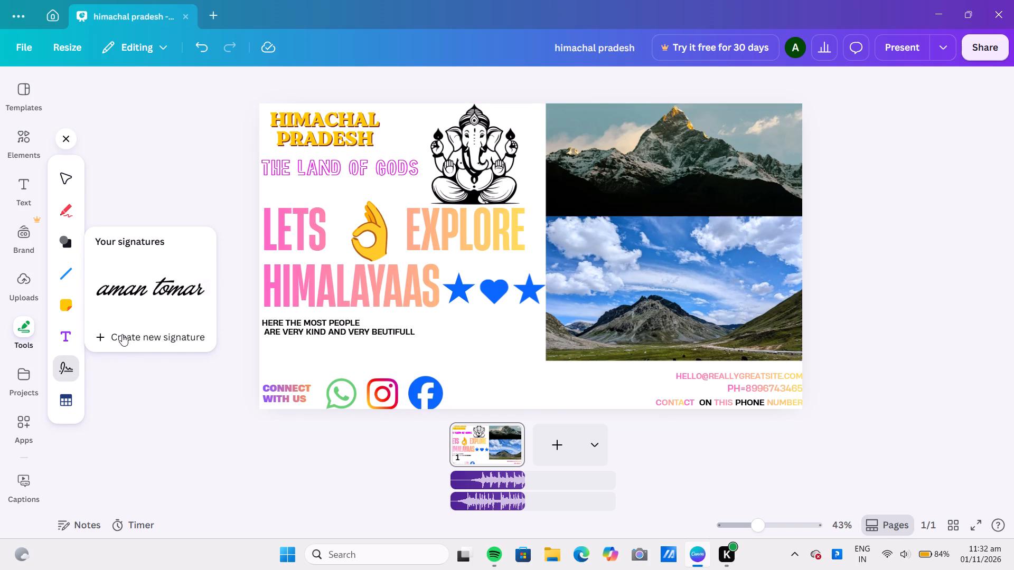
left_click(122, 334)
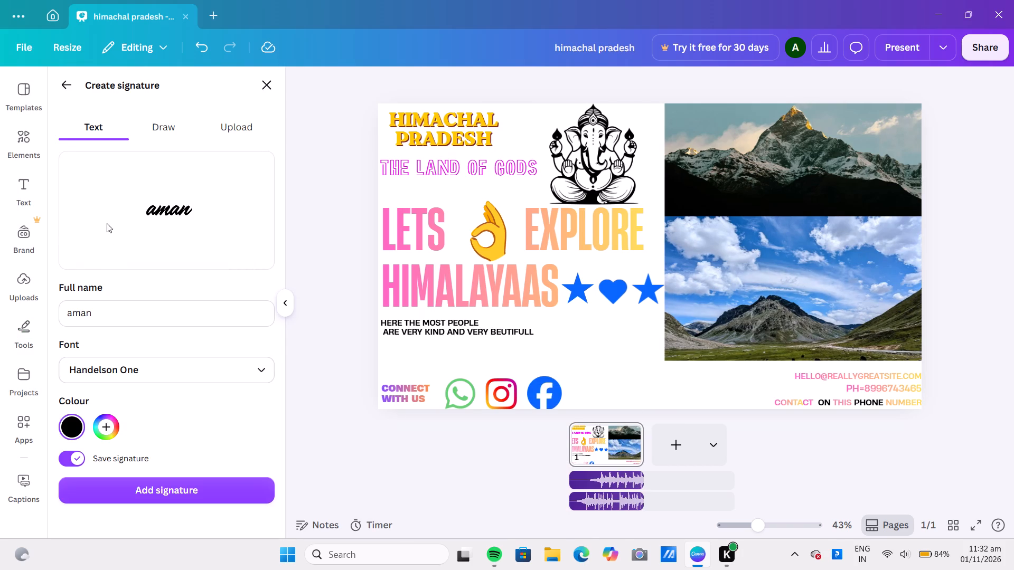
left_click(165, 124)
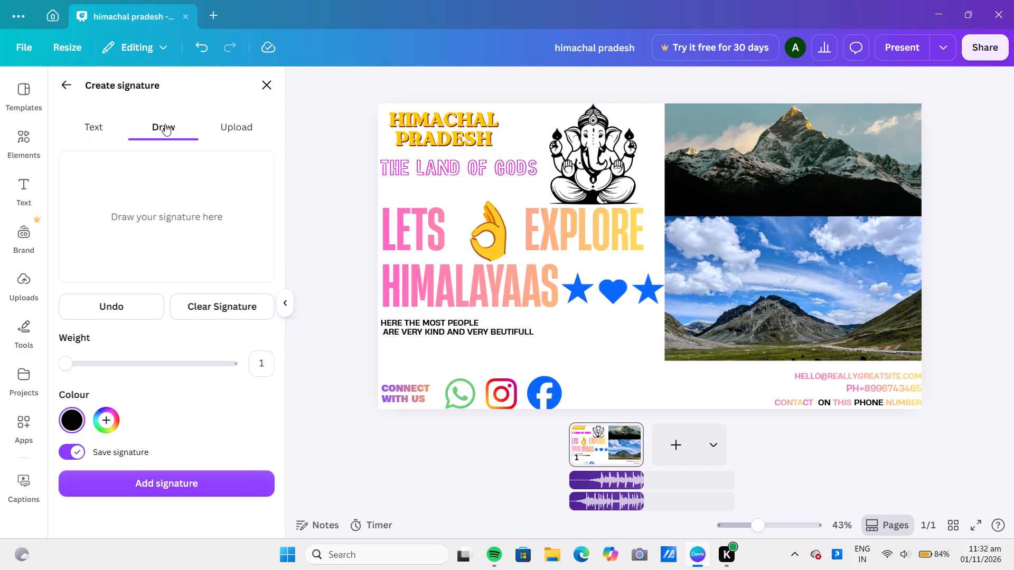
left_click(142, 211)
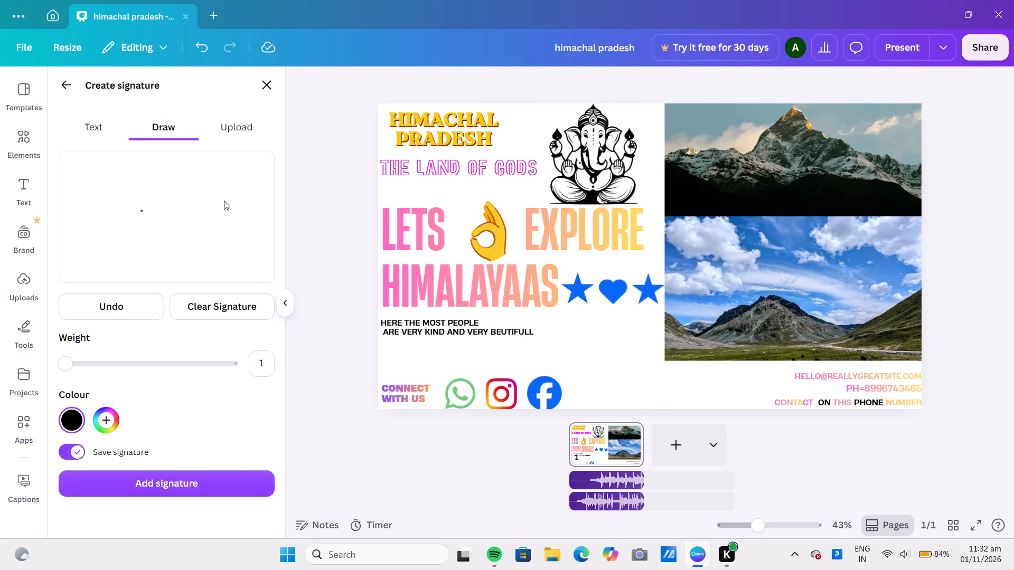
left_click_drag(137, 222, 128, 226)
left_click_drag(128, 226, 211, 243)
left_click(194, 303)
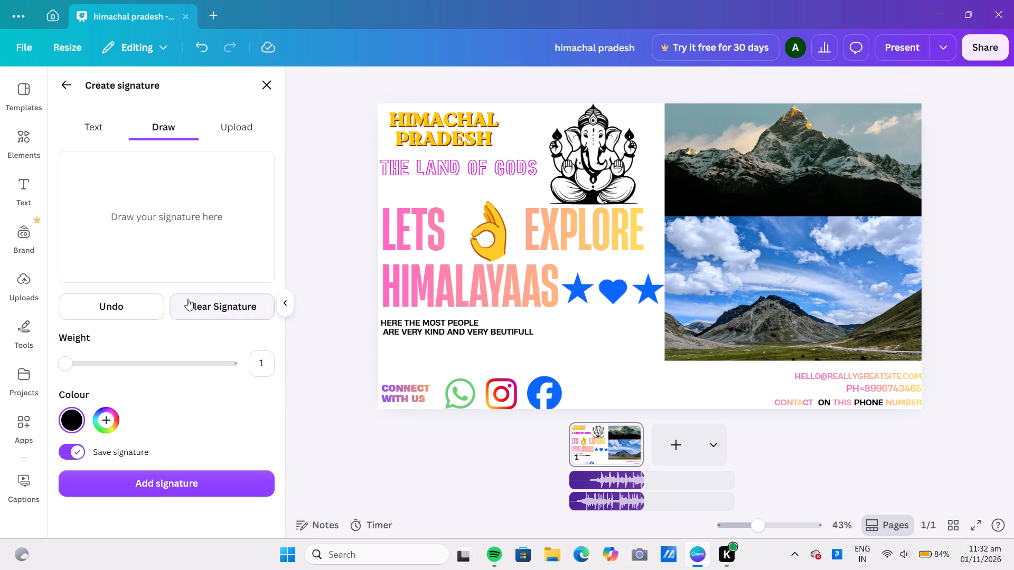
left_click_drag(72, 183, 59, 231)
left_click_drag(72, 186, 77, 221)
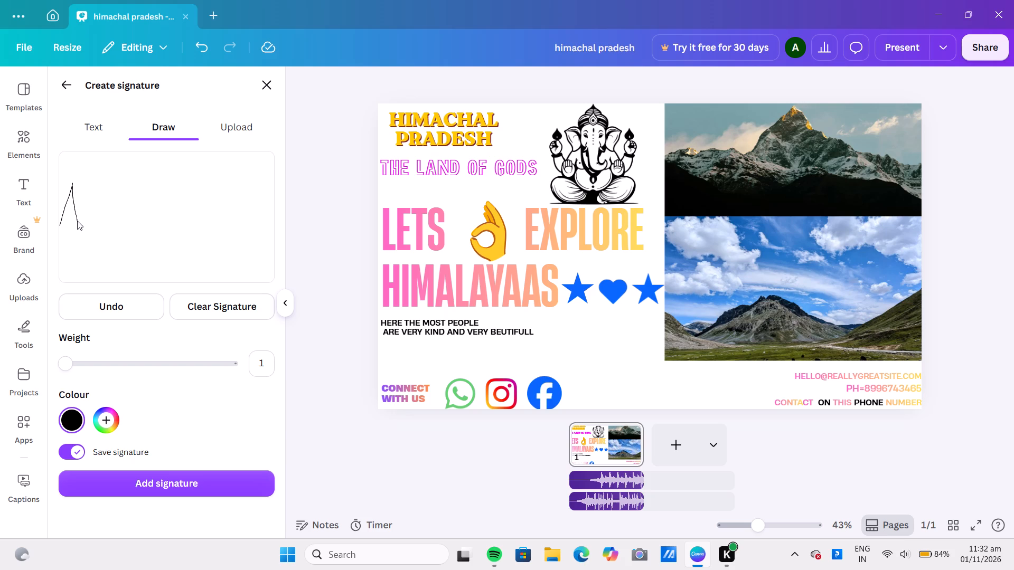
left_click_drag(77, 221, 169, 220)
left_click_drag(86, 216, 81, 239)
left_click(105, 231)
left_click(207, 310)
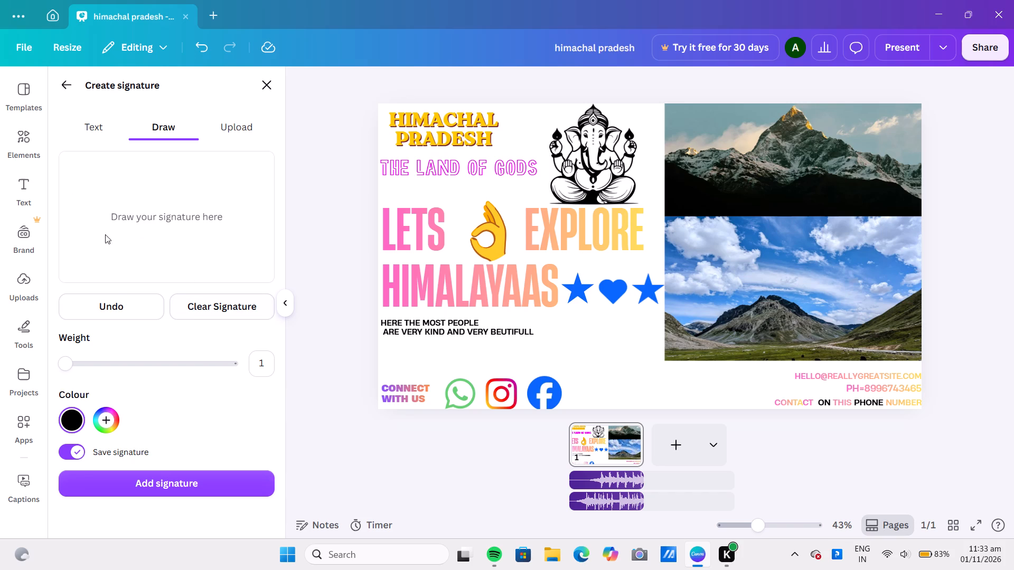
Draw a large capital A as the signature's first letter, extending its crossbar into a long line over the space for the remaining letters.
left_click_drag(73, 168, 74, 167)
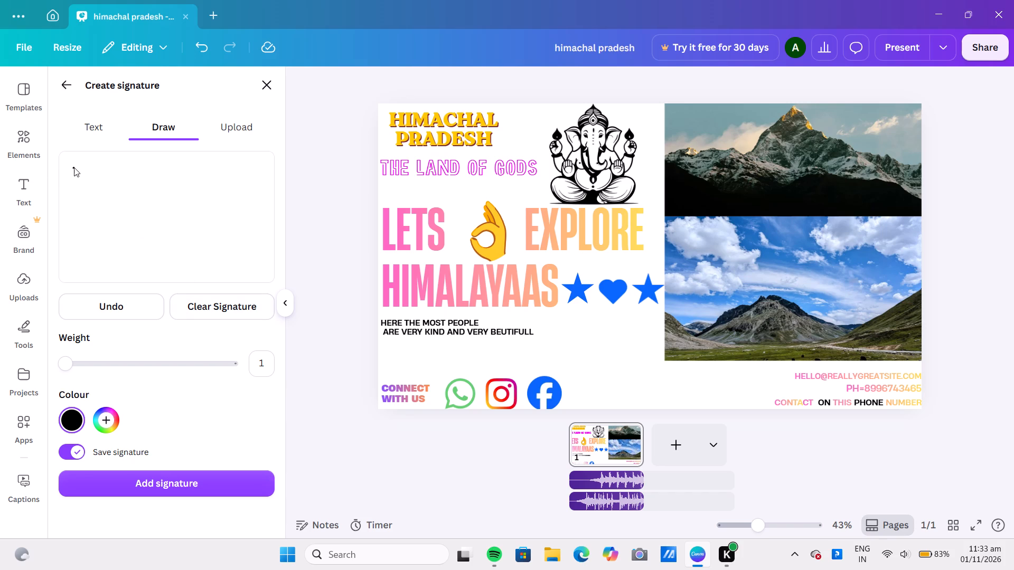
left_click_drag(74, 167, 50, 225)
left_click_drag(77, 170, 84, 203)
left_click_drag(83, 193, 82, 192)
left_click_drag(82, 192, 143, 179)
Handwrite the remaining letters of the first name beneath the extended crossbar of the signature.
left_click_drag(91, 187, 92, 186)
left_click_drag(92, 186, 96, 200)
left_click_drag(95, 187, 103, 199)
left_click_drag(103, 199, 114, 204)
left_click_drag(114, 204, 112, 202)
left_click_drag(121, 183, 116, 196)
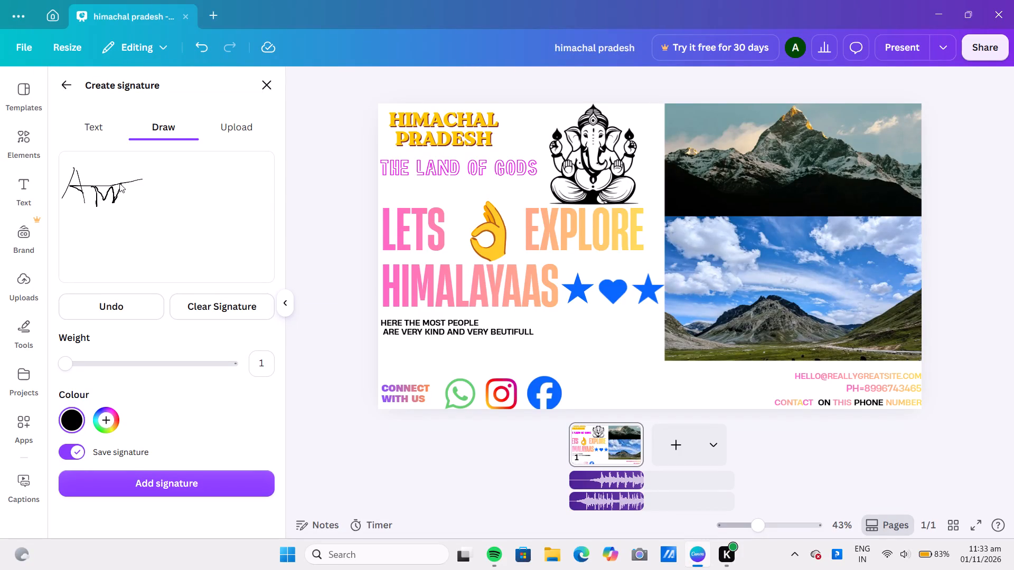
left_click_drag(119, 183, 127, 203)
left_click_drag(127, 203, 116, 197)
left_click_drag(116, 197, 117, 197)
left_click_drag(129, 184, 127, 205)
left_click_drag(127, 205, 129, 202)
left_click_drag(130, 183, 141, 193)
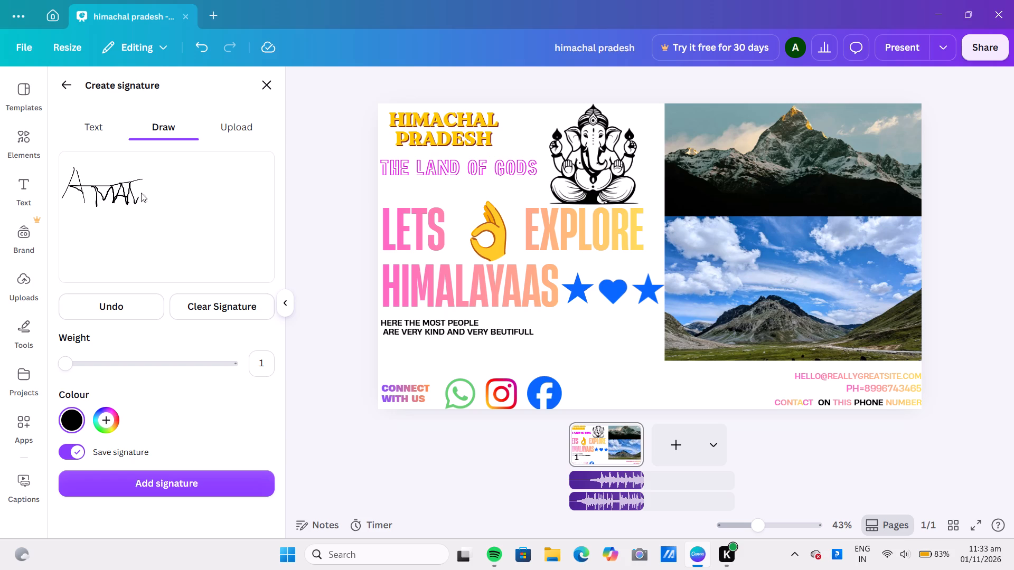
left_click_drag(141, 193, 146, 176)
Finish the last letter of the signature's first name and underline the whole name with one long stroke.
left_click_drag(146, 176, 209, 206)
left_click_drag(209, 206, 215, 203)
Handwrite the surname below the underlined first name, starting with a large T and ending in a tall slanted final letter.
left_click_drag(79, 206, 82, 205)
left_click_drag(82, 205, 91, 233)
left_click(107, 221)
right_click_drag(115, 214, 107, 224)
left_click_drag(119, 210, 150, 231)
left_click_drag(150, 231, 196, 236)
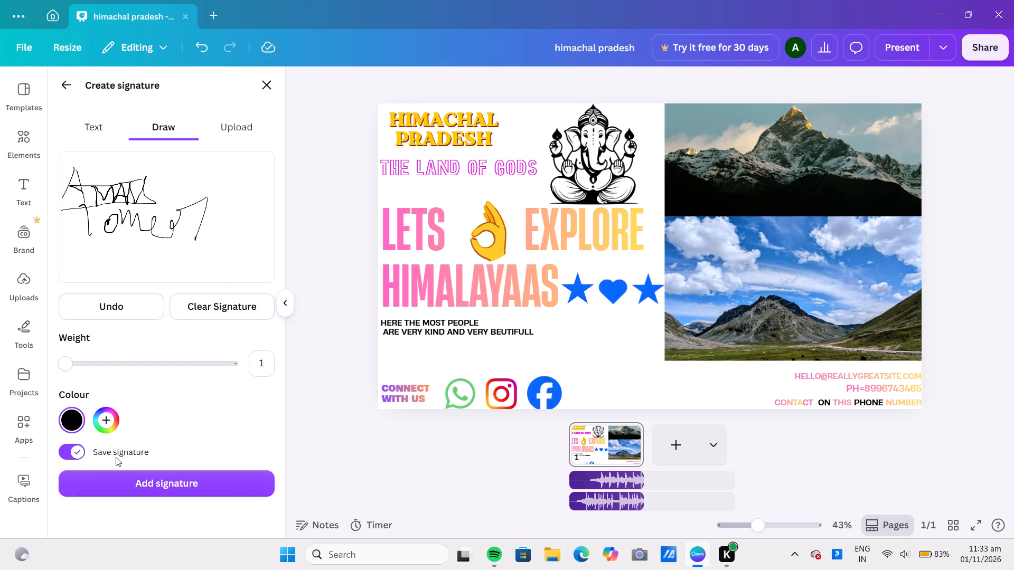
Add the drawn signature to the page with saving of the signature switched on.
left_click(112, 472)
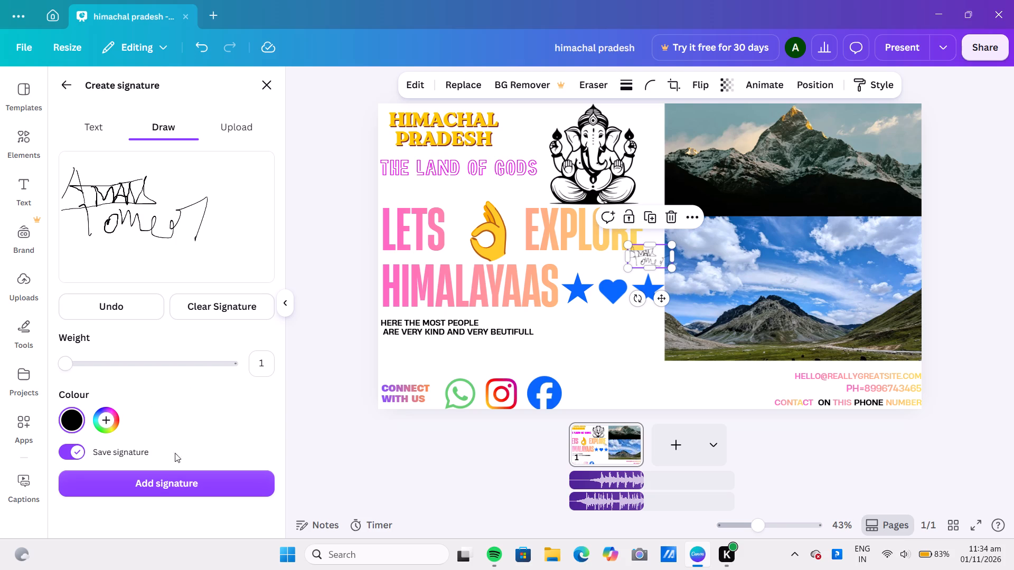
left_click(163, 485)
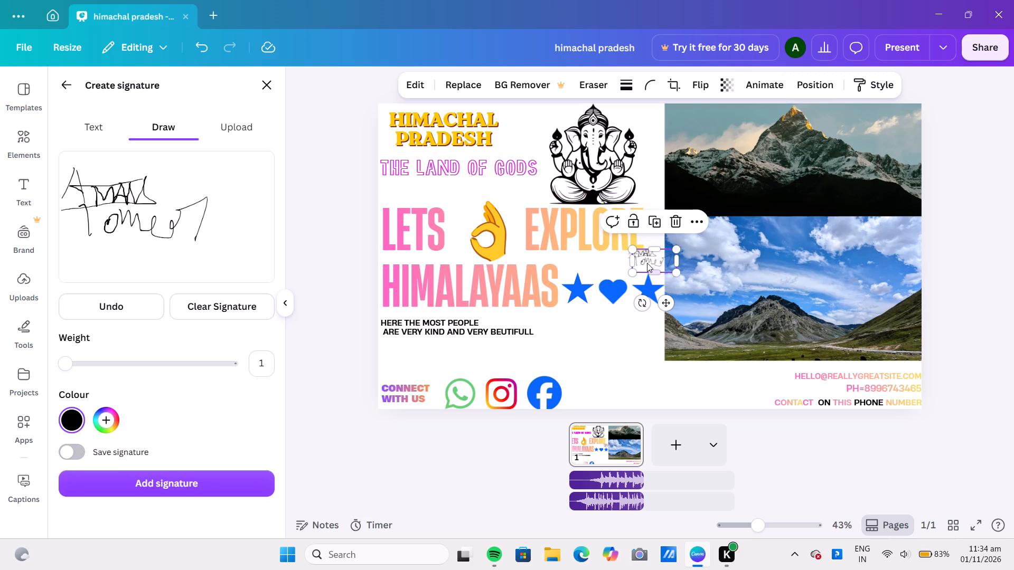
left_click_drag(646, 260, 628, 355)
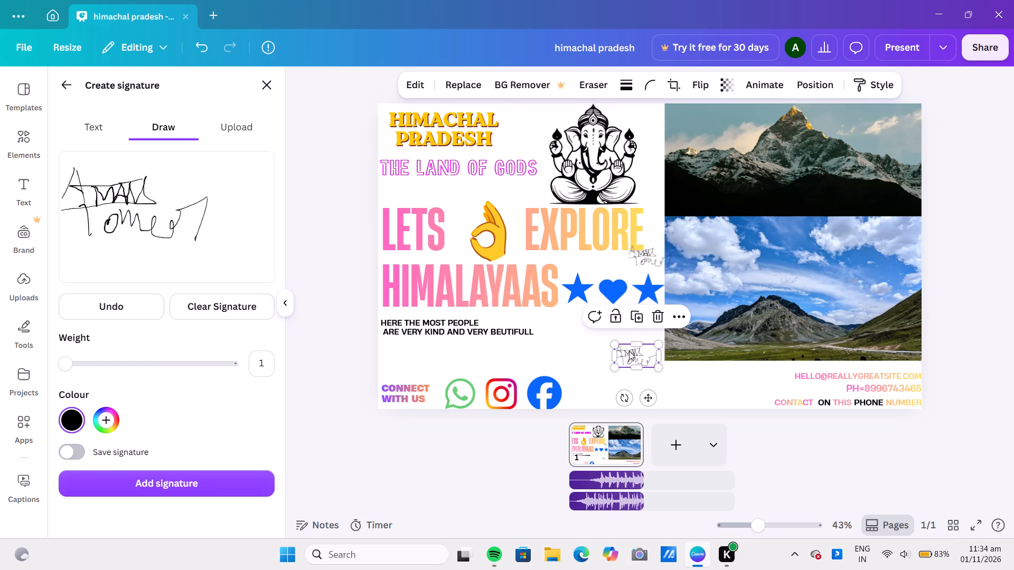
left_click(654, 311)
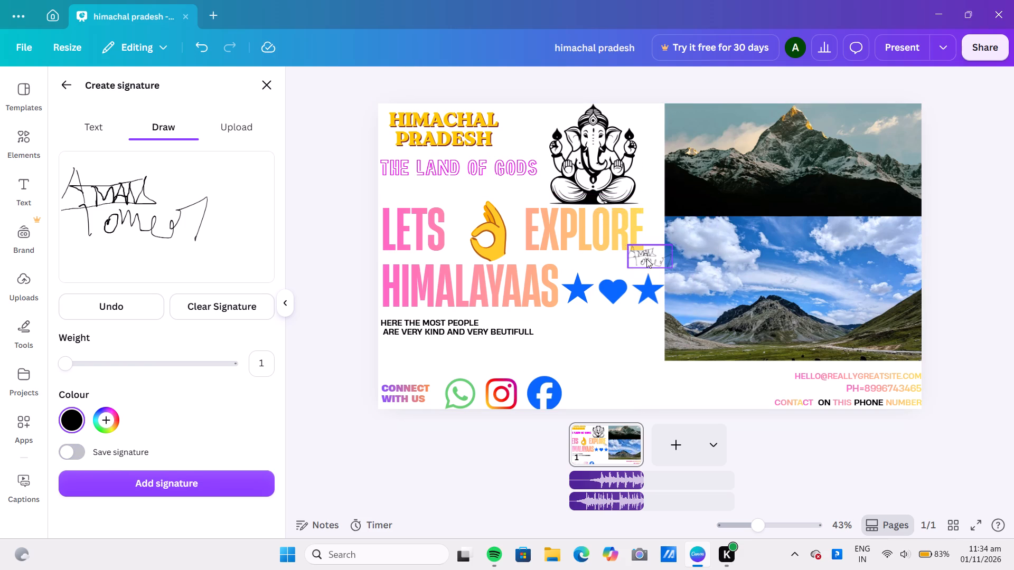
Move the signature into the white space below the heart and stars and enlarge it to reach the page's bottom edge.
left_click_drag(646, 259, 625, 364)
left_click_drag(651, 371, 666, 383)
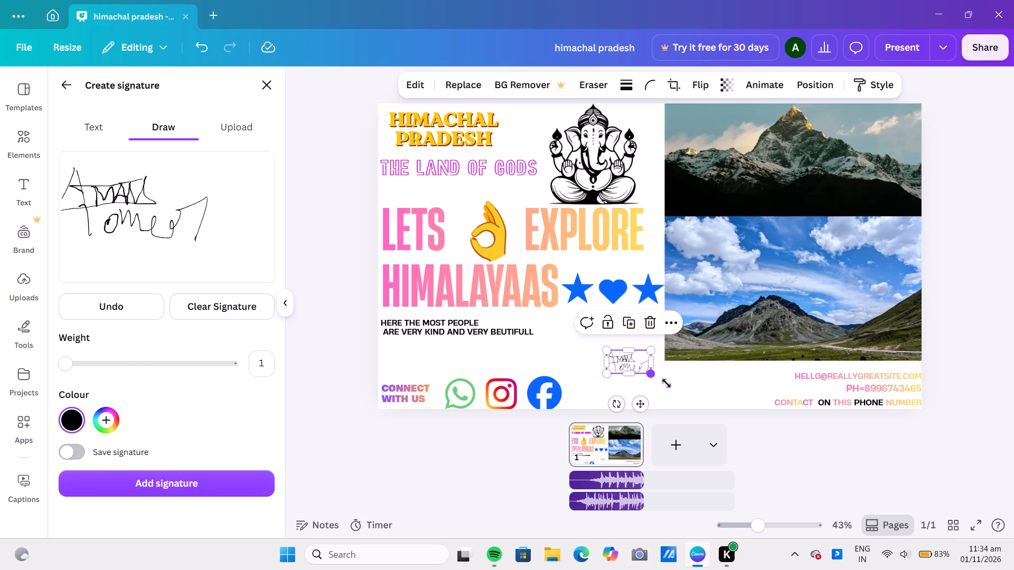
left_click_drag(666, 383, 719, 406)
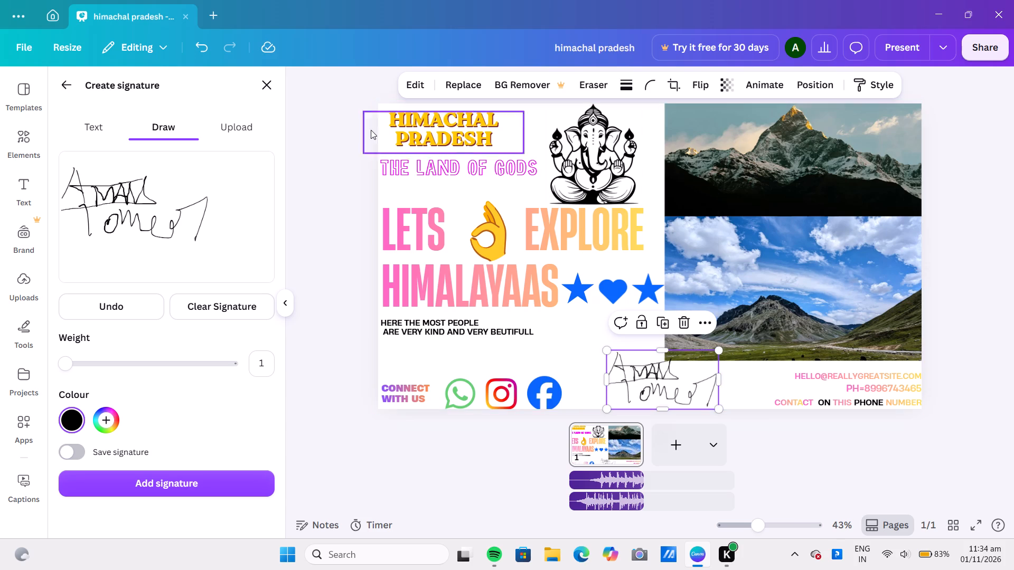
left_click(115, 426)
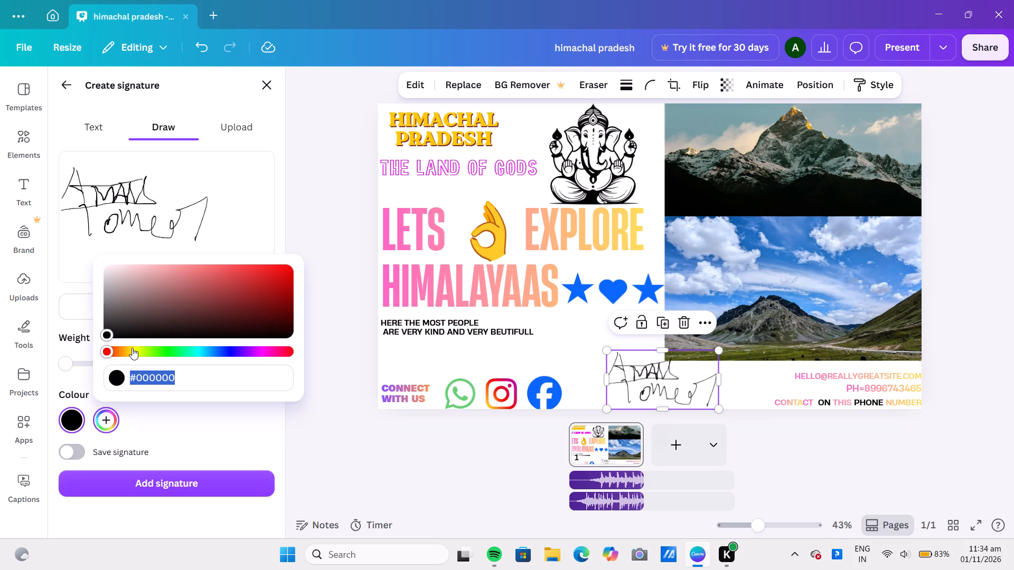
left_click(194, 430)
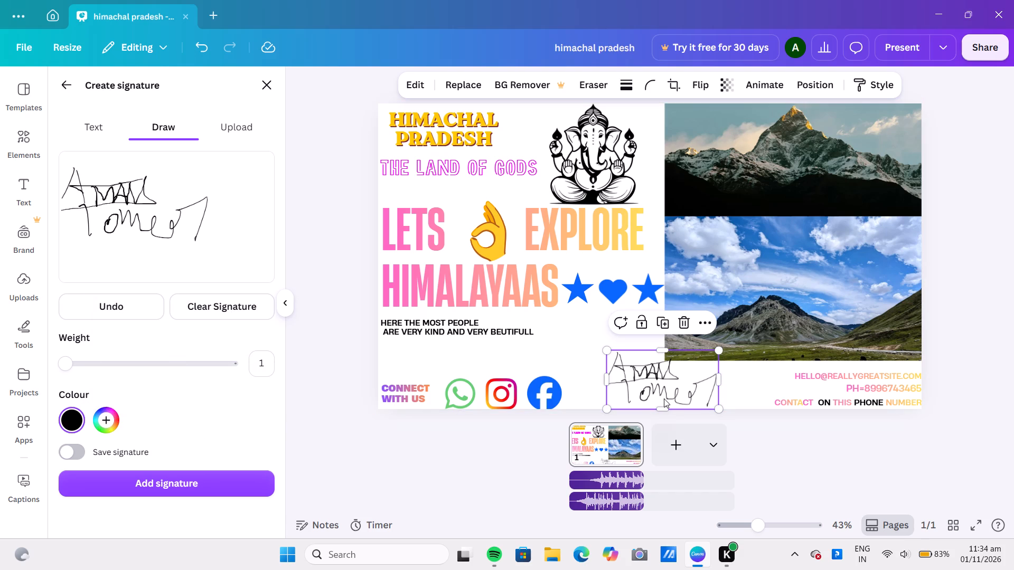
Widen the signature slightly, adjusting its lower edge so both names show in full down to the page's bottom edge.
left_click_drag(664, 406, 664, 380)
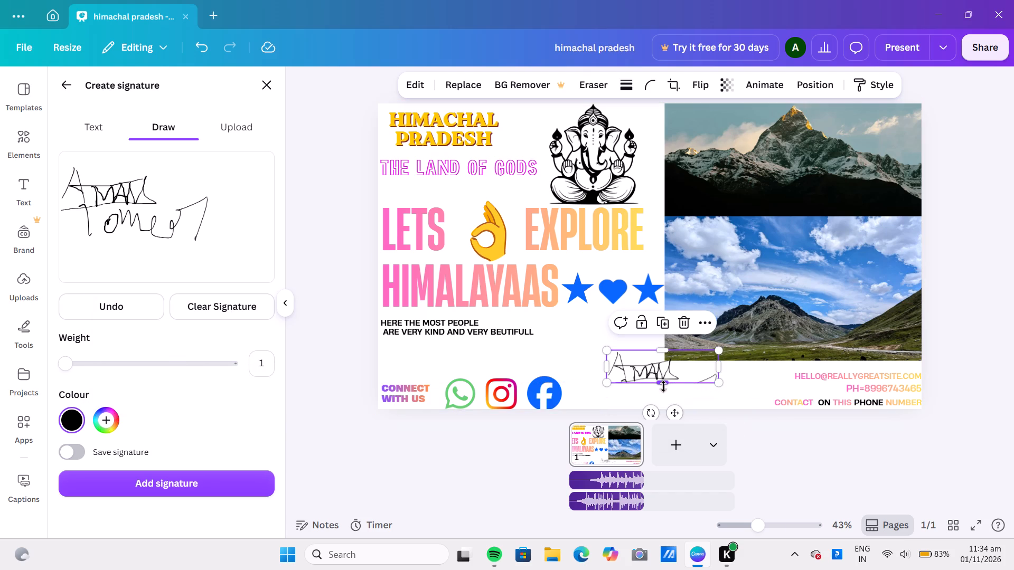
left_click_drag(663, 386, 662, 402)
left_click_drag(660, 397, 662, 411)
left_click_drag(718, 380, 733, 380)
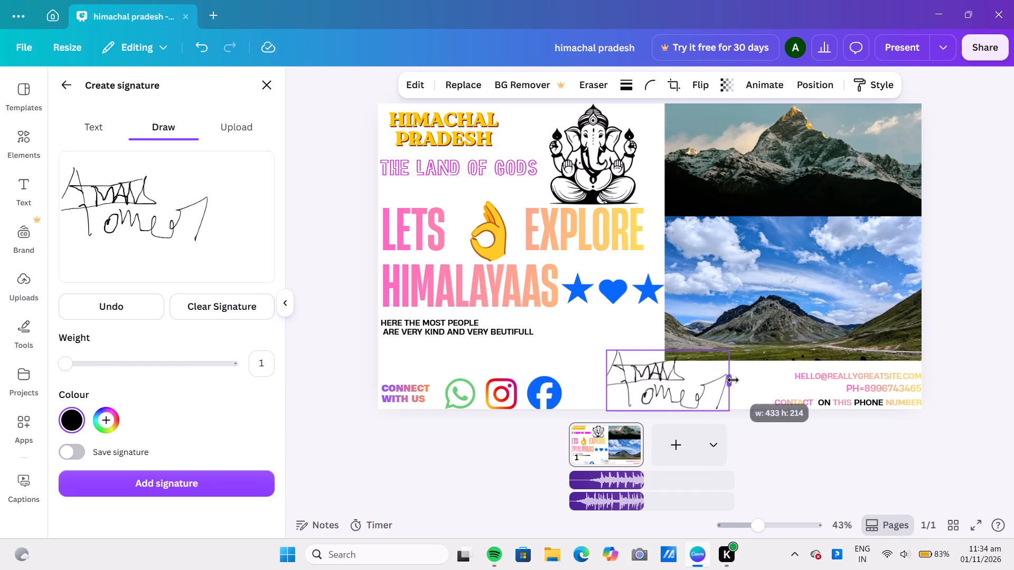
left_click_drag(733, 380, 735, 380)
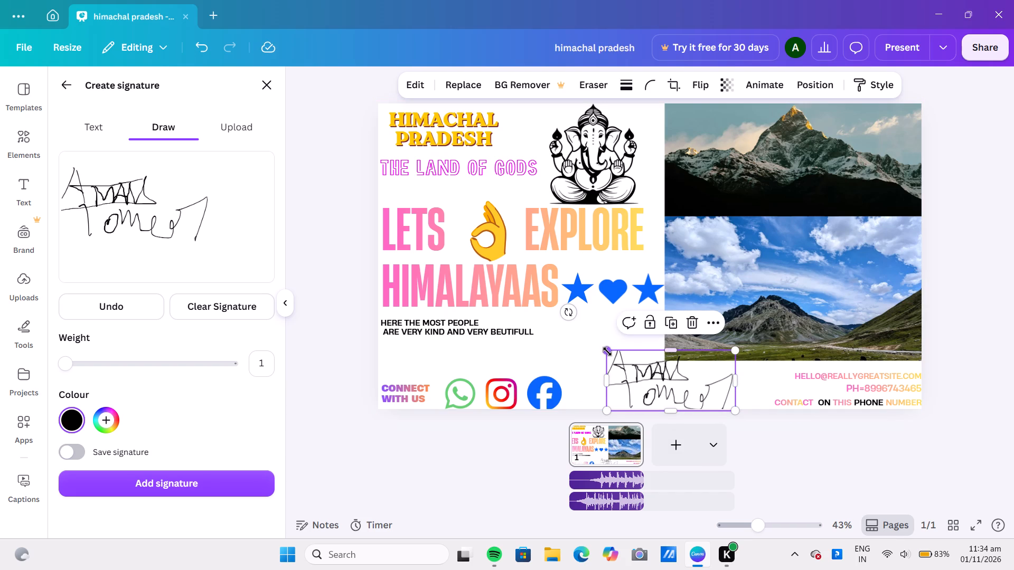
Shrink the signature and place it beneath the lower mountain photo, just before the contact details.
left_click_drag(607, 351, 648, 370)
left_click_drag(613, 371, 623, 373)
left_click_drag(676, 398, 702, 395)
left_click(629, 370)
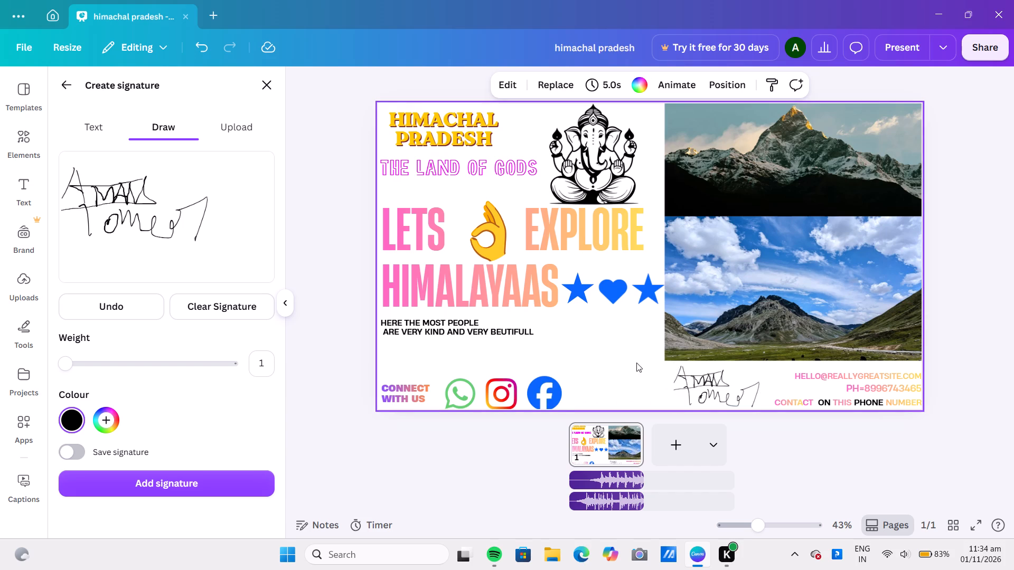
Delete the OK-hand emoji between LETS and EXPLORE in the main heading.
left_click(496, 229)
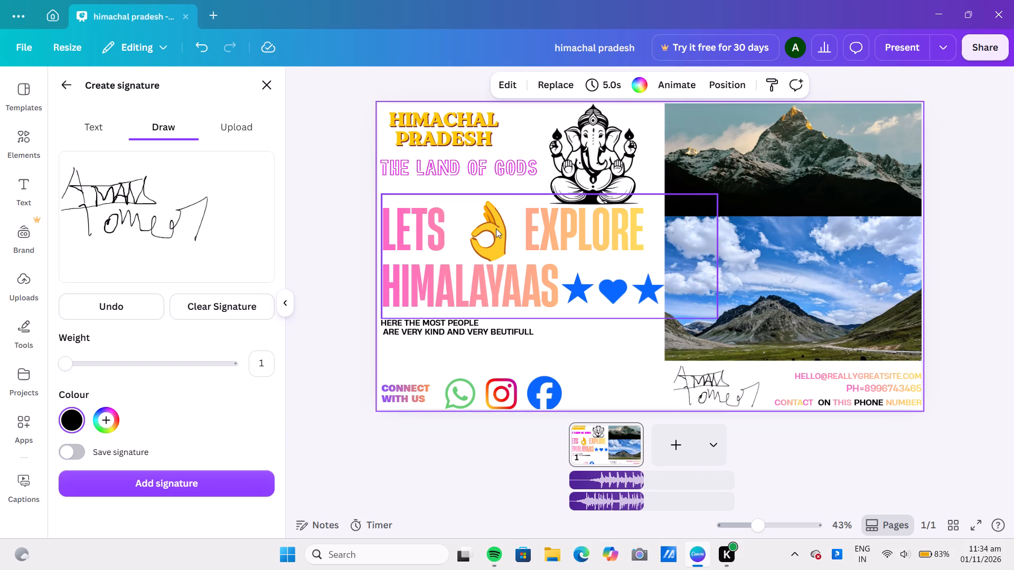
right_click(490, 229)
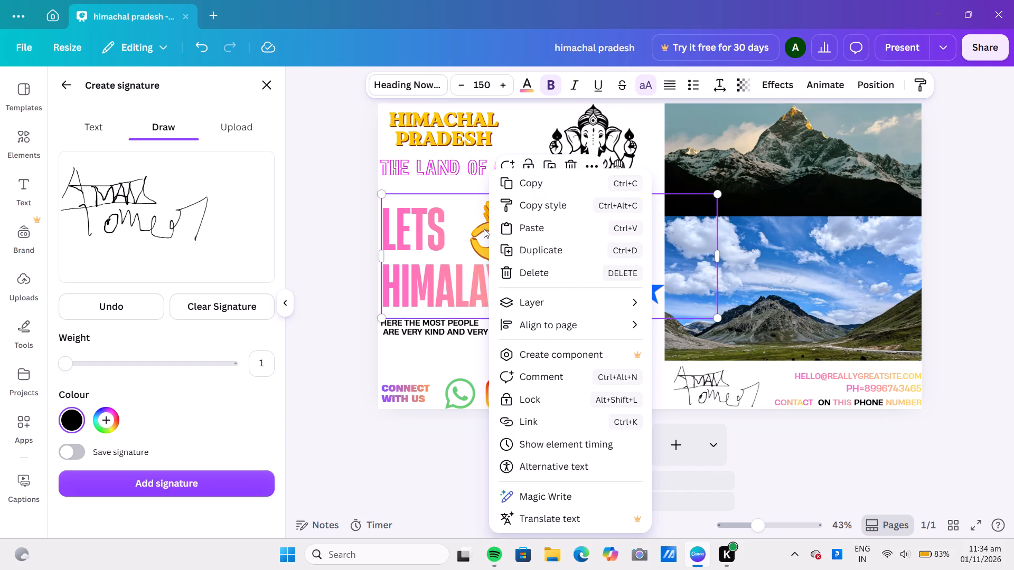
left_click(462, 234)
left_click(487, 237)
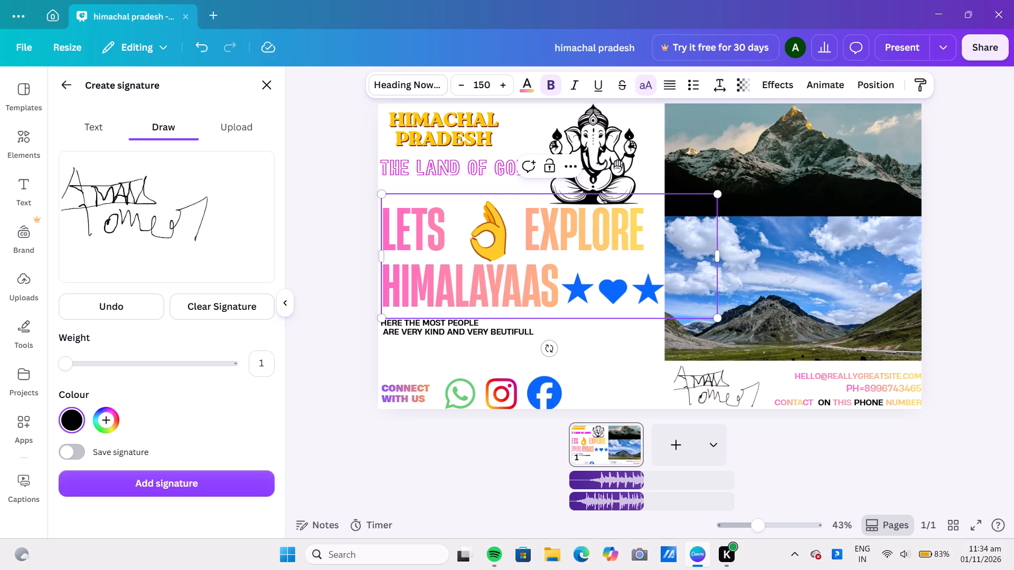
key("Right")
key("BackSpace")
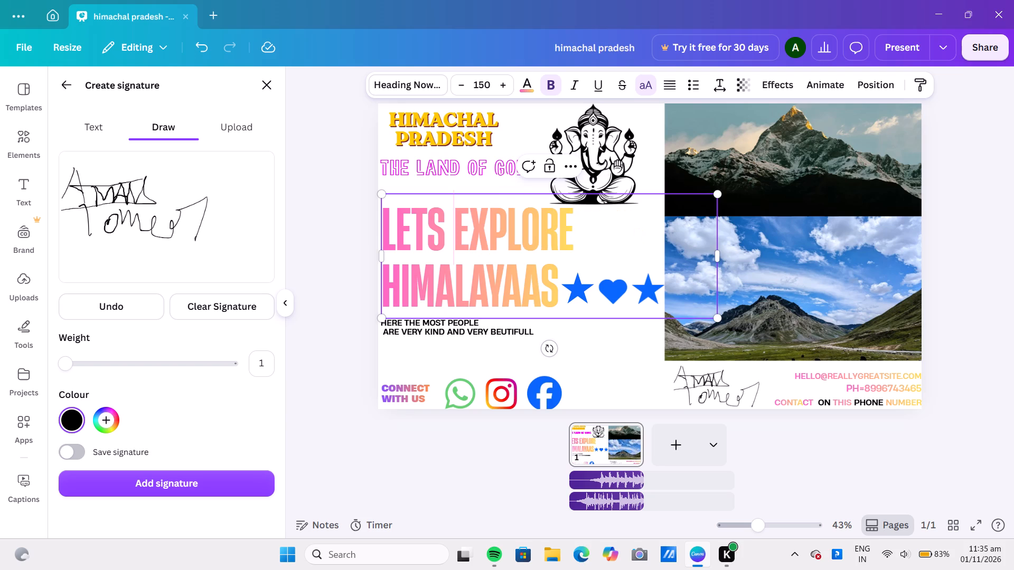
Insert eight spaces between LETS and EXPLORE to open a gap in the heading's first line.
key("space")
key("space")
key("space")
key("space")
key("space")
key("space")
key("space")
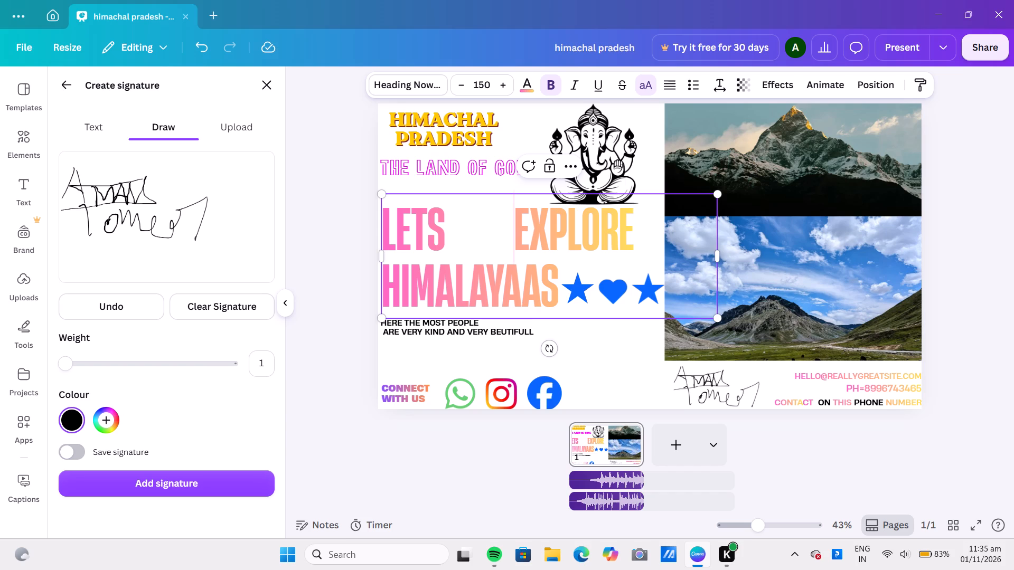
key("space")
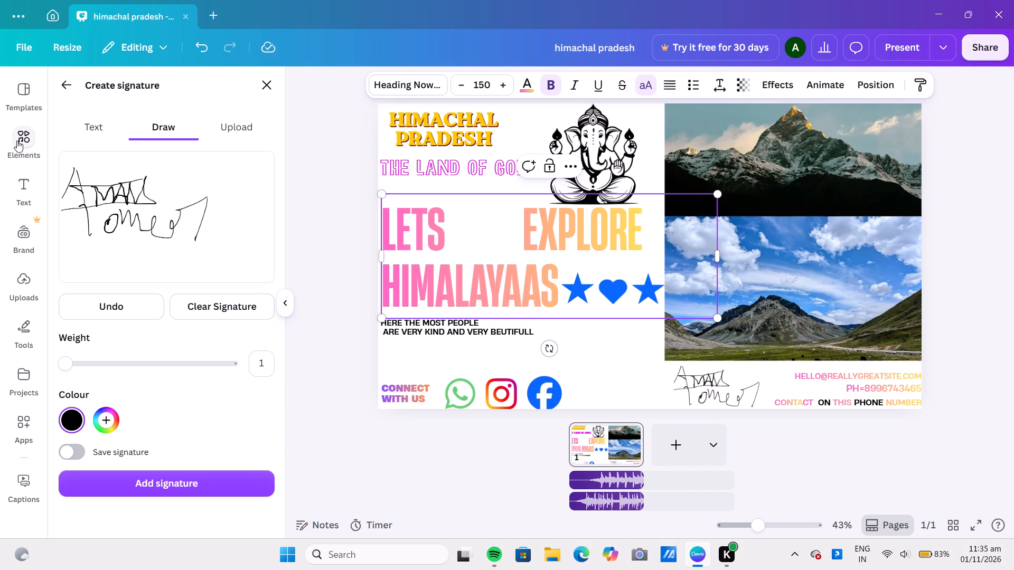
Search the elements library for "walk" and show all the matching graphics.
left_click(26, 136)
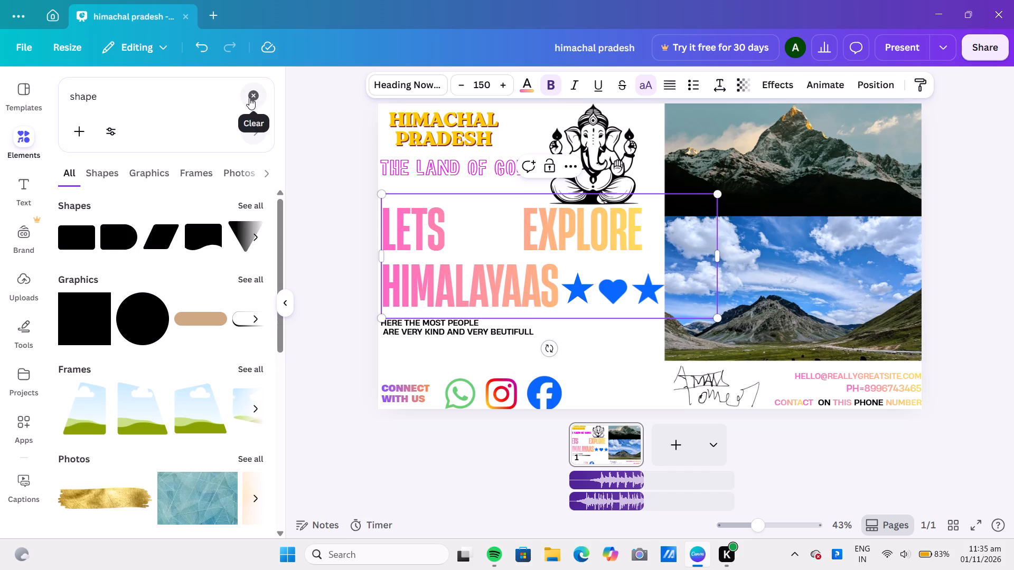
left_click(249, 98)
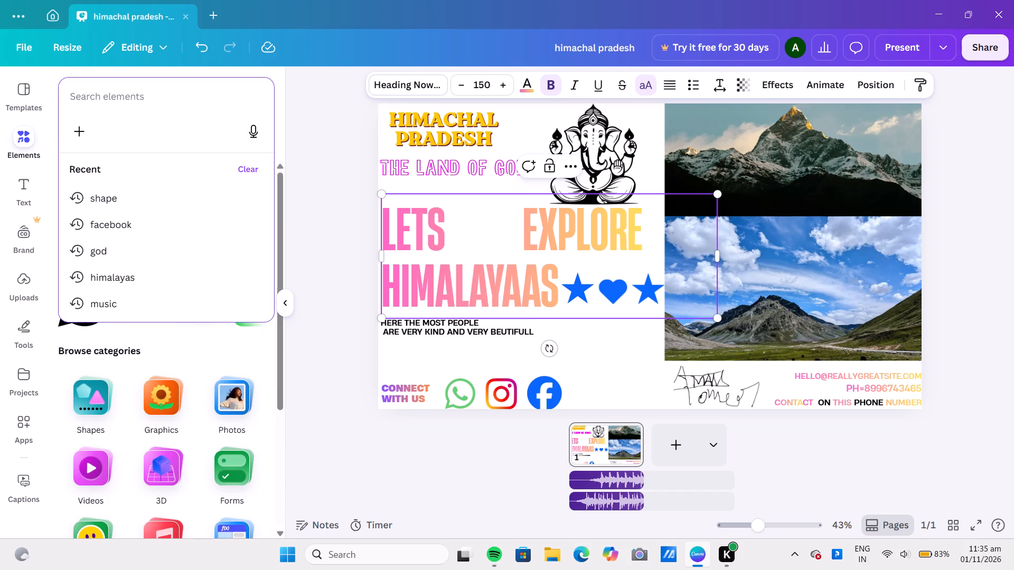
type("walk")
key("Return")
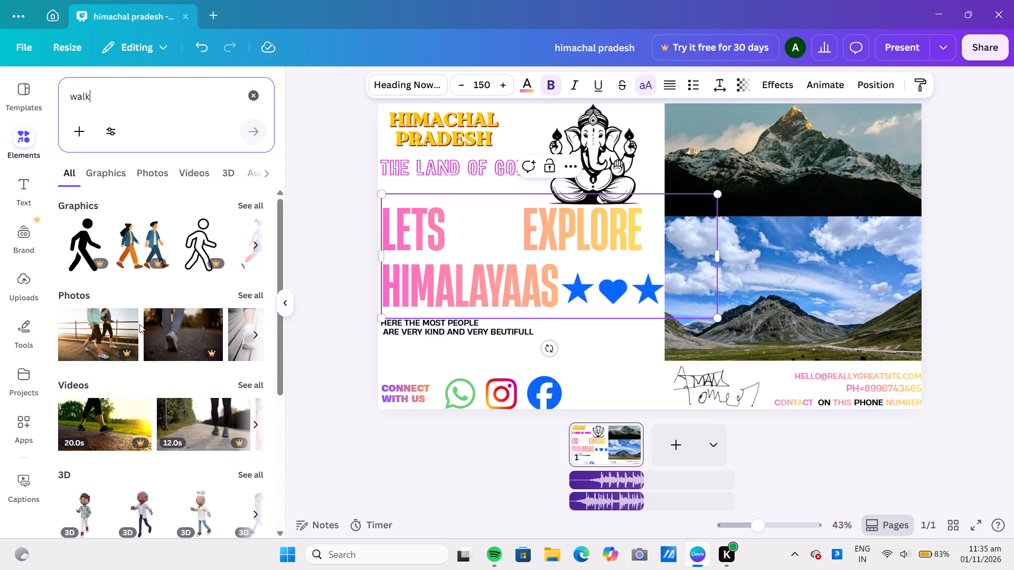
scroll(160, 237, "down", 2)
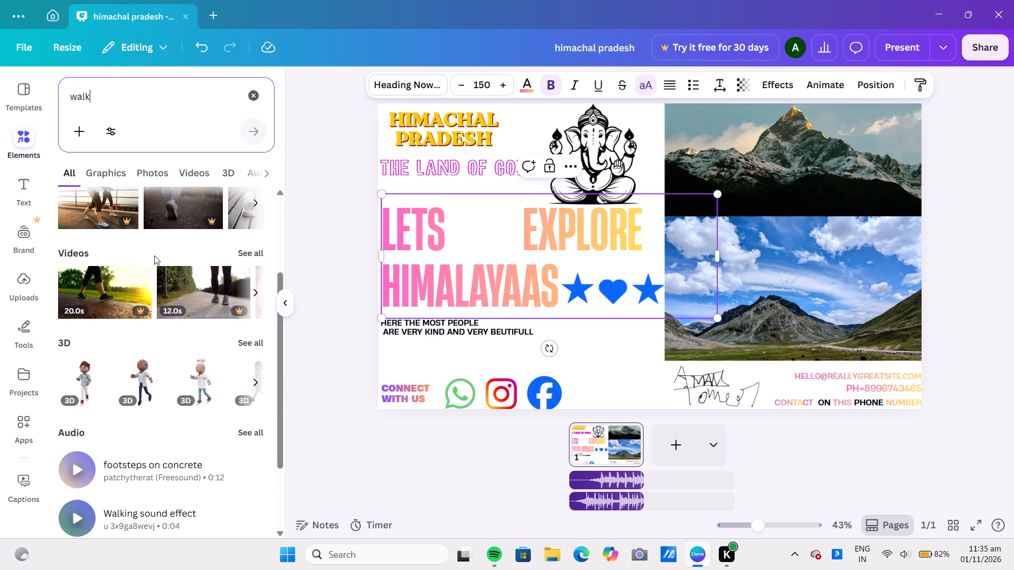
scroll(154, 255, "down", 2)
scroll(44, 406, "down", 1)
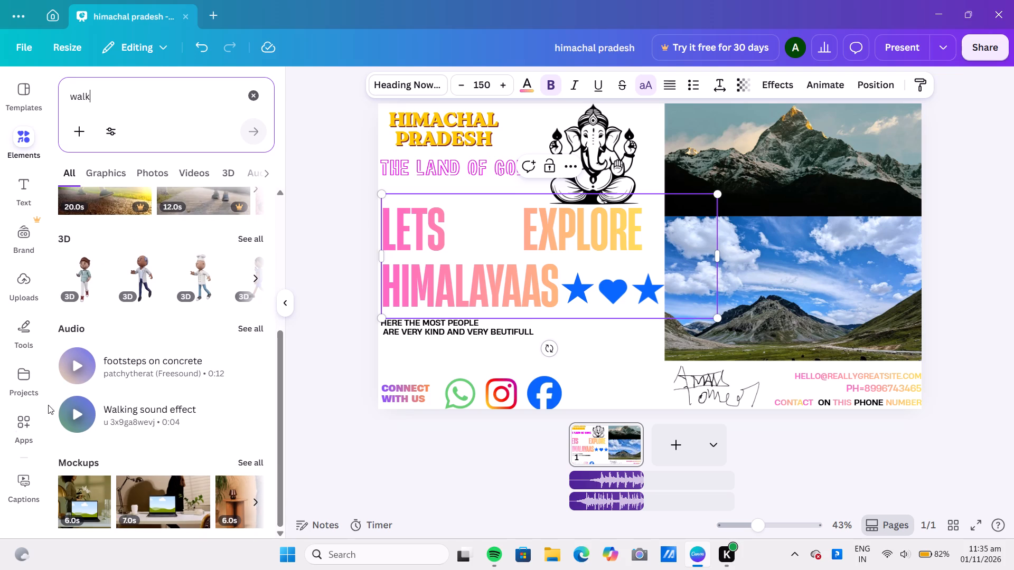
scroll(48, 405, "down", 2)
scroll(124, 390, "down", 4)
scroll(126, 390, "up", 7)
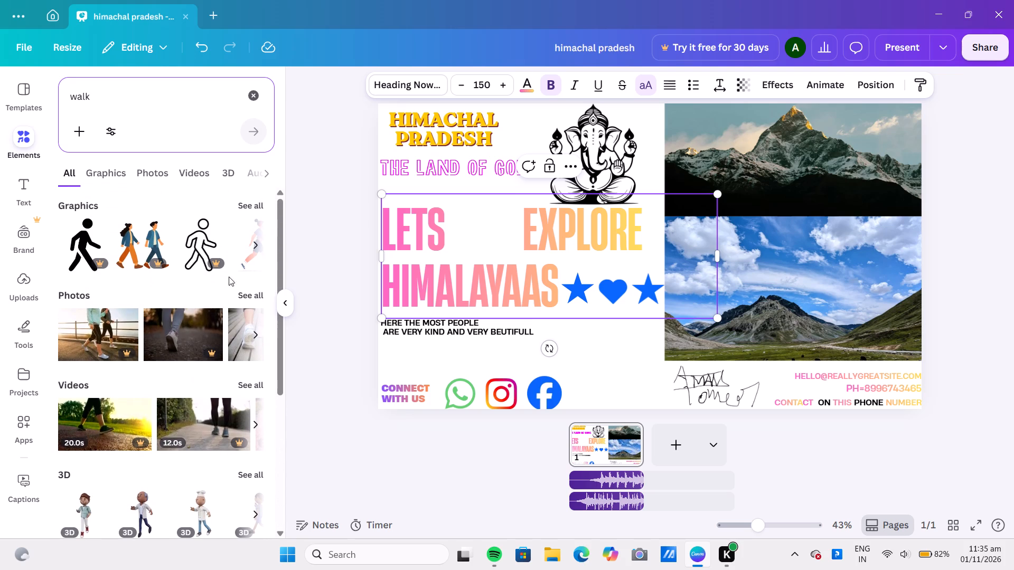
left_click(253, 205)
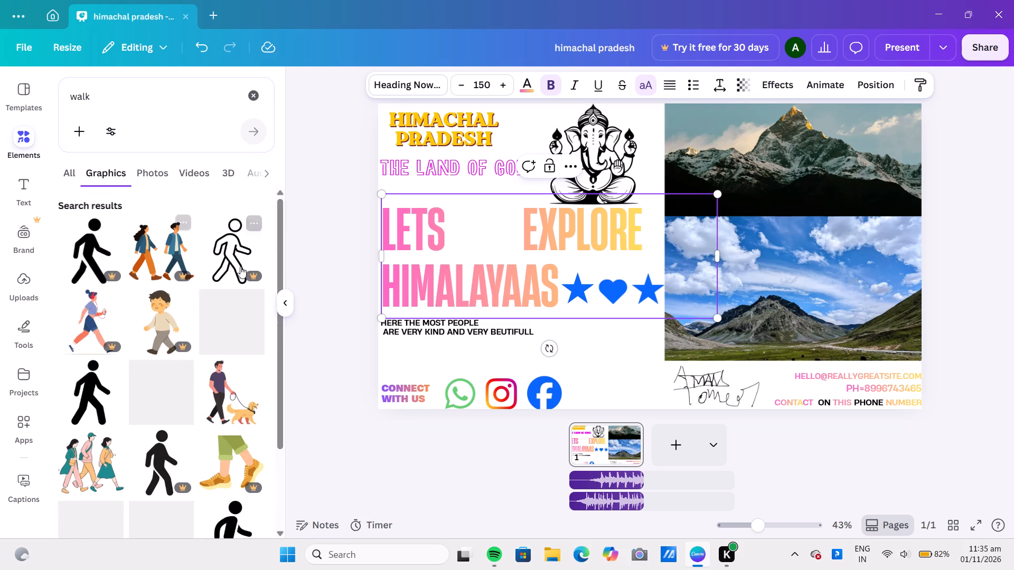
Insert the striding boy graphic with the striped shirt and yellow backpack onto the page.
scroll(174, 314, "down", 2)
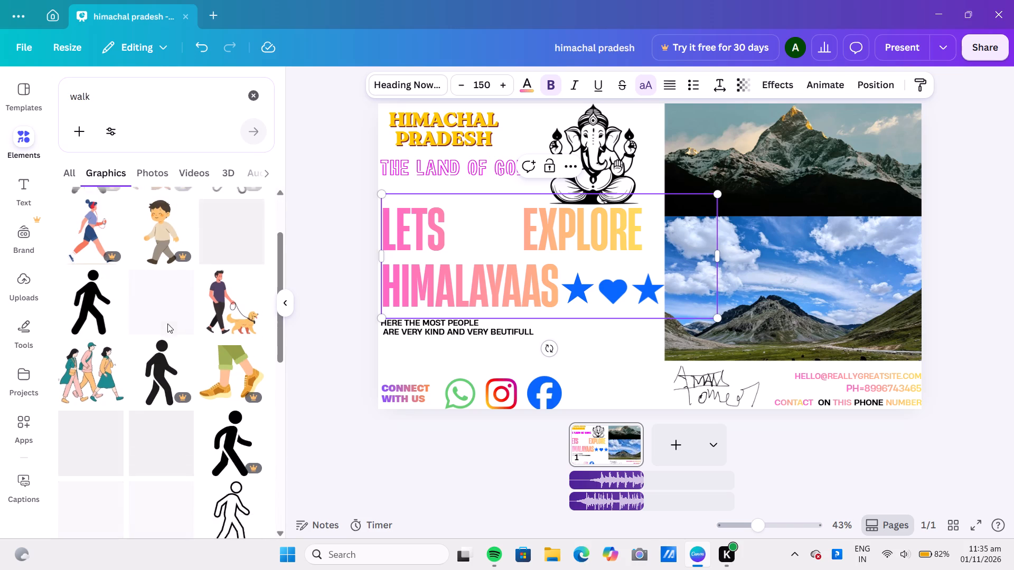
scroll(167, 324, "down", 2)
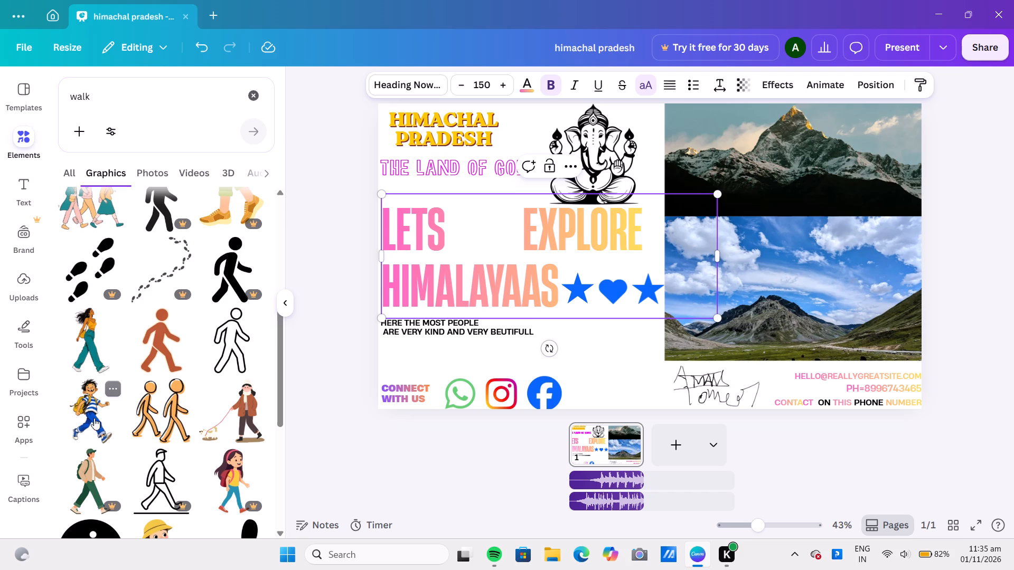
scroll(97, 410, "down", 1)
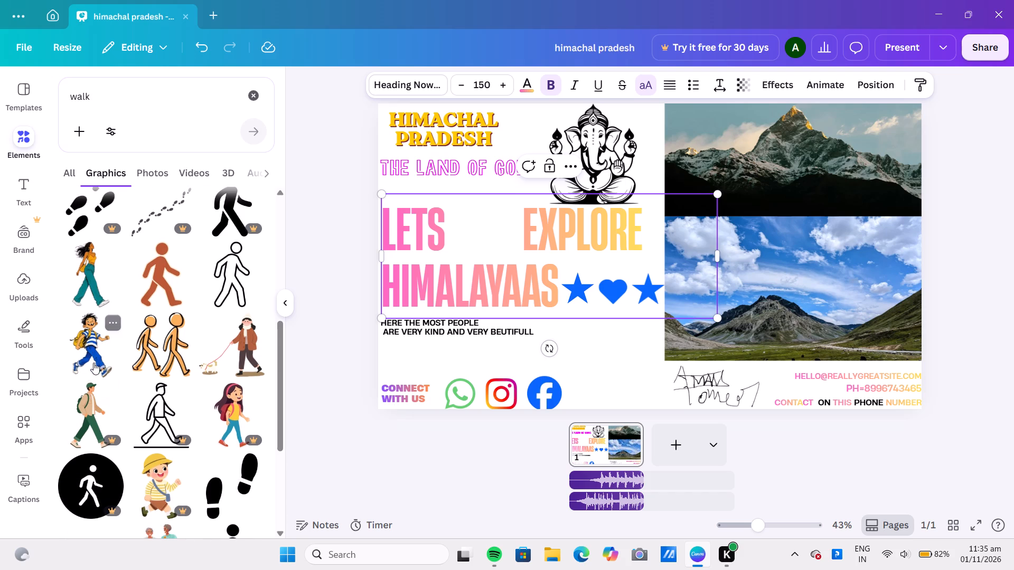
left_click_drag(95, 360, 388, 297)
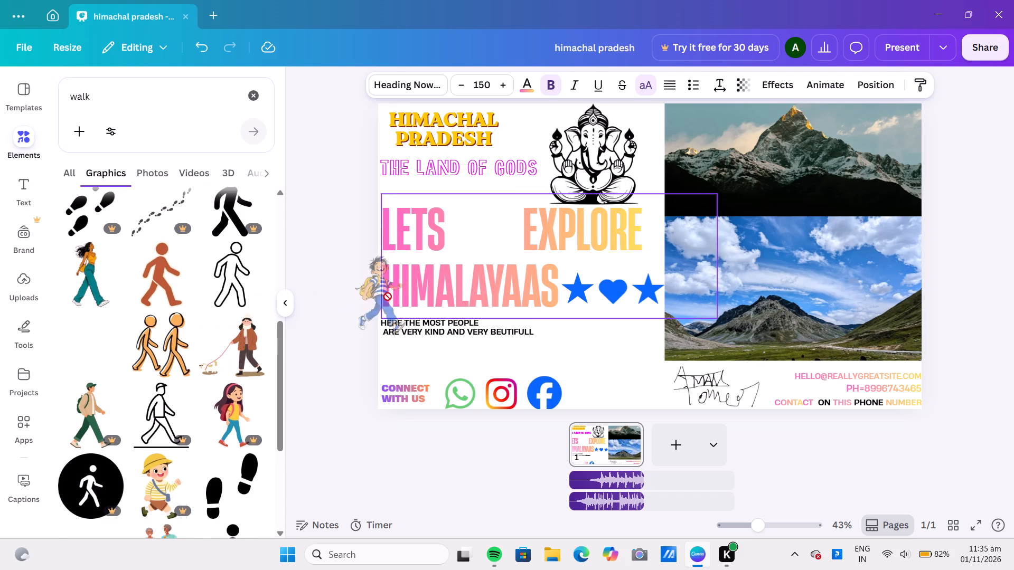
left_click_drag(388, 297, 473, 240)
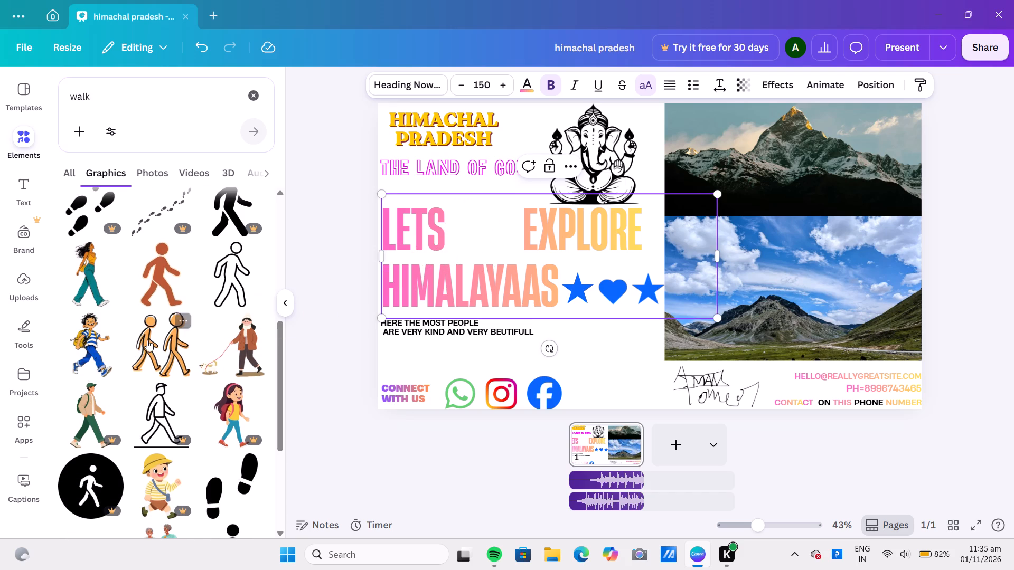
left_click(86, 360)
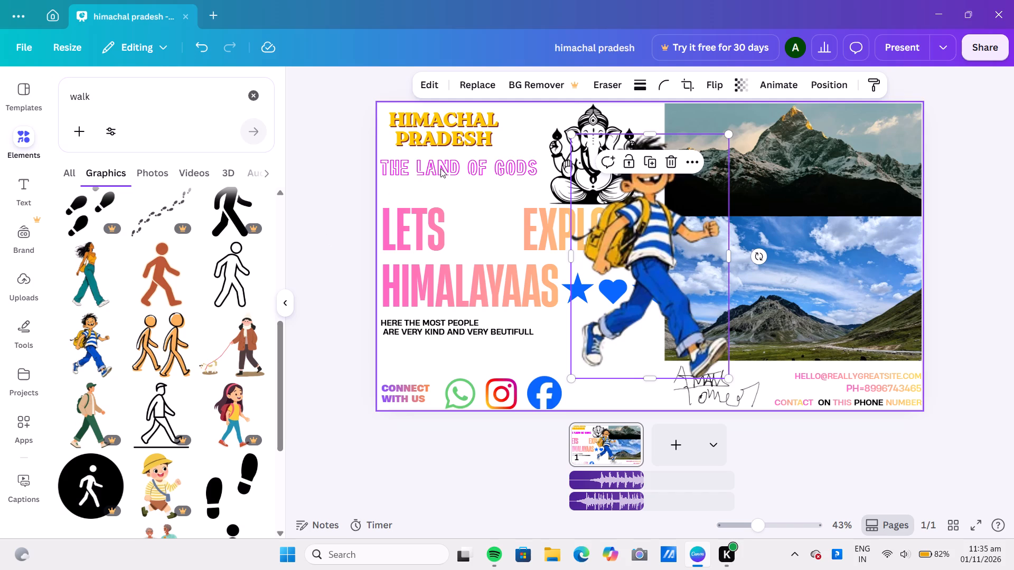
Shrink the boy graphic and place it in the gap between LETS and EXPLORE.
left_click_drag(572, 136, 571, 138)
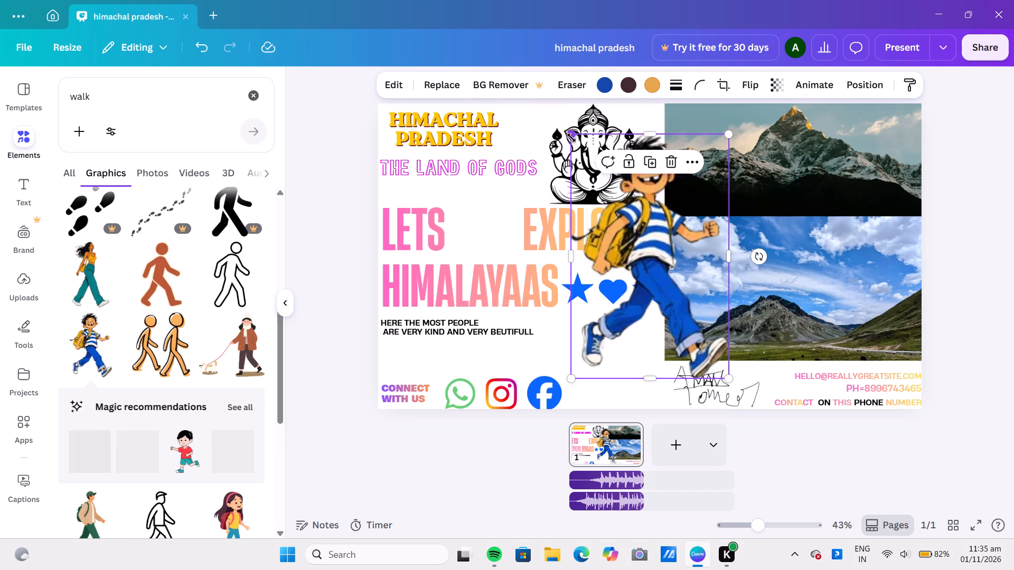
left_click_drag(571, 138, 669, 289)
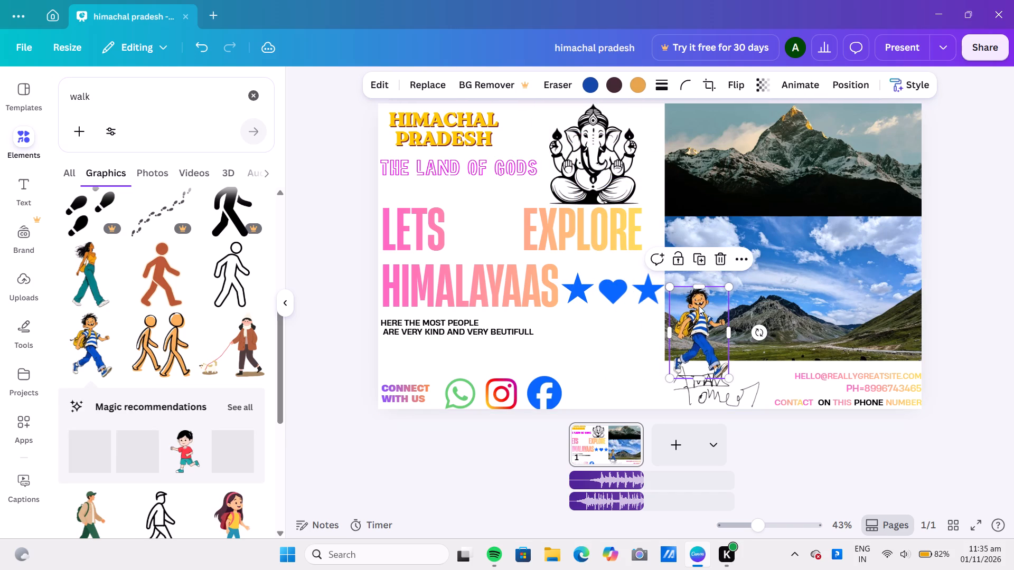
left_click_drag(699, 329, 485, 211)
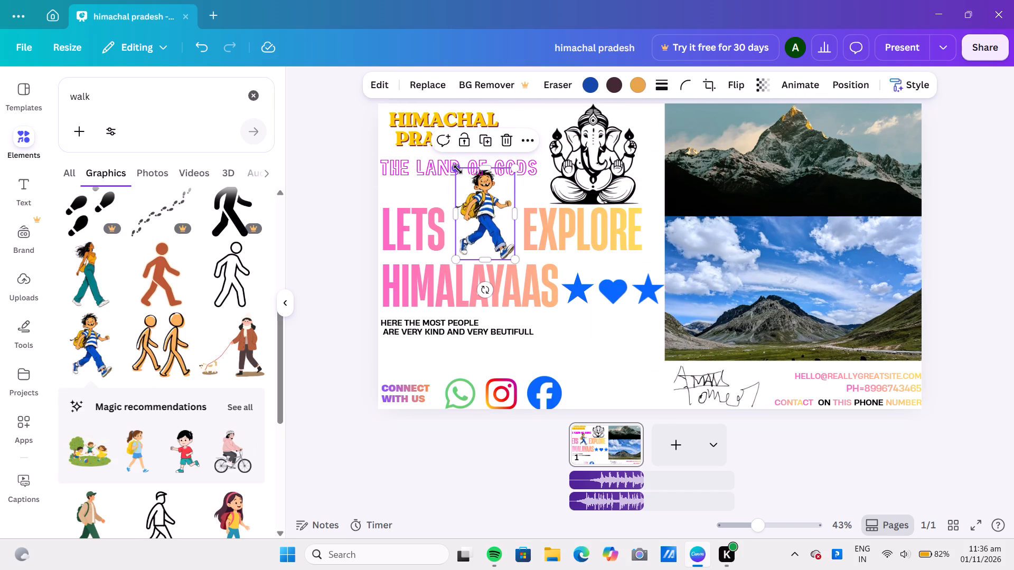
left_click_drag(458, 169, 466, 182)
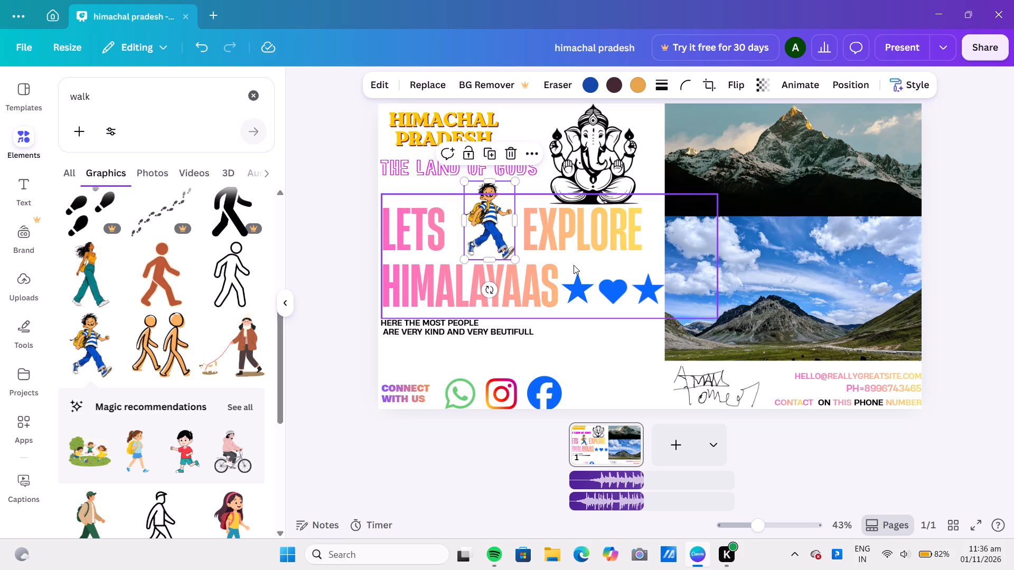
Shift the LETS EXPLORE HIMALAYAAS heading slightly right and nudge the boy up so he sits between the two words.
left_click(575, 265)
left_click(497, 241)
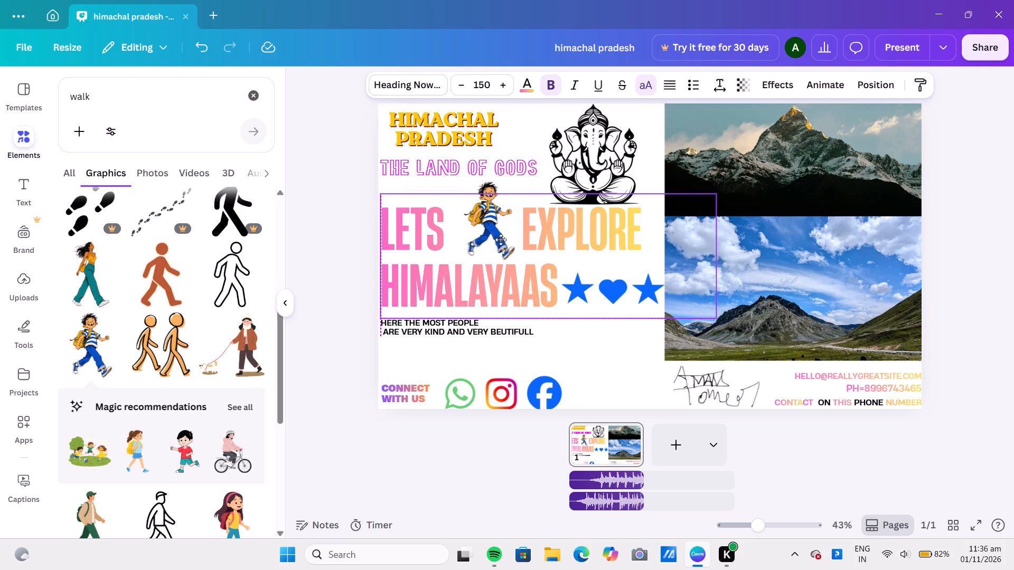
left_click_drag(492, 236, 487, 235)
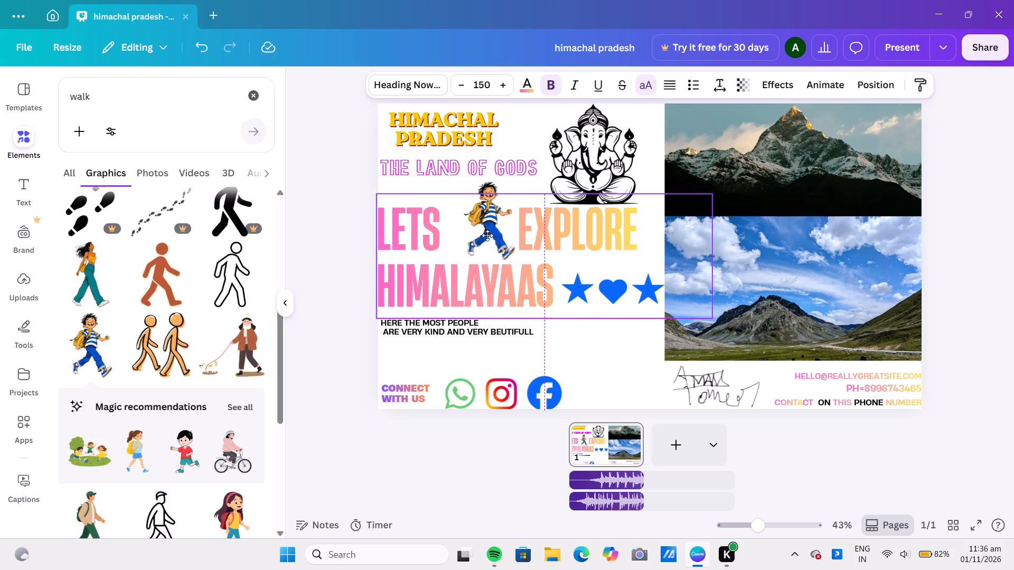
left_click_drag(487, 235, 499, 235)
left_click(496, 187)
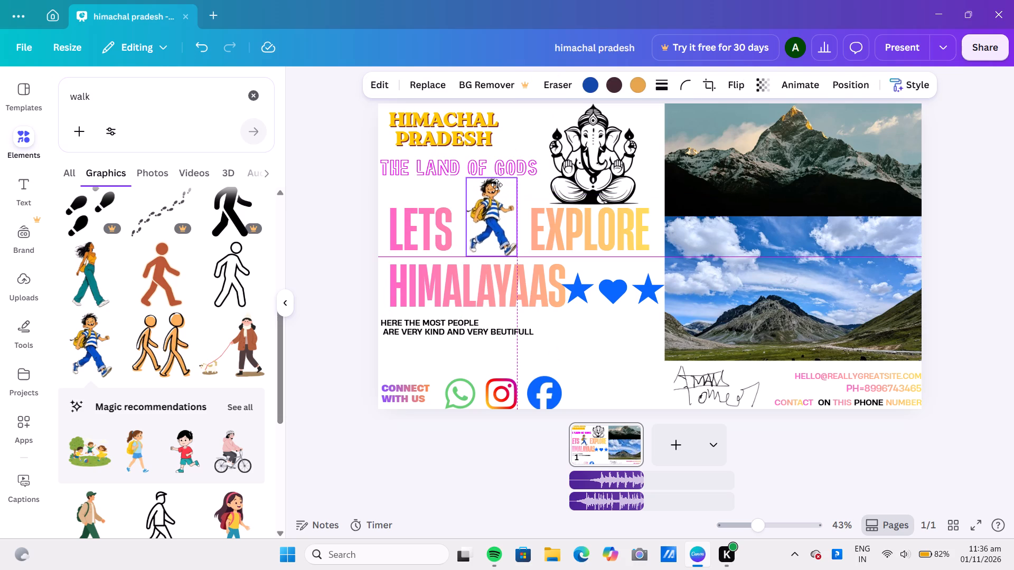
left_click_drag(586, 351, 591, 350)
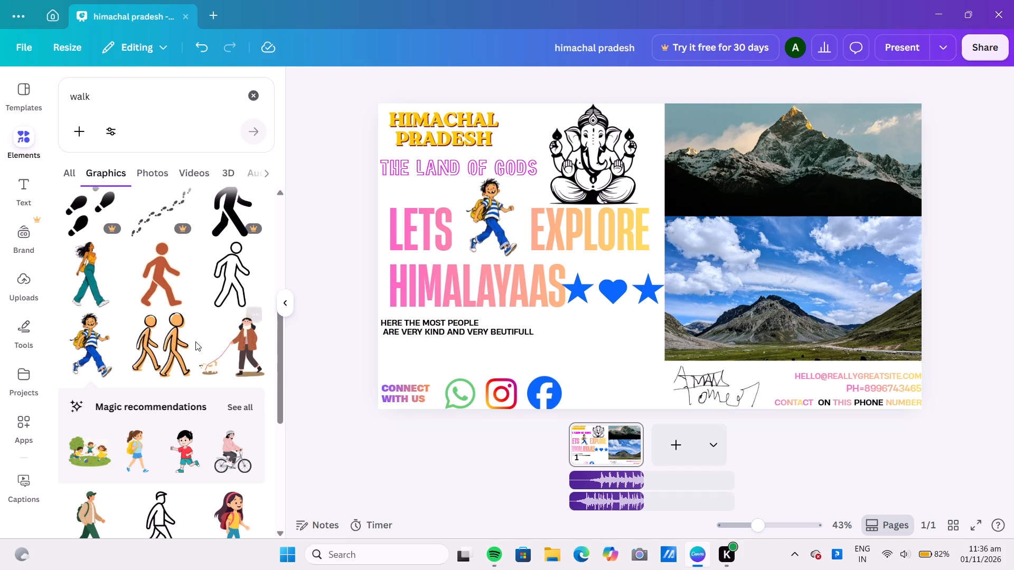
Add the recommended cyclist graphic in the pink top, shrunk to fit the lower mountain photo's bottom-left corner.
scroll(195, 341, "down", 3)
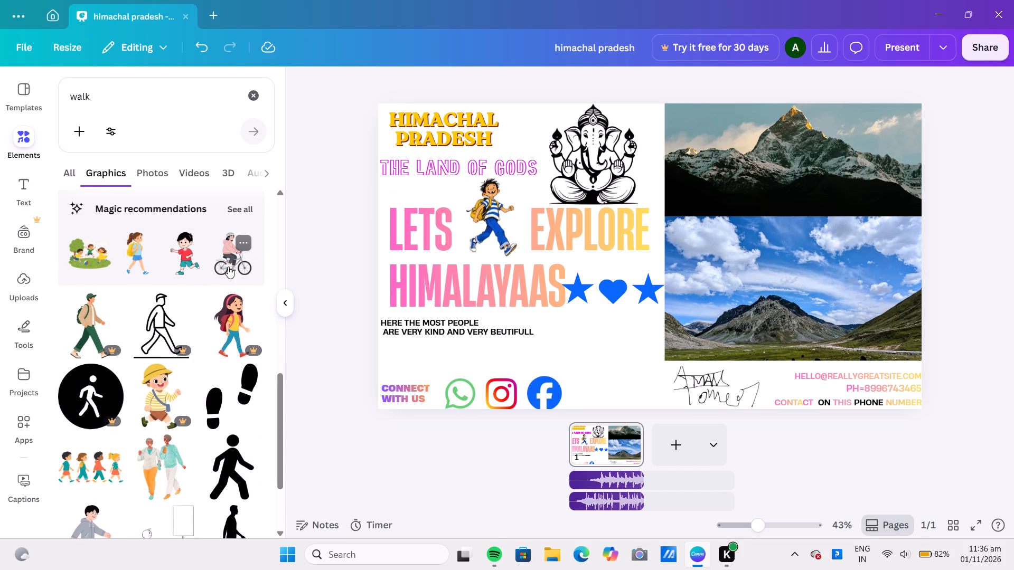
left_click(228, 267)
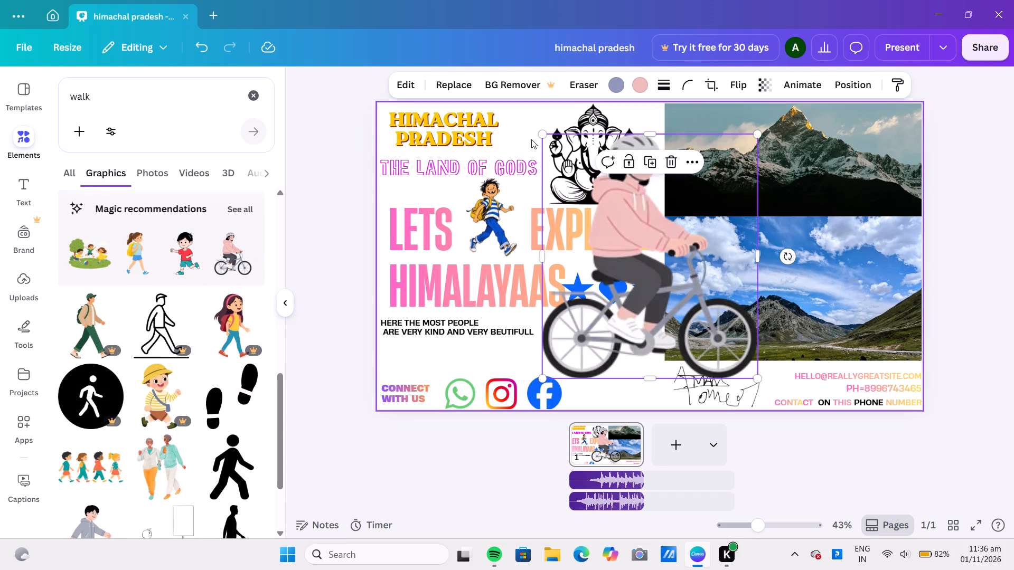
left_click_drag(546, 134, 671, 325)
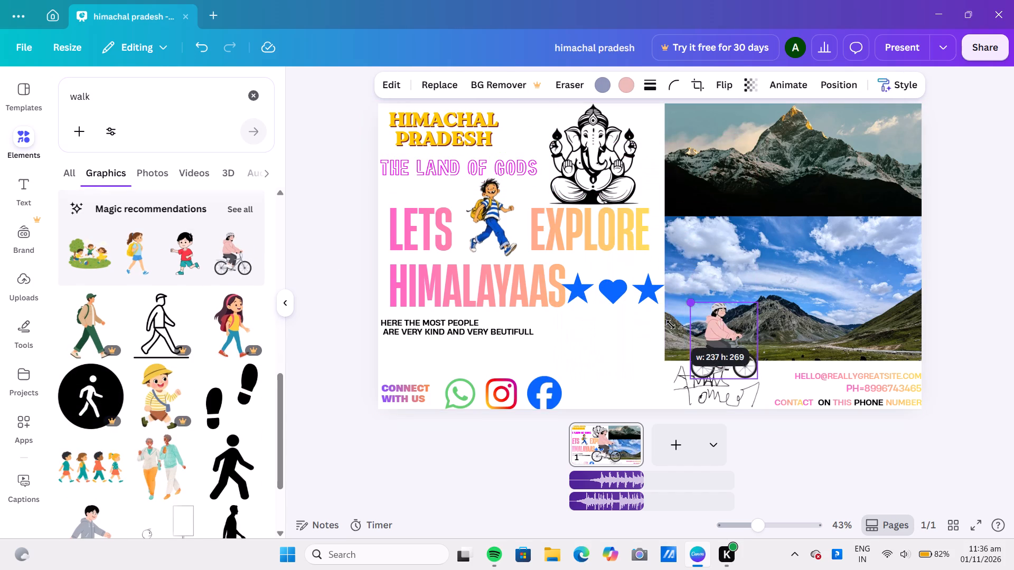
left_click_drag(671, 325, 673, 328)
left_click_drag(725, 341, 736, 319)
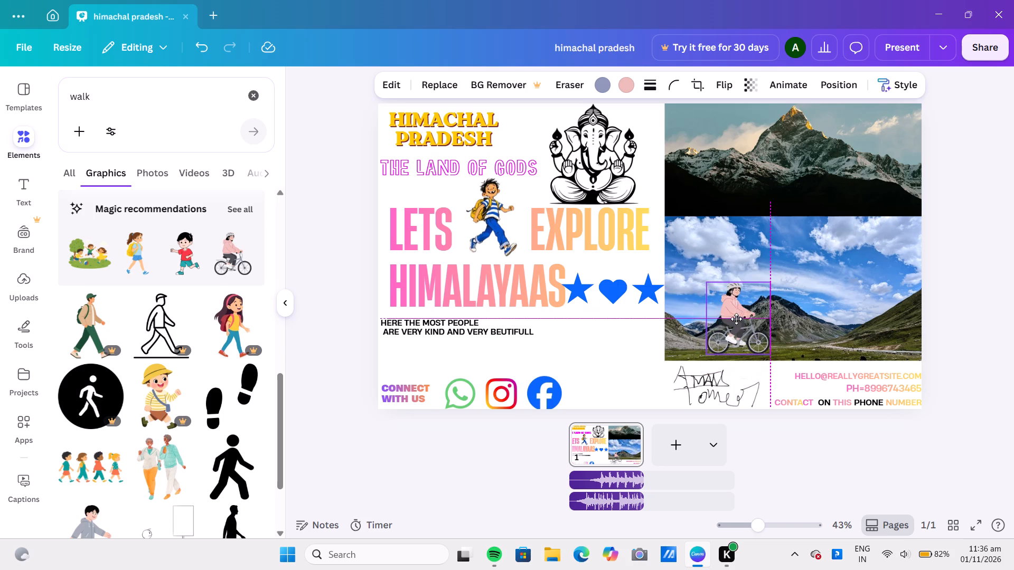
left_click_drag(736, 319, 698, 320)
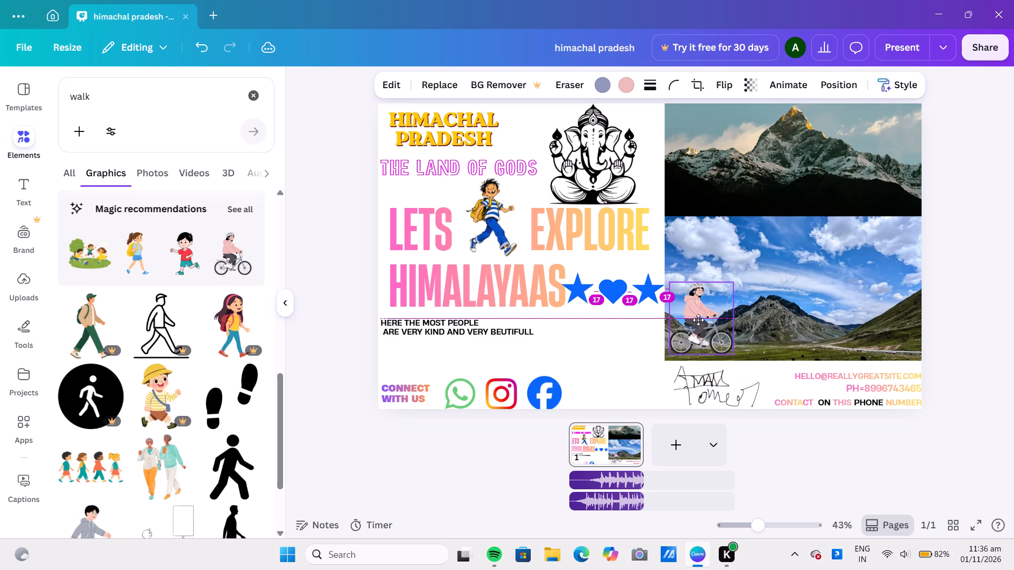
left_click_drag(698, 320, 695, 322)
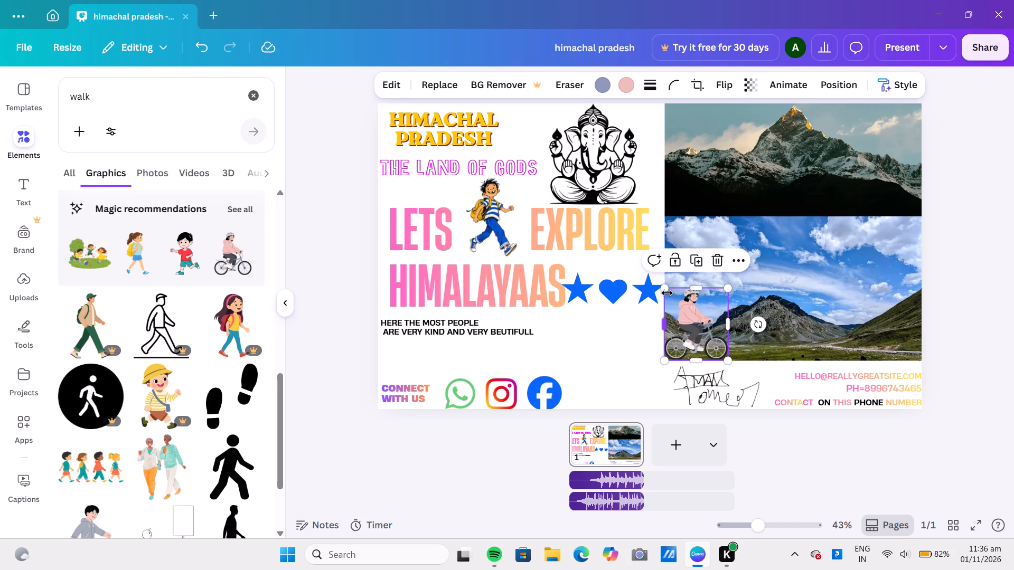
left_click(666, 291)
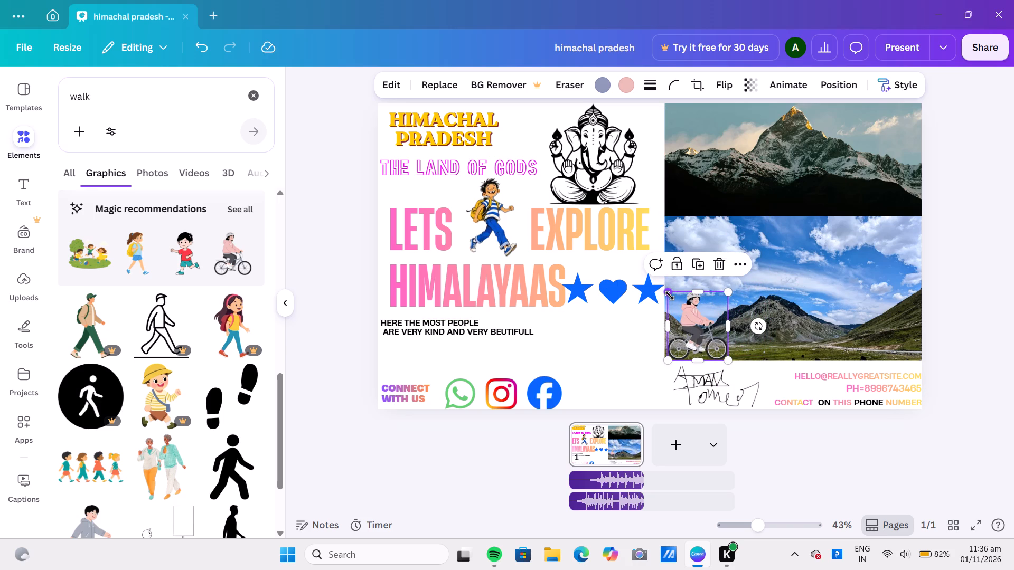
left_click(632, 343)
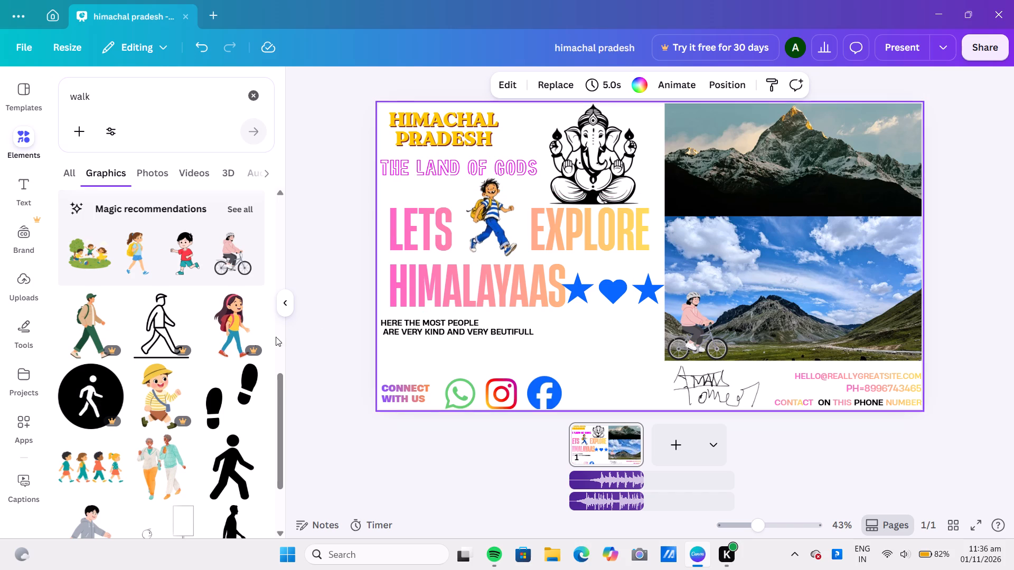
Browse the walk graphics results for another figure to add to the page.
scroll(148, 375, "down", 3)
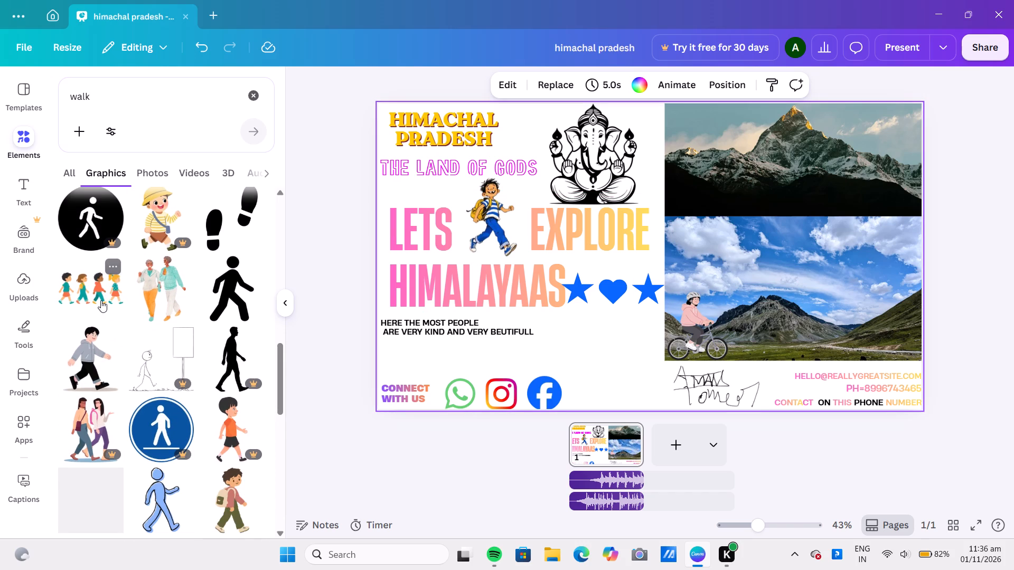
scroll(101, 300, "down", 4)
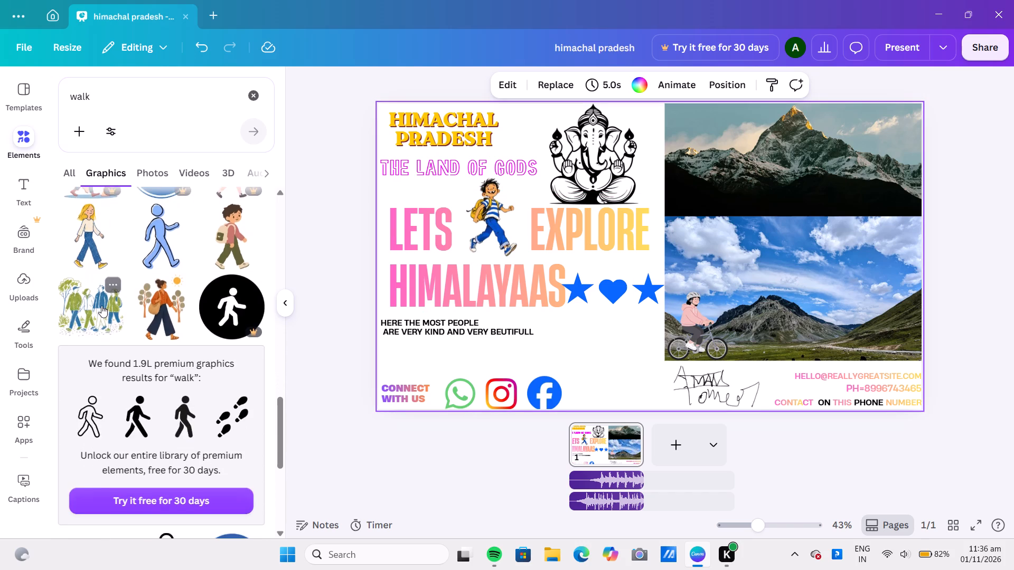
scroll(101, 306, "down", 9)
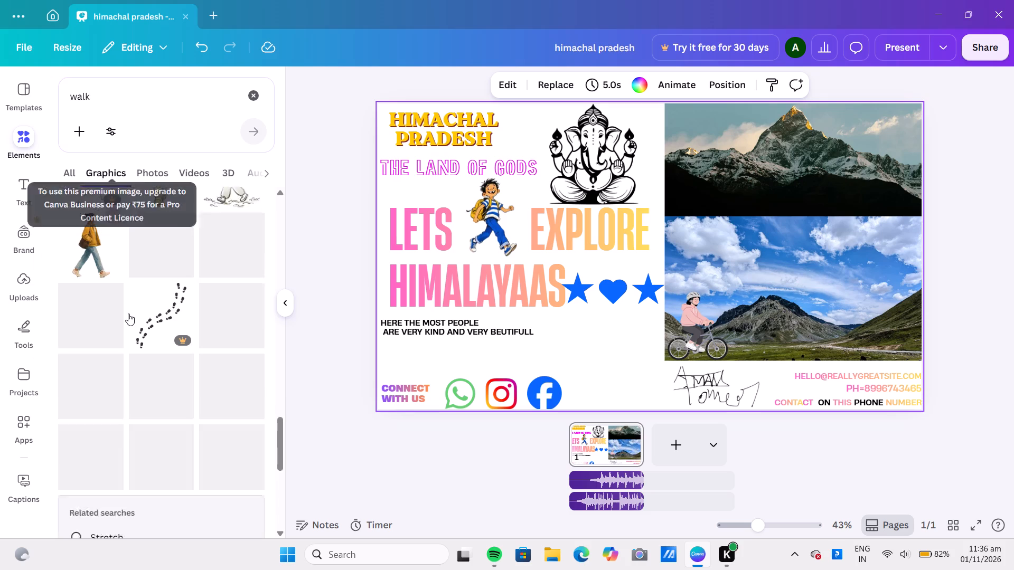
scroll(128, 313, "down", 2)
scroll(128, 313, "up", 2)
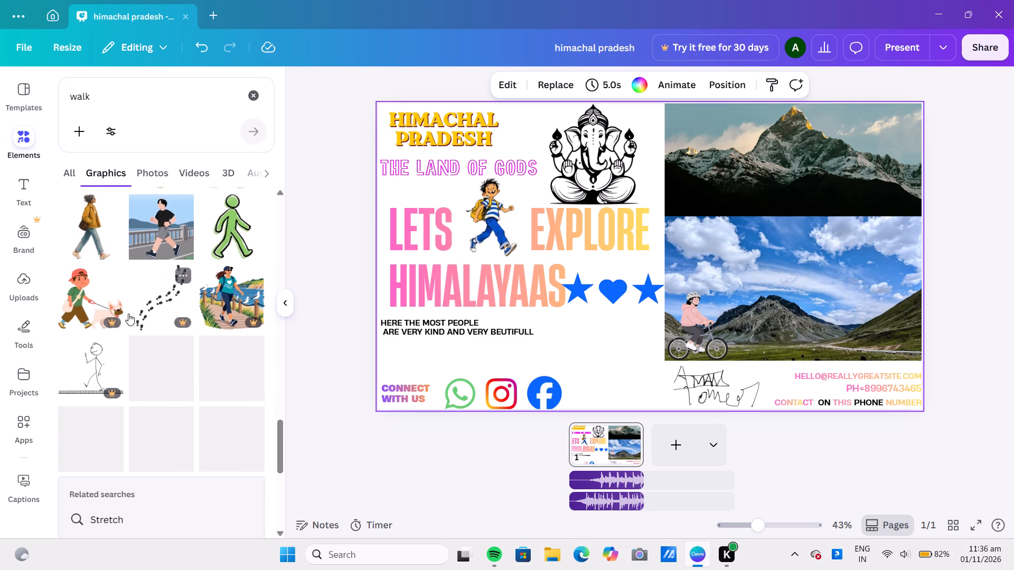
scroll(128, 313, "up", 3)
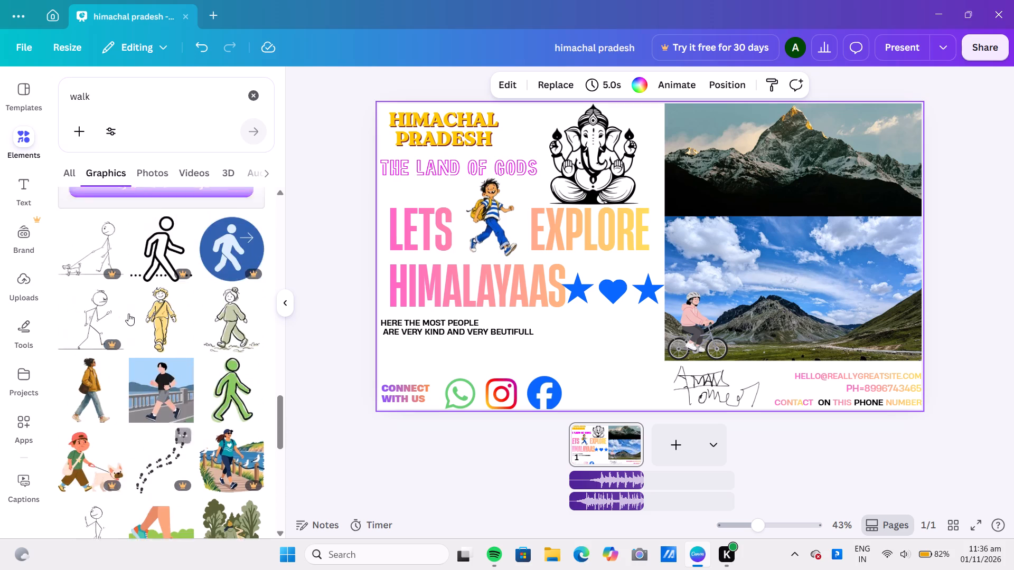
scroll(128, 313, "up", 10)
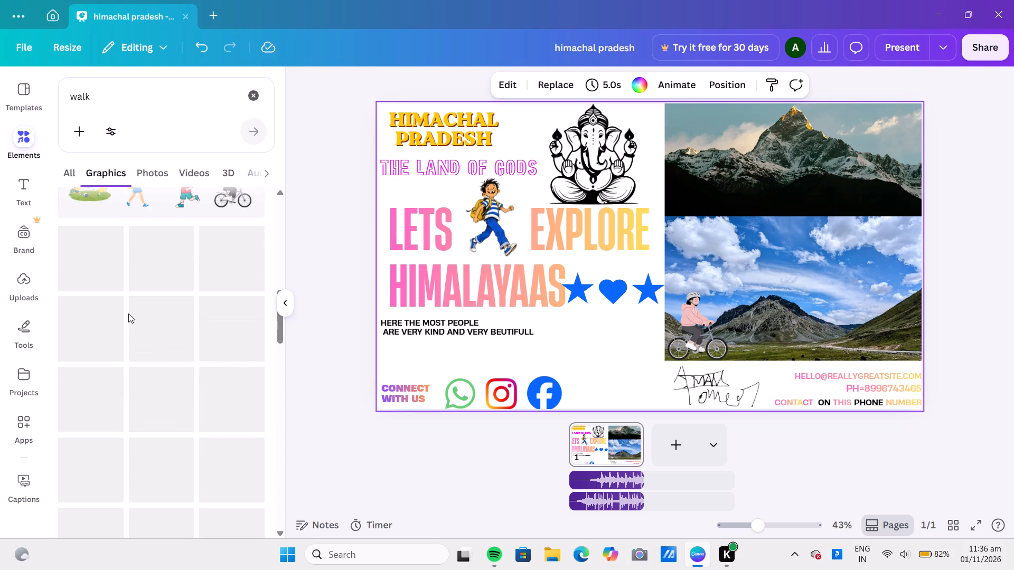
scroll(133, 313, "up", 1)
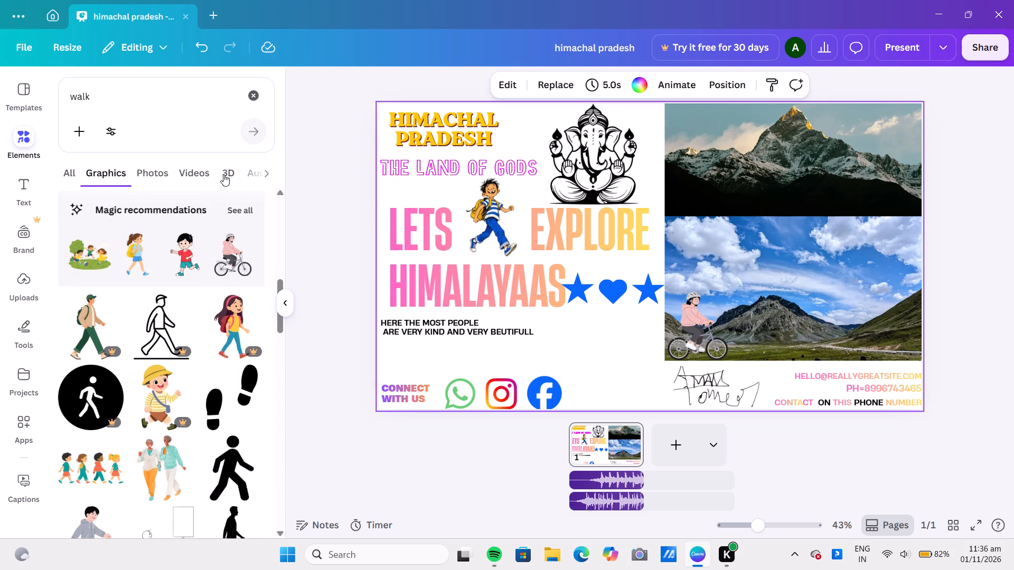
Look through the 3D walk results and return to the flat graphics.
left_click(230, 166)
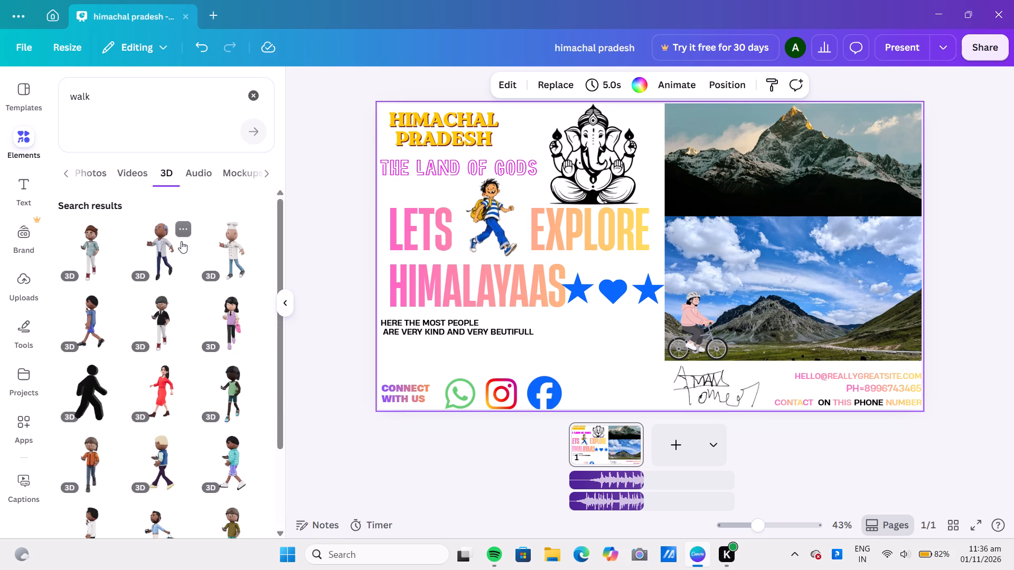
scroll(63, 357, "down", 2)
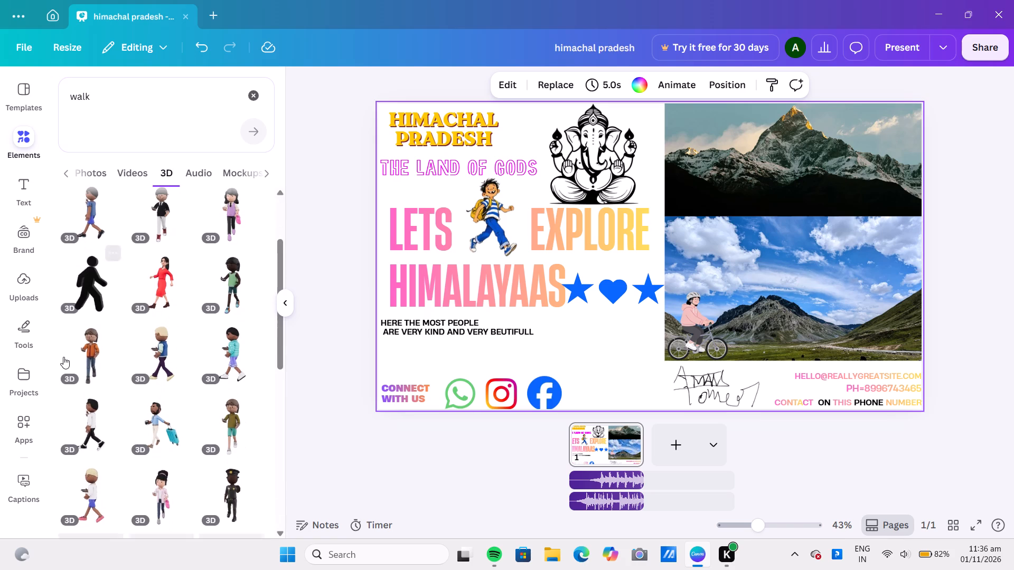
scroll(63, 357, "down", 6)
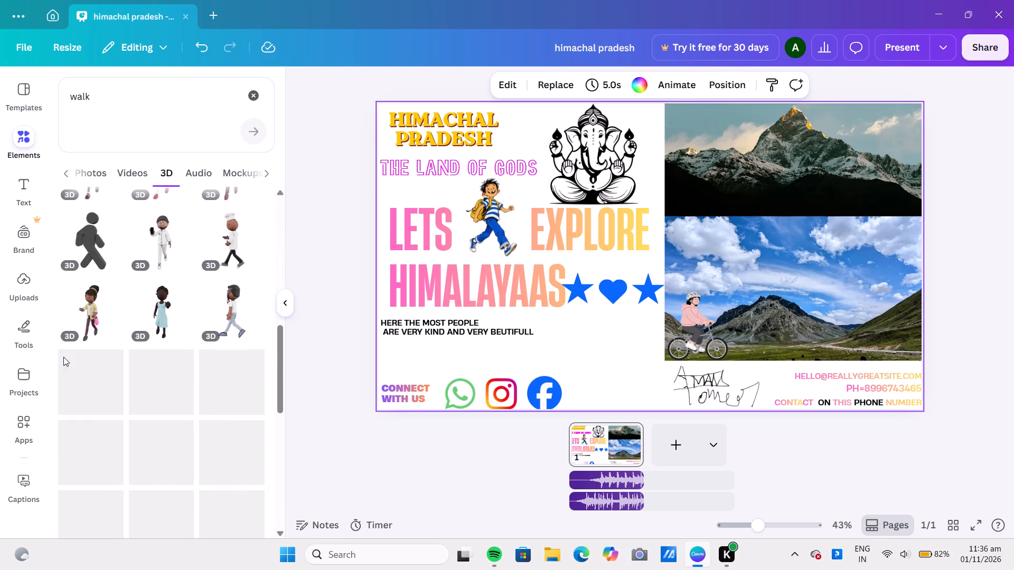
scroll(63, 357, "down", 6)
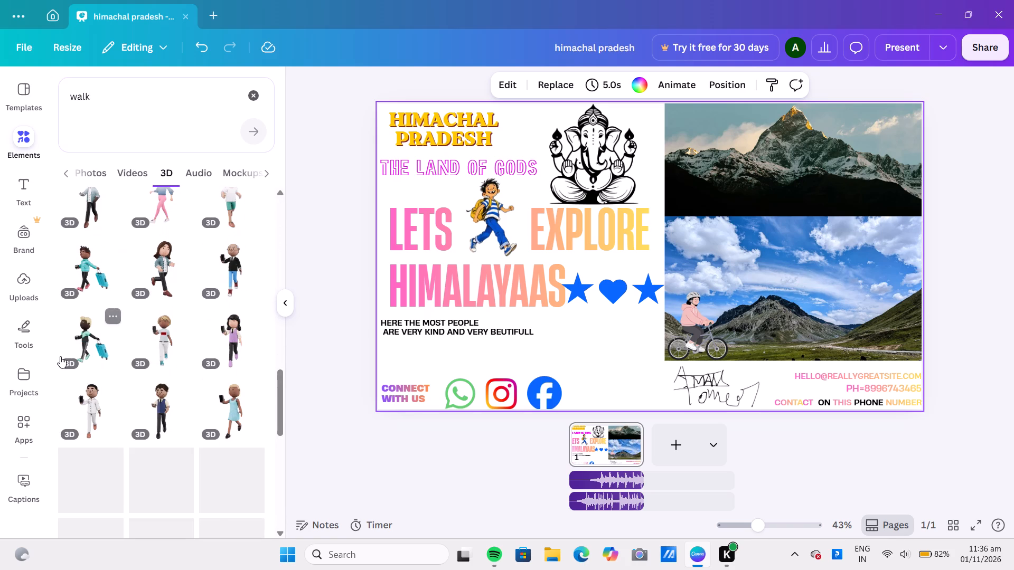
left_click(98, 166)
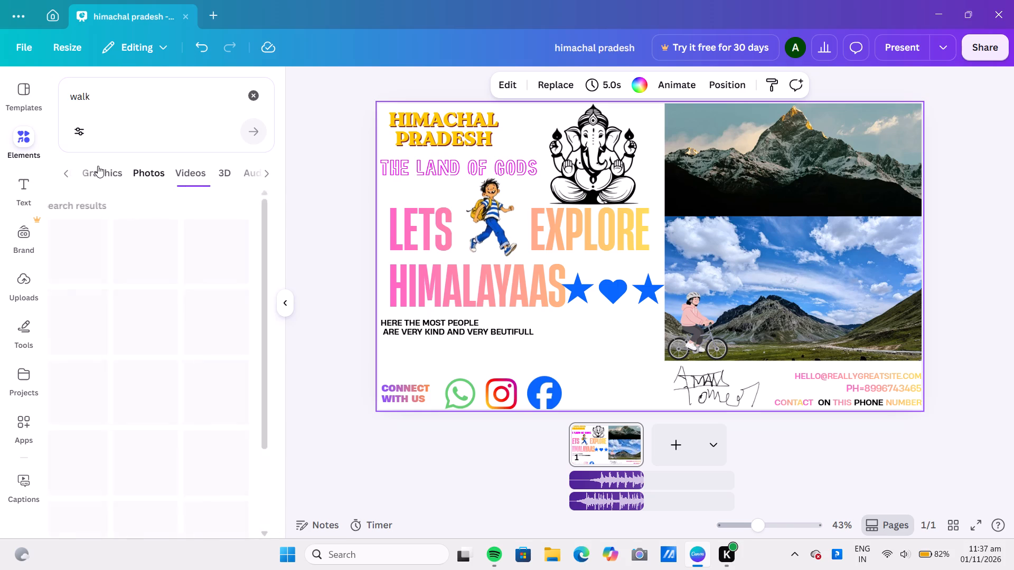
left_click(98, 166)
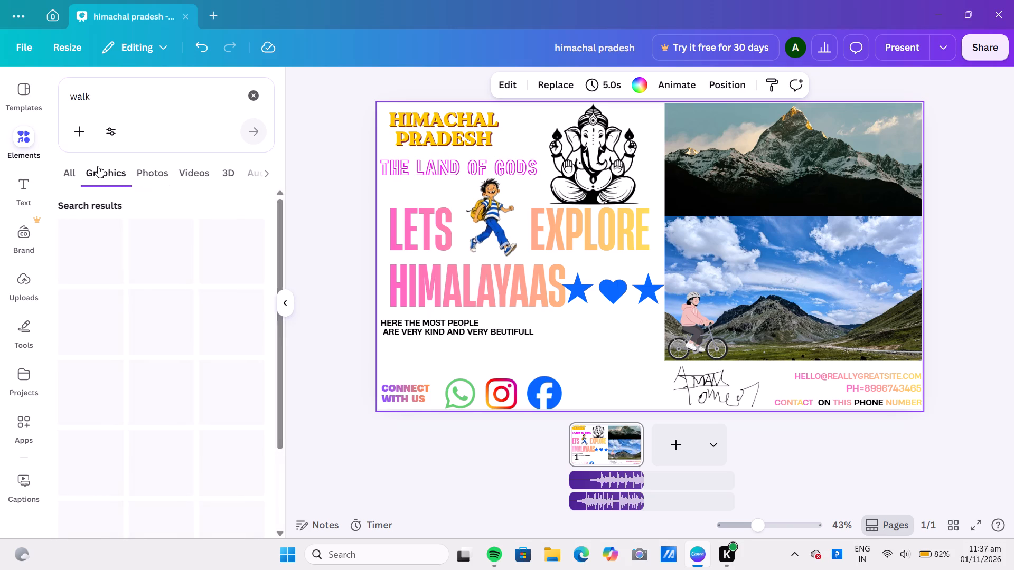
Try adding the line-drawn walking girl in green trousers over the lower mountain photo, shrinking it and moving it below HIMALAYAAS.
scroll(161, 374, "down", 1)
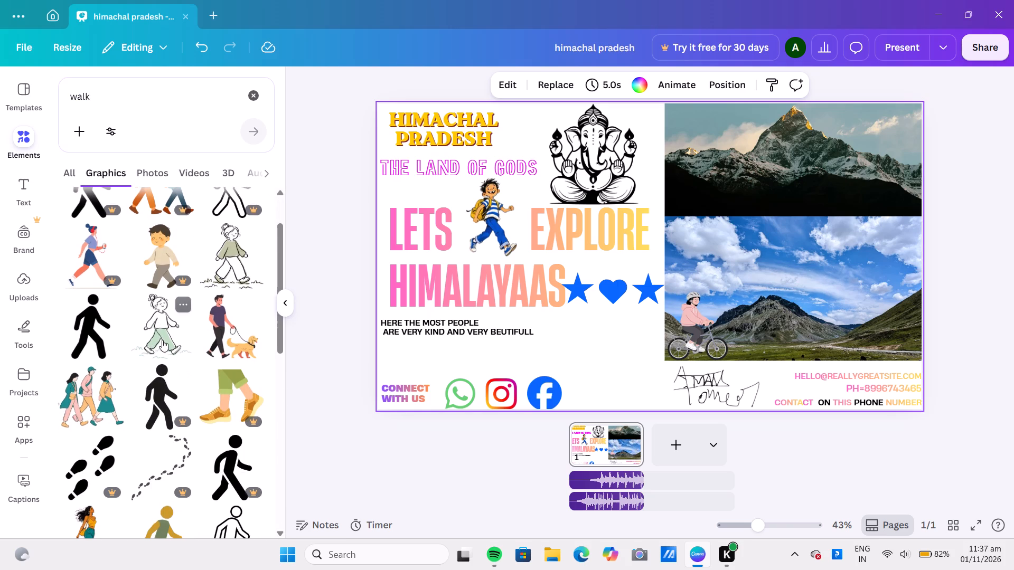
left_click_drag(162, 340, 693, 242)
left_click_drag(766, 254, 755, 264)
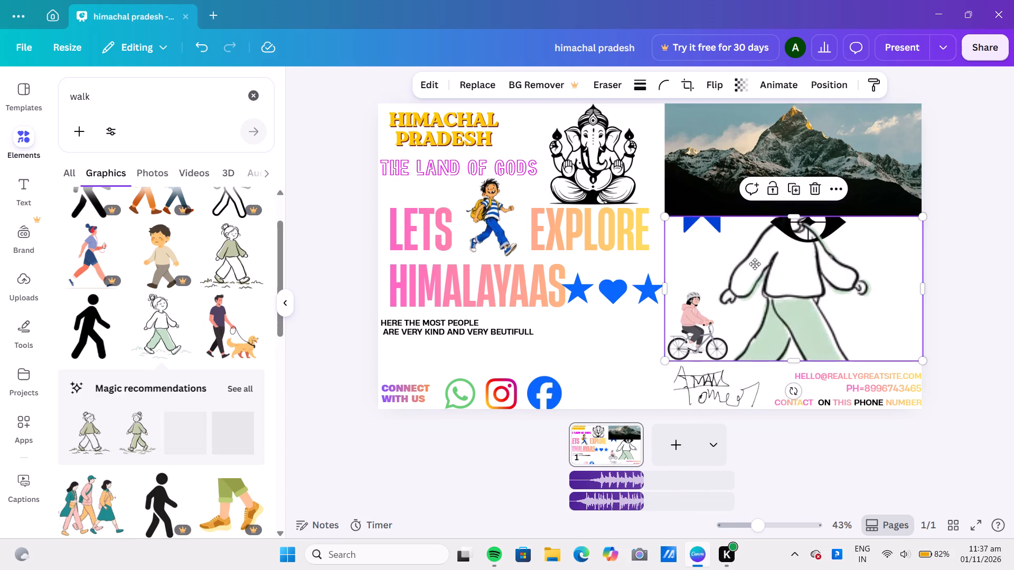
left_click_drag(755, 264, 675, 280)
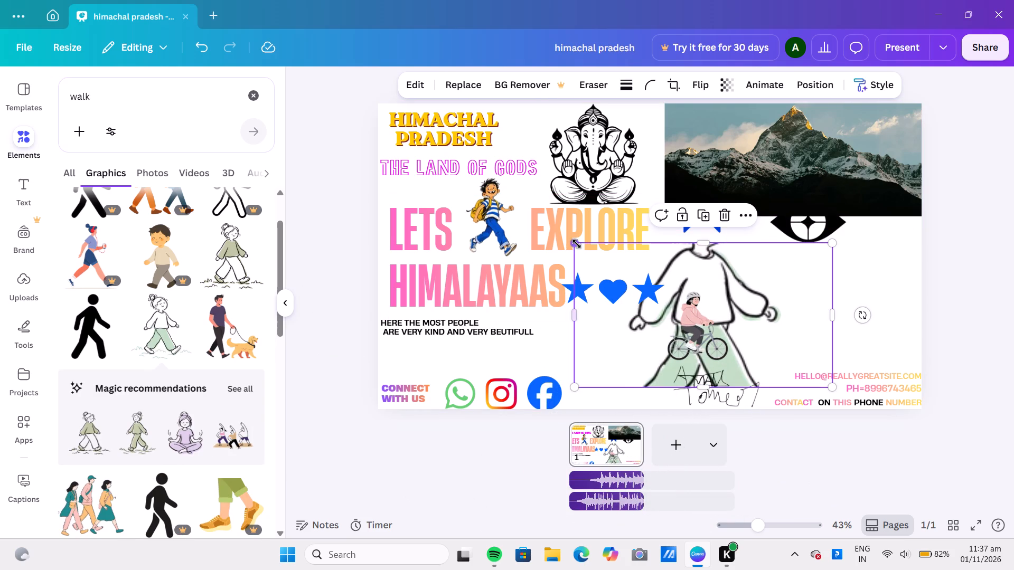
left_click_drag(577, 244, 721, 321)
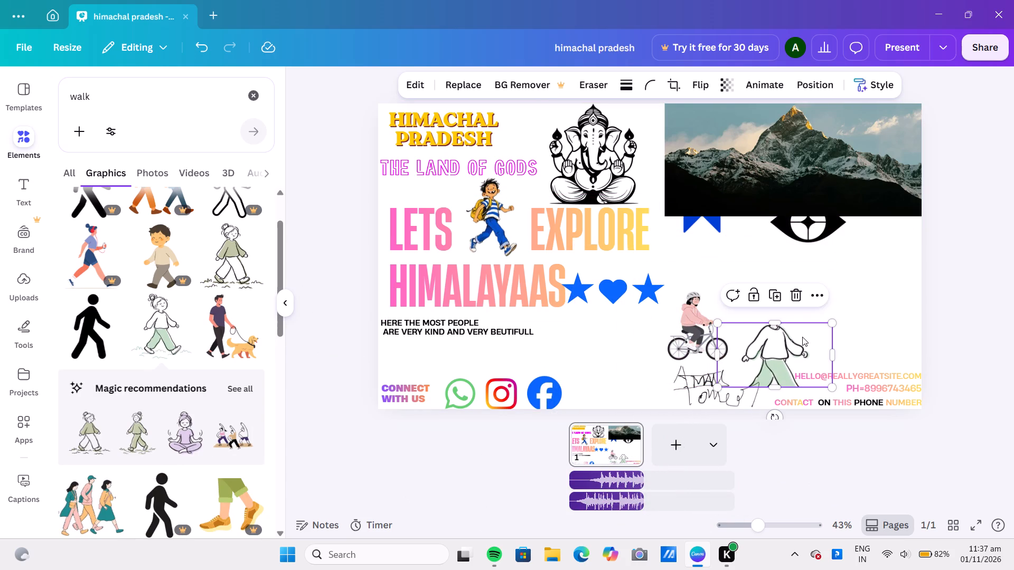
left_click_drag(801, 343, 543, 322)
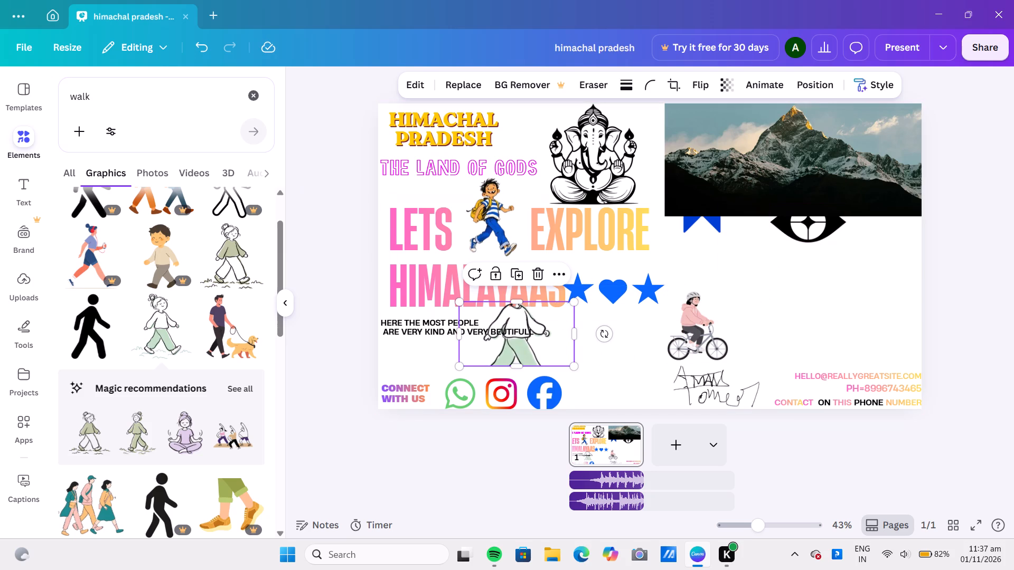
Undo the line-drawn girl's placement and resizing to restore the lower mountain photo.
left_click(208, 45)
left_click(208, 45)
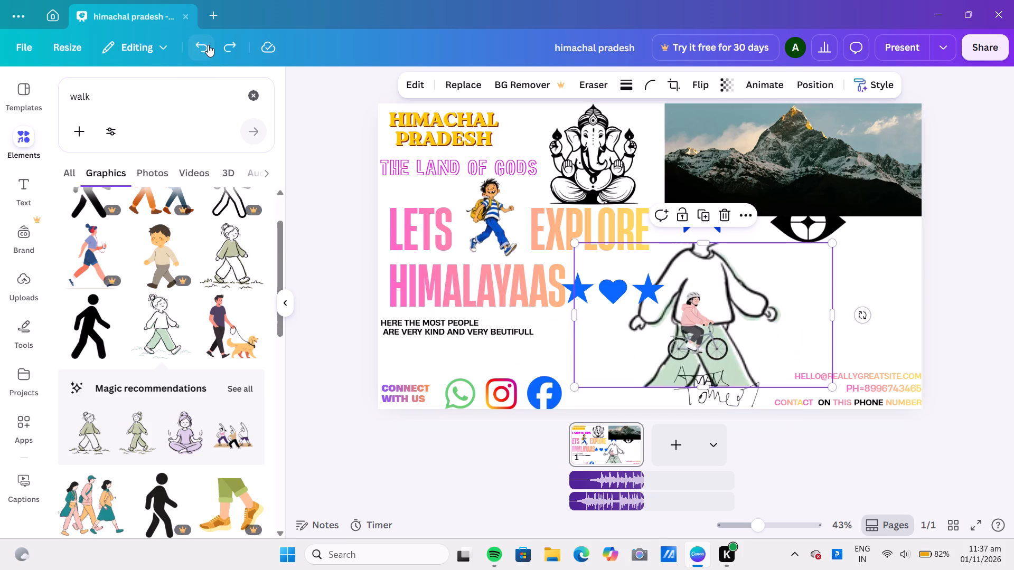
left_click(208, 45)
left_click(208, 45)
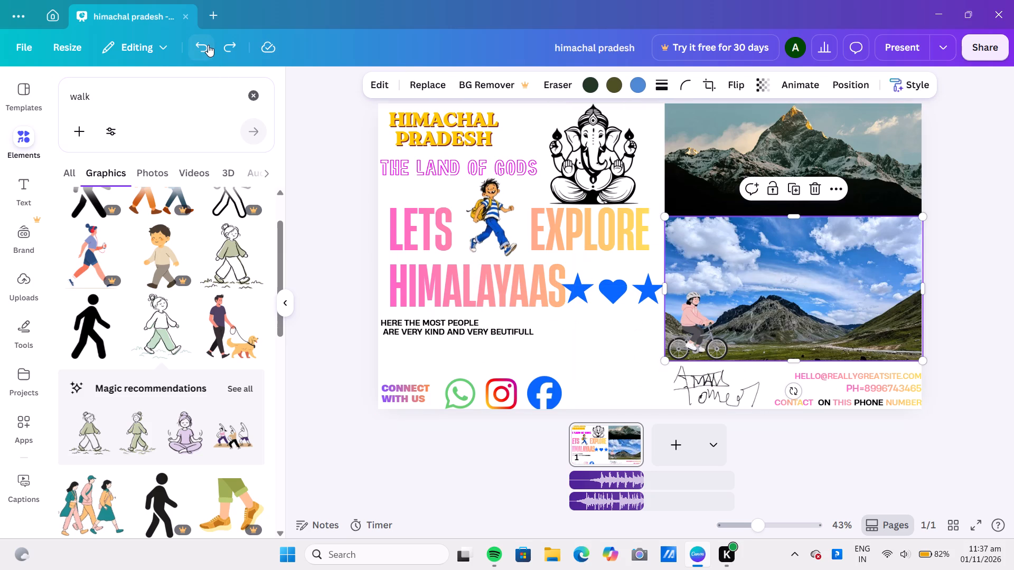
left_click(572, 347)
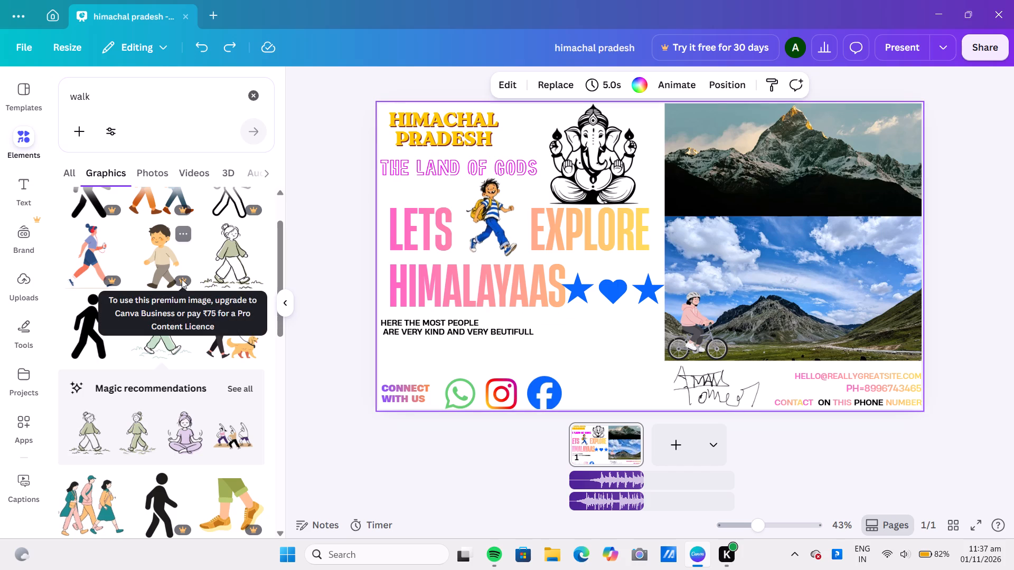
Insert the walking woman graphic with the yellow top and teal trousers and shrink it to about the cyclist's height.
scroll(184, 280, "up", 2)
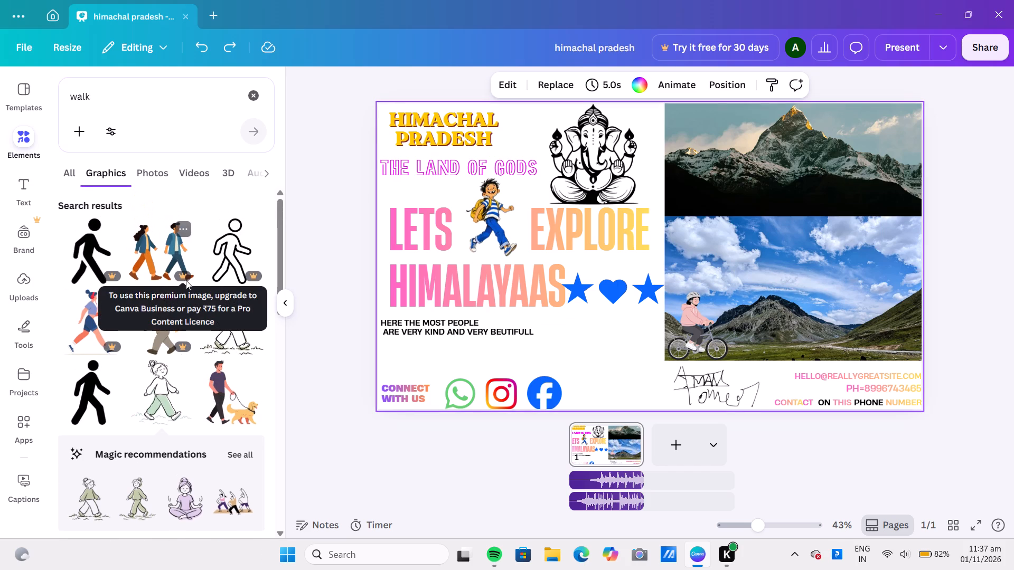
scroll(70, 408, "up", 3)
scroll(203, 309, "down", 3)
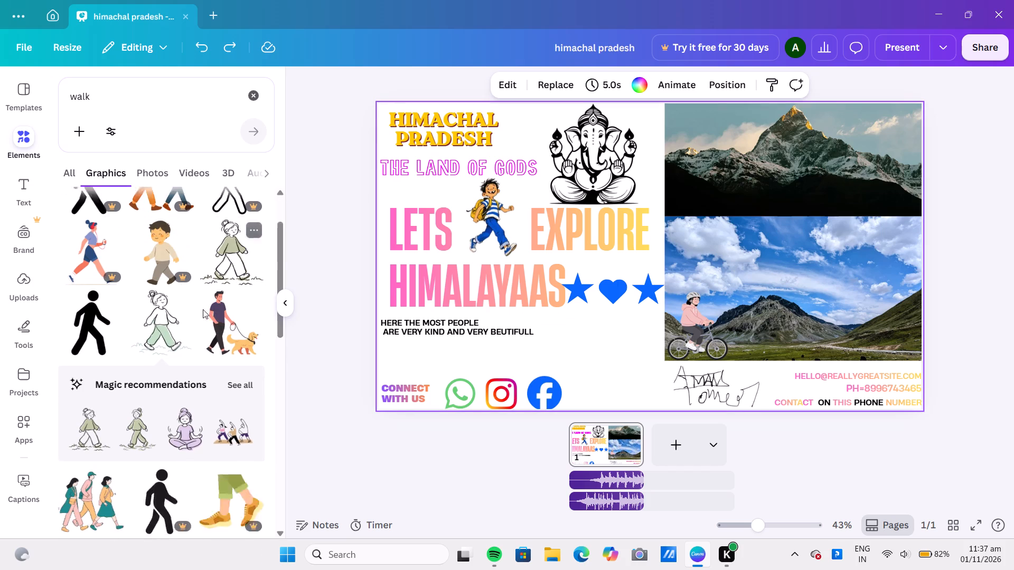
scroll(203, 309, "down", 2)
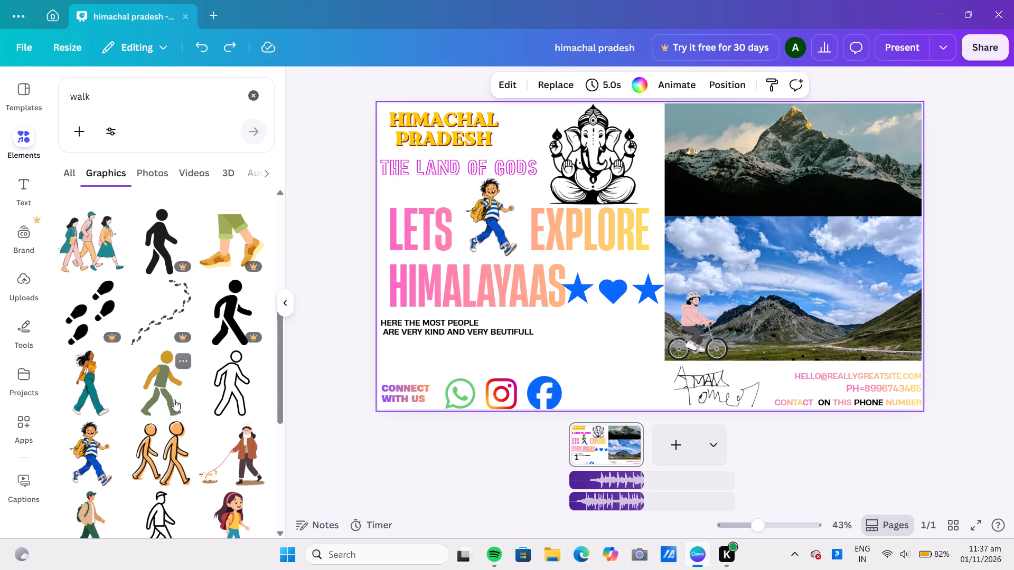
left_click(93, 393)
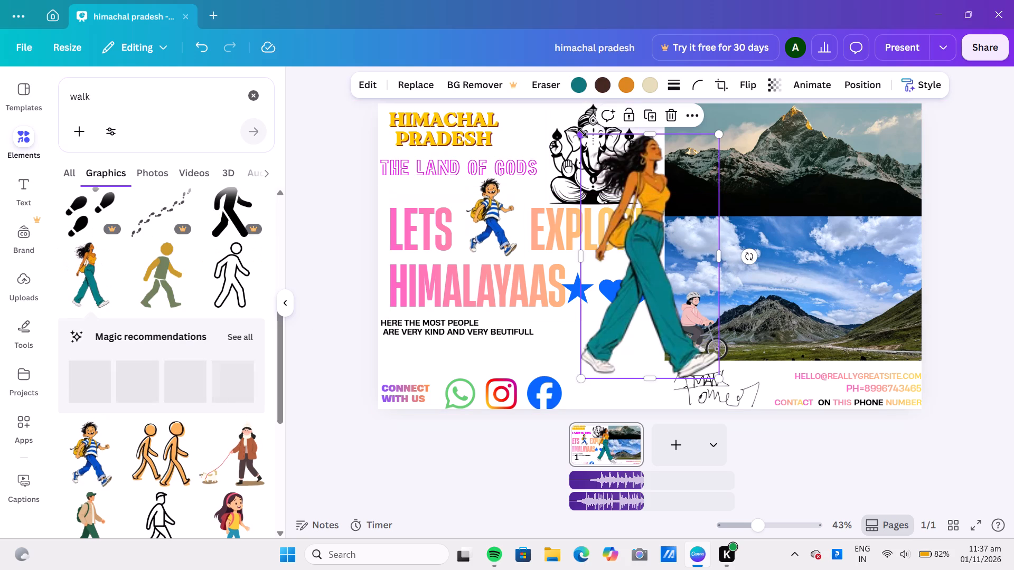
left_click_drag(582, 132, 660, 321)
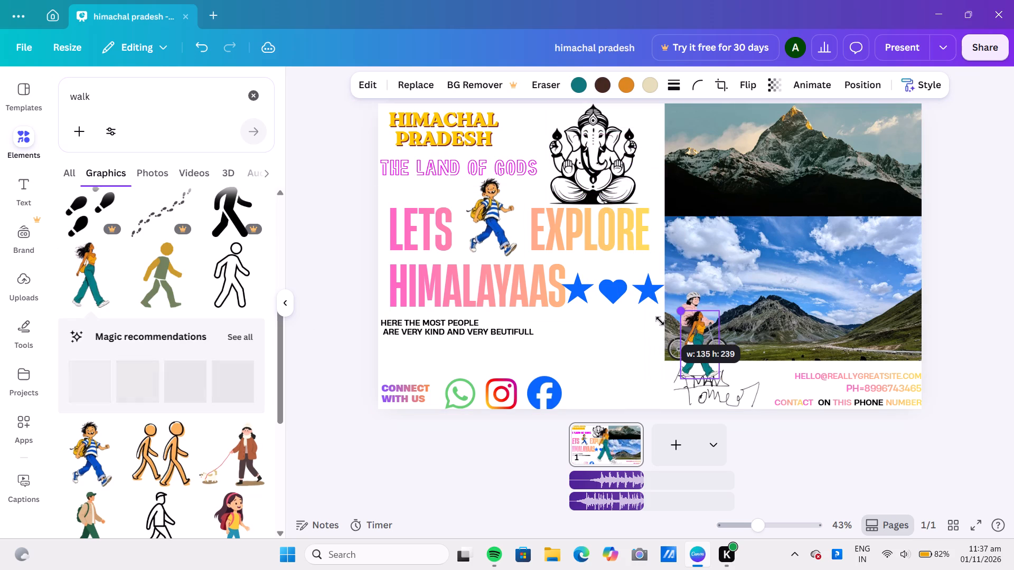
left_click_drag(660, 321, 660, 306)
Place the walking woman just right of the cyclist on the lower mountain photo and reduce her size slightly.
left_click_drag(691, 340, 696, 334)
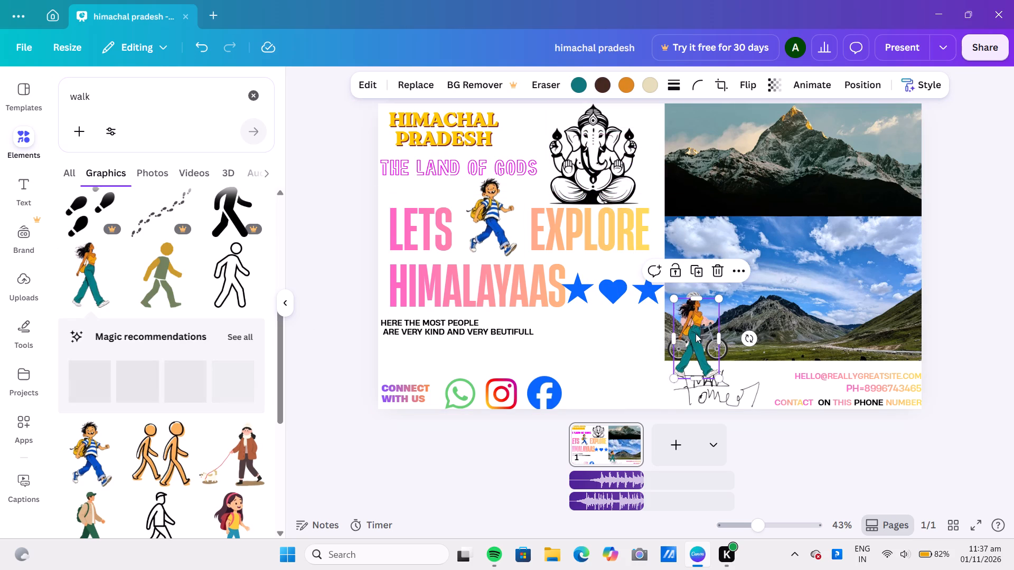
left_click_drag(696, 334, 733, 325)
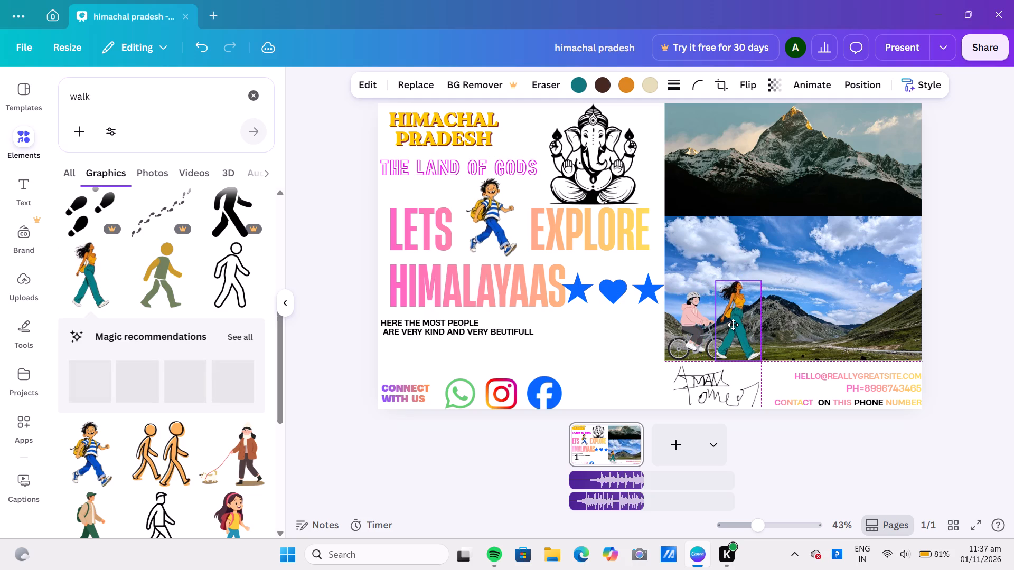
left_click_drag(733, 325, 744, 325)
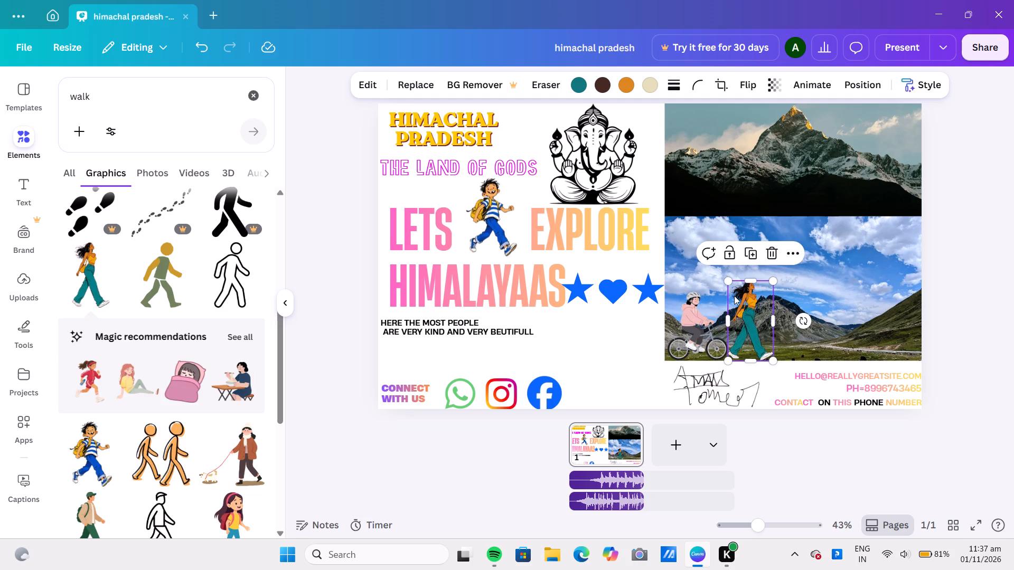
left_click_drag(731, 283, 734, 289)
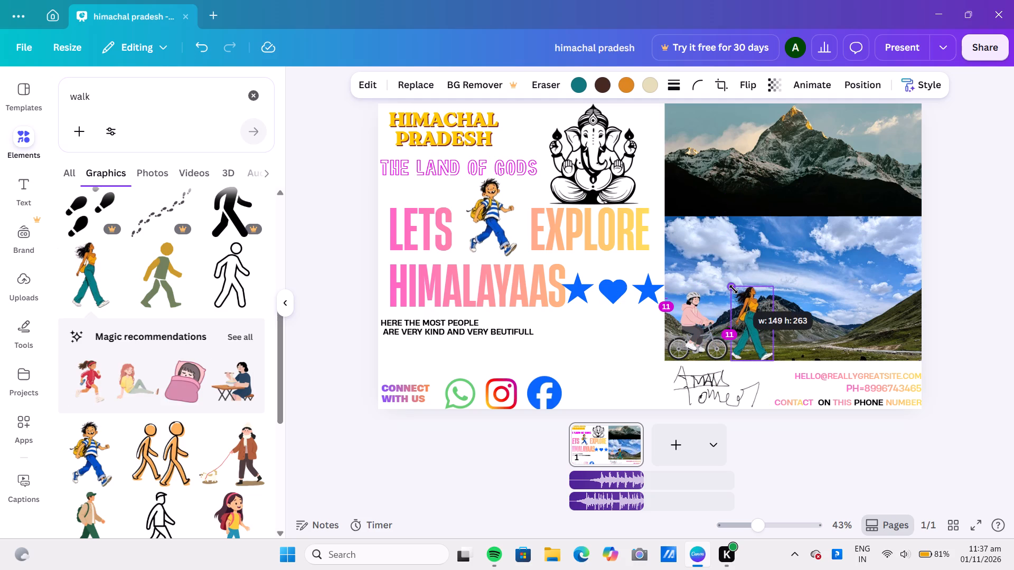
left_click_drag(734, 289, 743, 290)
left_click(757, 316)
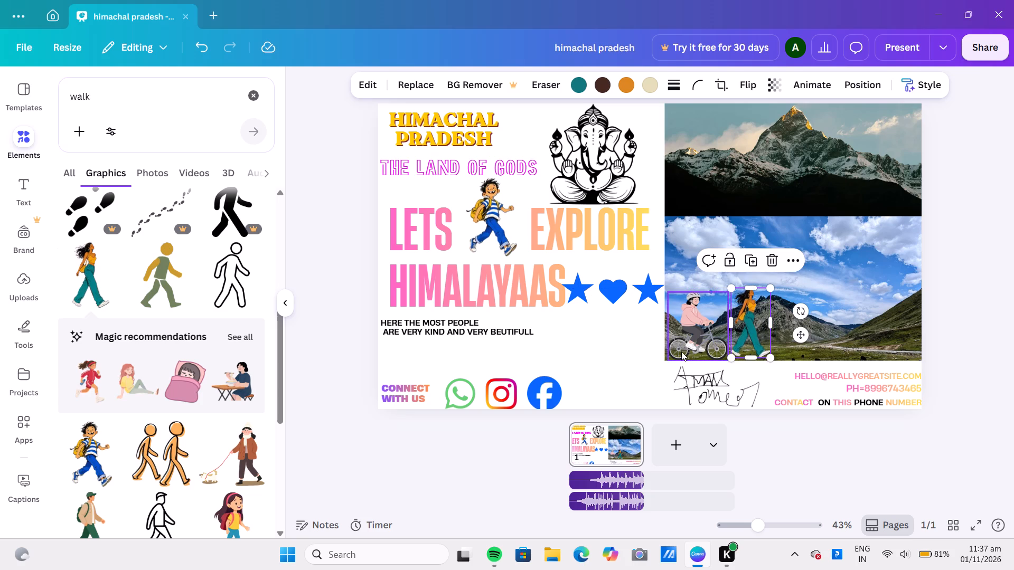
left_click(621, 351)
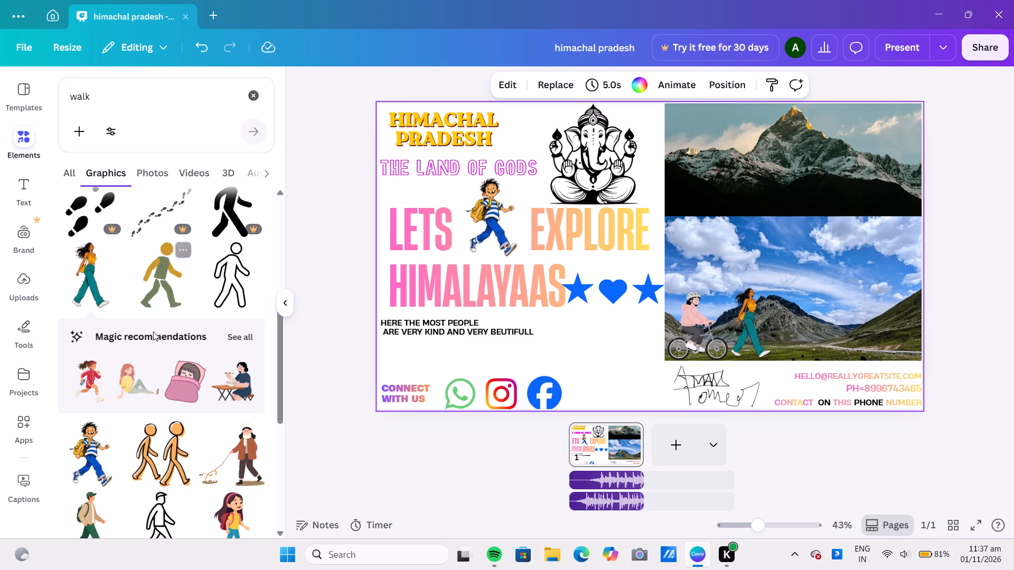
Insert the running boy graphic with the yellow backpack and place it beside the Facebook icon at the page's bottom edge.
left_click(88, 455)
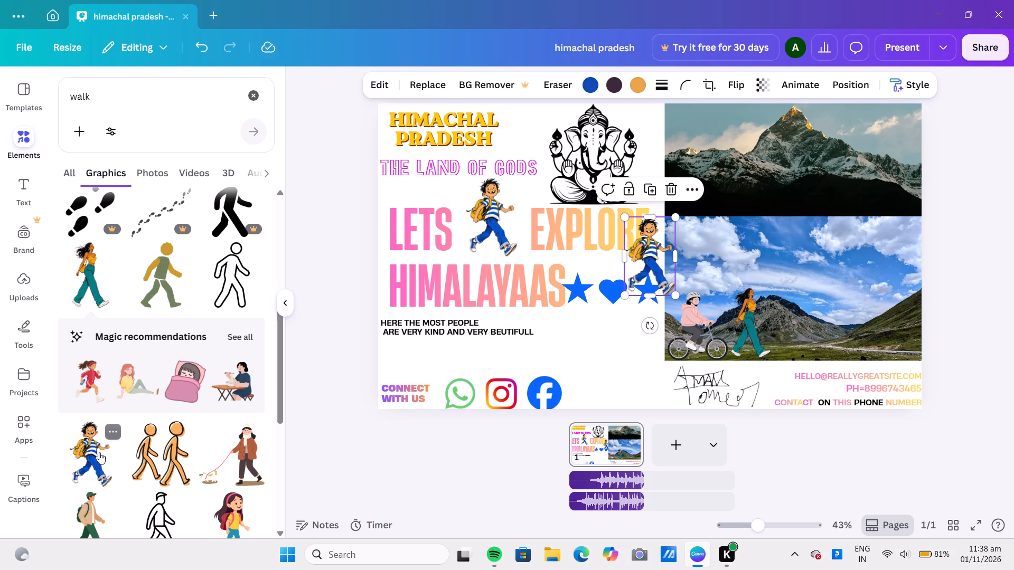
left_click_drag(653, 252, 786, 318)
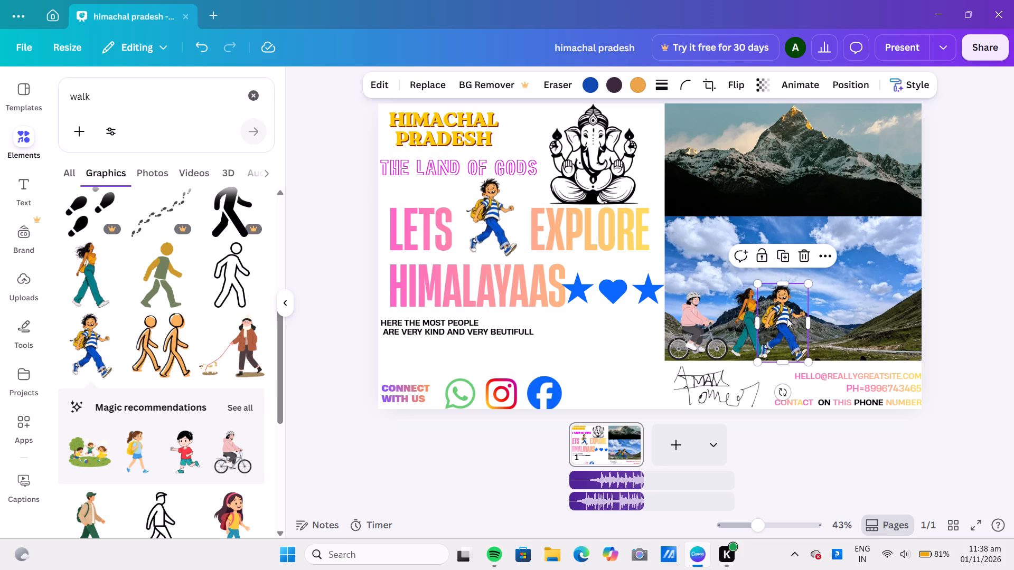
left_click_drag(771, 331, 591, 381)
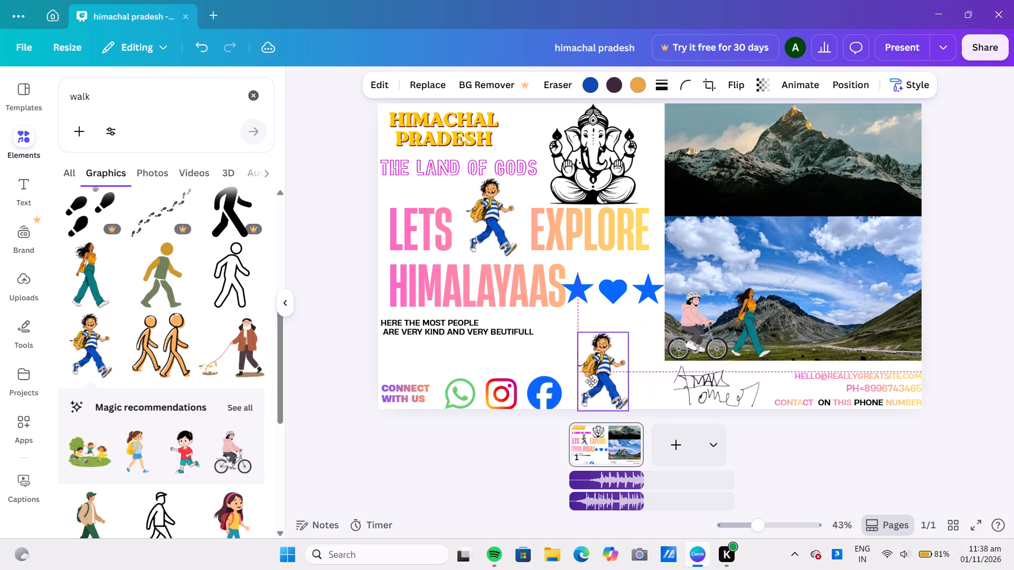
left_click_drag(591, 381, 584, 381)
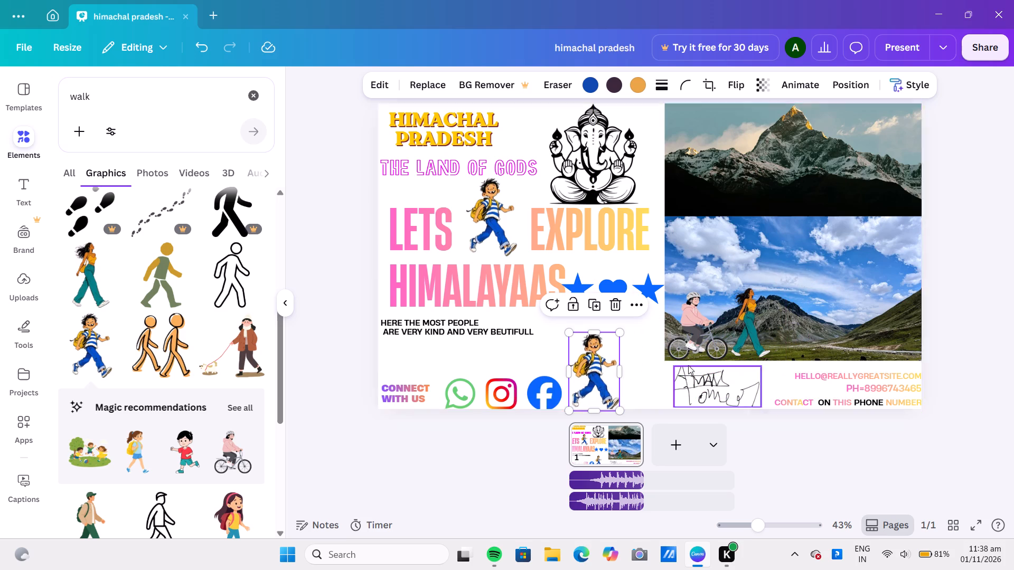
Move the walking woman off the lower mountain photo to the bottom of the page, just right of the new running boy.
left_click_drag(744, 330, 650, 367)
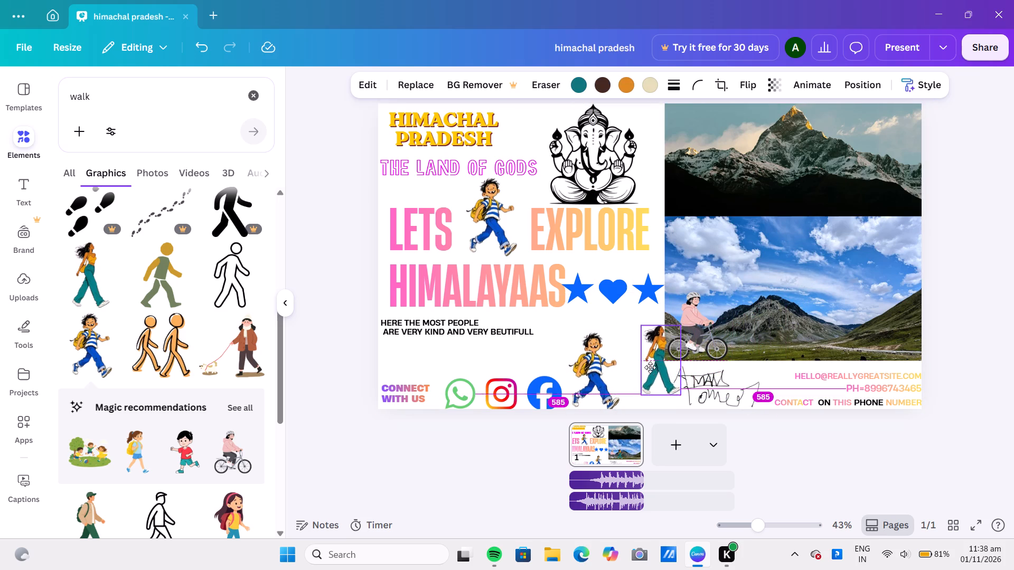
left_click_drag(650, 367, 642, 379)
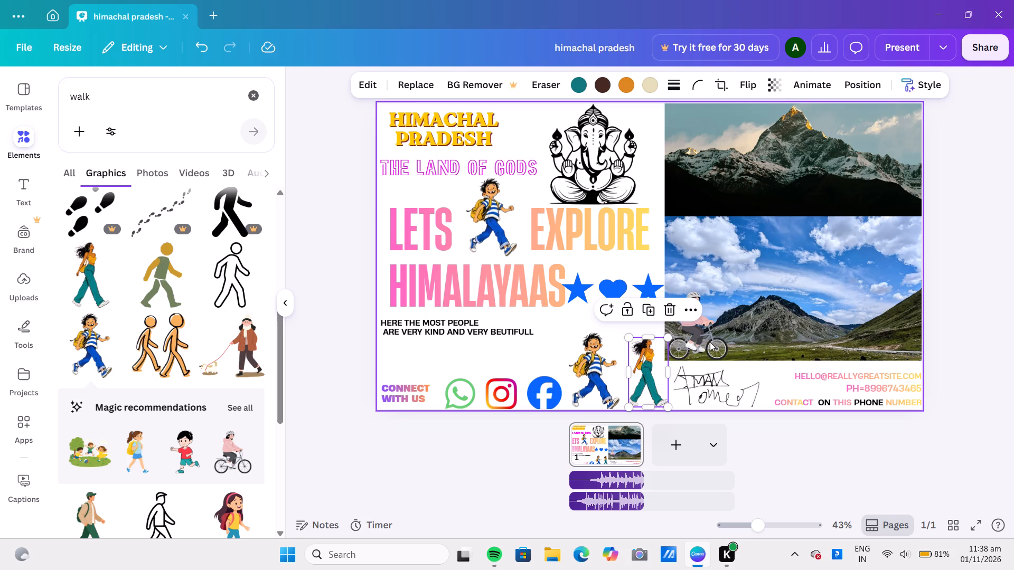
Move the handwritten signature to the space between the kind-people text and CONNECT WITH US.
left_click_drag(700, 387, 808, 328)
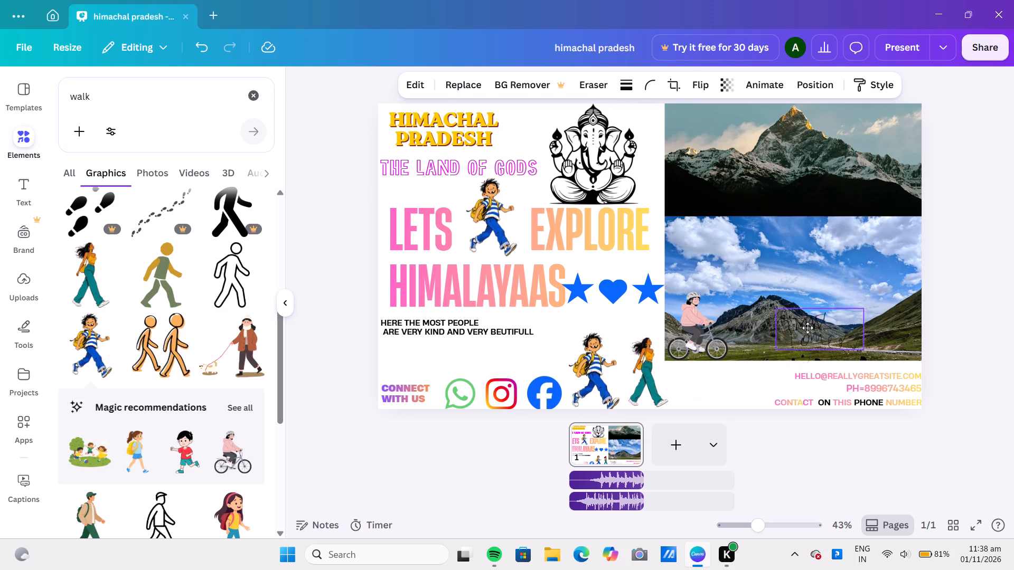
left_click_drag(808, 328, 412, 355)
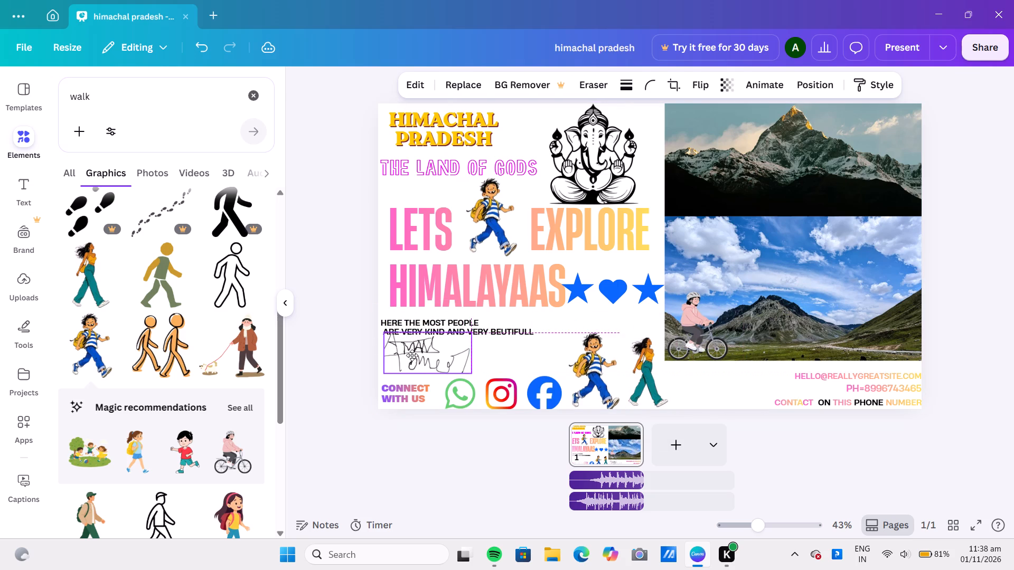
left_click_drag(412, 355, 411, 357)
left_click(516, 353)
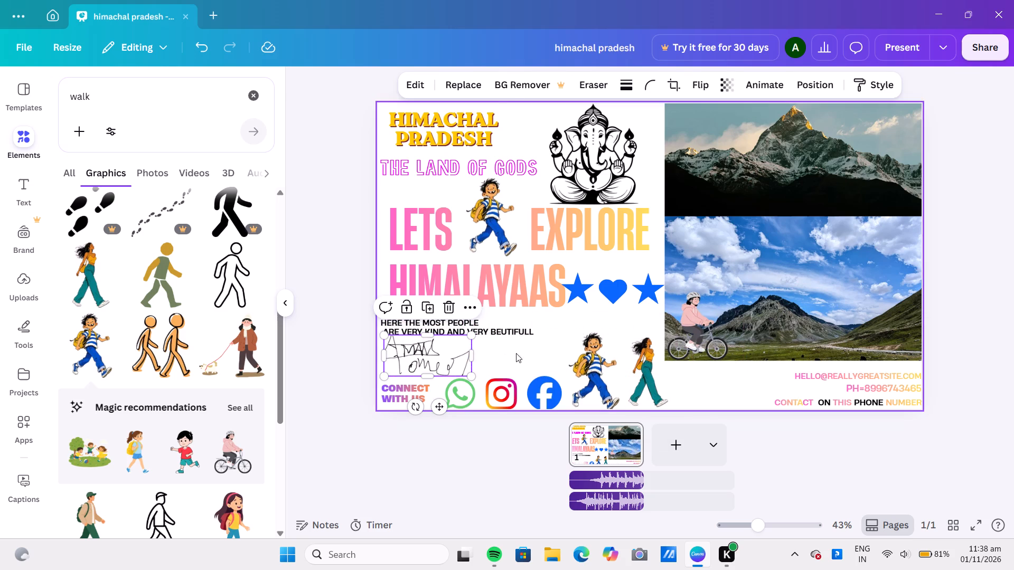
Move the cyclist below the lower mountain photo, right of the walking woman, and shrink it to fit the white strip.
left_click_drag(692, 321, 694, 325)
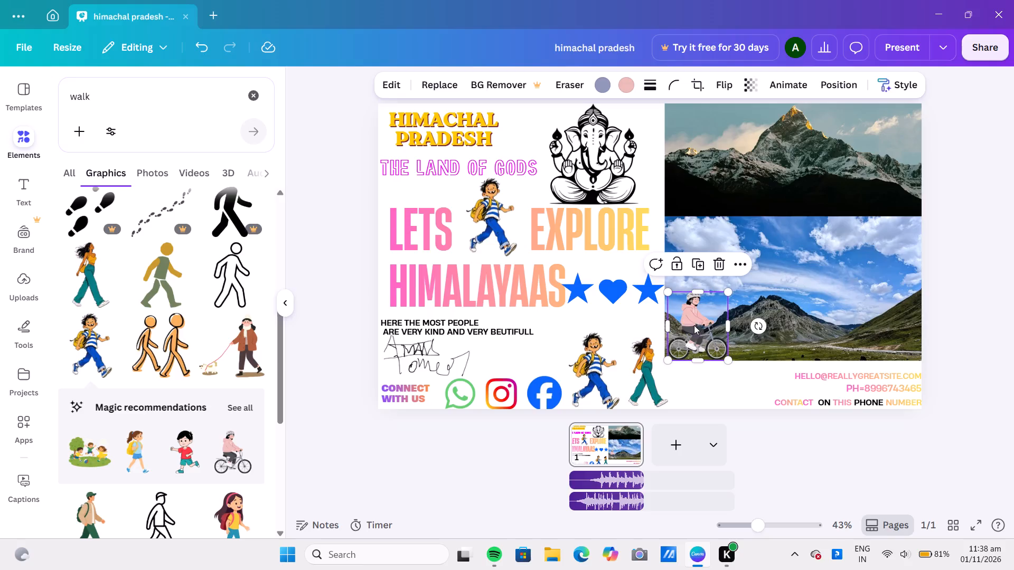
left_click_drag(694, 325, 697, 376)
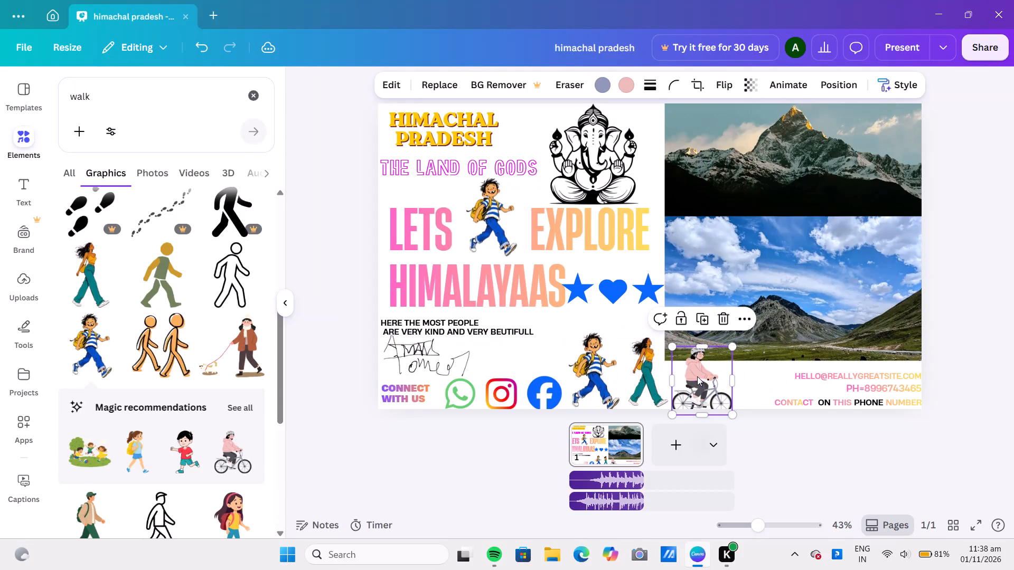
left_click_drag(672, 348, 678, 354)
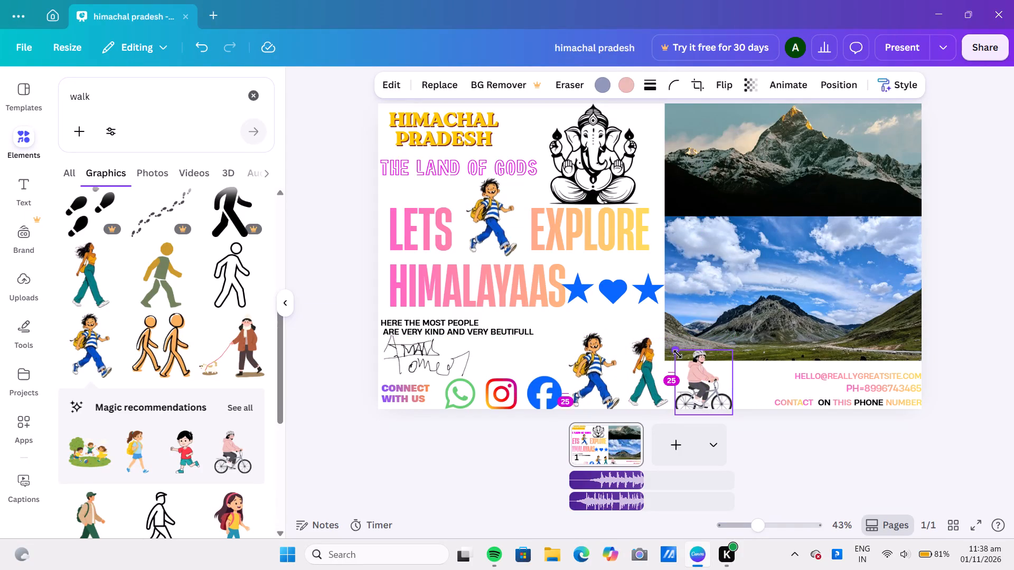
left_click_drag(678, 354, 680, 359)
left_click(693, 377)
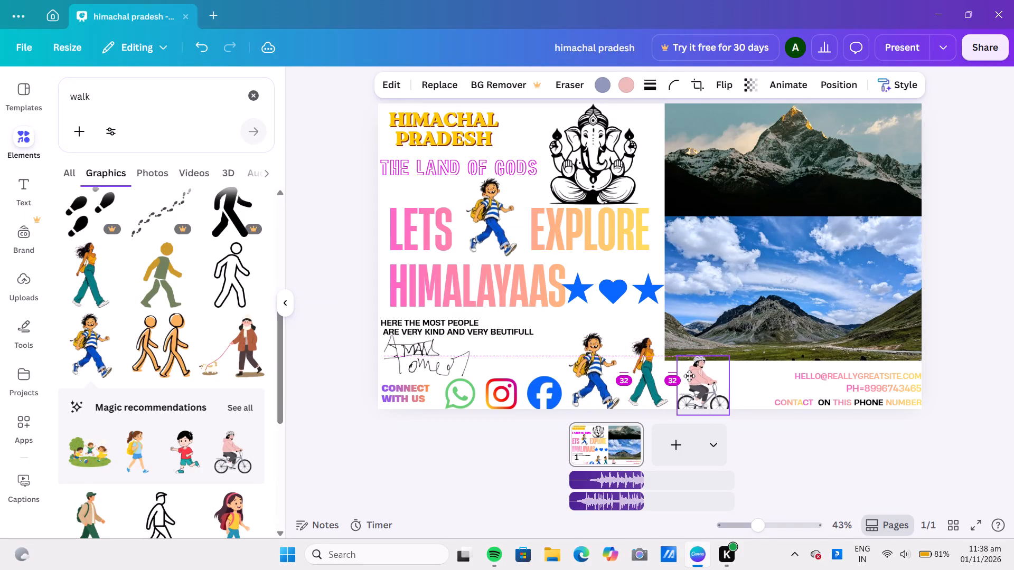
left_click_drag(675, 353, 677, 353)
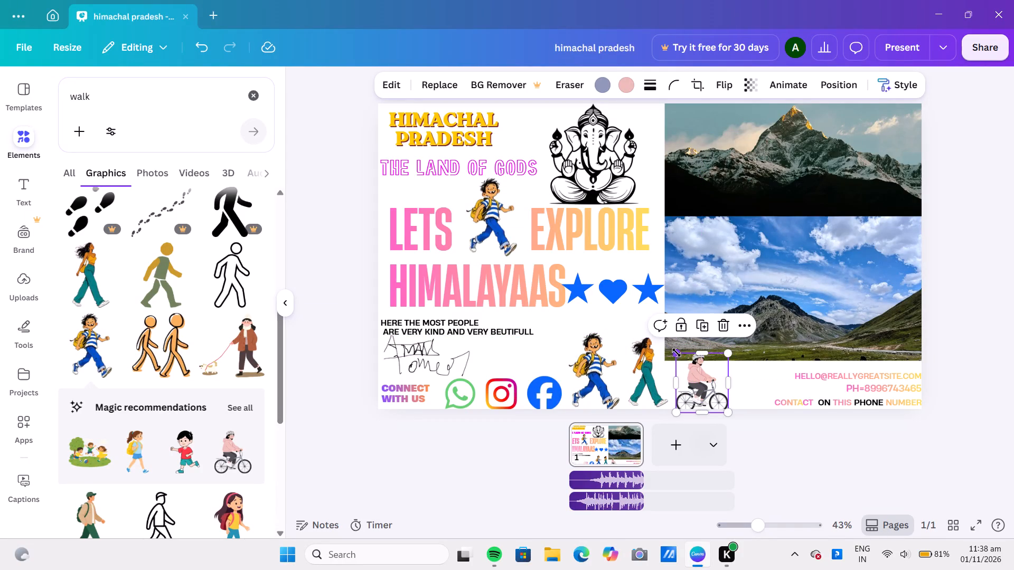
left_click_drag(677, 353, 684, 362)
left_click_drag(698, 381, 690, 379)
left_click_drag(675, 358, 683, 366)
left_click_drag(694, 383, 688, 379)
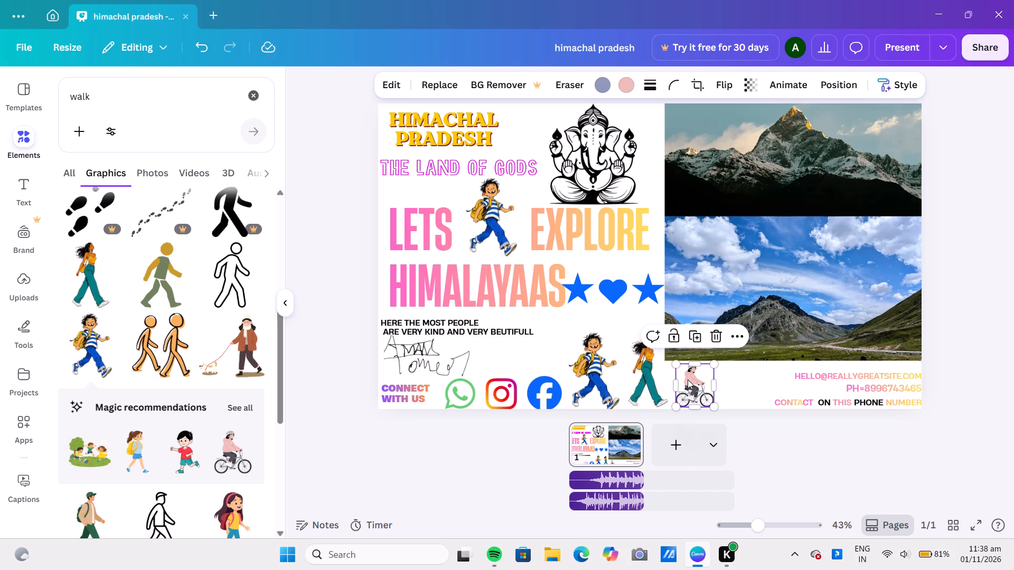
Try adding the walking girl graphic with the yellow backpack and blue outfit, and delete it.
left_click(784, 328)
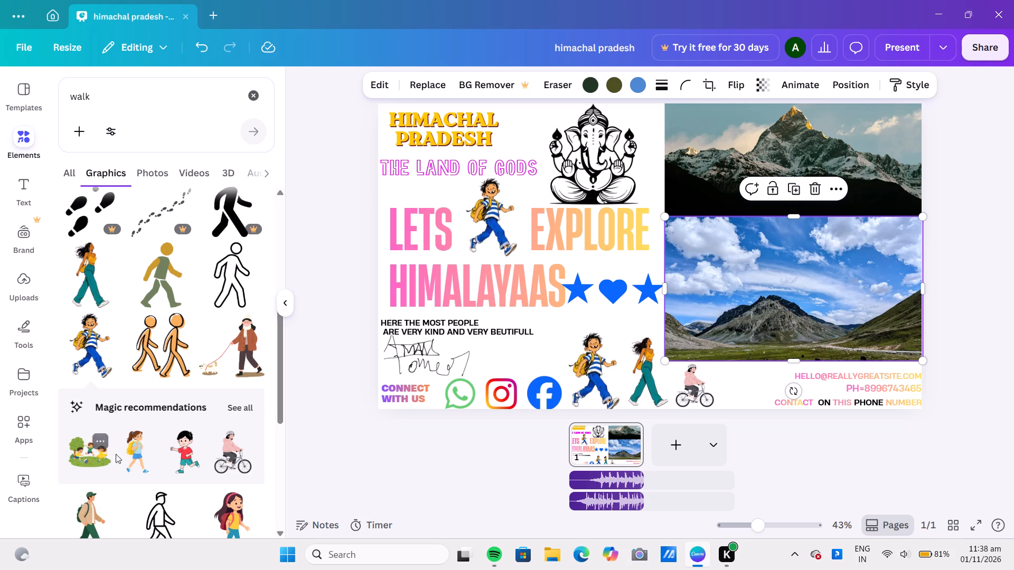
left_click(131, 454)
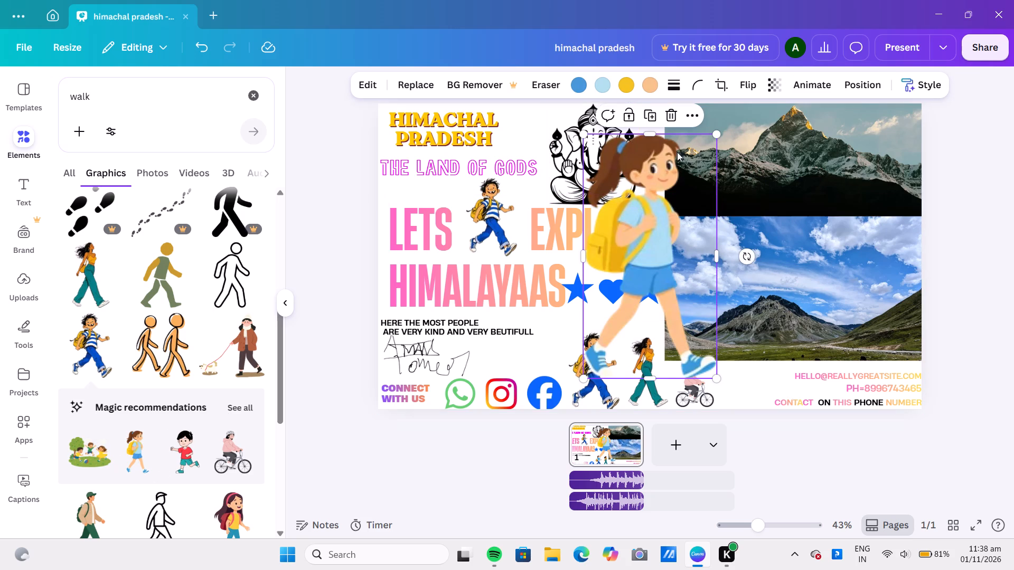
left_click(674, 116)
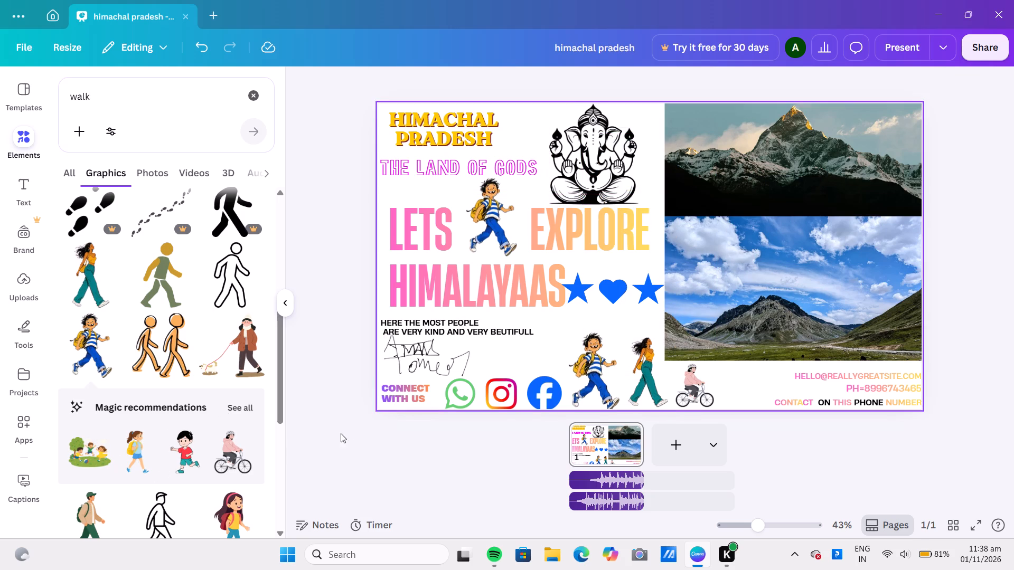
Insert the graphic of children playing under a tree, shrink it and place it below the lower photo beside the cyclist.
left_click(94, 454)
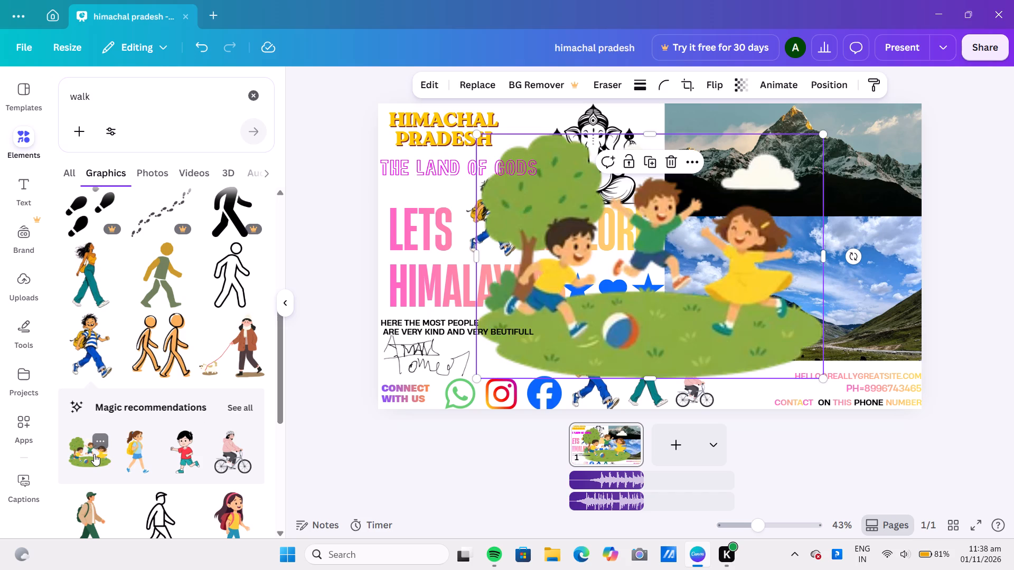
left_click_drag(475, 132, 703, 354)
left_click_drag(765, 350, 750, 383)
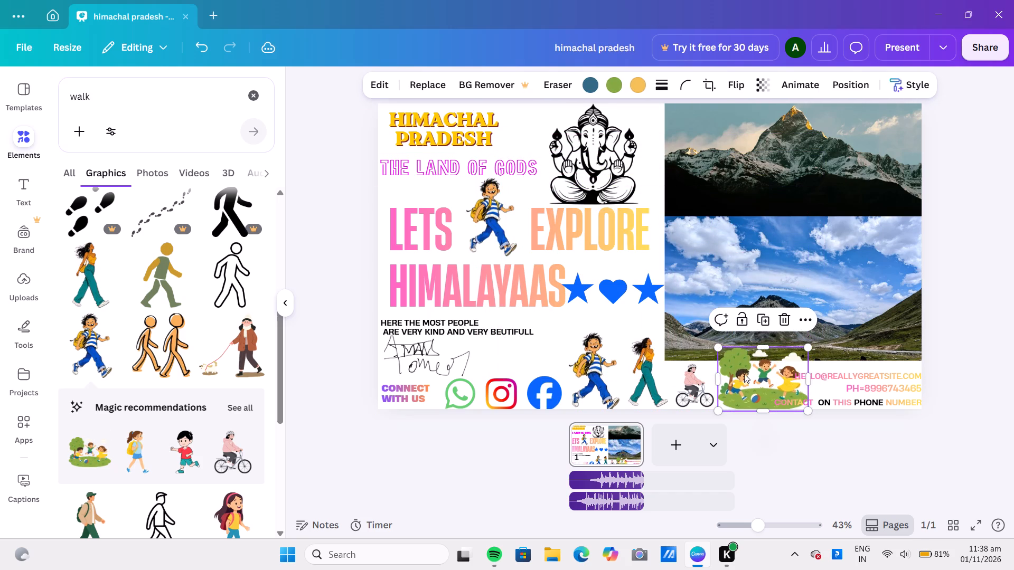
left_click_drag(715, 346, 744, 361)
left_click_drag(761, 387, 741, 384)
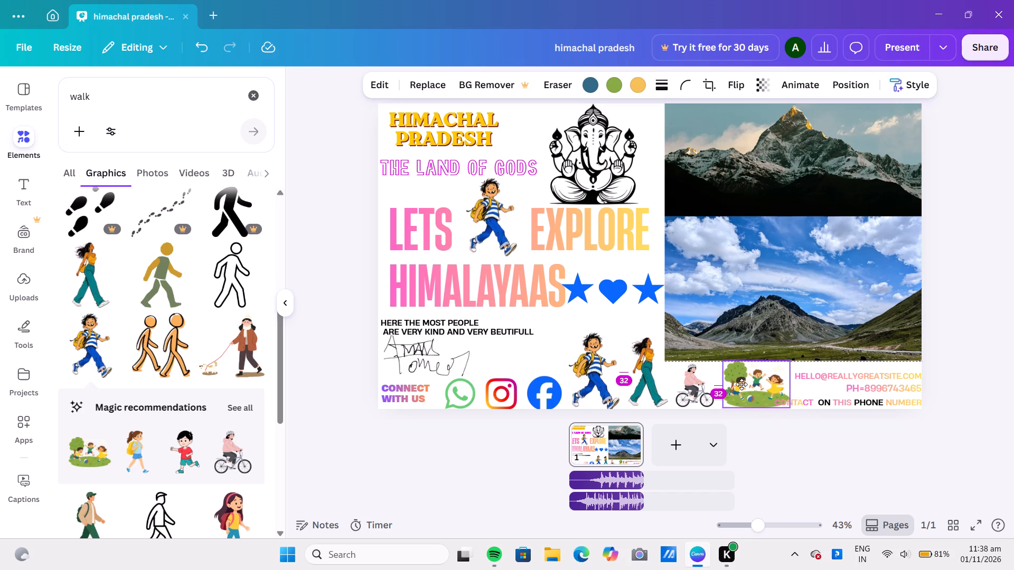
left_click_drag(741, 384, 740, 384)
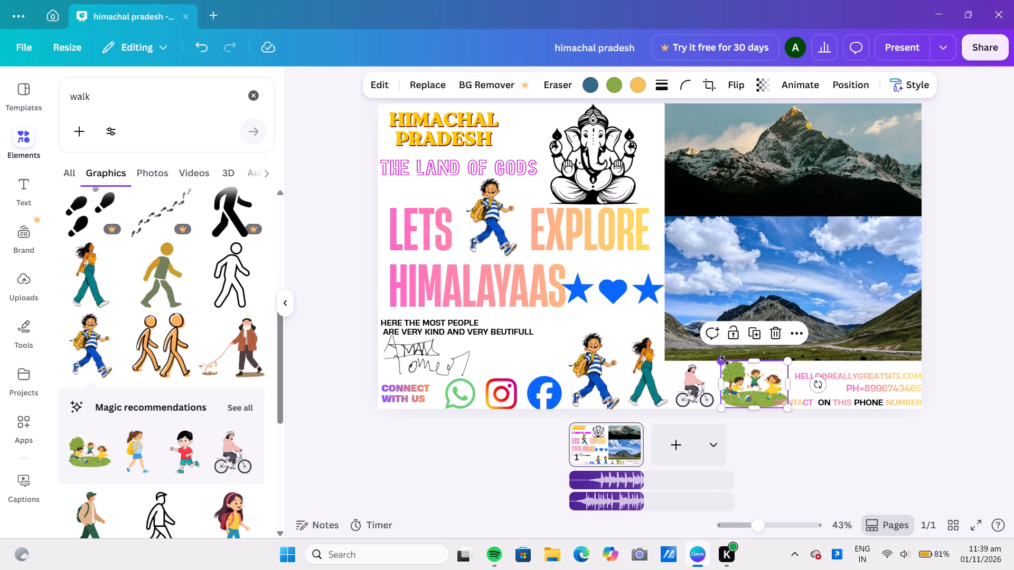
Shrink the playing-children graphic further and fit it between the cyclist and the contact lines.
left_click_drag(722, 360, 746, 372)
left_click_drag(753, 387, 739, 380)
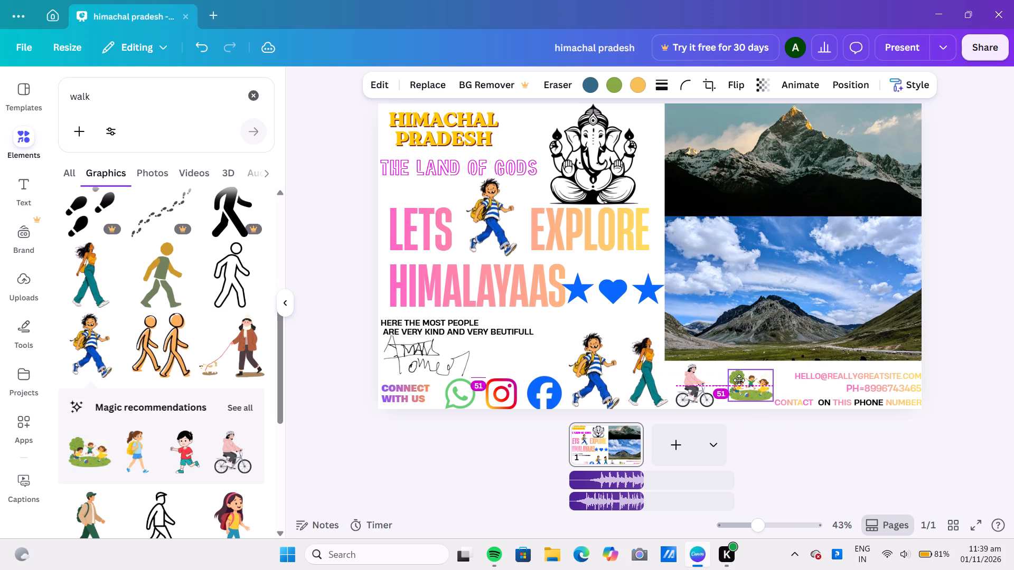
left_click_drag(739, 380, 730, 382)
left_click_drag(716, 373, 709, 368)
left_click(616, 322)
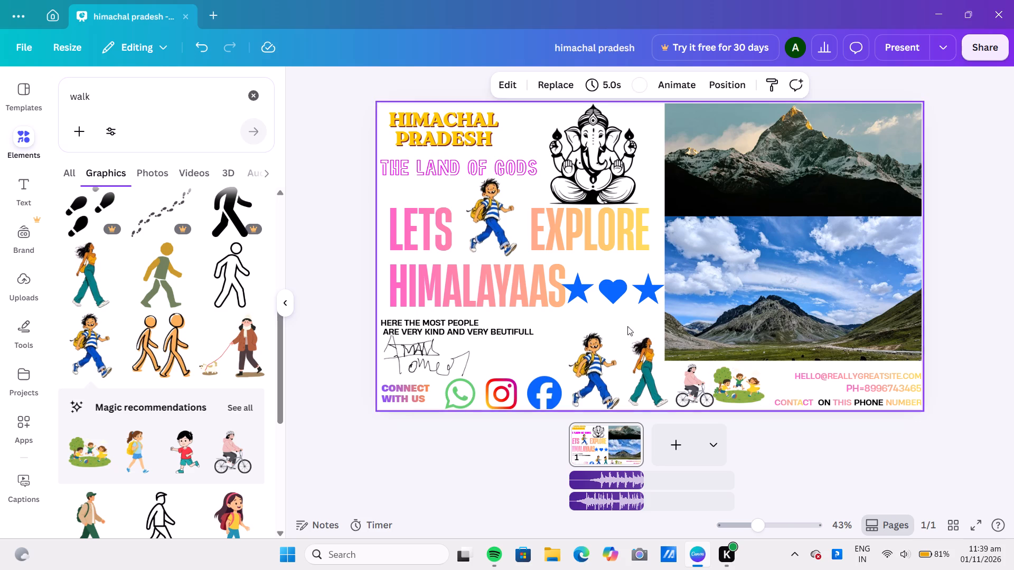
left_click_drag(721, 391, 722, 391)
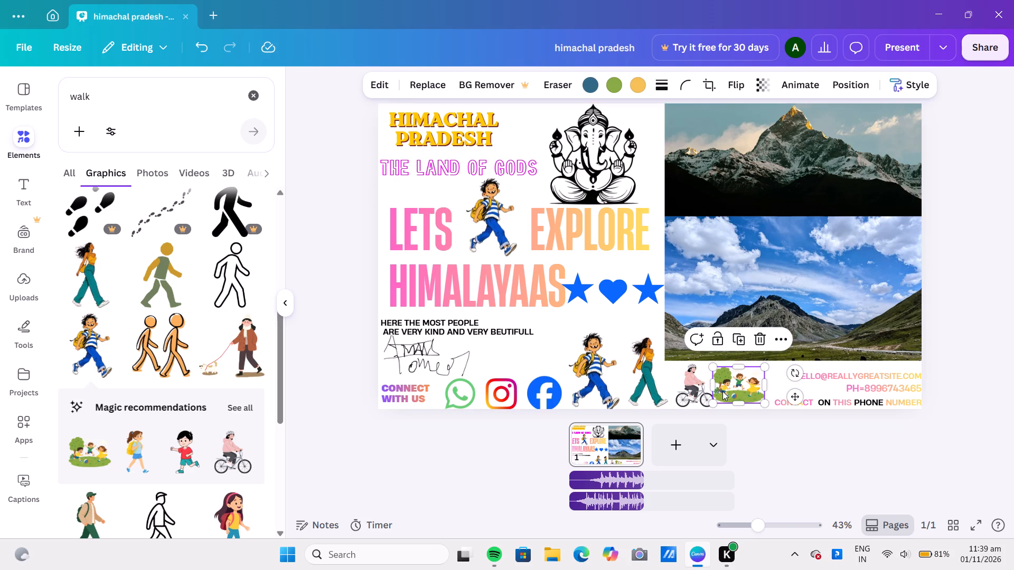
left_click_drag(722, 391, 728, 394)
left_click(749, 428)
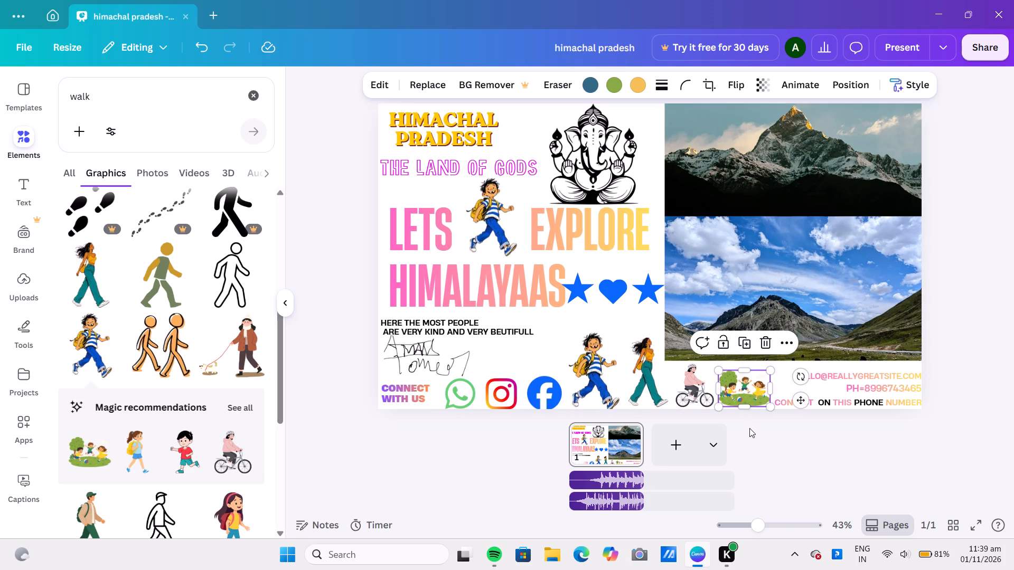
left_click_drag(749, 428, 726, 421)
Move the walking woman closer to the running boy at the bottom of the page and slightly higher.
left_click_drag(643, 386, 630, 379)
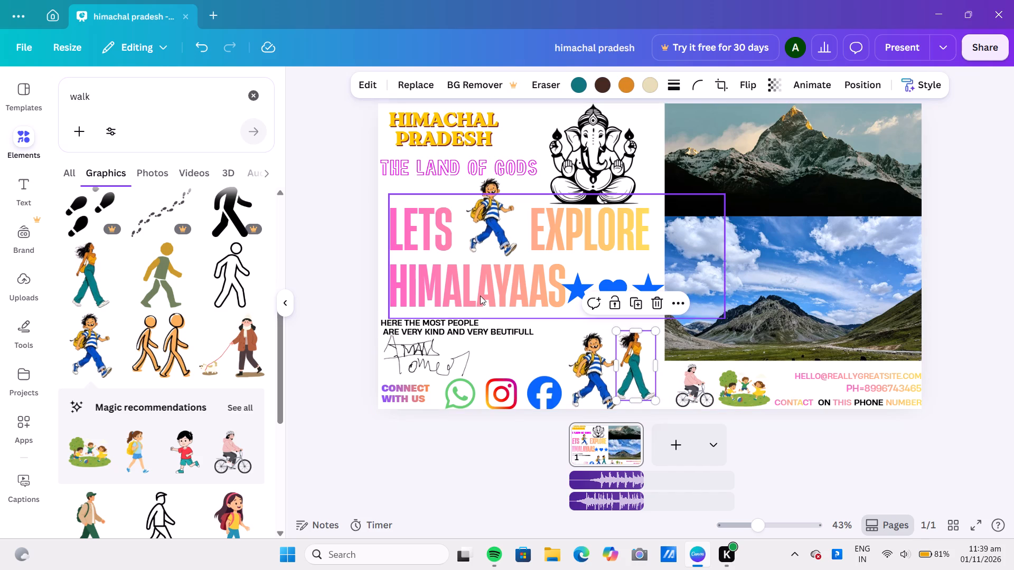
left_click(480, 296)
left_click(331, 271)
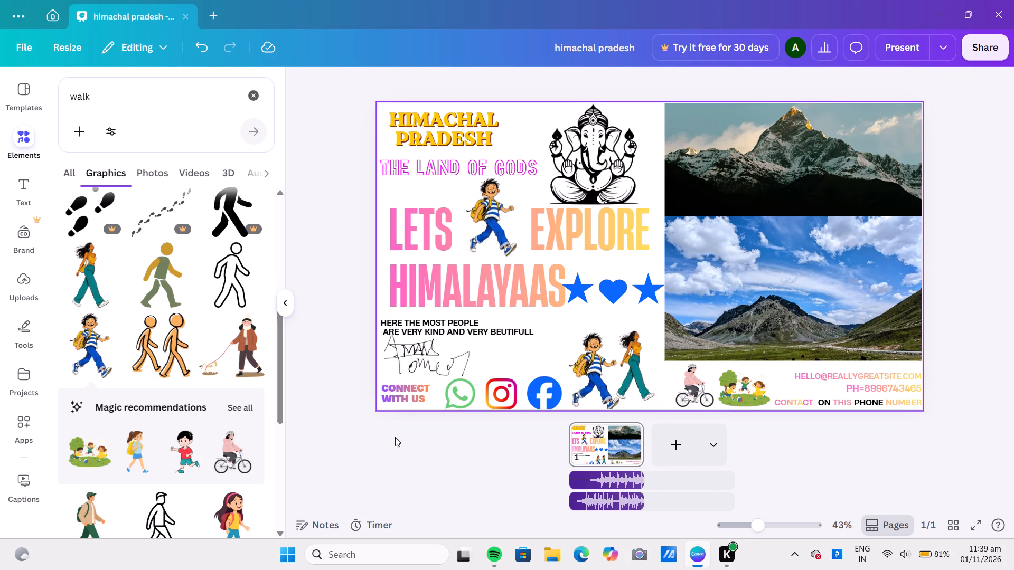
Review the page at different zoom levels and in full-screen presentation, and return to the editor.
left_click(604, 439)
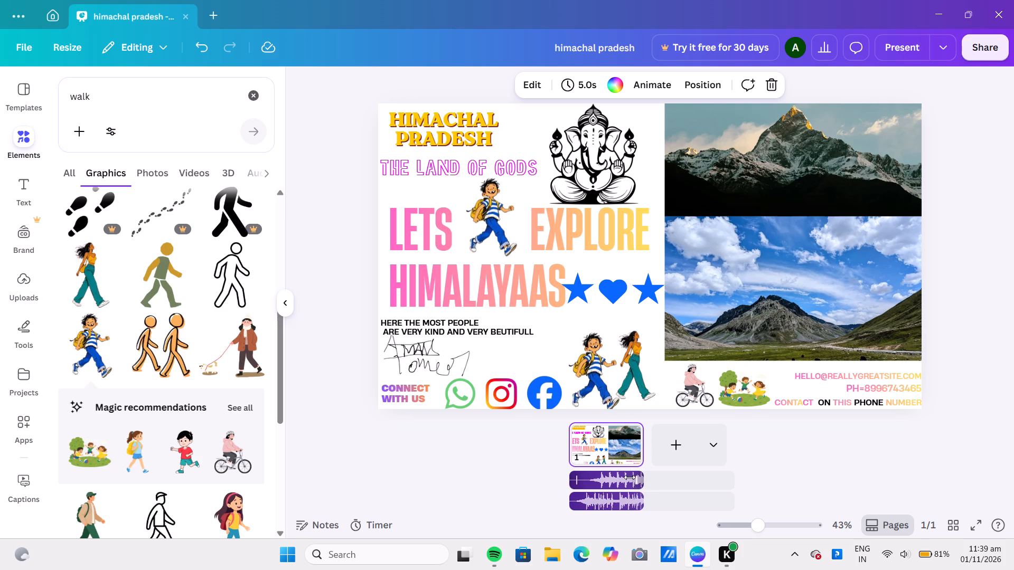
left_click(739, 524)
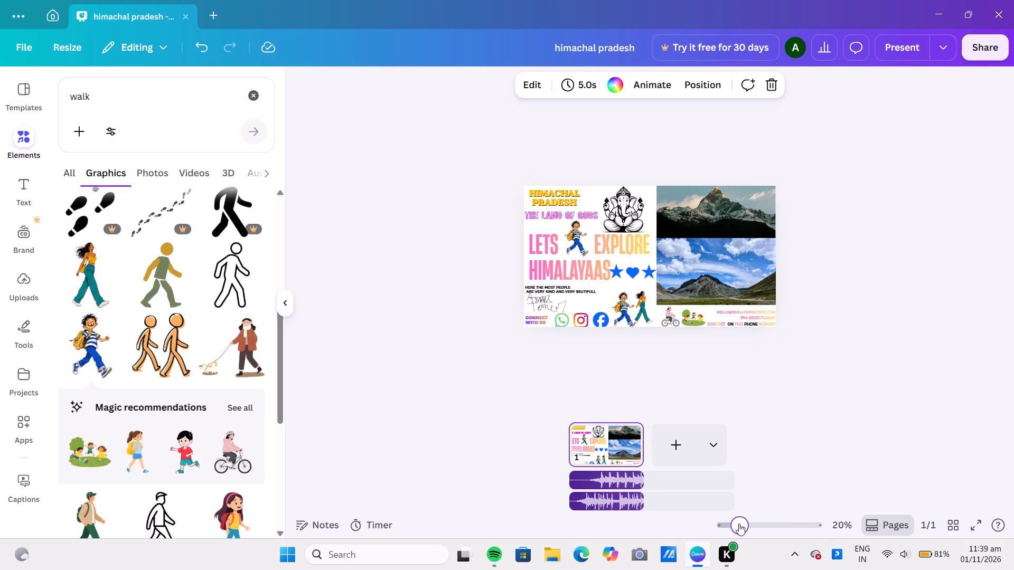
left_click(772, 528)
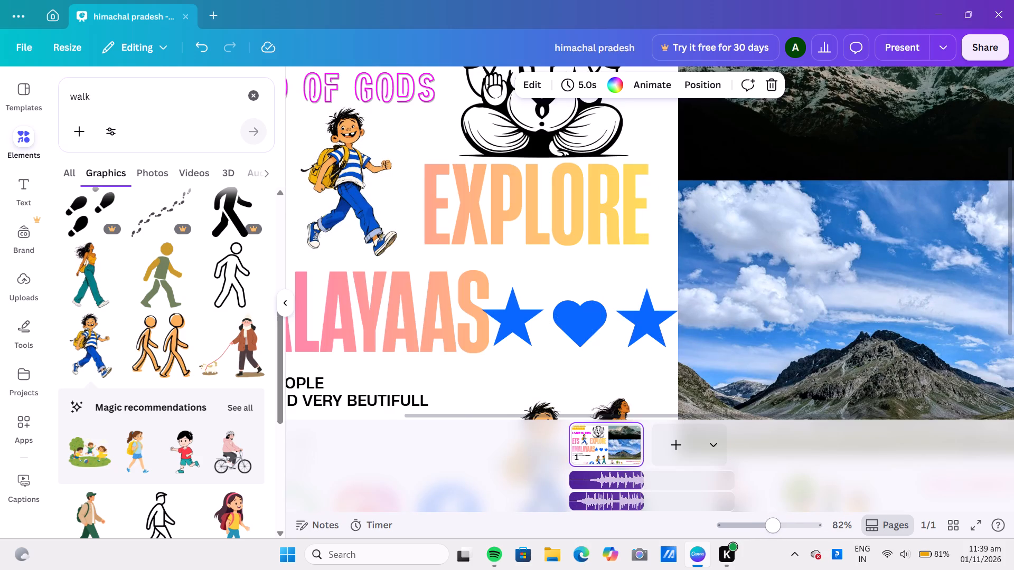
left_click(762, 527)
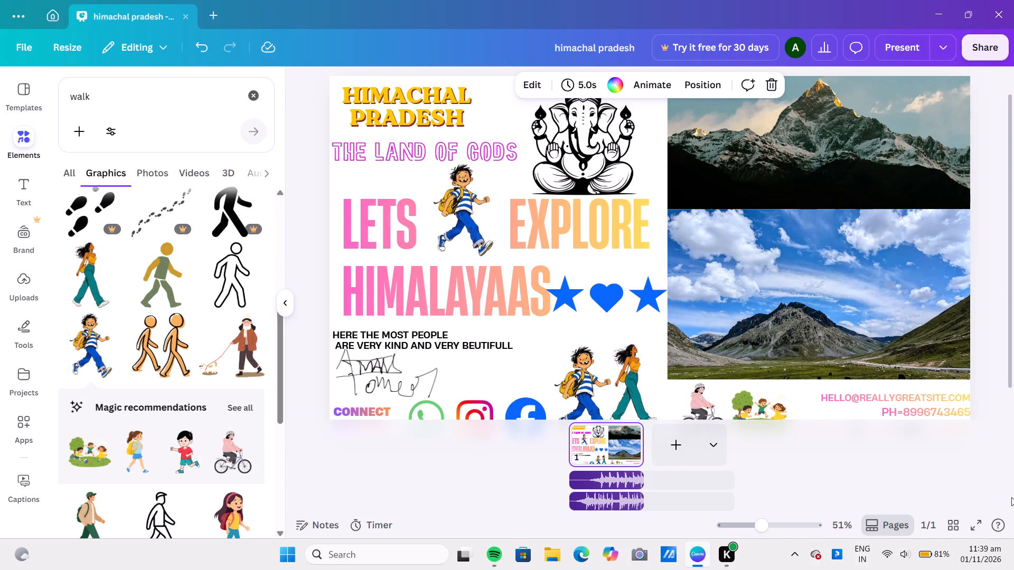
left_click(972, 525)
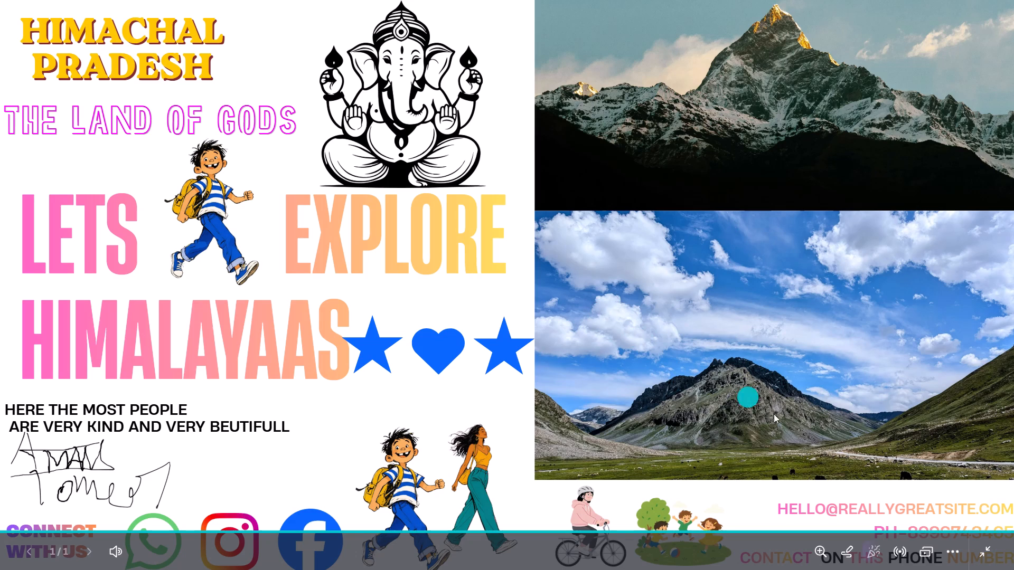
left_click(637, 408)
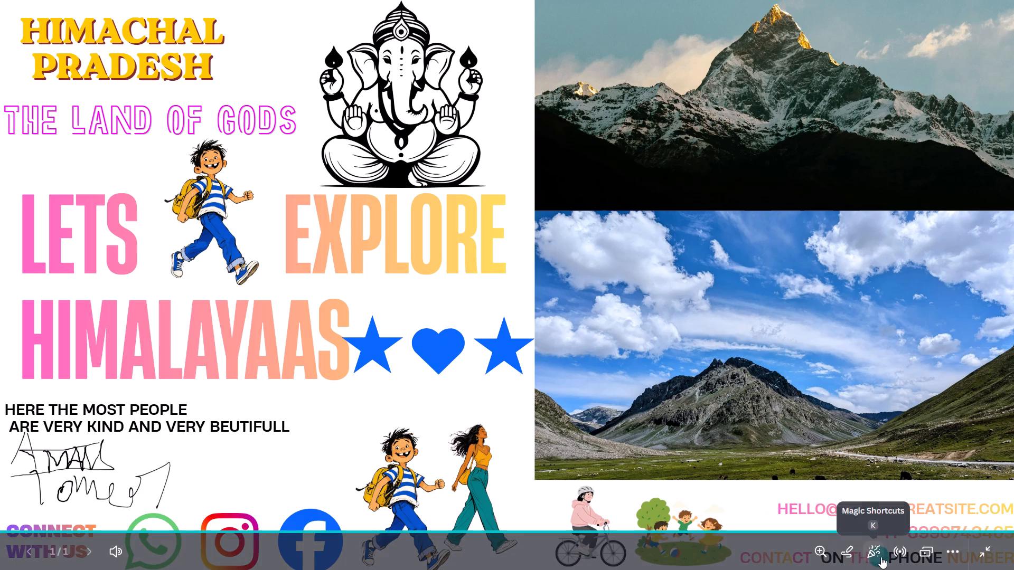
left_click(984, 556)
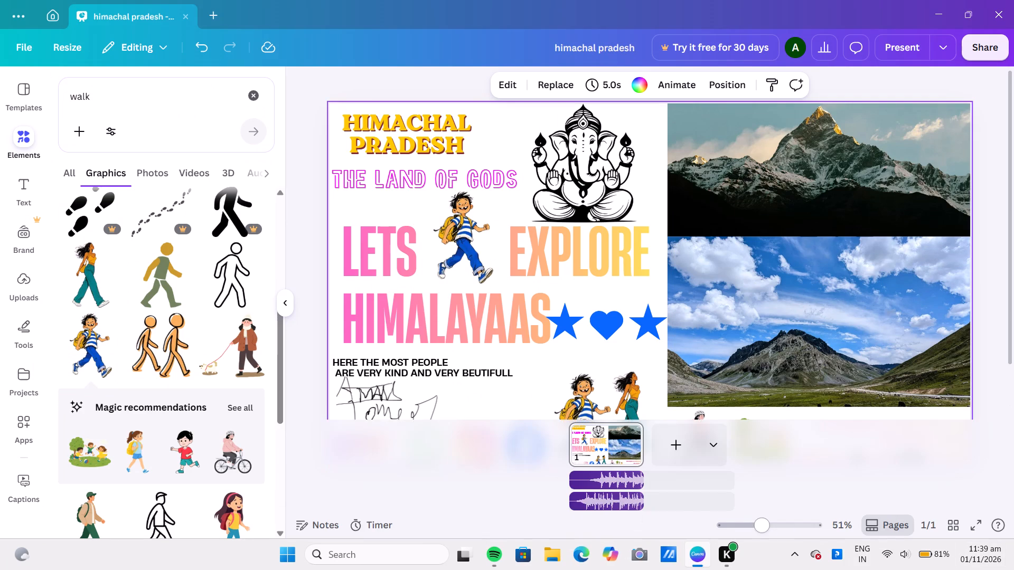
Duplicate the Himachal Pradesh page to get a second identical page.
left_click(642, 482)
left_click(627, 457)
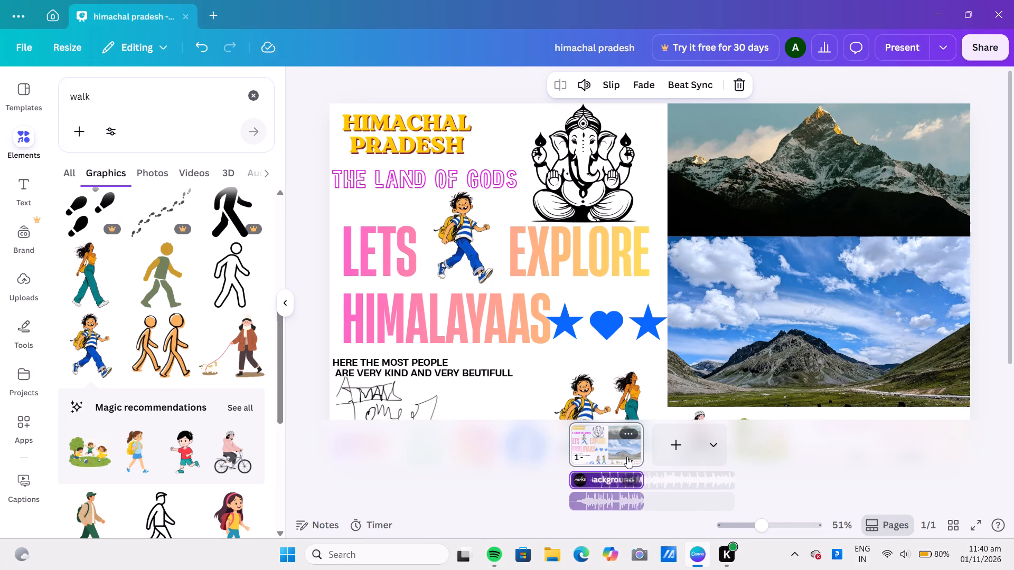
left_click(643, 451)
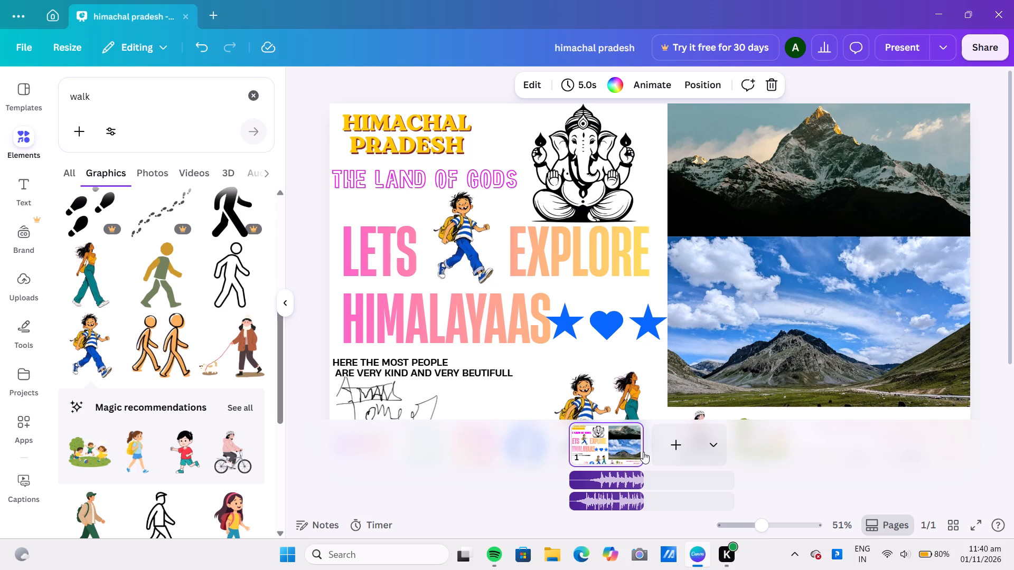
right_click(619, 451)
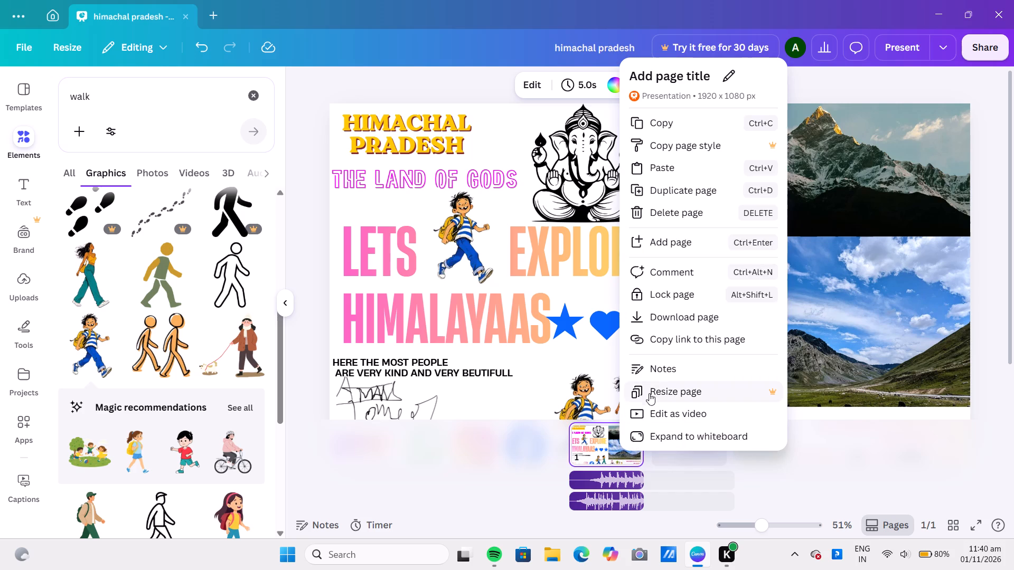
left_click(691, 194)
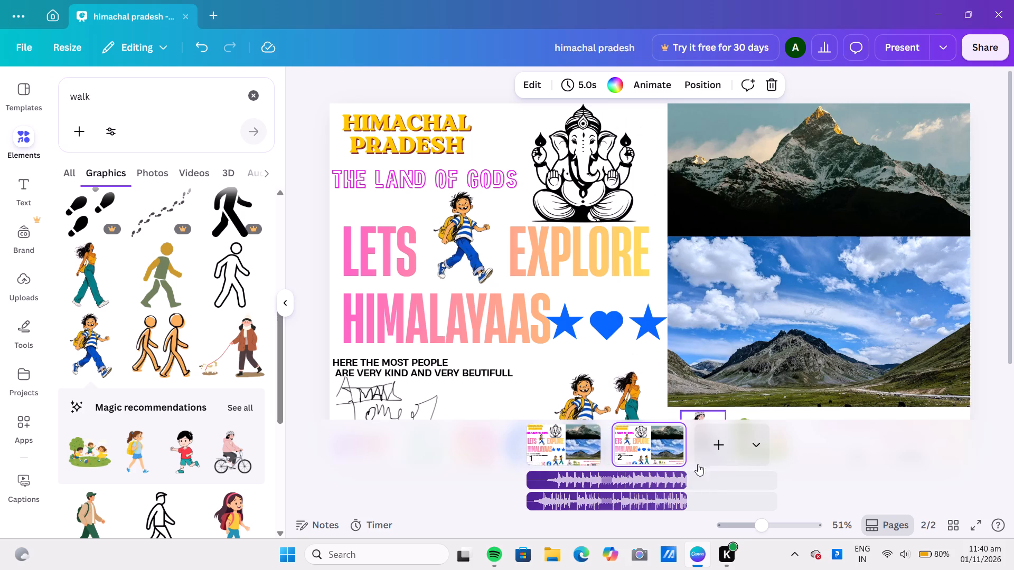
left_click_drag(676, 443, 660, 443)
left_click_drag(639, 448, 621, 447)
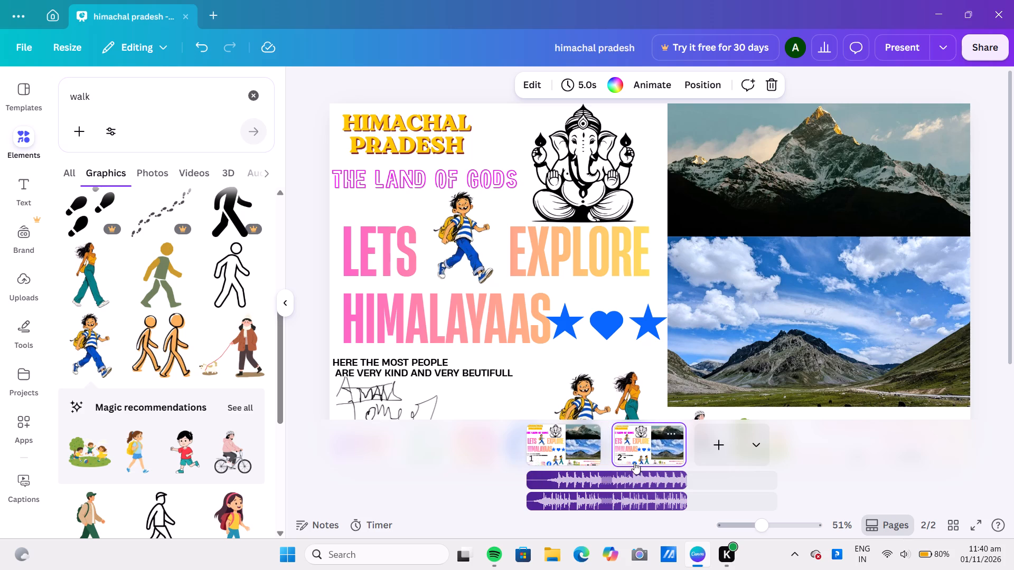
left_click(596, 449)
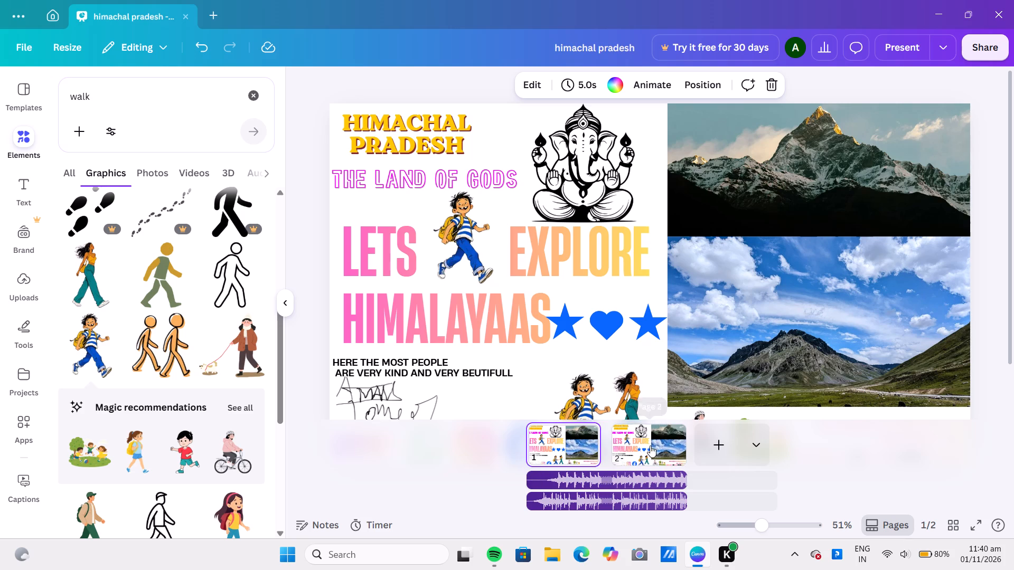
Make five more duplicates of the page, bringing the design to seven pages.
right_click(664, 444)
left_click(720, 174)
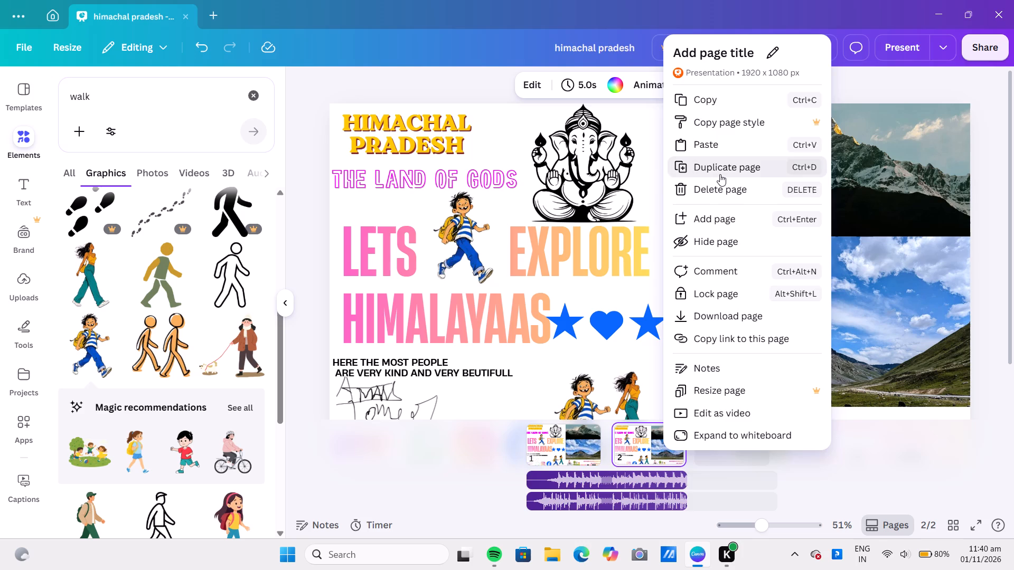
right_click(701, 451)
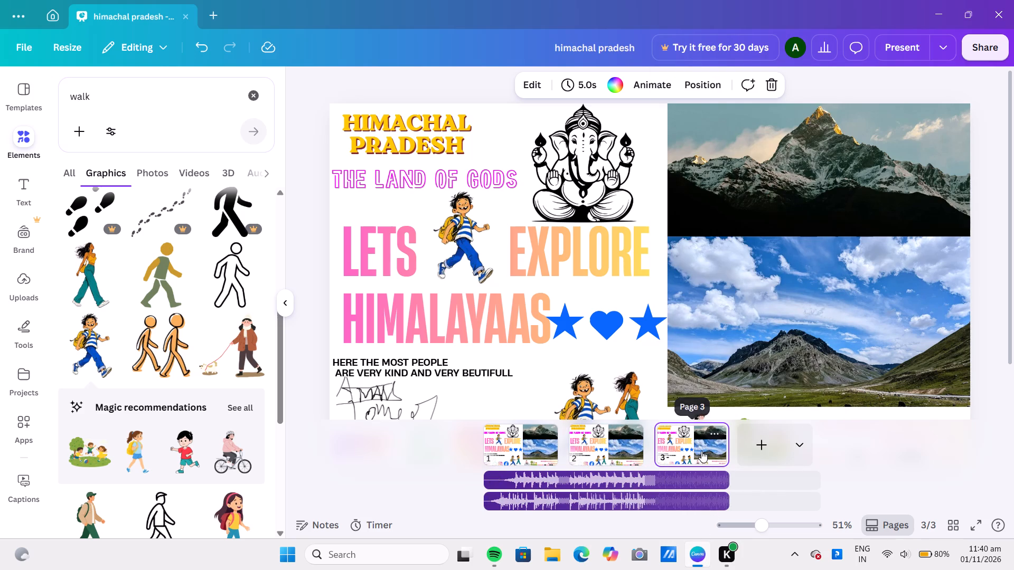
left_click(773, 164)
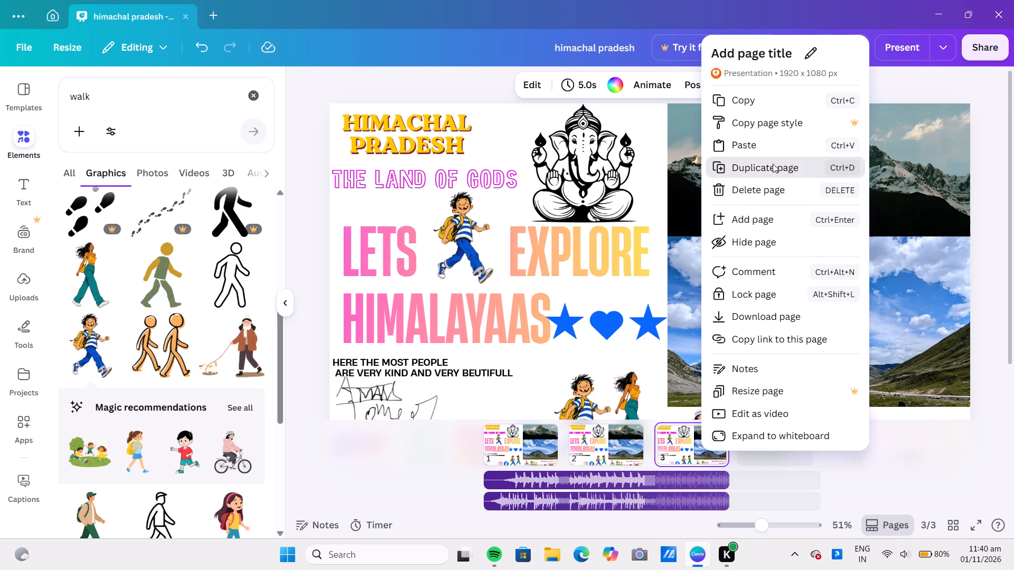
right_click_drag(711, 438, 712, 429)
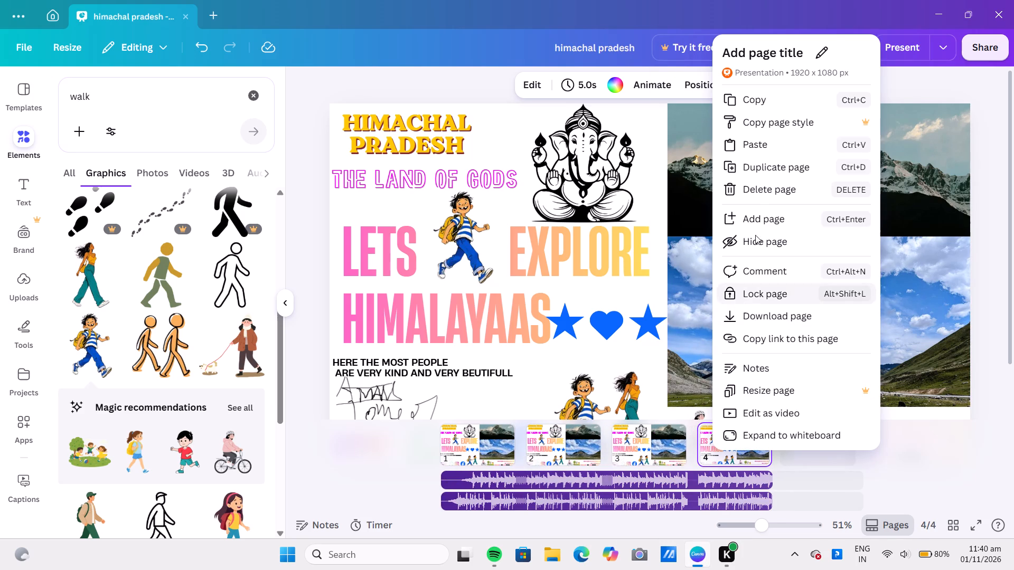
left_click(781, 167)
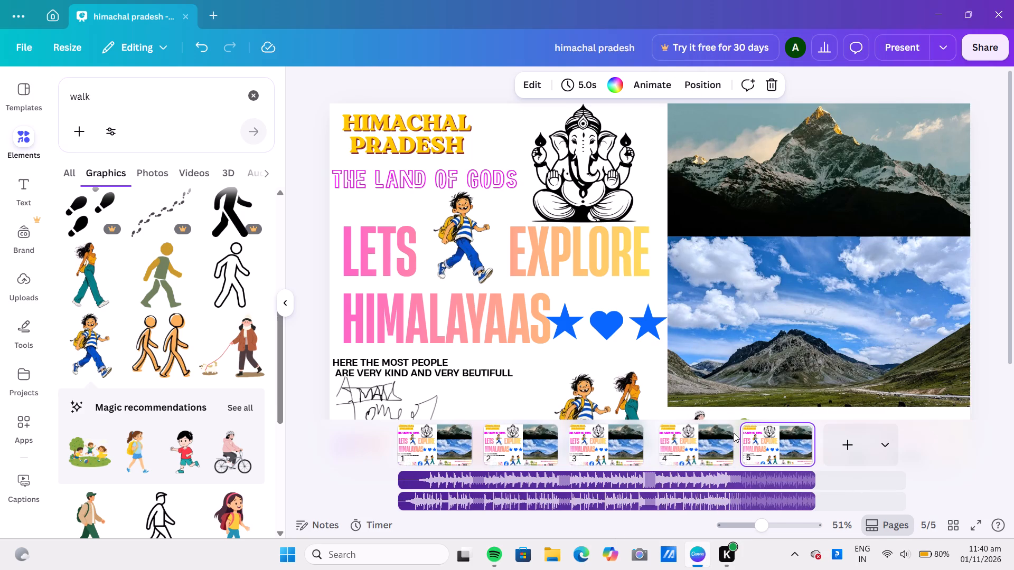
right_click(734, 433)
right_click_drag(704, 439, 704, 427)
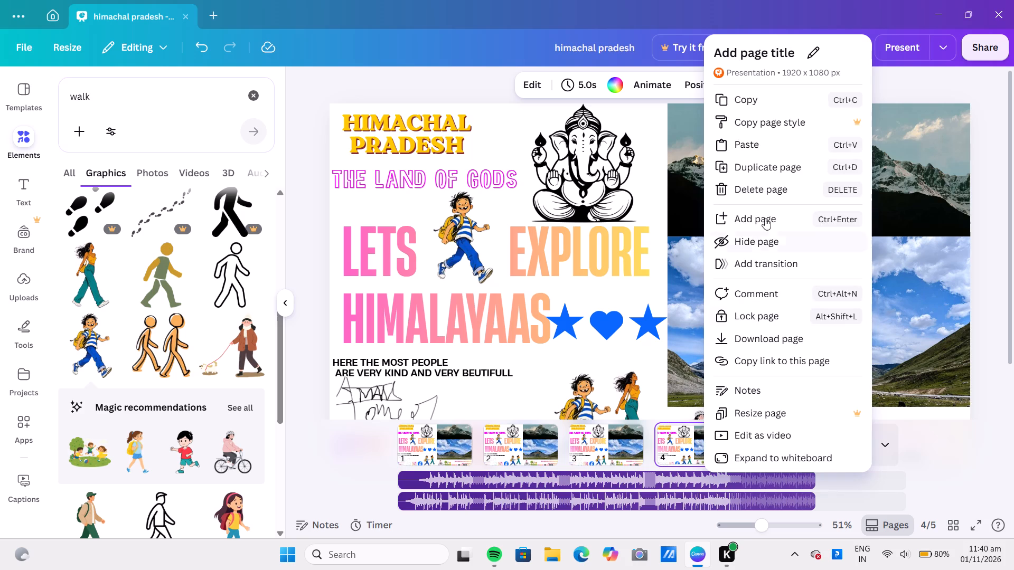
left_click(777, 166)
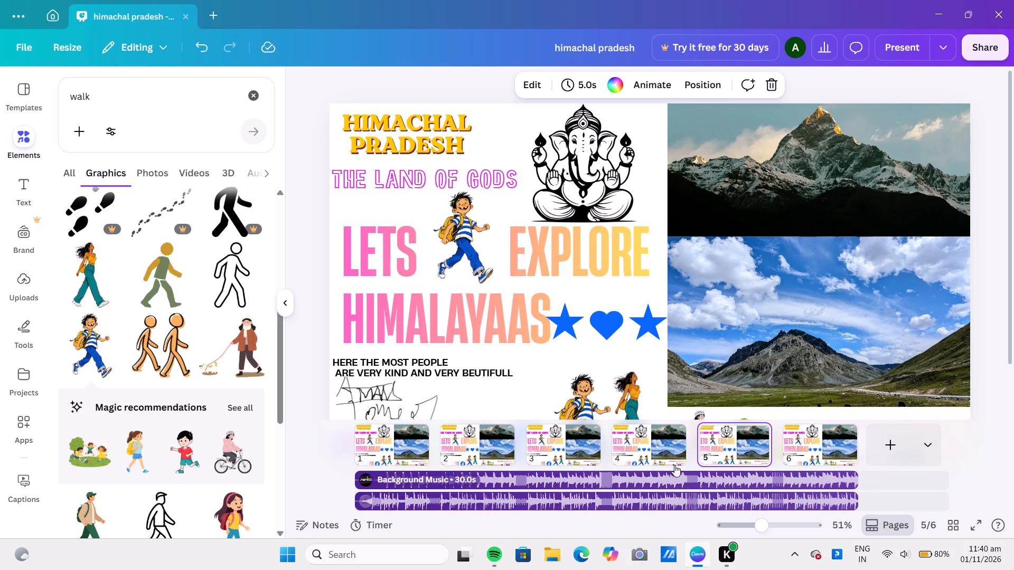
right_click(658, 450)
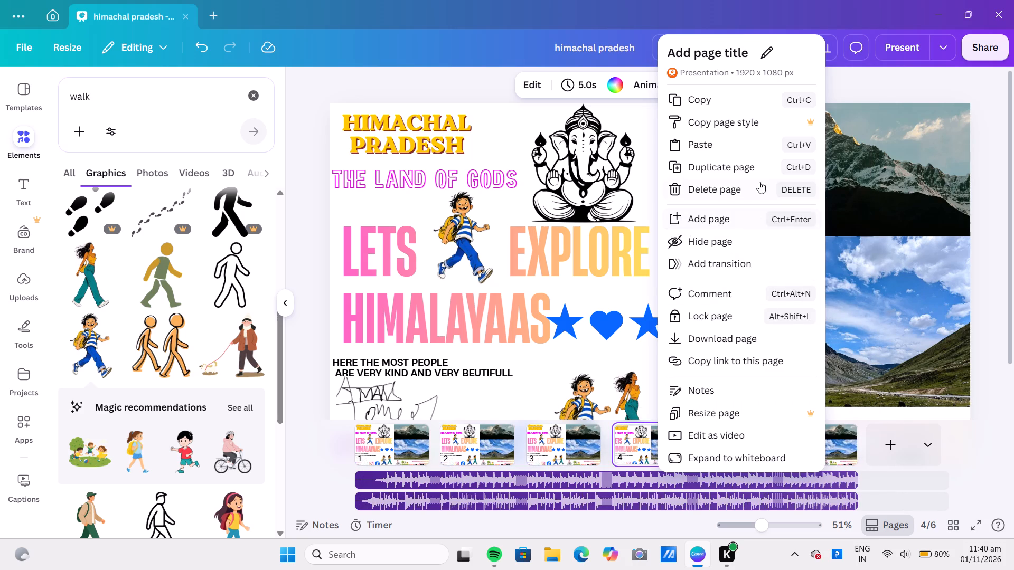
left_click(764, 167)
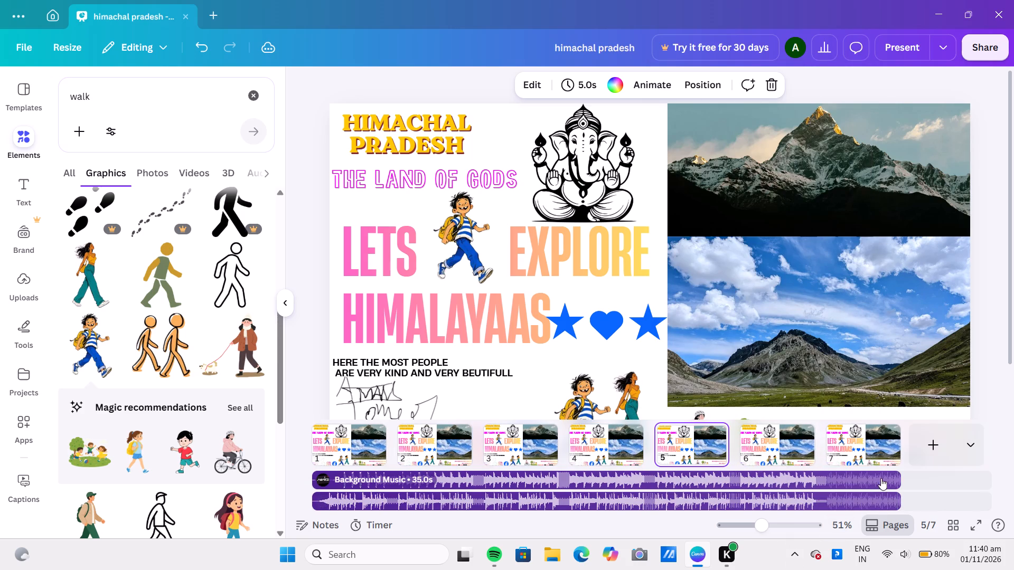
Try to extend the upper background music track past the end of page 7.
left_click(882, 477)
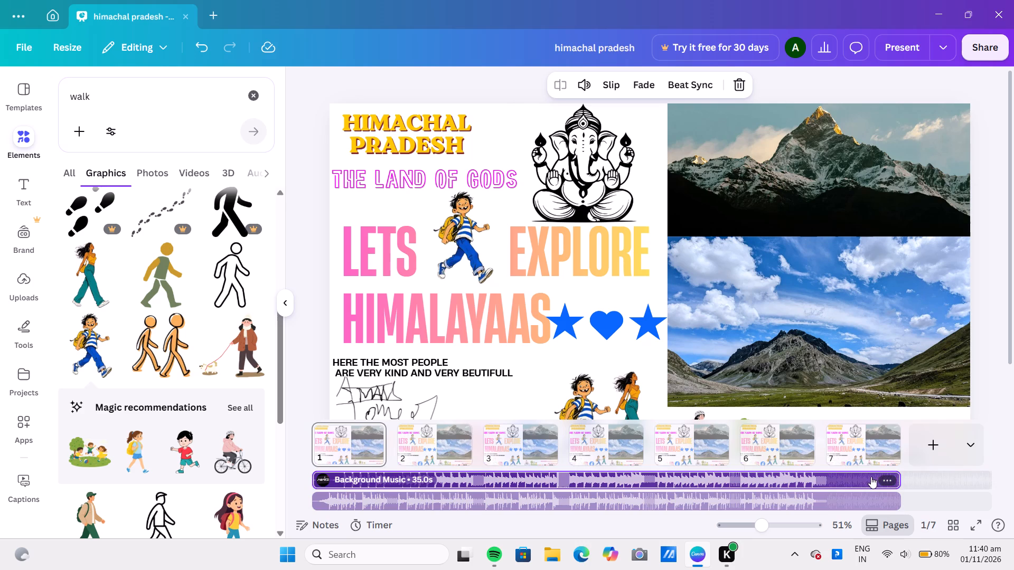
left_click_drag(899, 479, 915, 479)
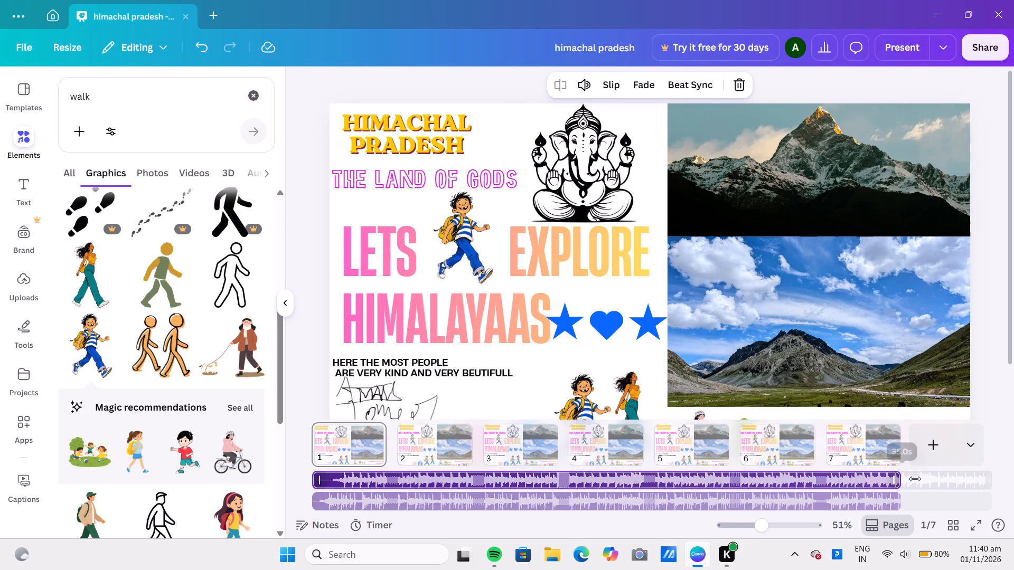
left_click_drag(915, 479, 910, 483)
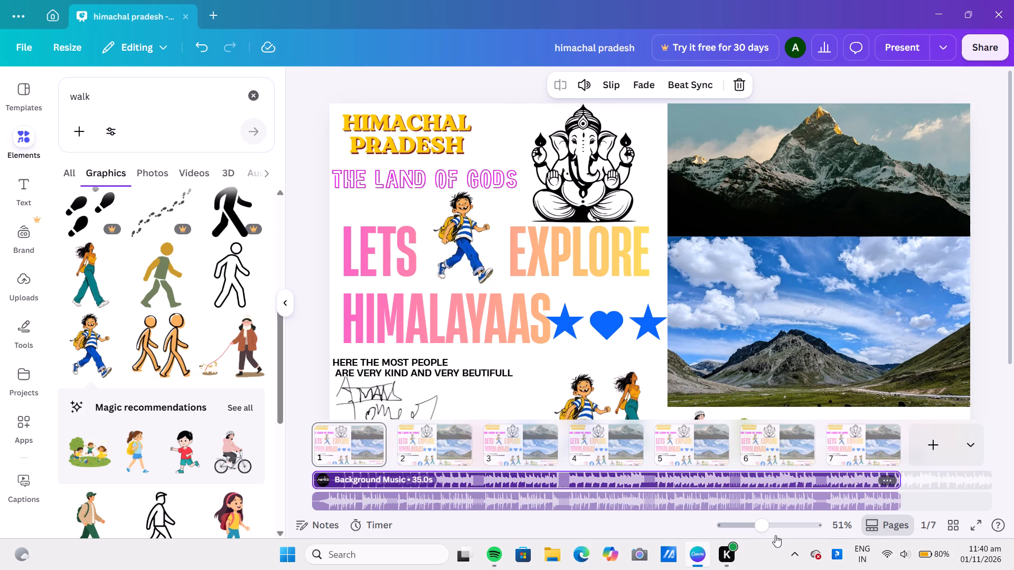
Review the seven pages in full-screen presentation, look at the drawing tools and Magic Shortcuts, and return to the editor.
scroll(636, 426, "down", 2)
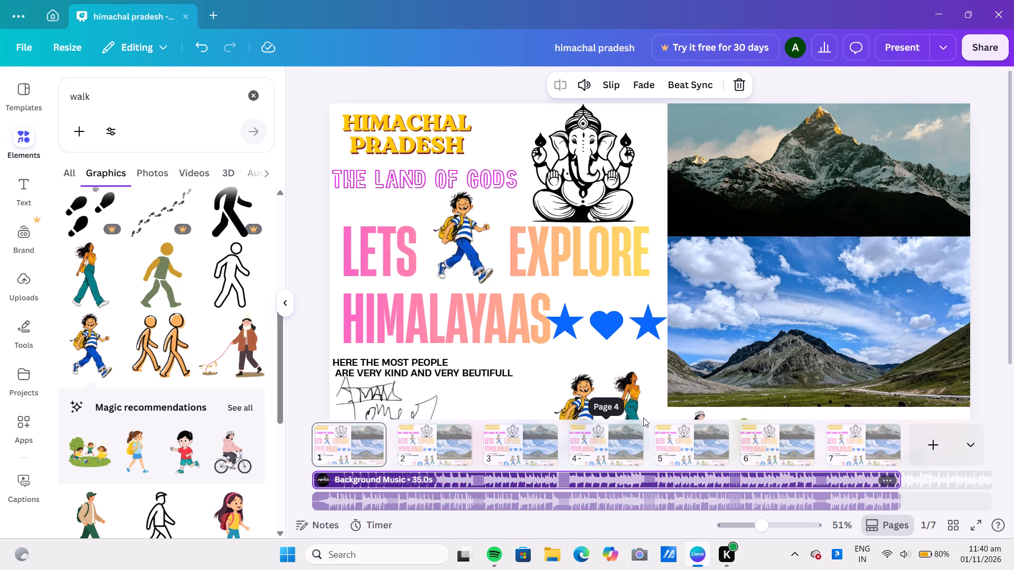
scroll(679, 393, "down", 3)
scroll(762, 366, "down", 2)
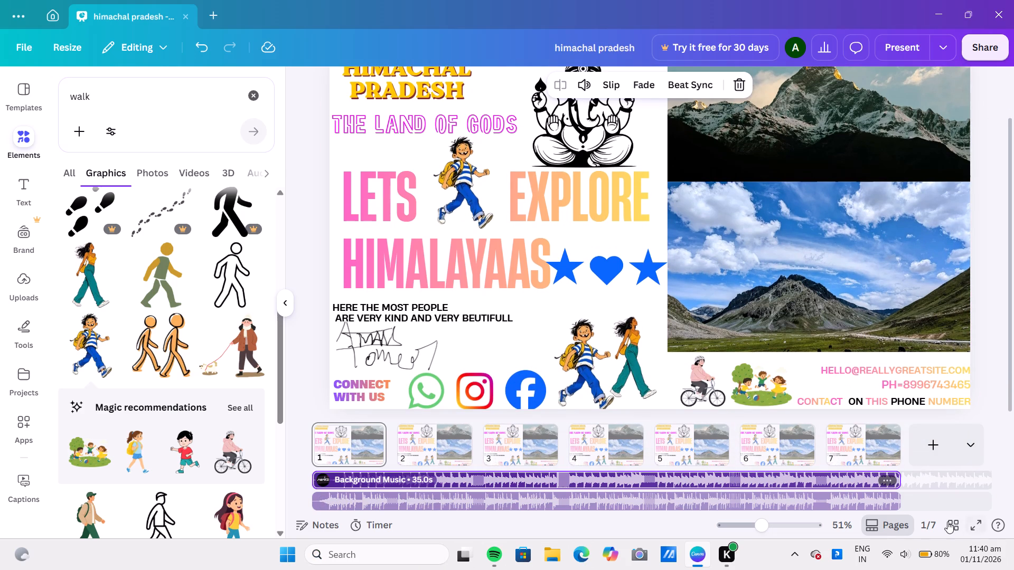
left_click(978, 523)
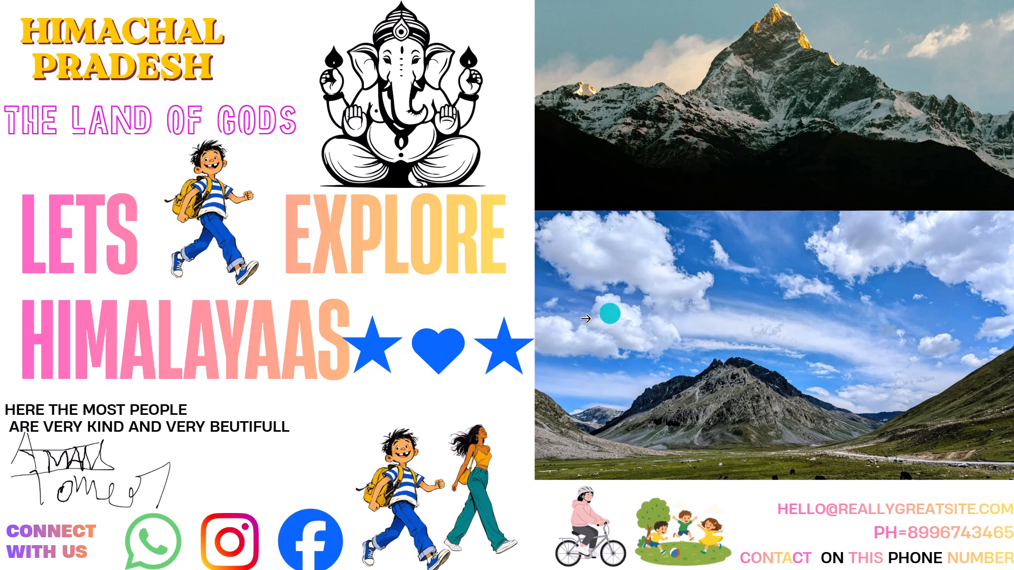
left_click(419, 340)
double_click(439, 344)
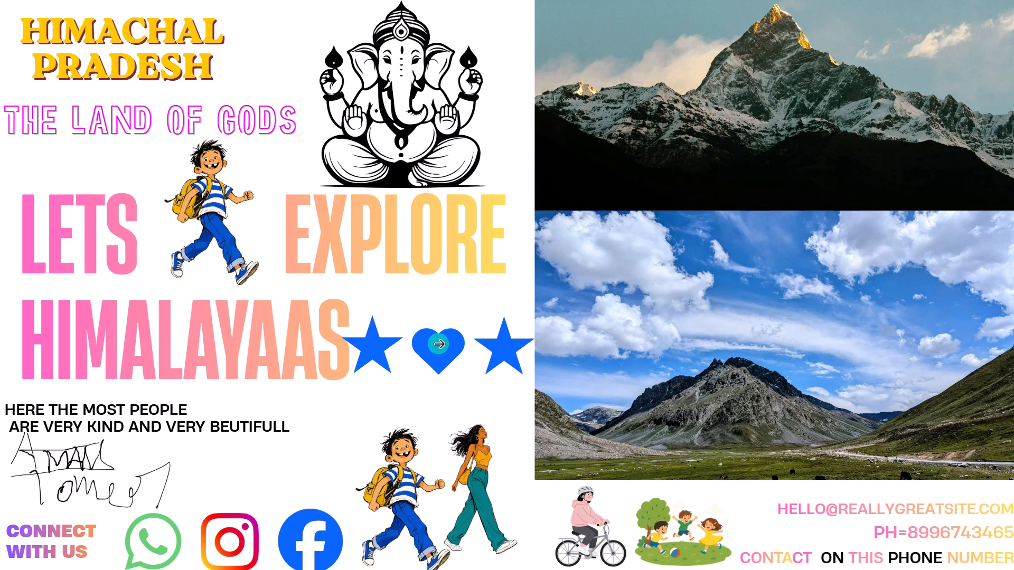
right_click(439, 344)
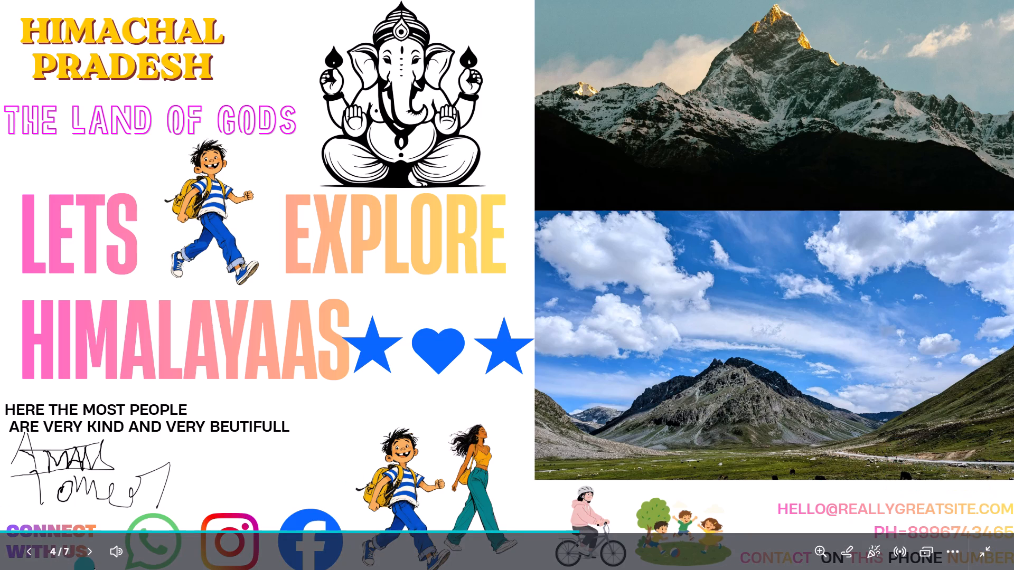
left_click(93, 550)
left_click(93, 550)
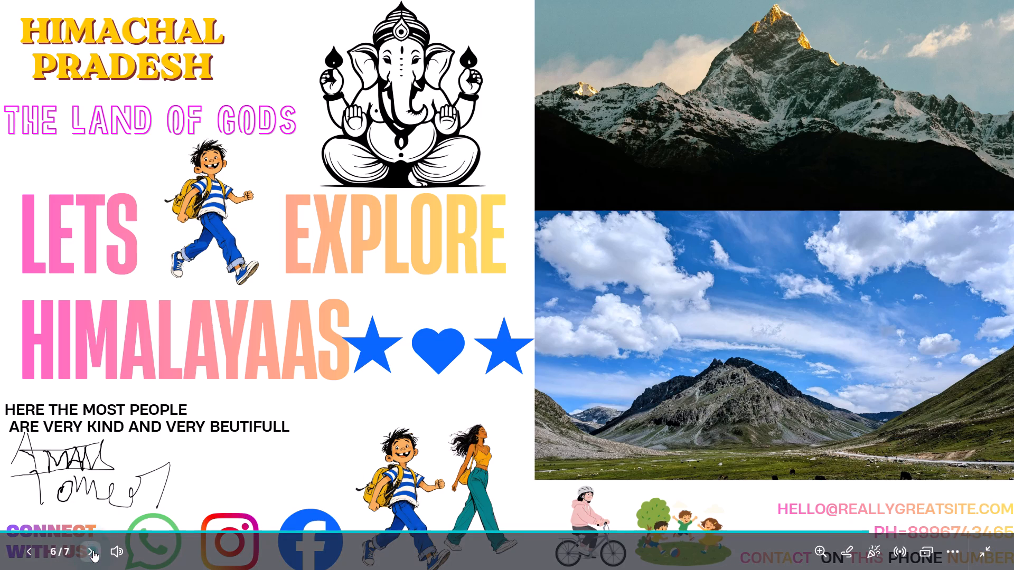
left_click(93, 550)
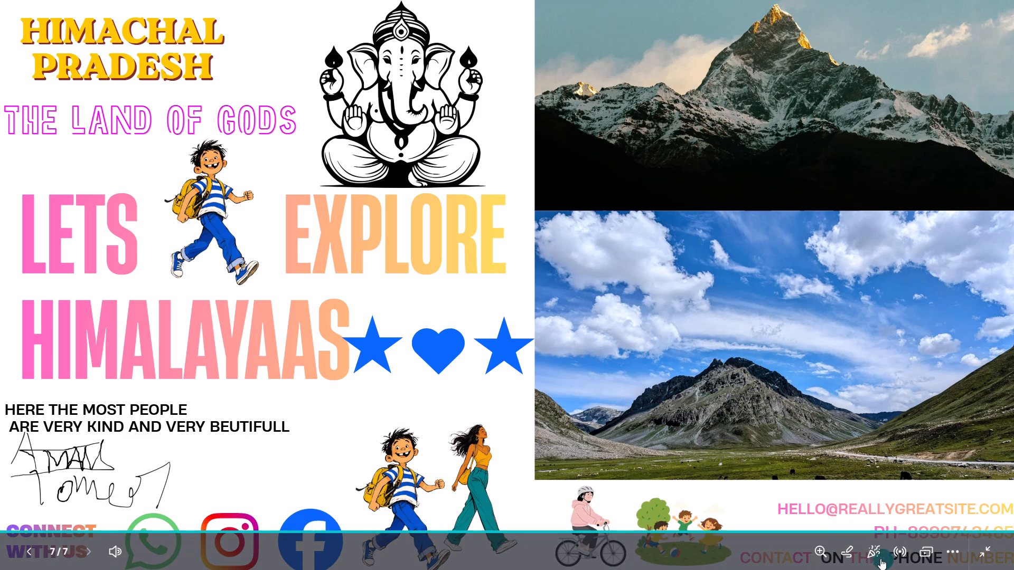
left_click(849, 551)
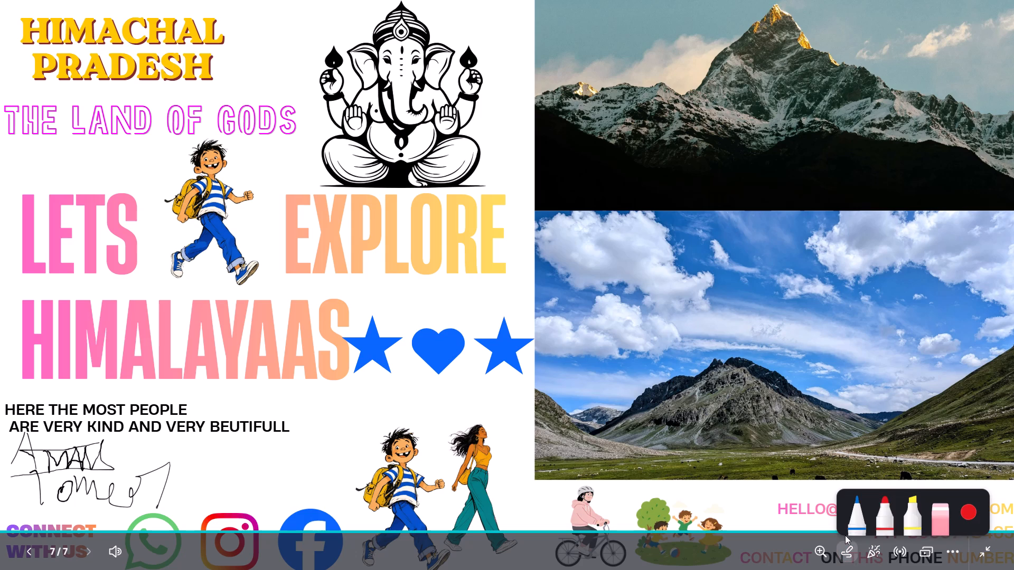
left_click(878, 548)
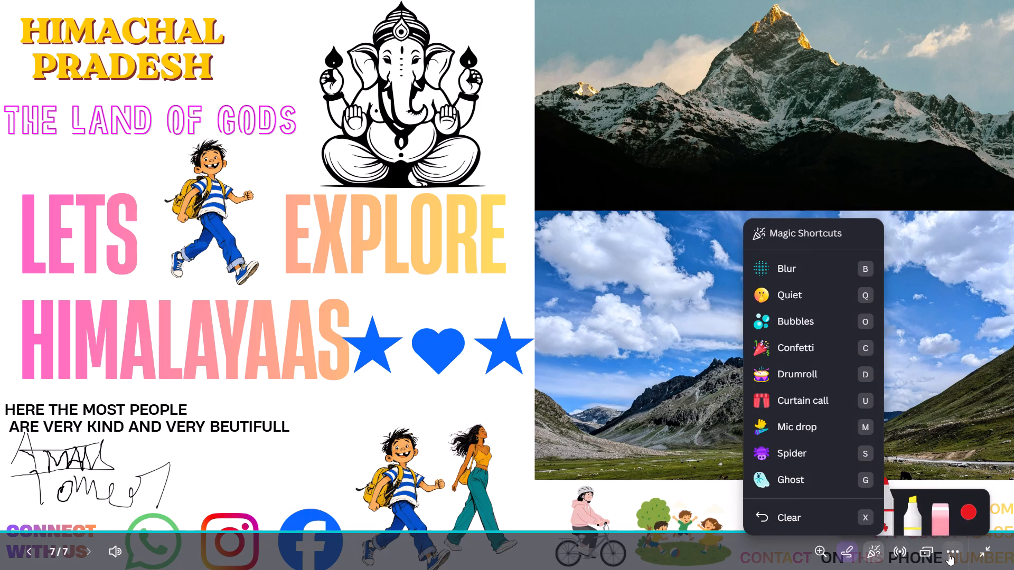
left_click(992, 554)
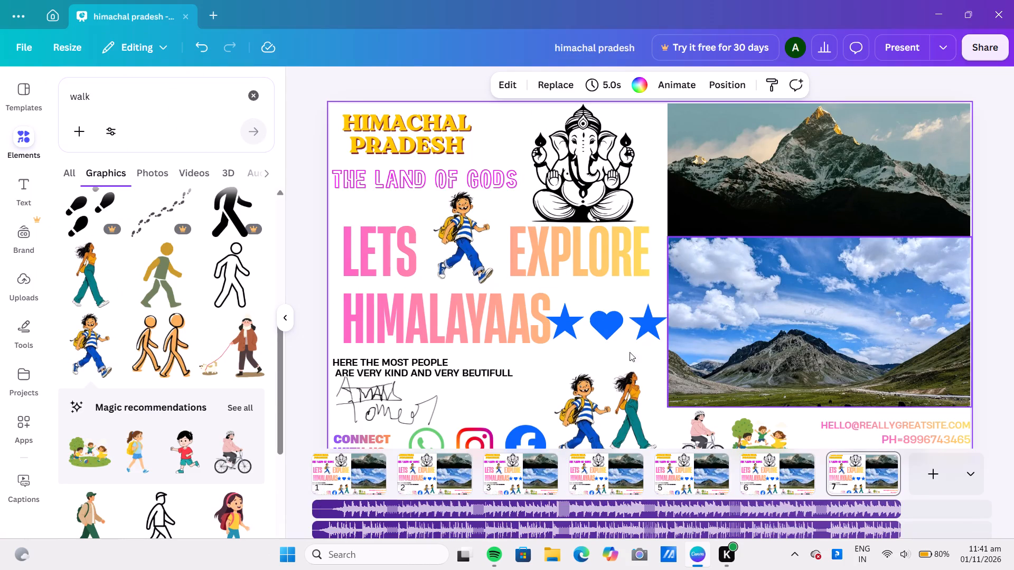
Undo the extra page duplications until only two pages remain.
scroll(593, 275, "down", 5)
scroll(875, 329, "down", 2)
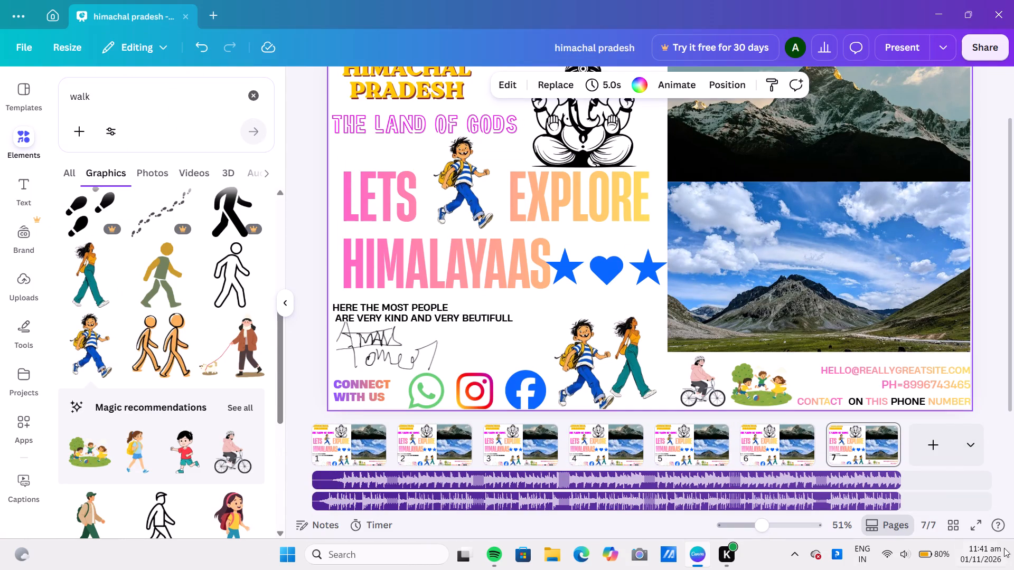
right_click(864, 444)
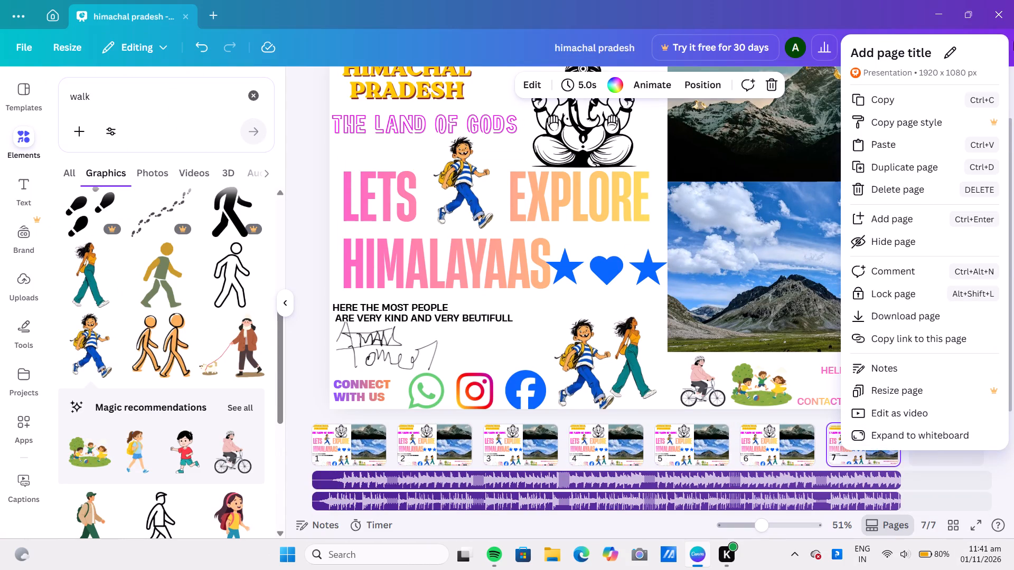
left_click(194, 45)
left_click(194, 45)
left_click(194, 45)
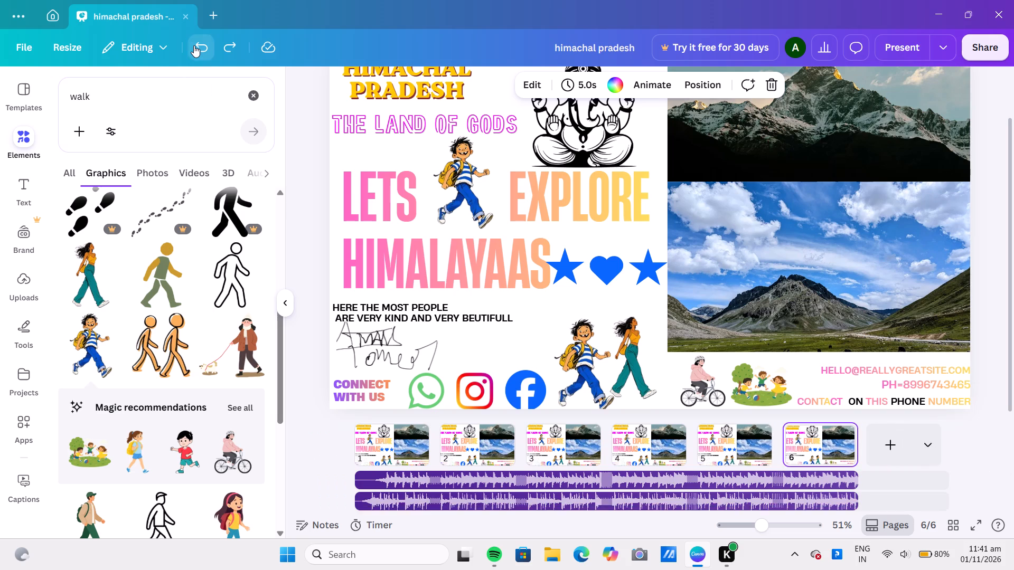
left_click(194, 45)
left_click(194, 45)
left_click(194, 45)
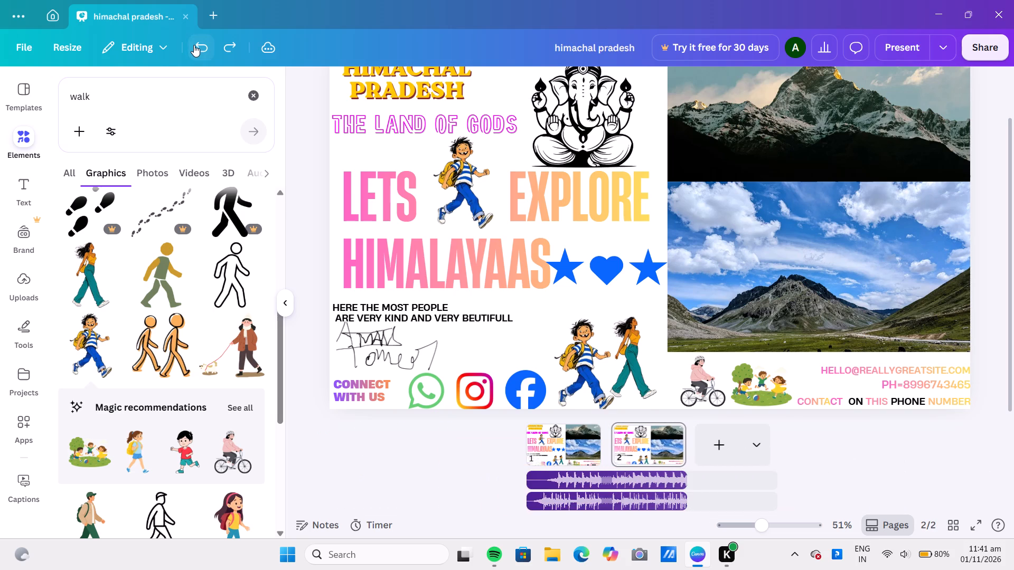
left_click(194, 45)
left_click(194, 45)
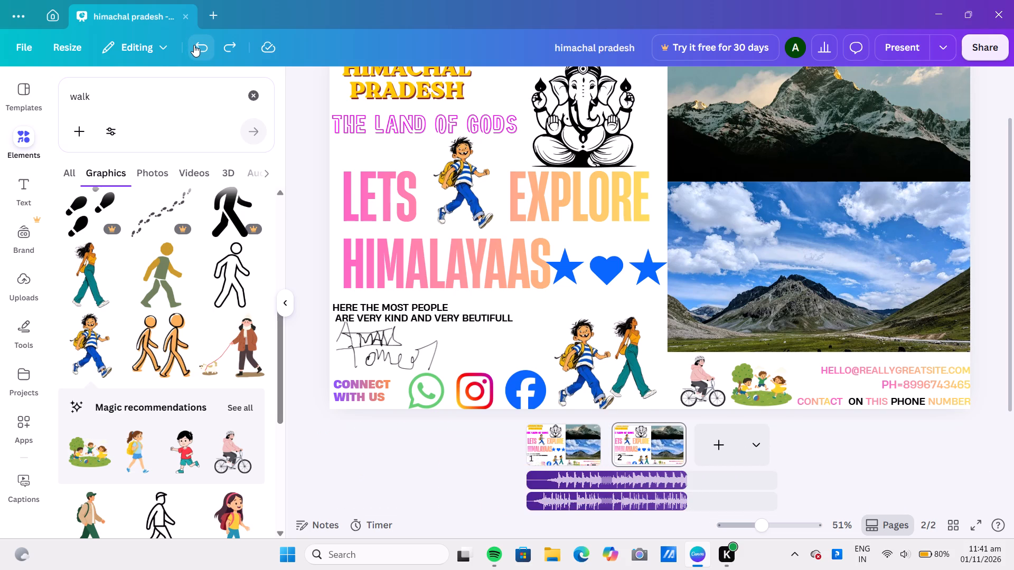
Shift the email, phone number and "CONTACT ON THIS PHONE NUMBER" lines slightly inward from the page's right edge.
left_click(910, 381)
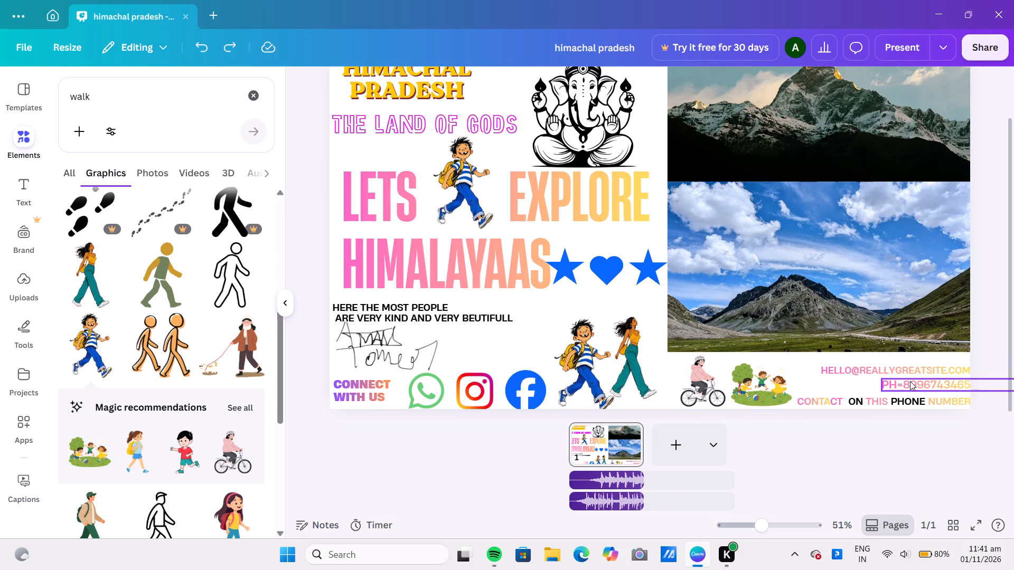
left_click_drag(910, 381, 903, 385)
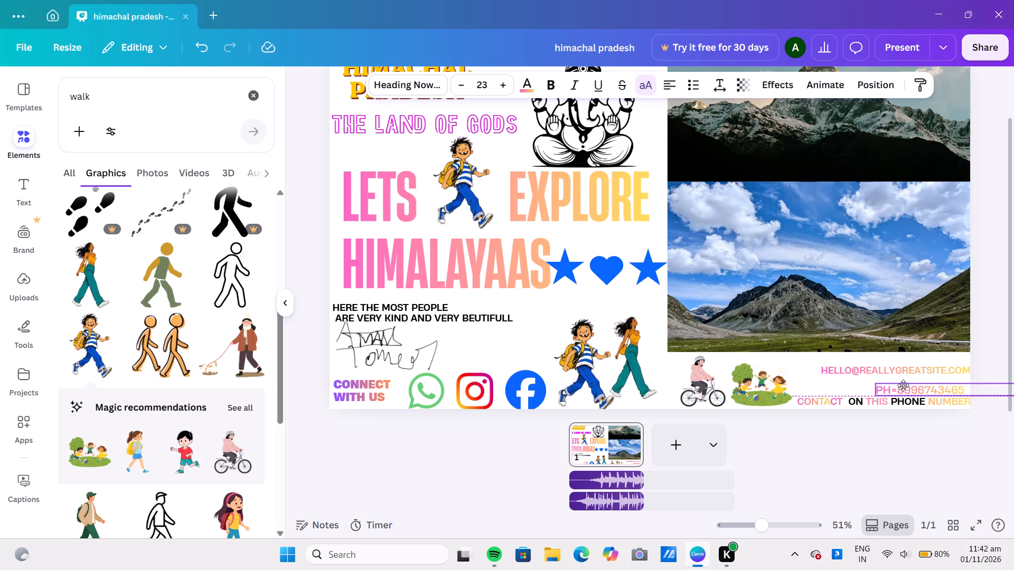
left_click_drag(903, 385, 894, 382)
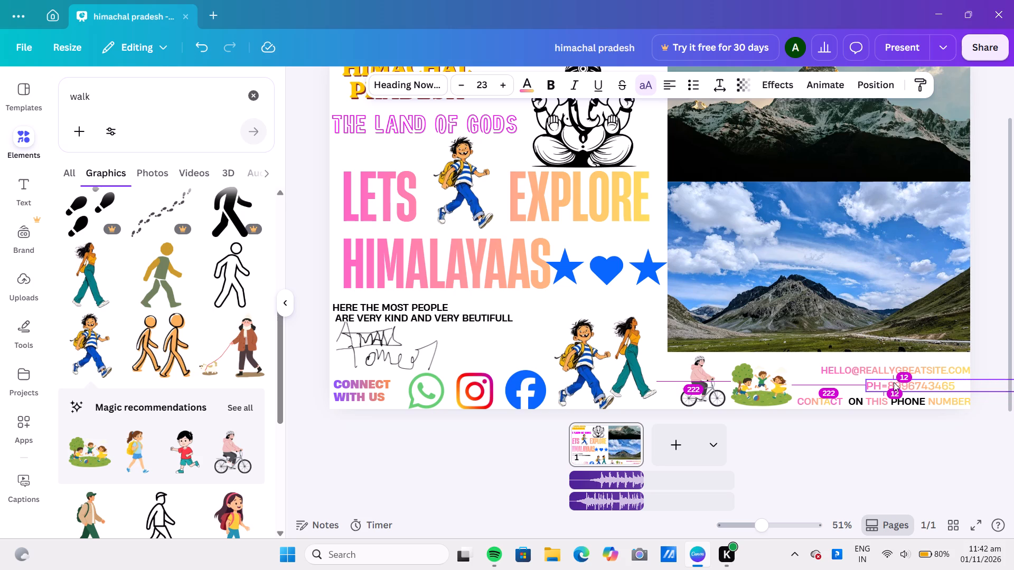
left_click(819, 374)
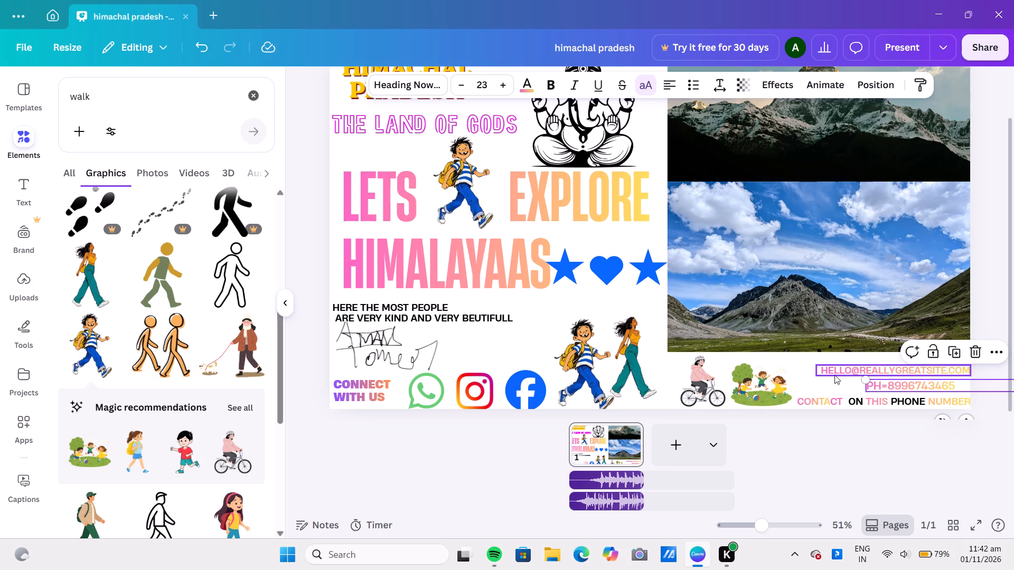
left_click_drag(865, 367, 860, 366)
left_click(1000, 392)
left_click_drag(953, 400, 946, 398)
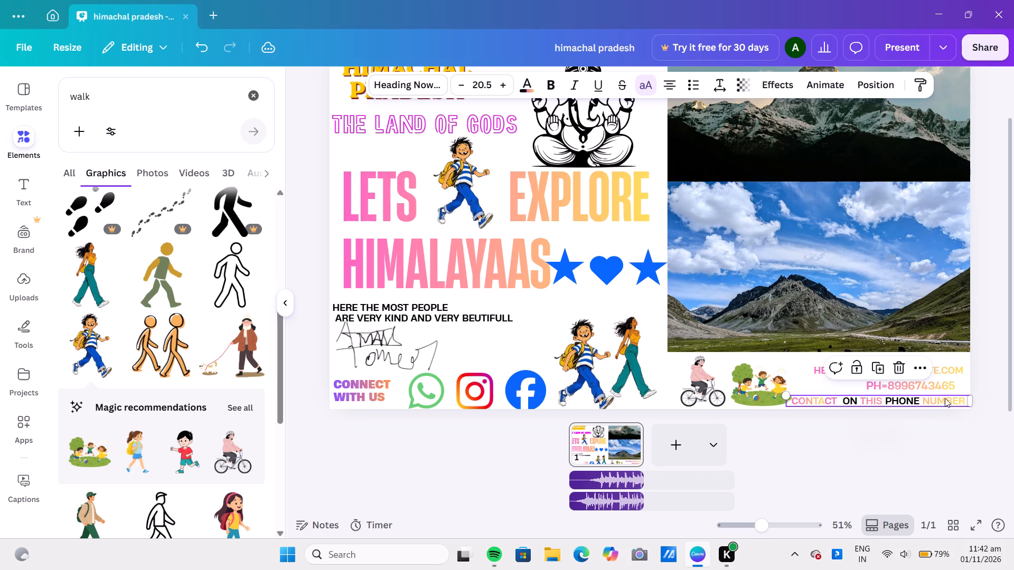
left_click(983, 373)
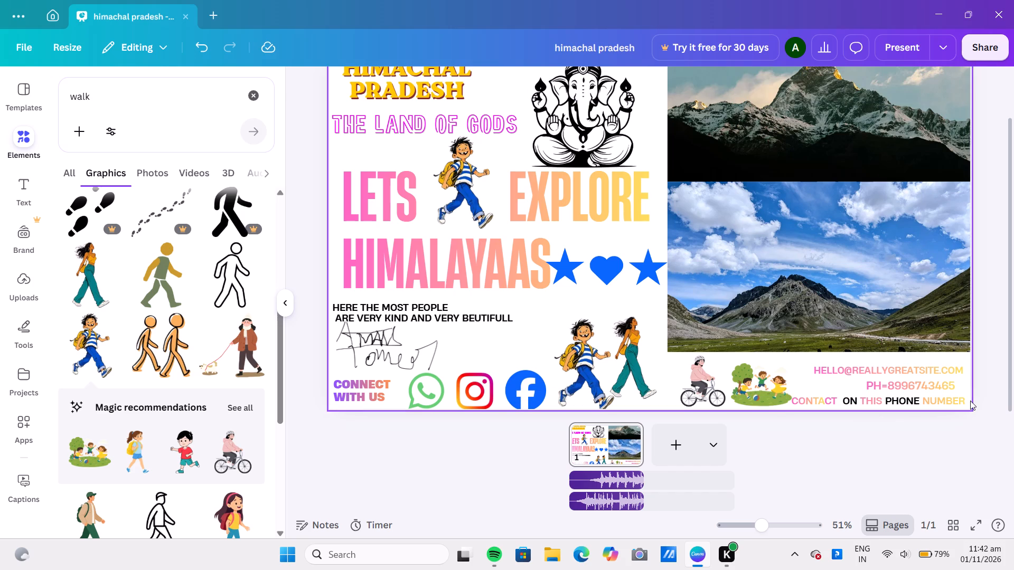
left_click(919, 449)
Move the cyclist and the playing-children graphics slightly left, away from the contact text.
left_click_drag(693, 390, 690, 387)
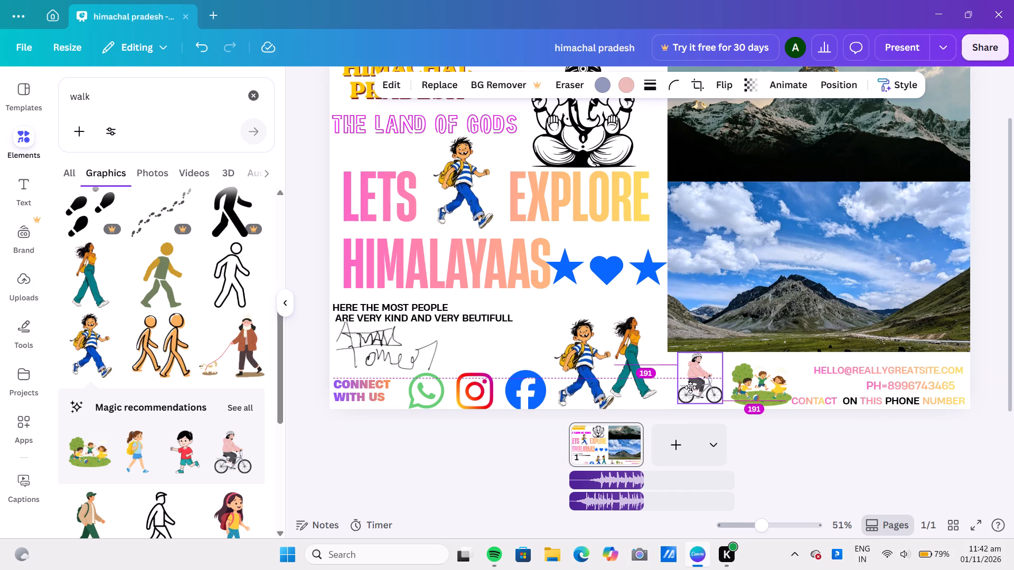
left_click_drag(690, 387, 679, 389)
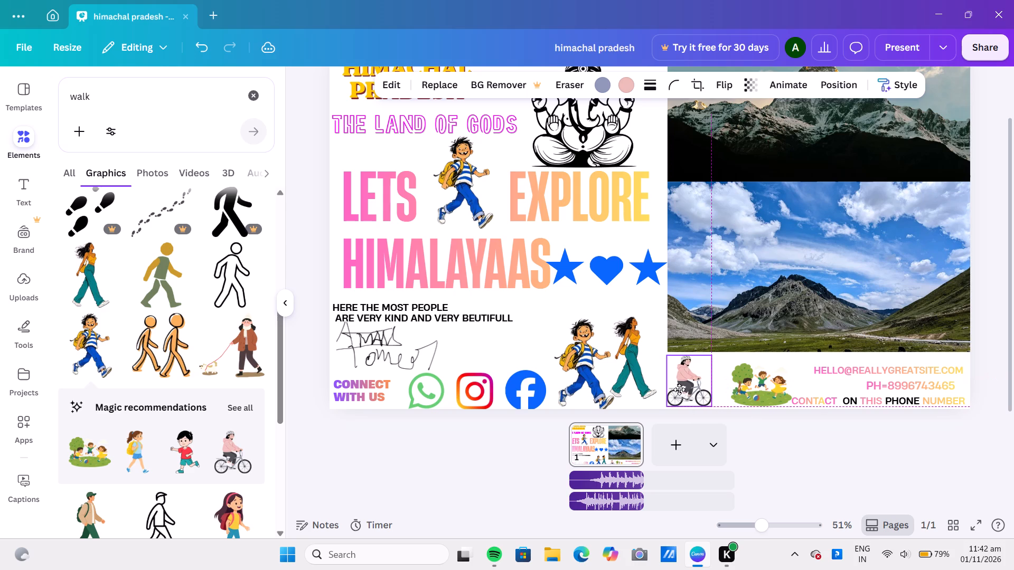
left_click_drag(679, 389, 678, 391)
left_click_drag(750, 385, 749, 385)
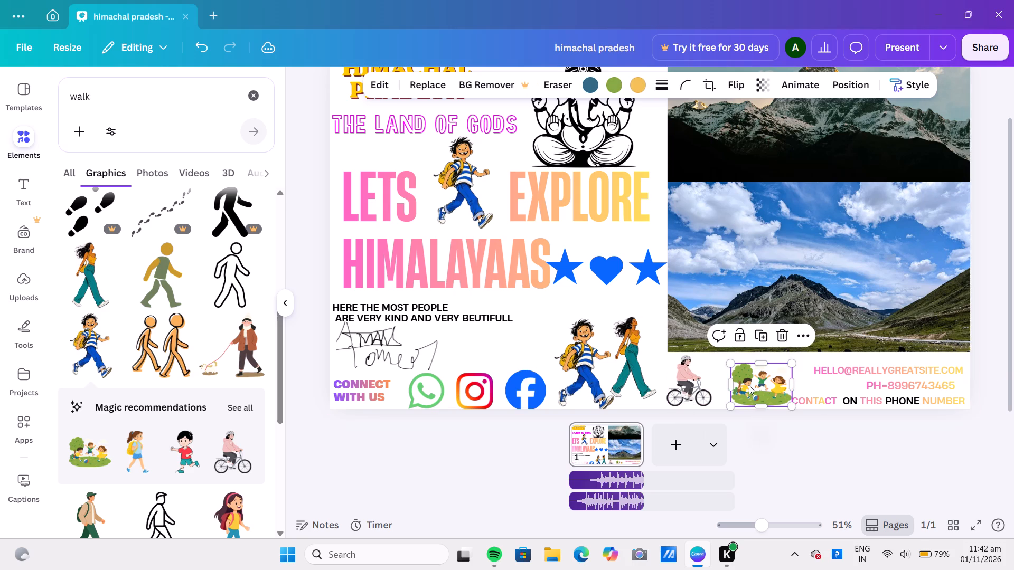
left_click_drag(749, 385, 740, 384)
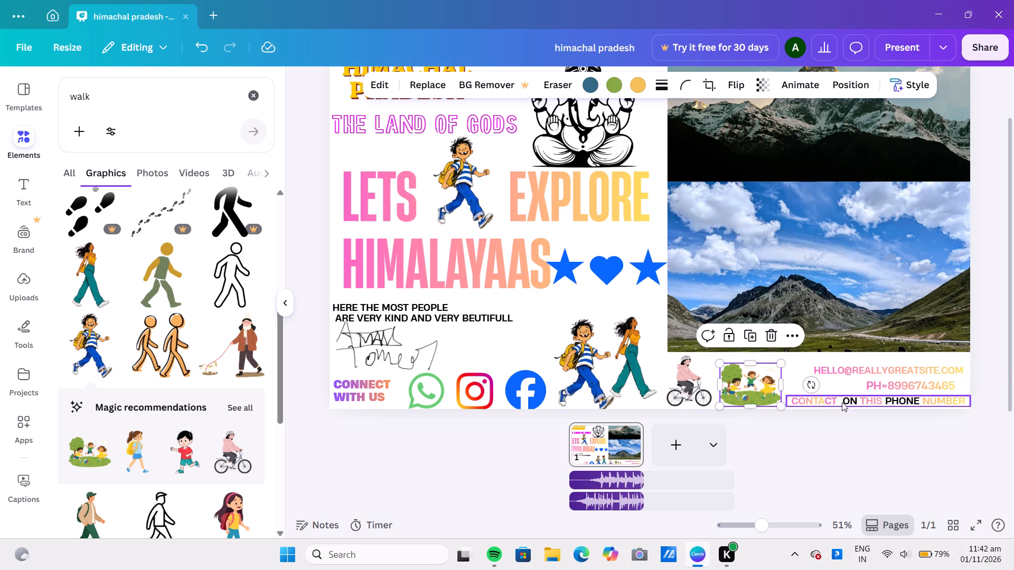
Nudge the "CONTACT ON THIS PHONE NUMBER" line up and left, beside the playing-children graphic.
left_click(848, 401)
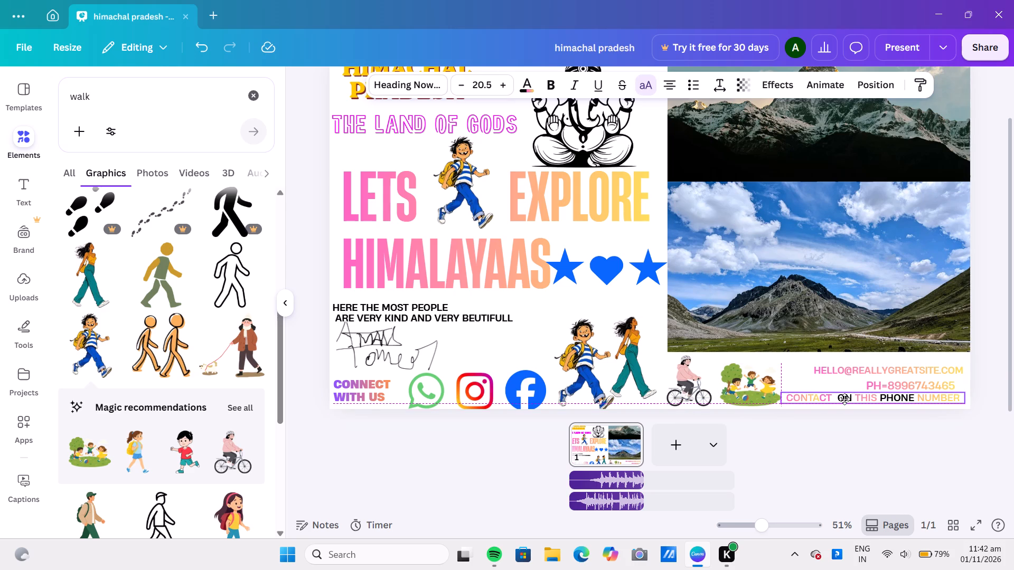
left_click(862, 425)
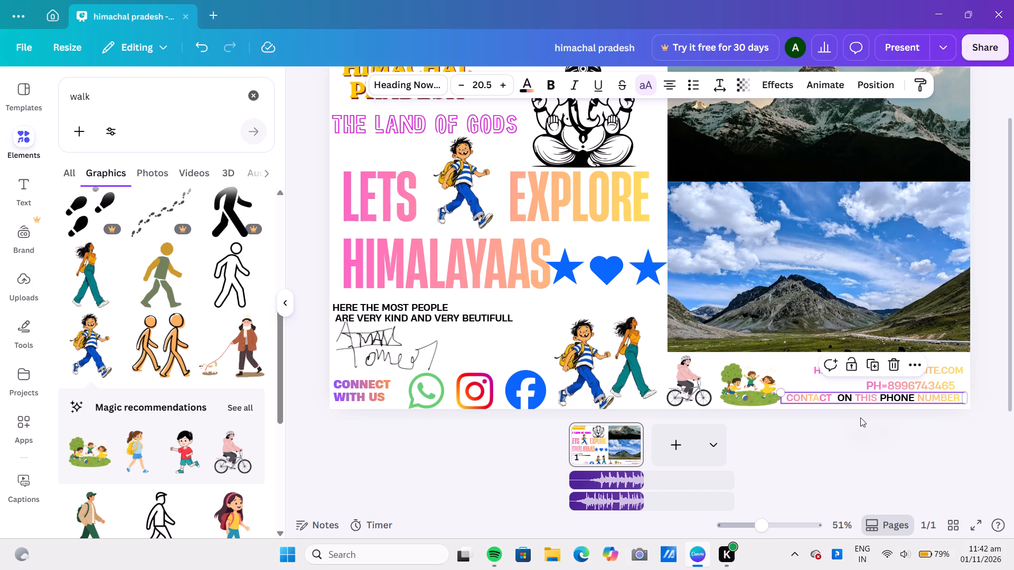
left_click(868, 426)
left_click(818, 334)
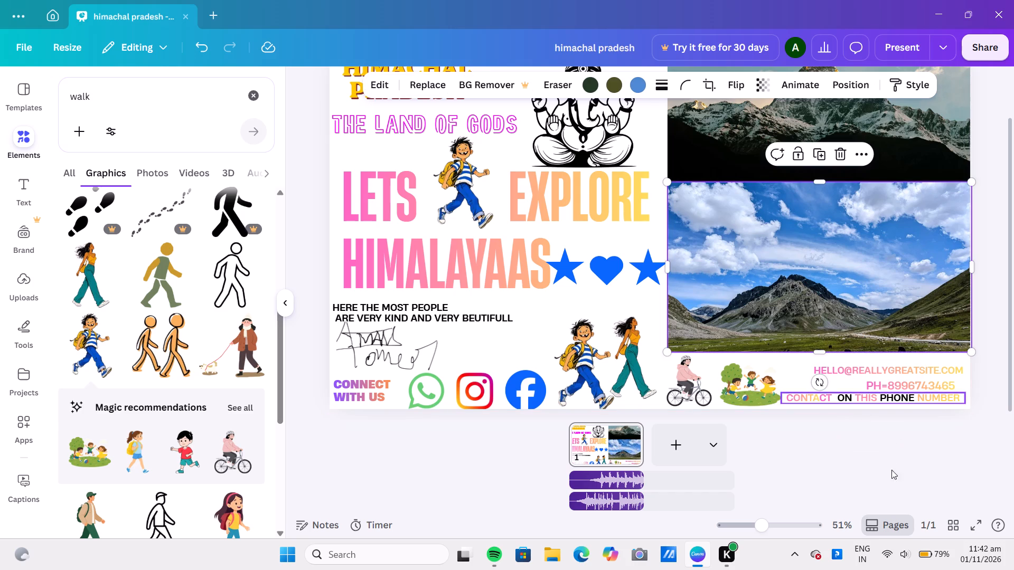
left_click_drag(900, 482, 901, 477)
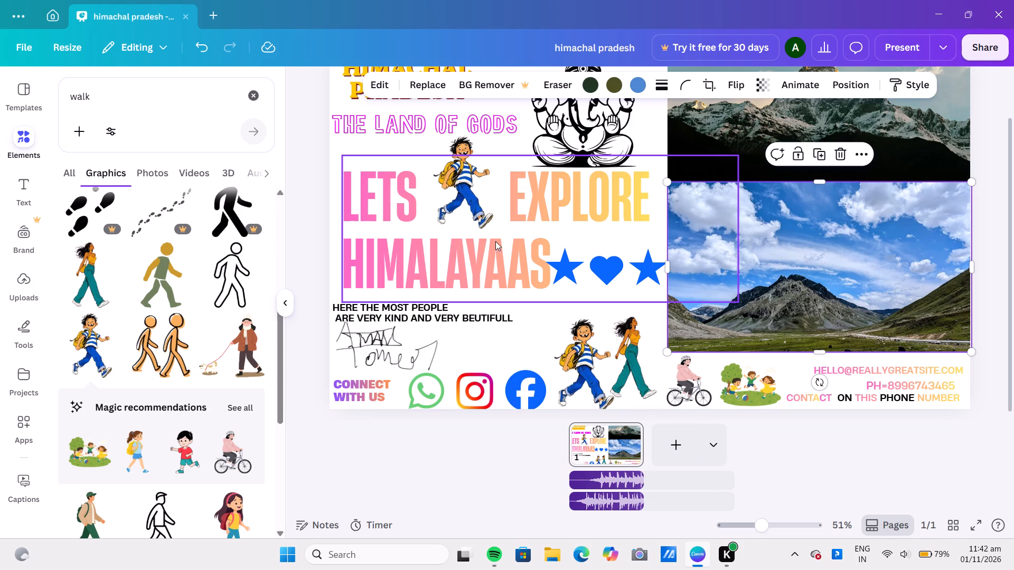
Download the design as a digital PDF and save it as "himachal pradesh" in the Downloads folder.
scroll(824, 331, "up", 7)
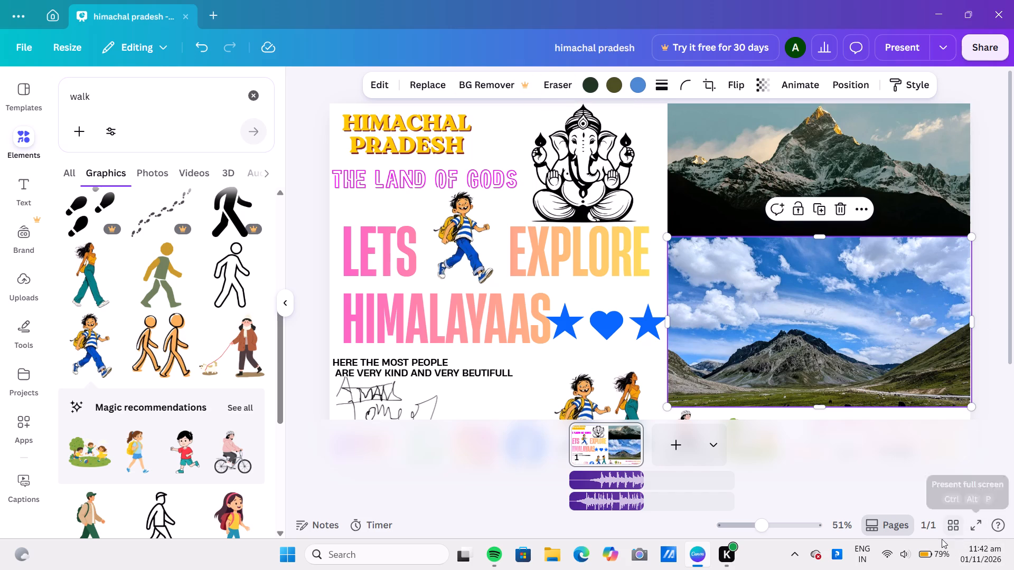
left_click(980, 48)
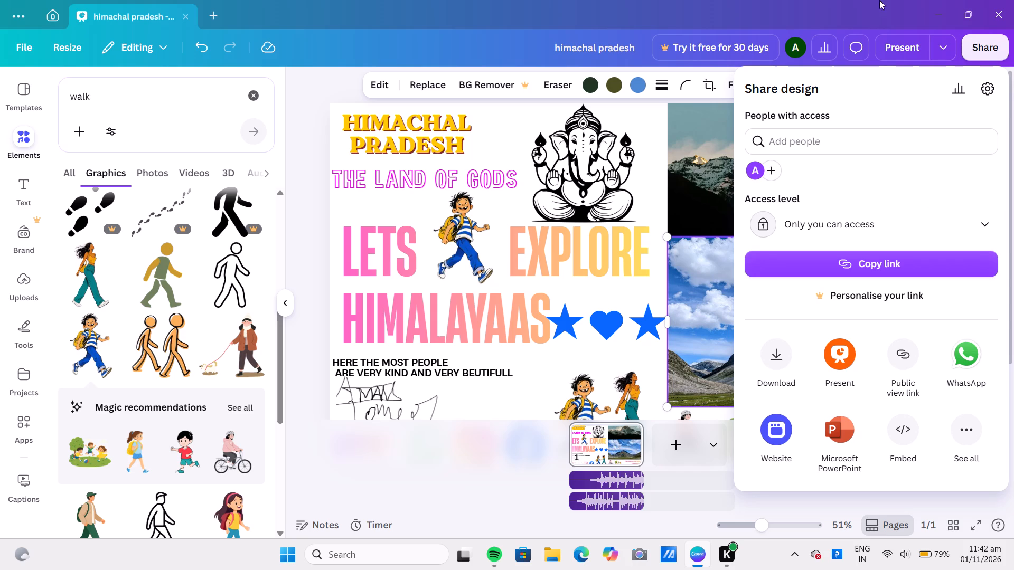
left_click(971, 436)
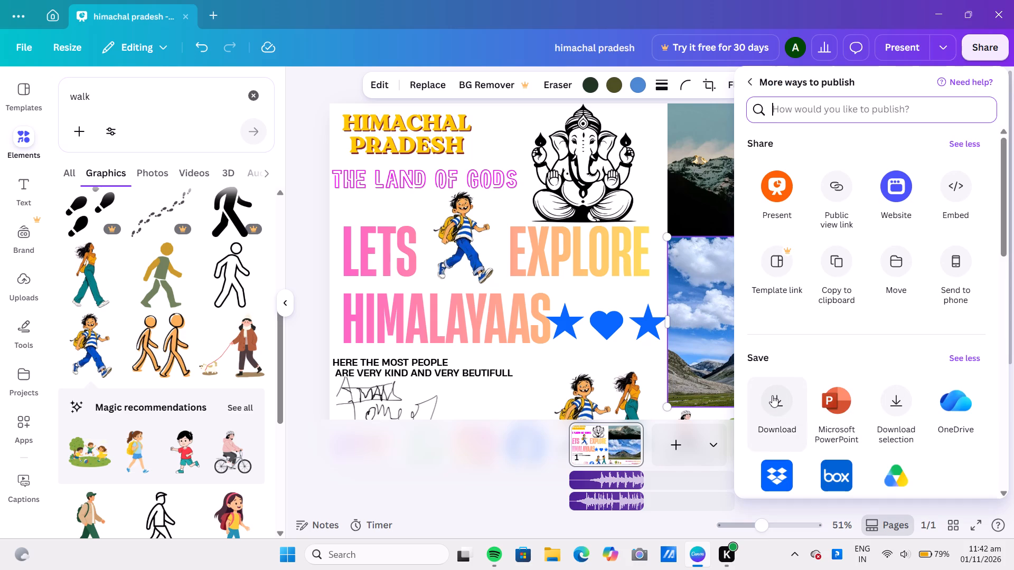
left_click(772, 395)
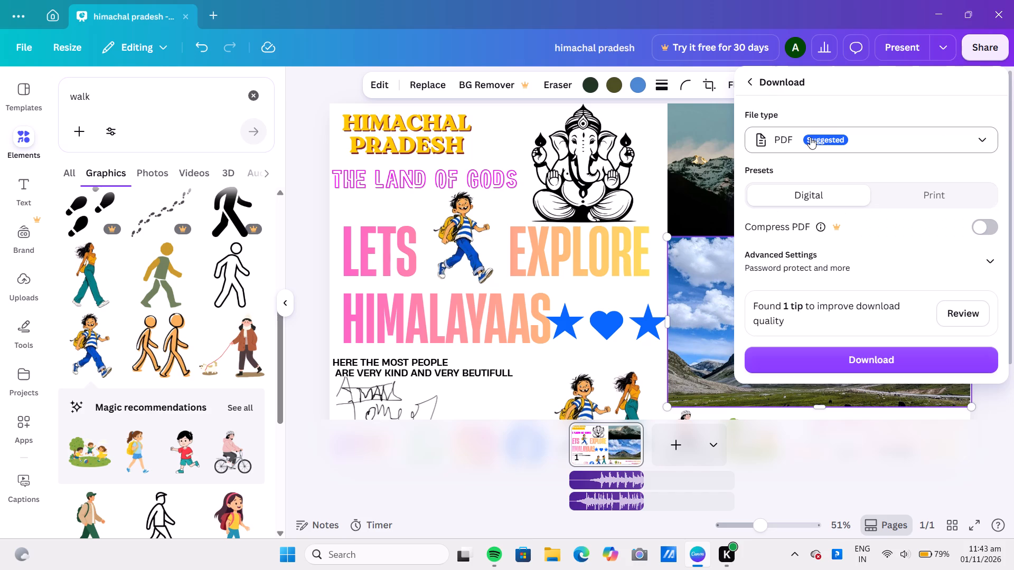
left_click(909, 351)
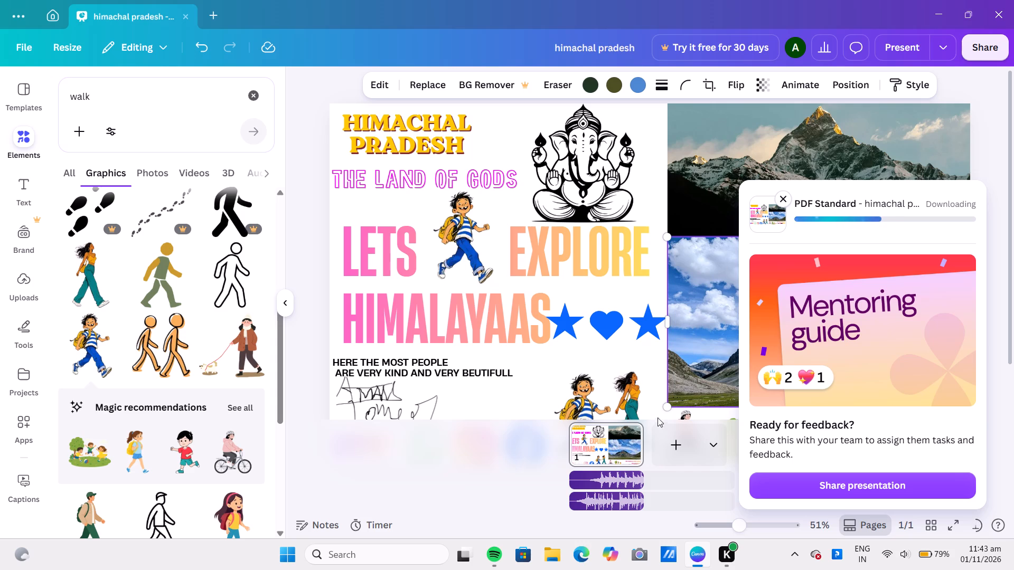
left_click(492, 461)
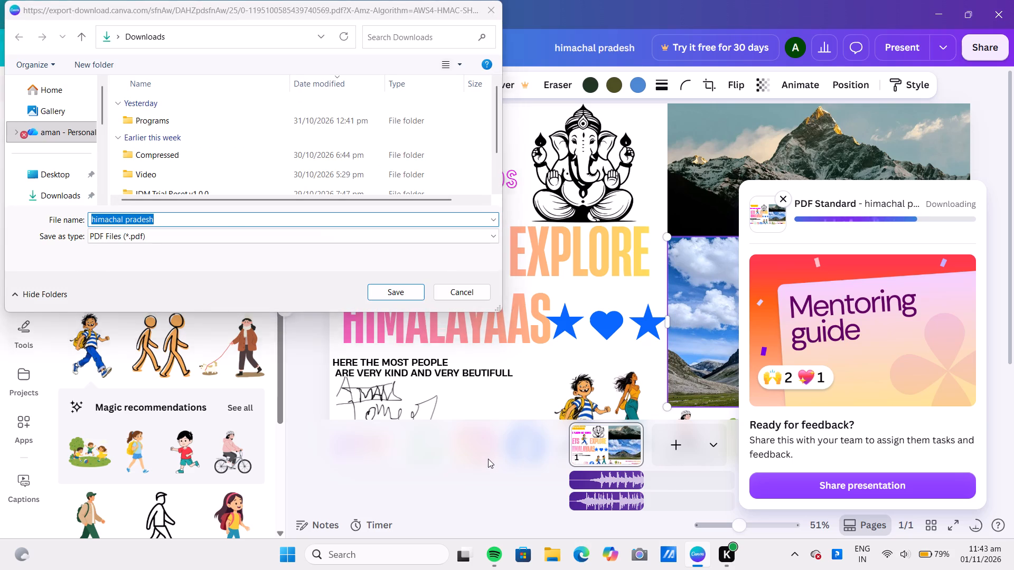
left_click(397, 291)
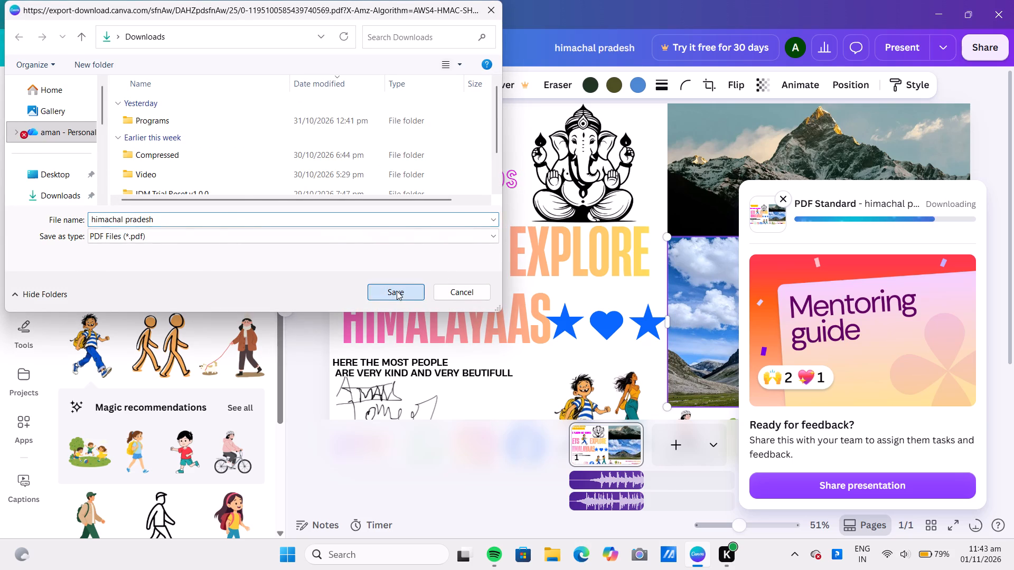
left_click(449, 454)
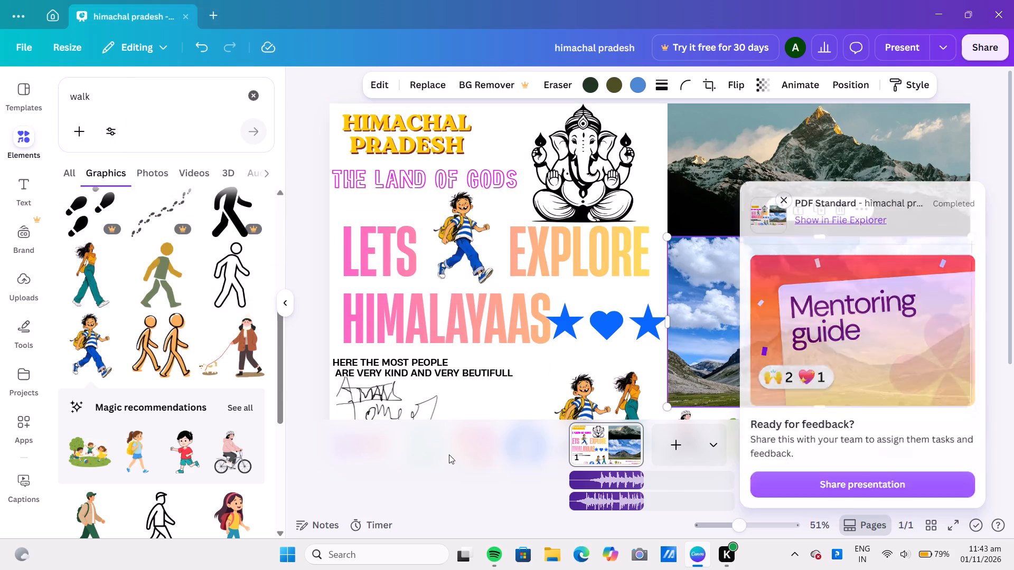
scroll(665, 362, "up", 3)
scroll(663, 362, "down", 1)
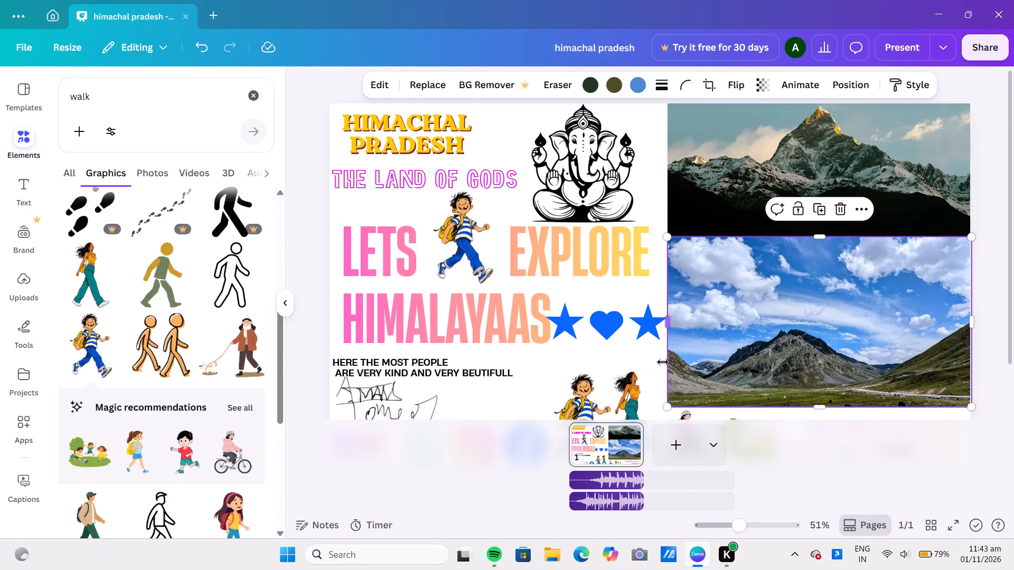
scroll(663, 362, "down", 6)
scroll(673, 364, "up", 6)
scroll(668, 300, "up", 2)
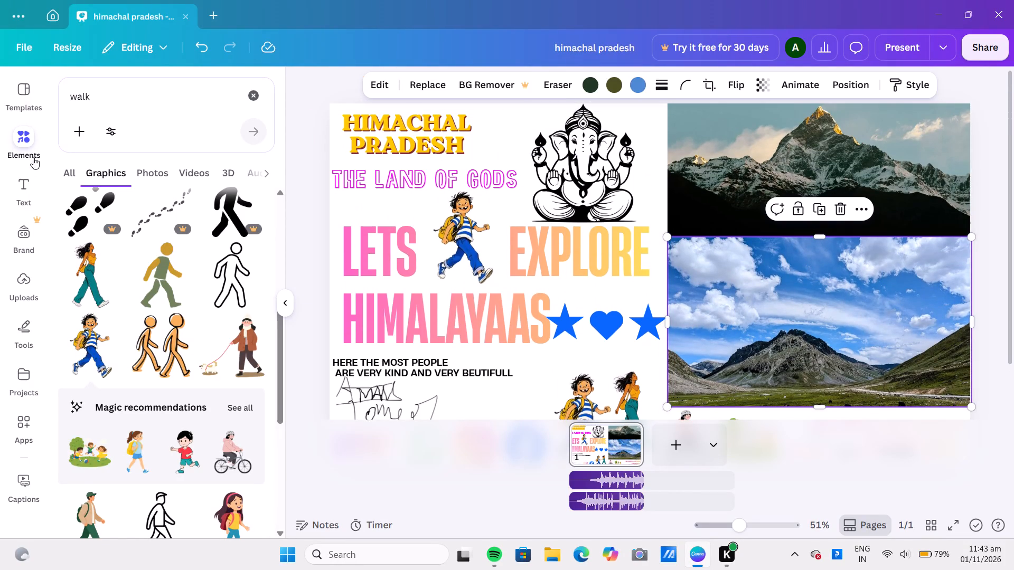
Create a new blank Mobile Video design, 1080 × 1920 px.
left_click(16, 45)
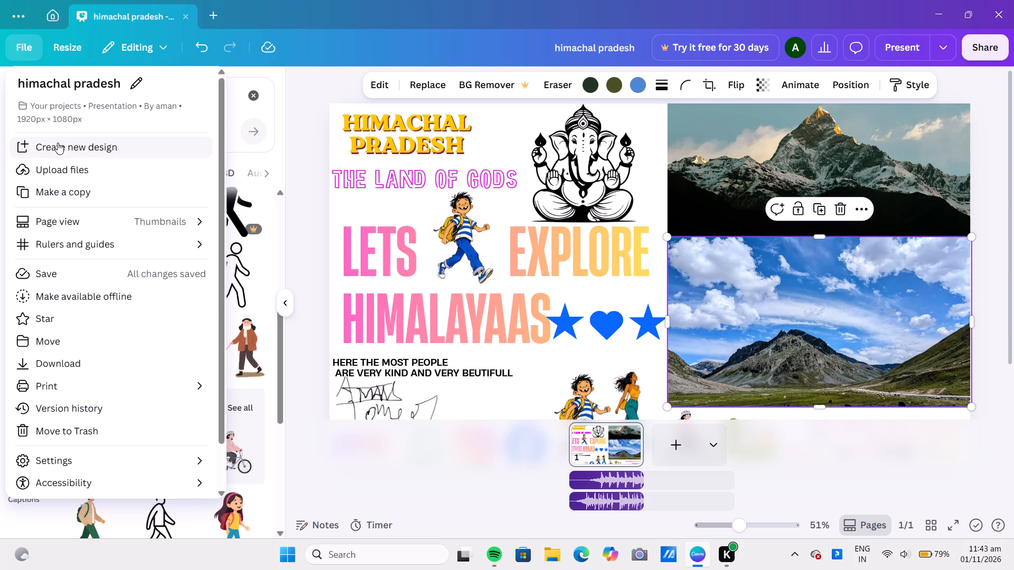
left_click(62, 142)
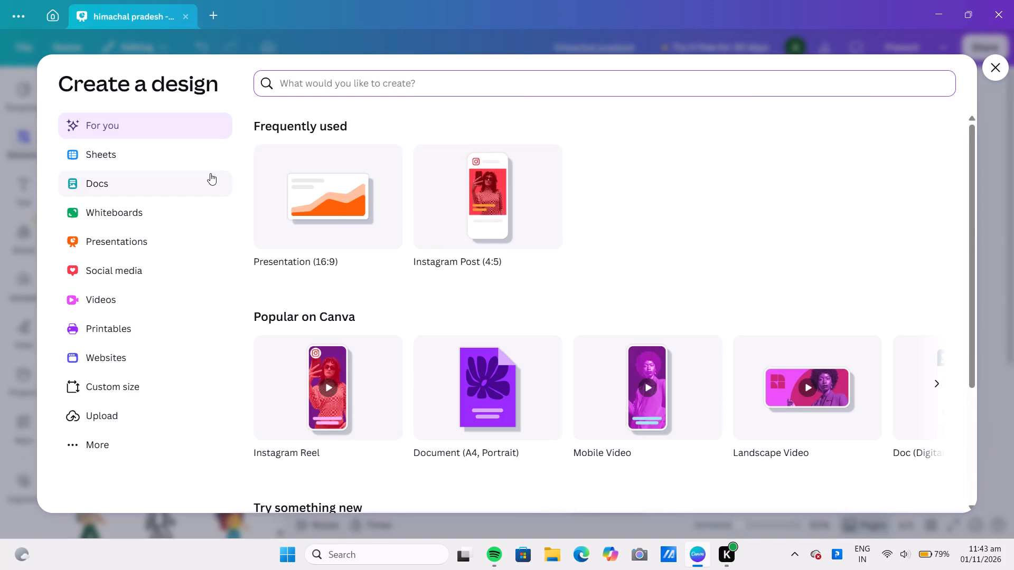
left_click_drag(607, 281, 609, 317)
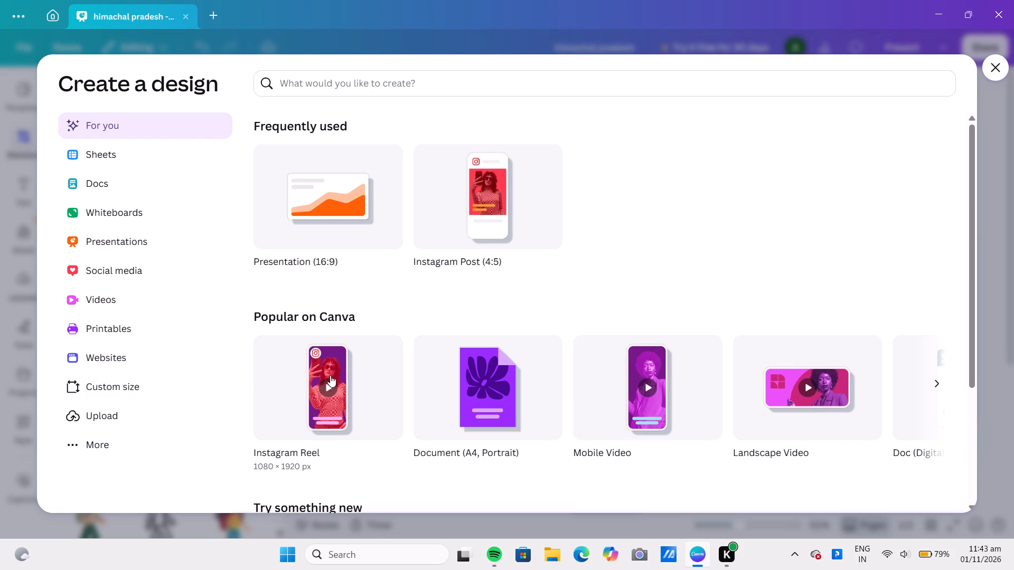
scroll(436, 355, "down", 2)
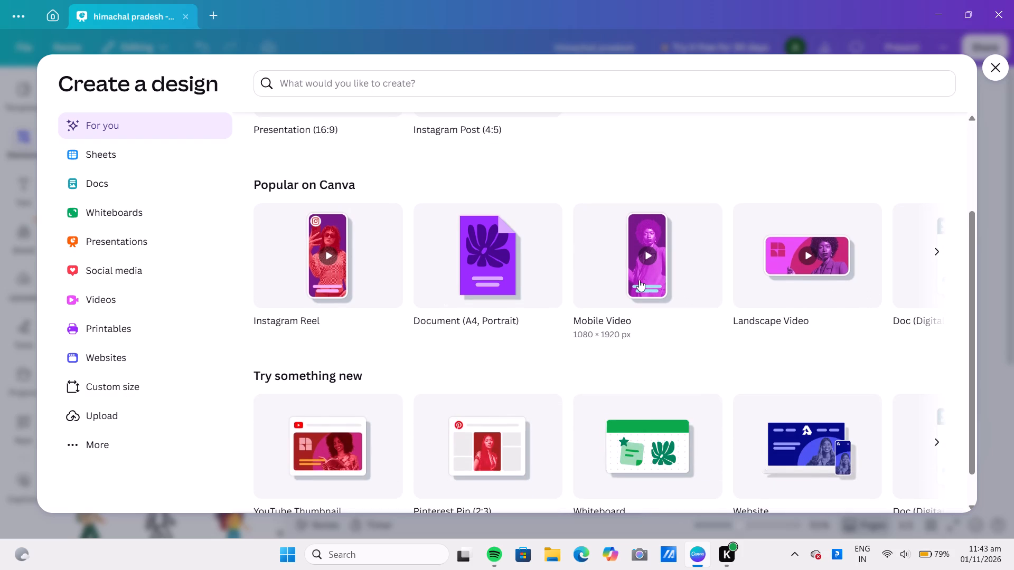
left_click(652, 274)
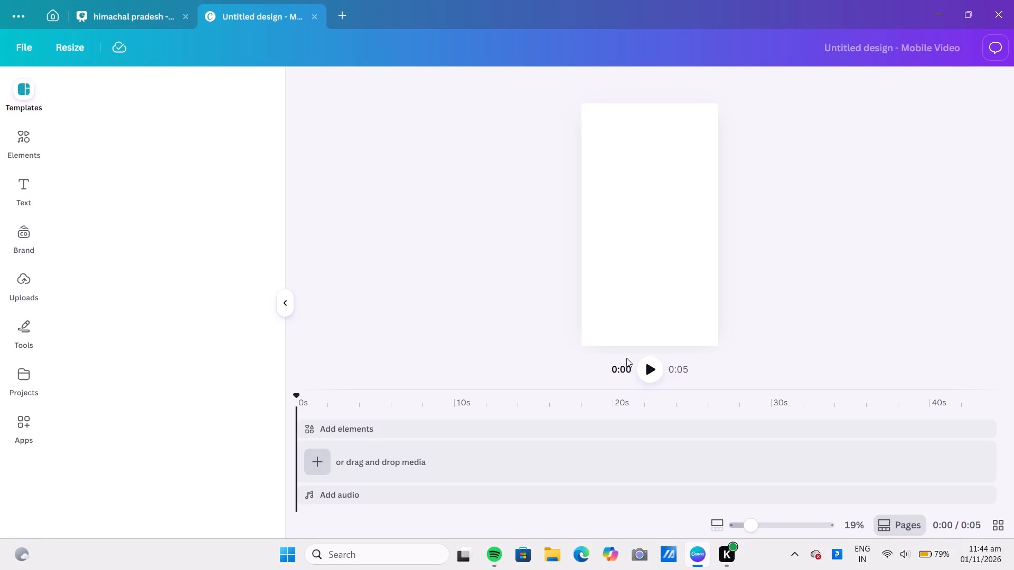
Play and pause the blank video, and look at the blank page's available actions.
left_click(654, 376)
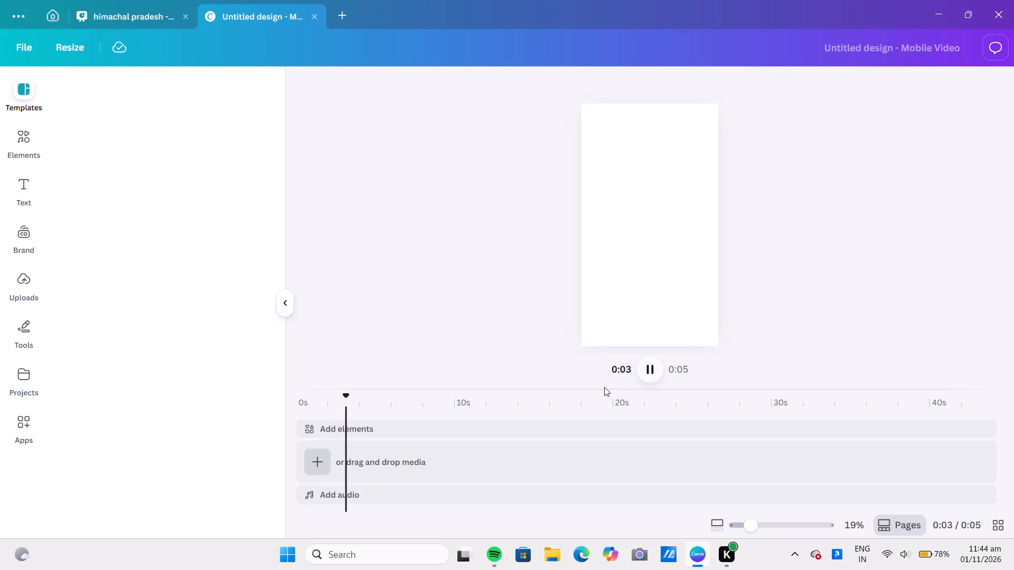
left_click(649, 377)
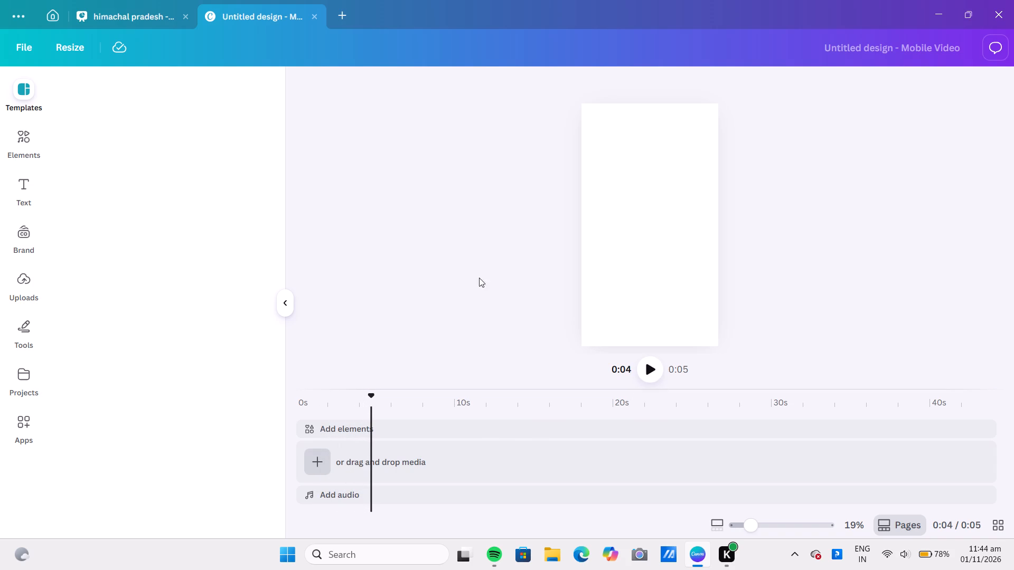
left_click(639, 232)
right_click(639, 232)
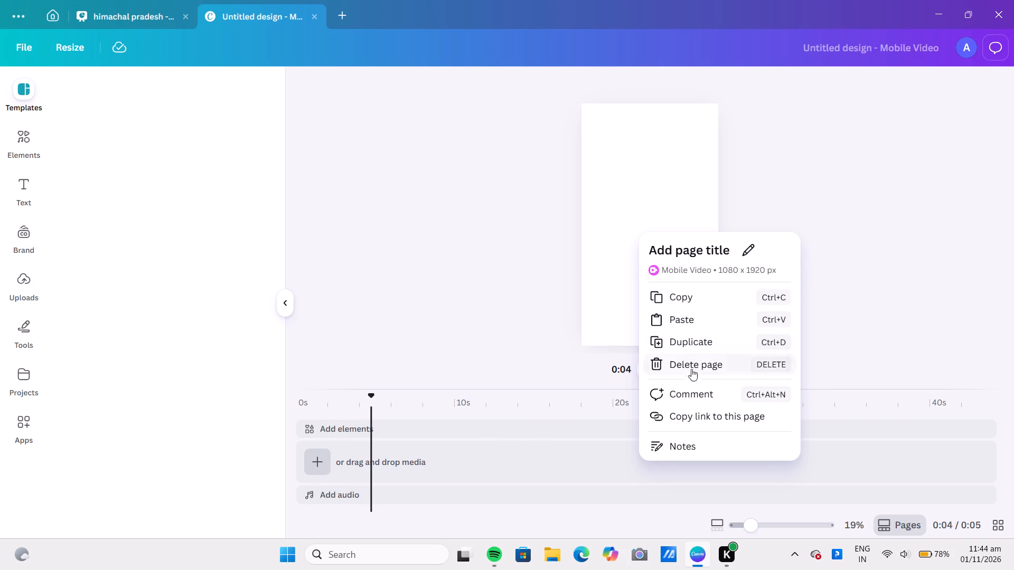
left_click(651, 193)
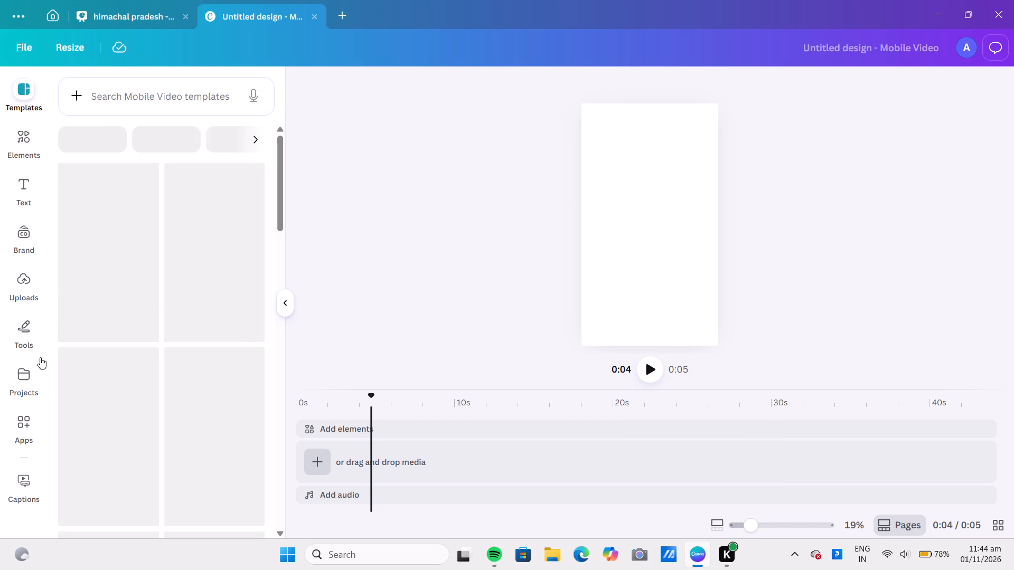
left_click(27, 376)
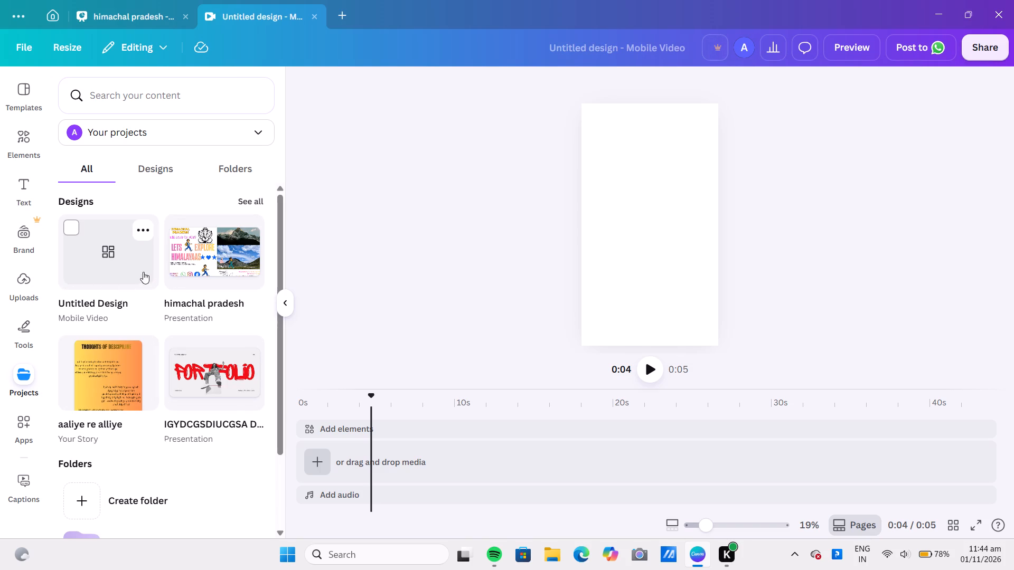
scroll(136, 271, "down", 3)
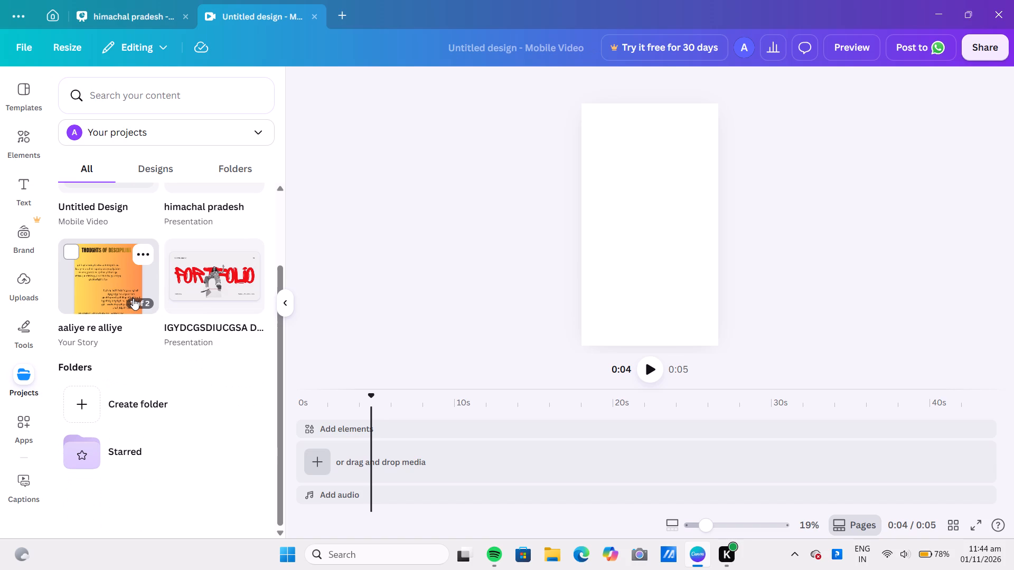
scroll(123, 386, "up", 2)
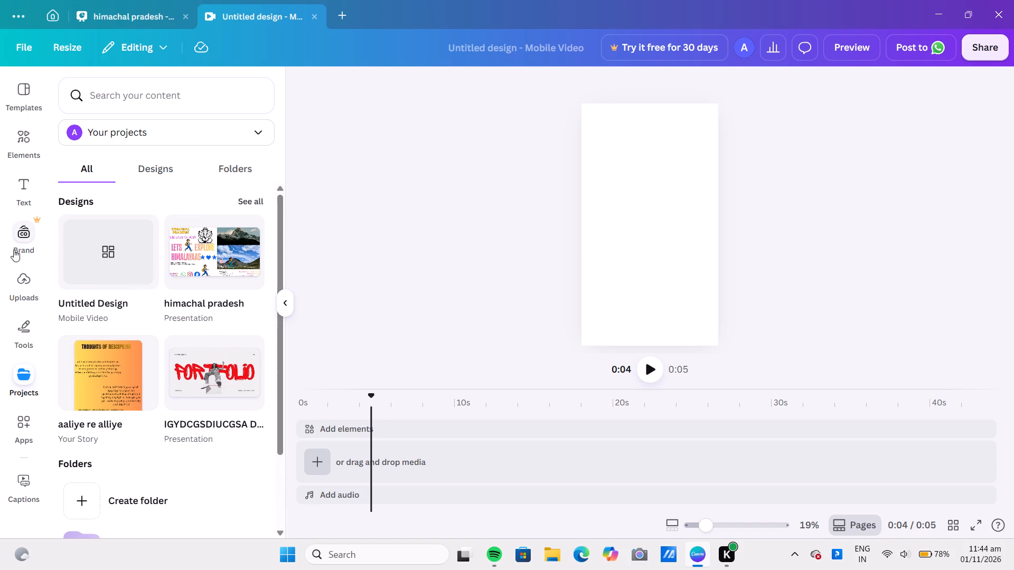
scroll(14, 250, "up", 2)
Search the elements library for "reels" and look through the graphics results.
left_click(17, 143)
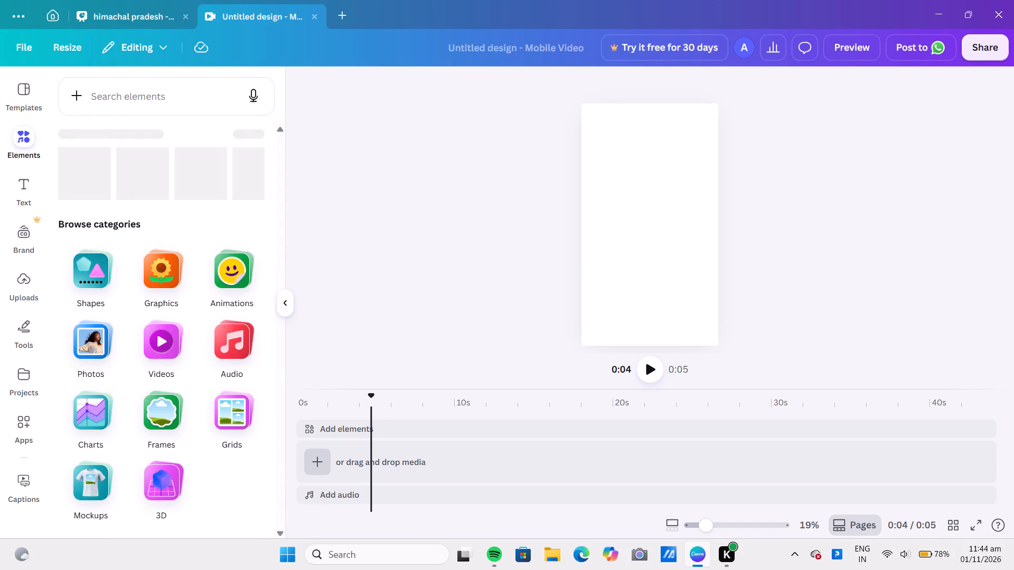
left_click(133, 98)
type("reels")
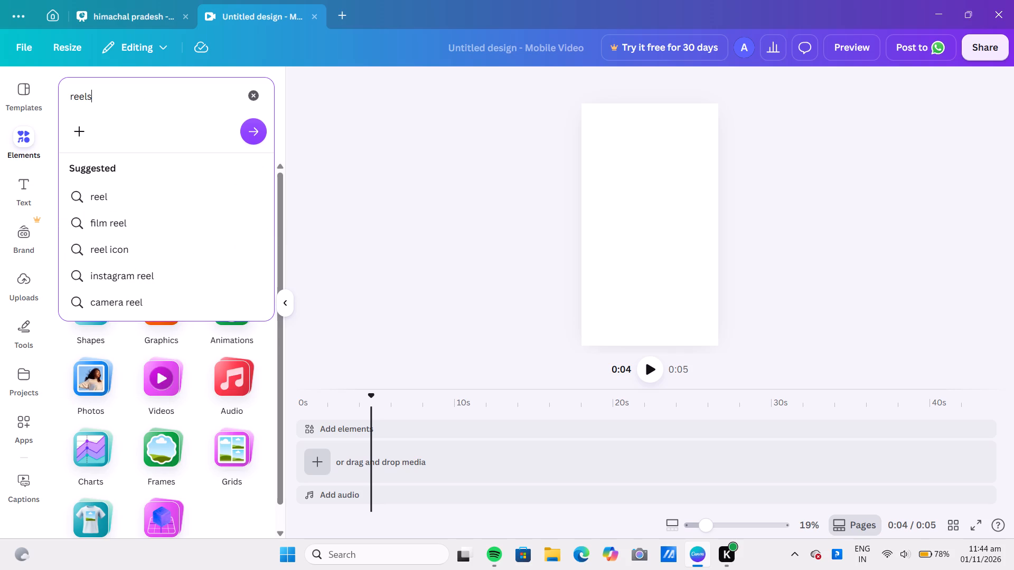
key("Return")
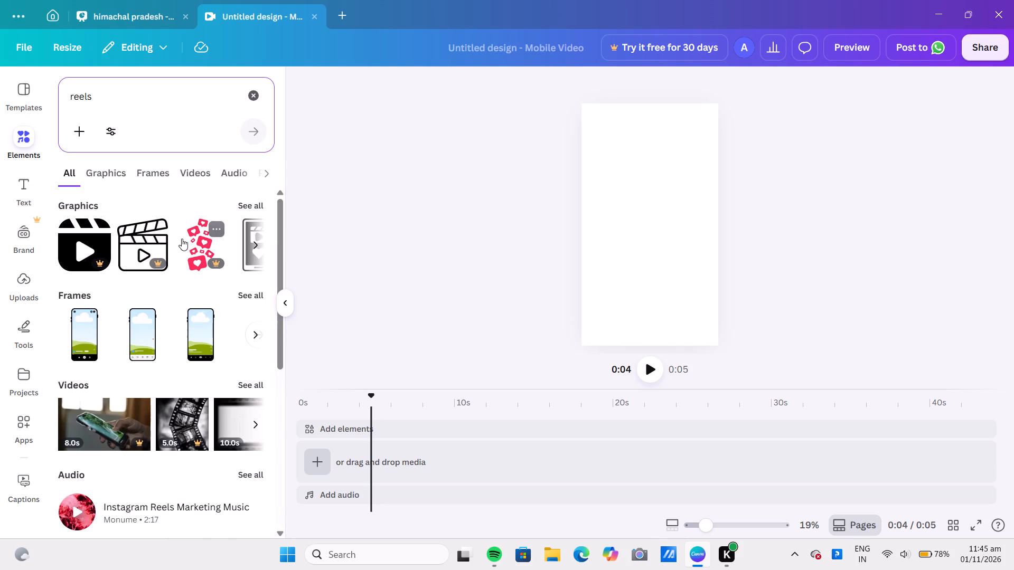
left_click(269, 170)
left_click(247, 207)
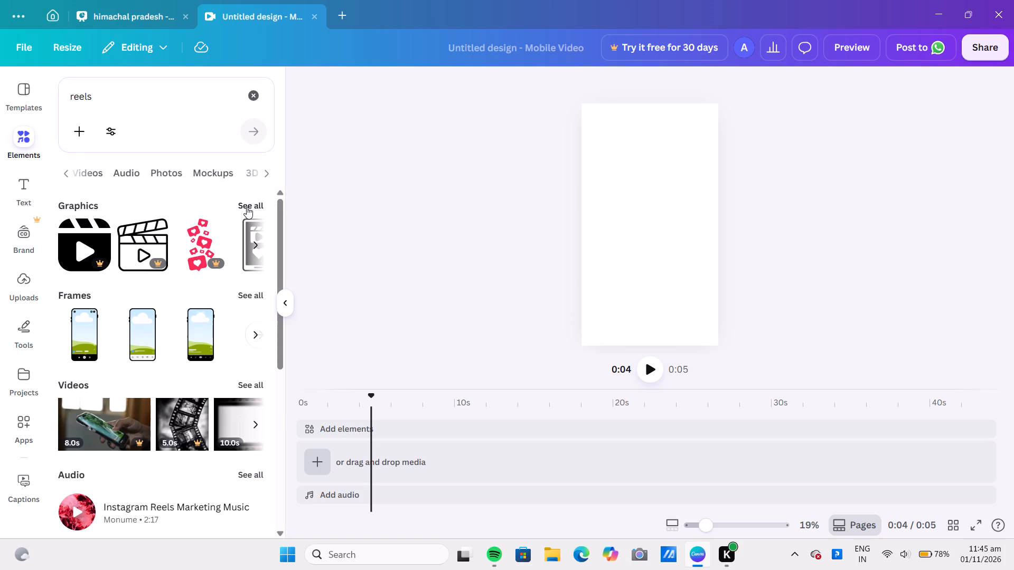
scroll(179, 235, "down", 1)
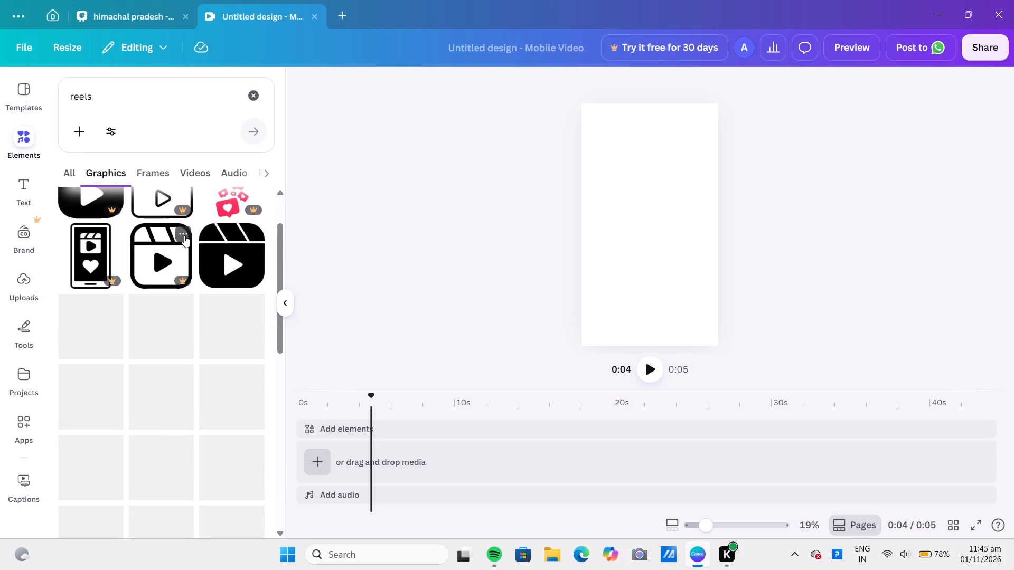
scroll(186, 235, "up", 2)
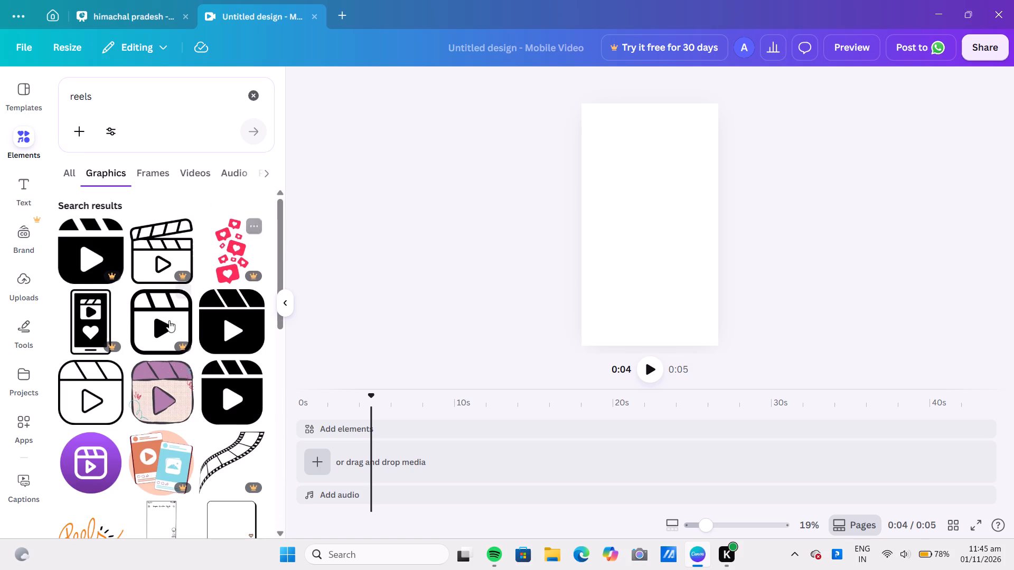
scroll(145, 332, "down", 3)
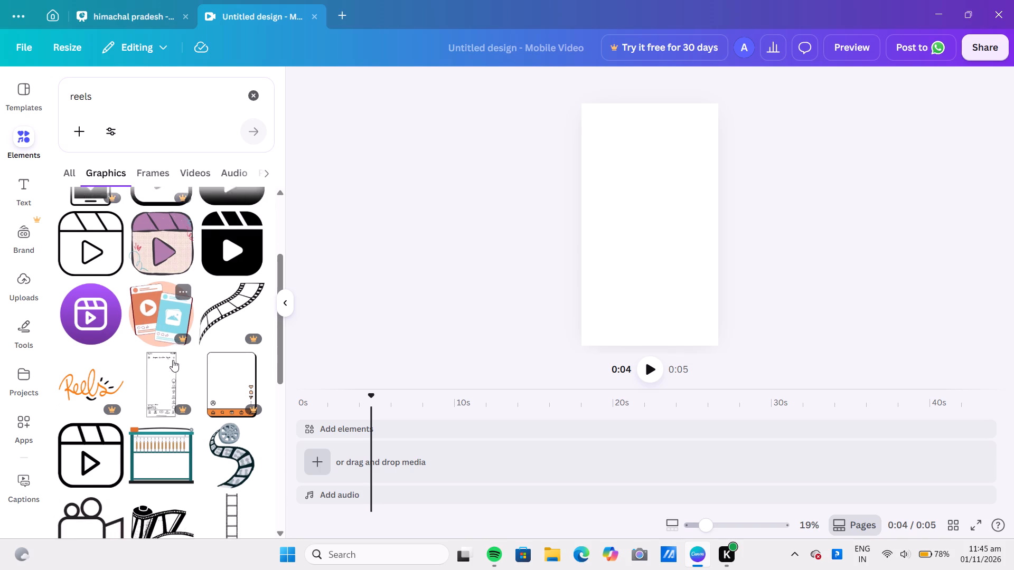
scroll(173, 360, "down", 1)
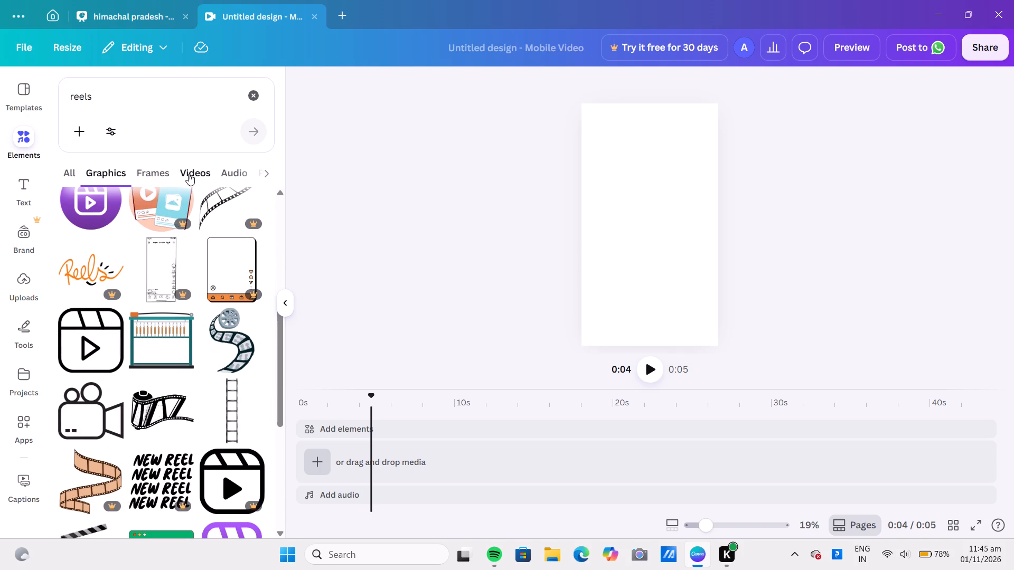
Add the 12-second video of the woman using her phone at a desk from the "reels" results and trim it to 4.4 s.
left_click(189, 174)
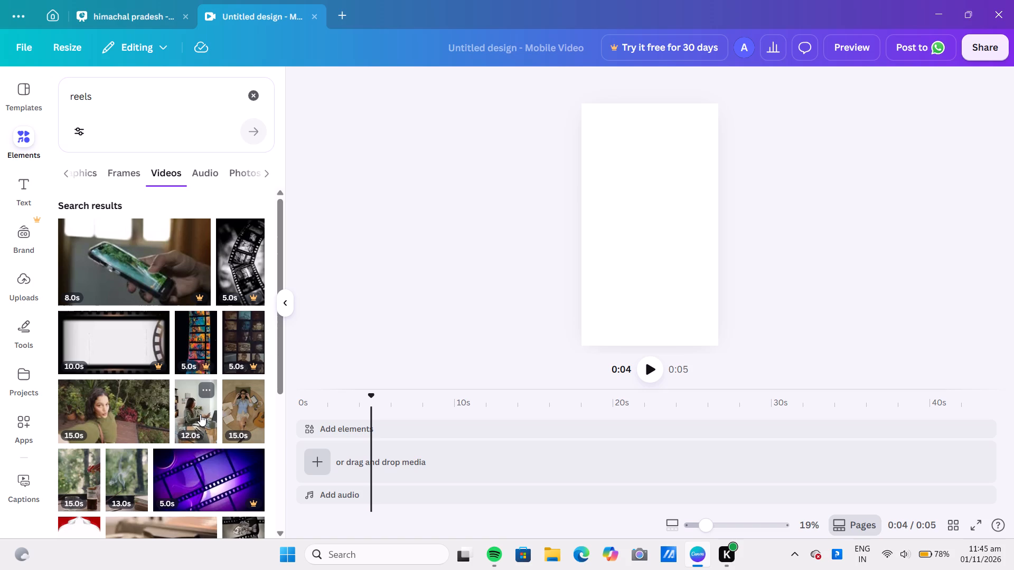
left_click(200, 414)
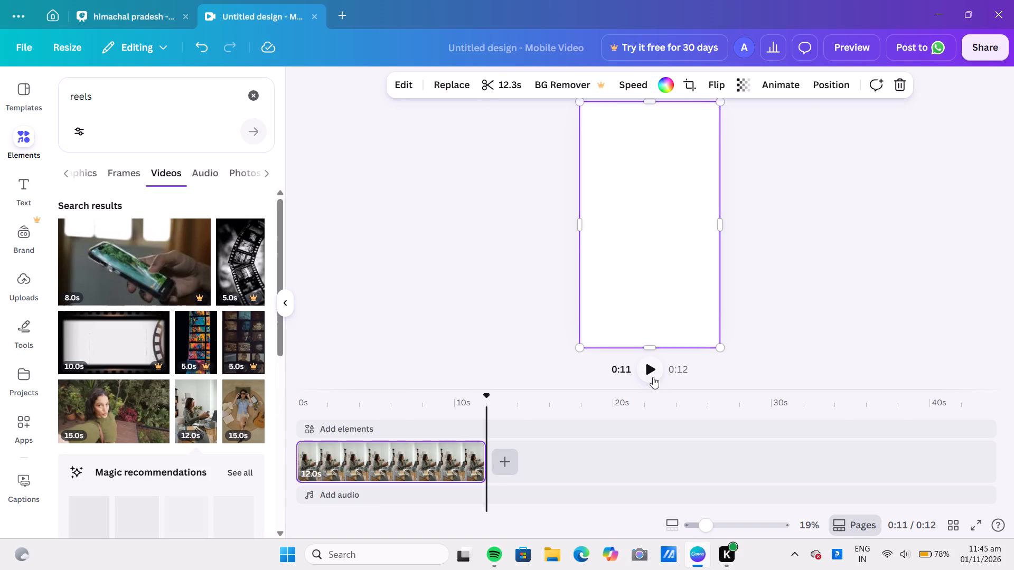
left_click(653, 374)
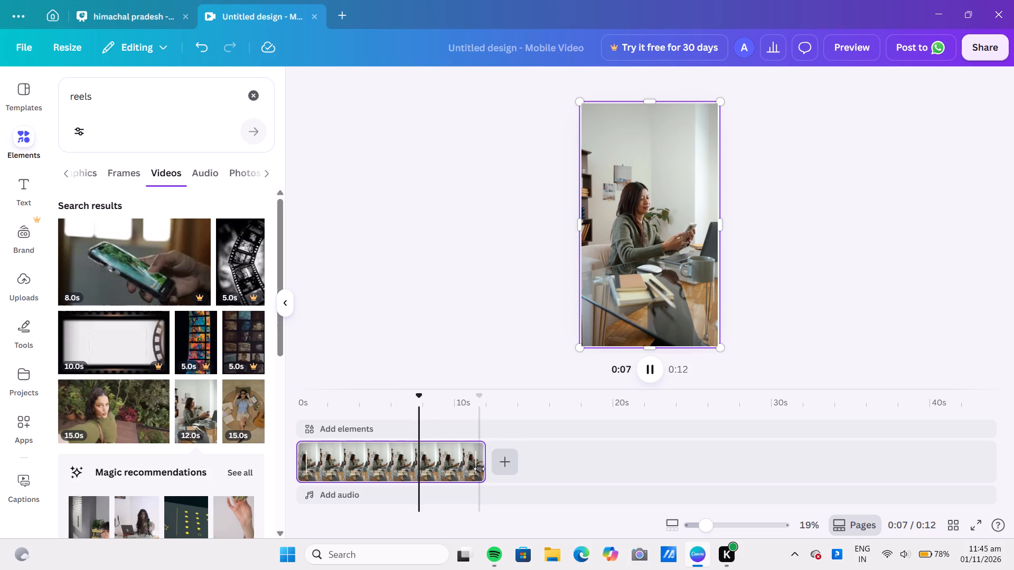
left_click_drag(481, 466, 382, 468)
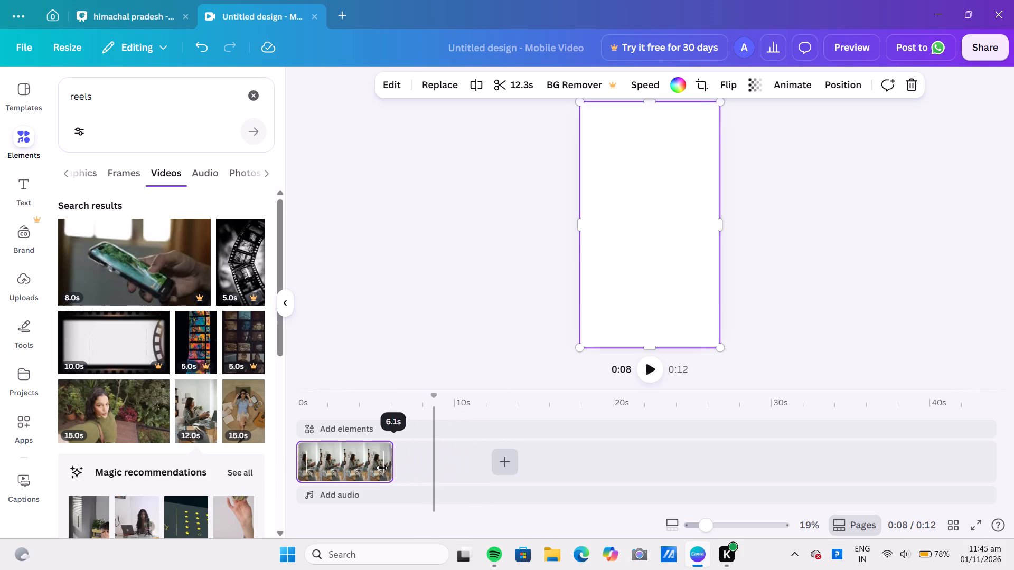
left_click_drag(382, 468, 357, 463)
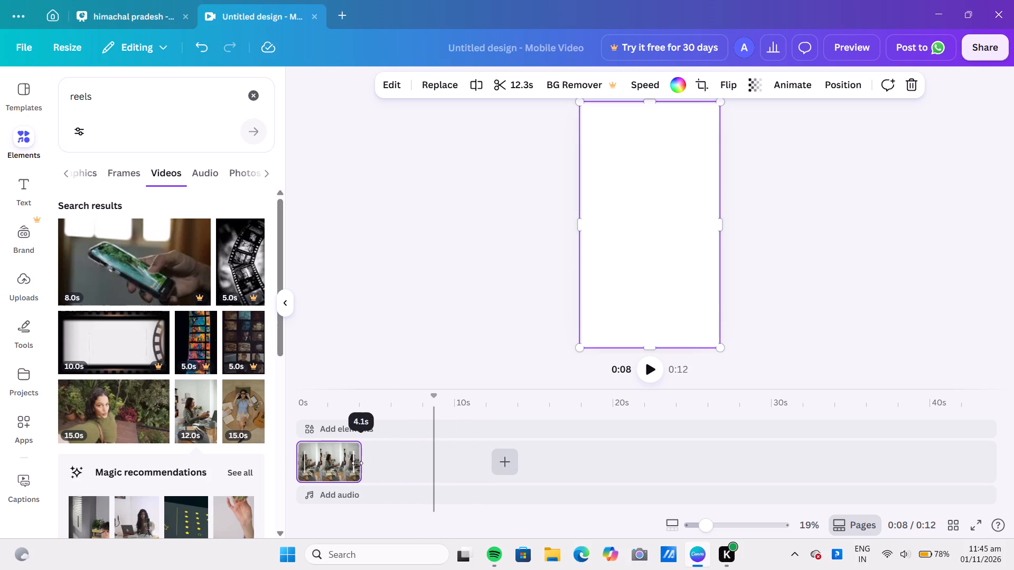
left_click_drag(357, 463, 381, 463)
left_click_drag(384, 463, 367, 463)
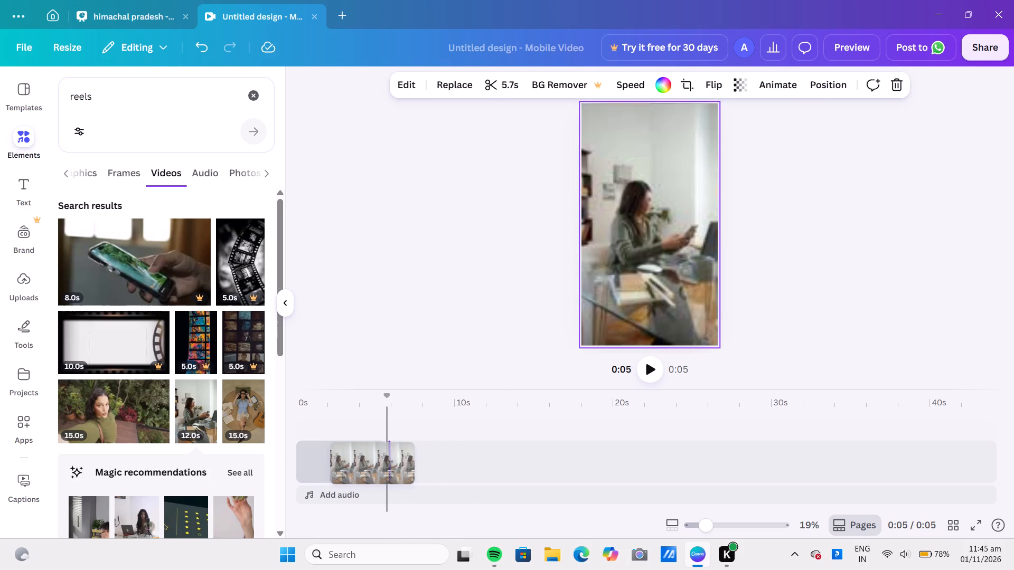
left_click_drag(367, 463, 337, 463)
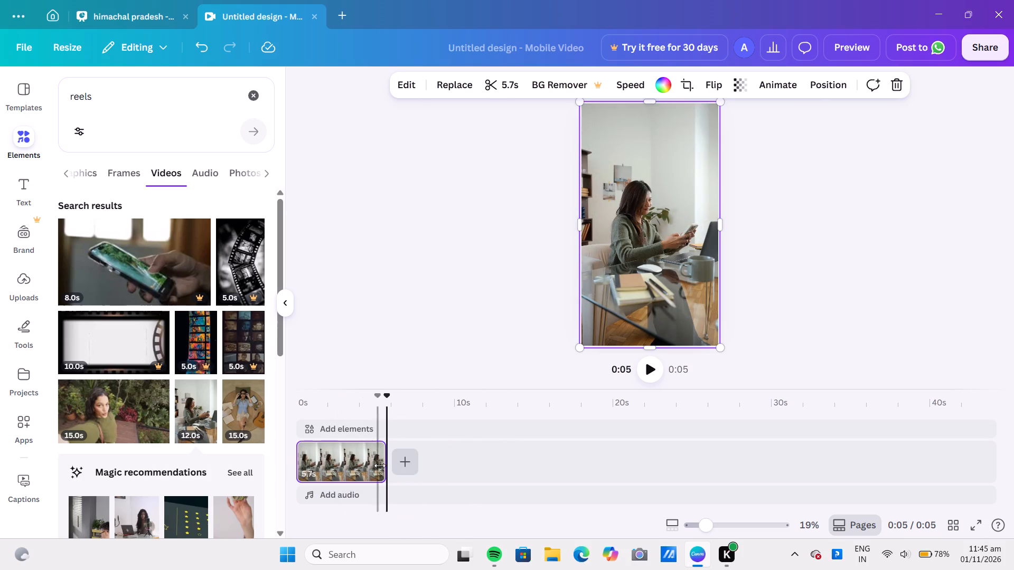
left_click_drag(381, 464, 362, 464)
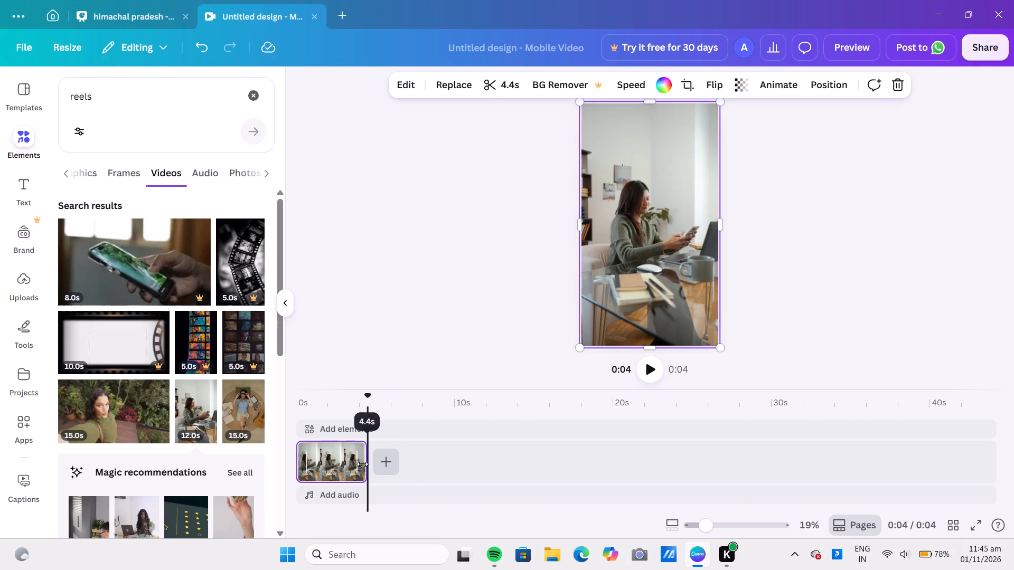
Add the 15-second video of the woman in a green top in the garden as the second clip, trimmed to 4.0 s.
left_click(71, 441)
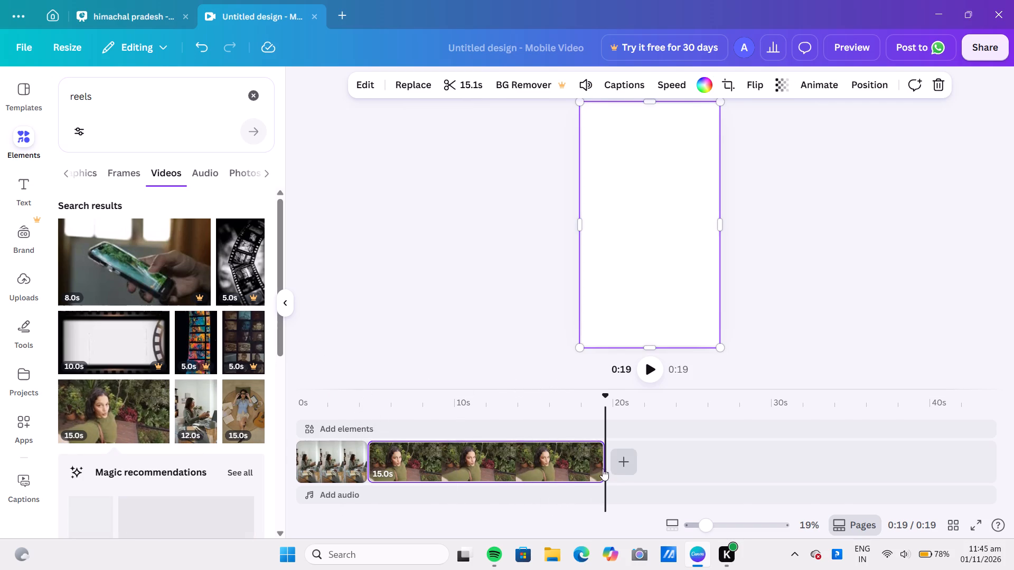
left_click_drag(600, 465, 424, 468)
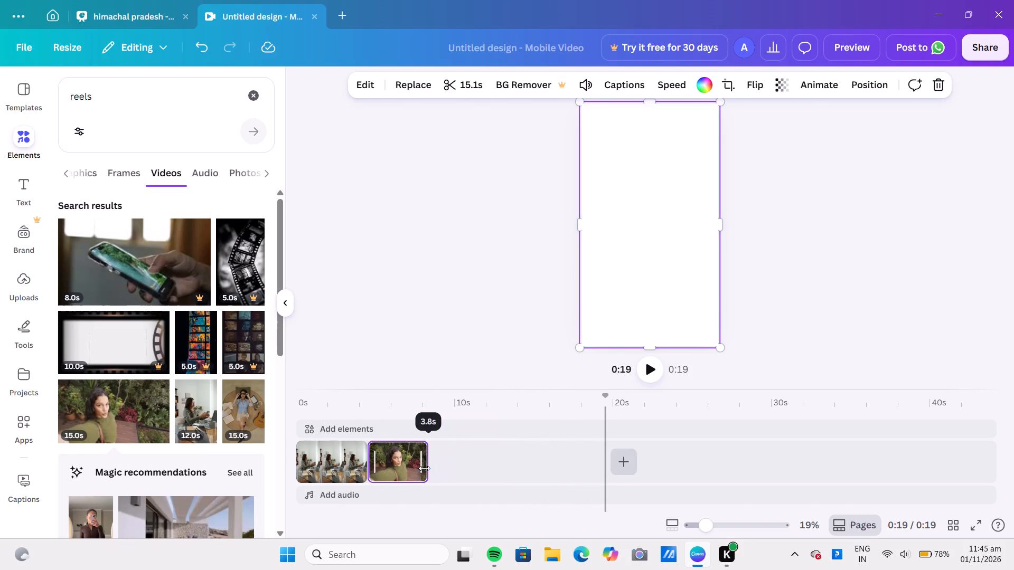
left_click_drag(424, 468, 427, 469)
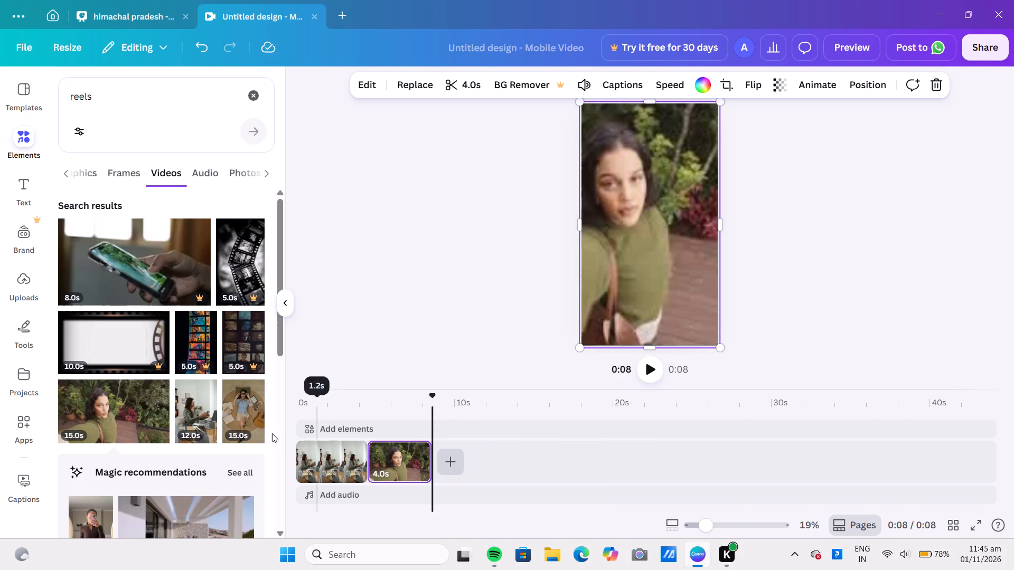
Add the 15-second video of the woman lying on a round rug beside a guitar as the third clip, trimmed to 4.2 s.
left_click(243, 414)
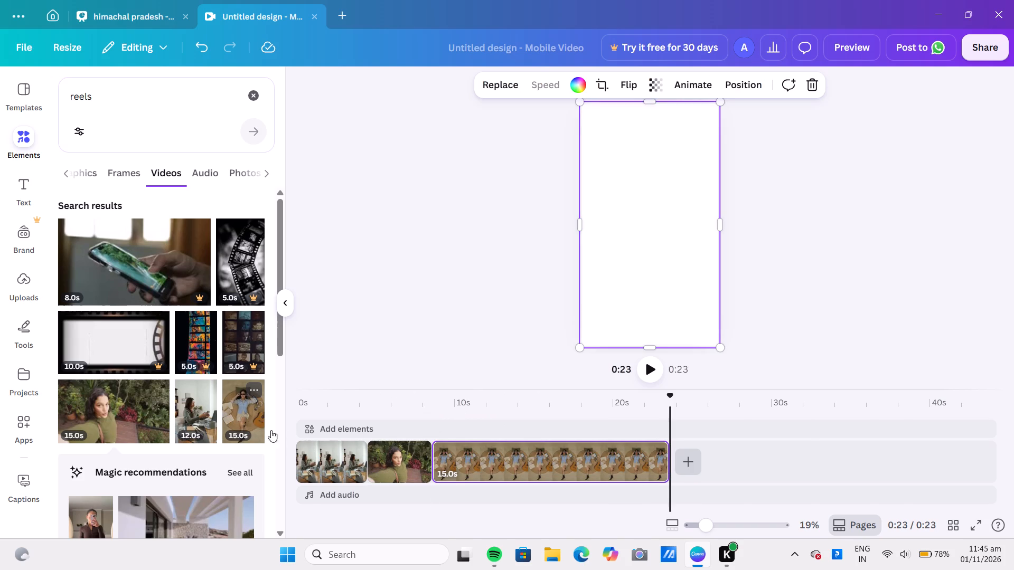
left_click_drag(662, 463, 637, 462)
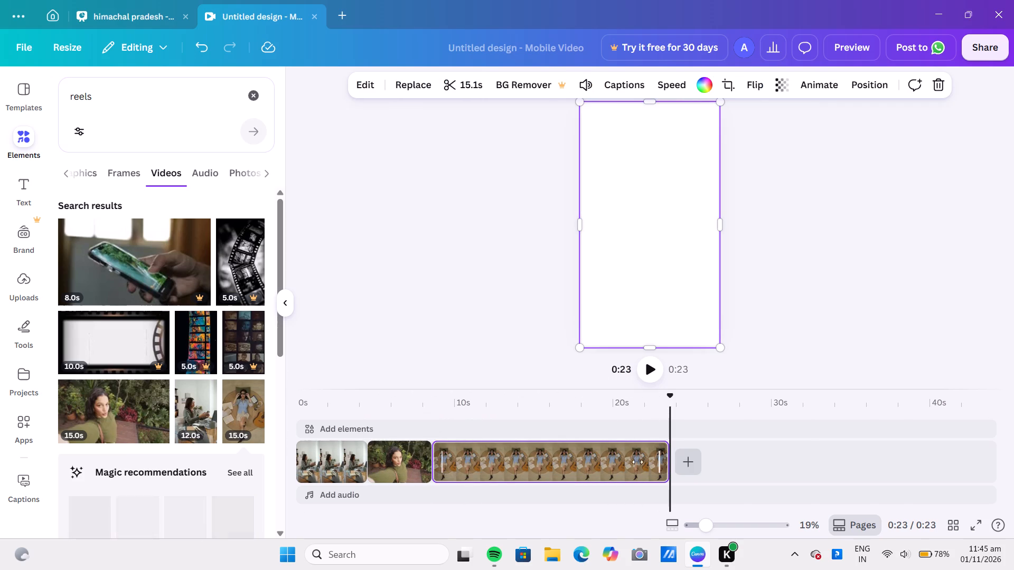
left_click_drag(637, 462, 493, 468)
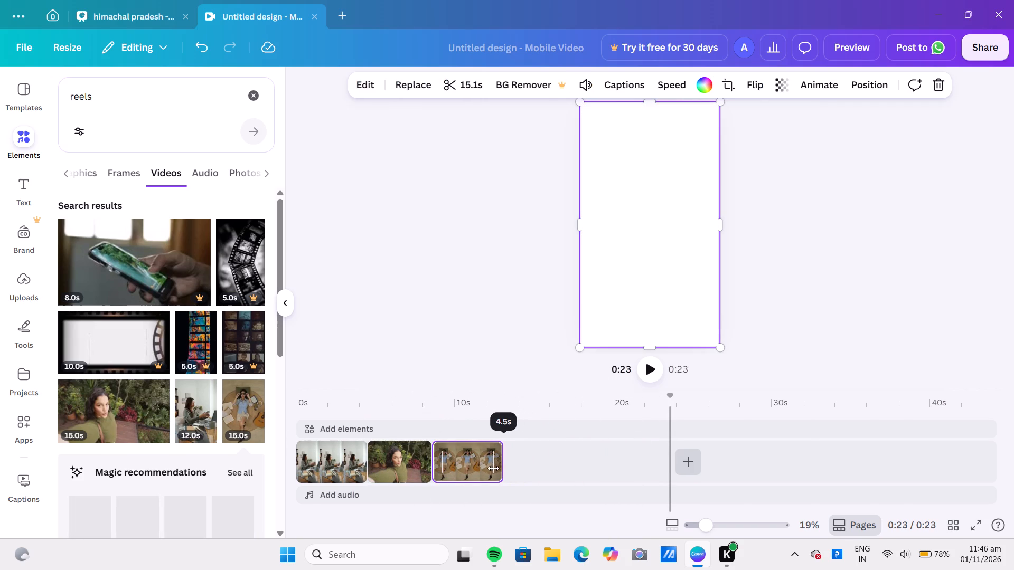
left_click_drag(493, 468, 491, 469)
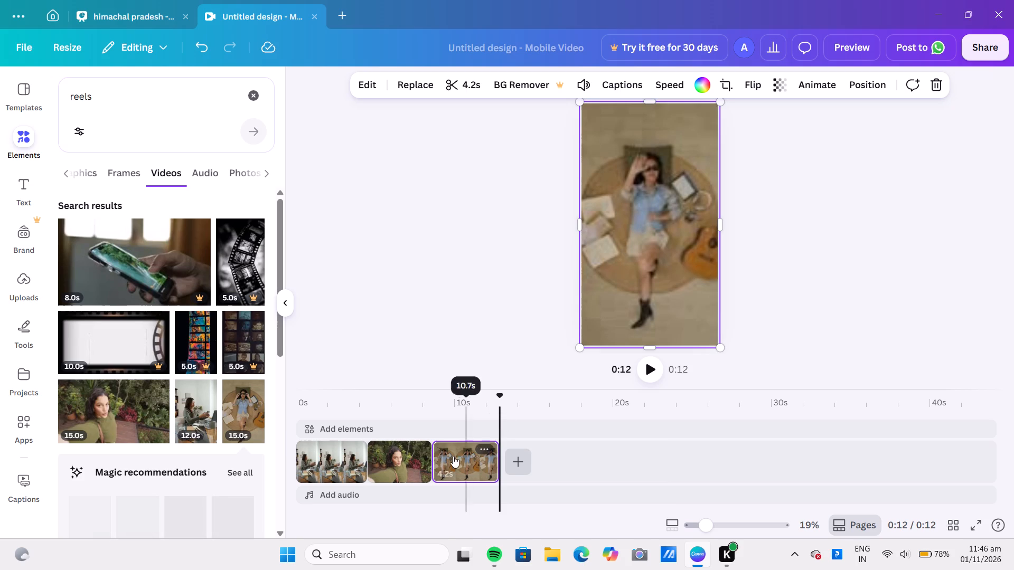
Add the 15-second video of the red flower and cup by the window as the fourth clip, trimmed to 4.9 s.
scroll(247, 401, "down", 1)
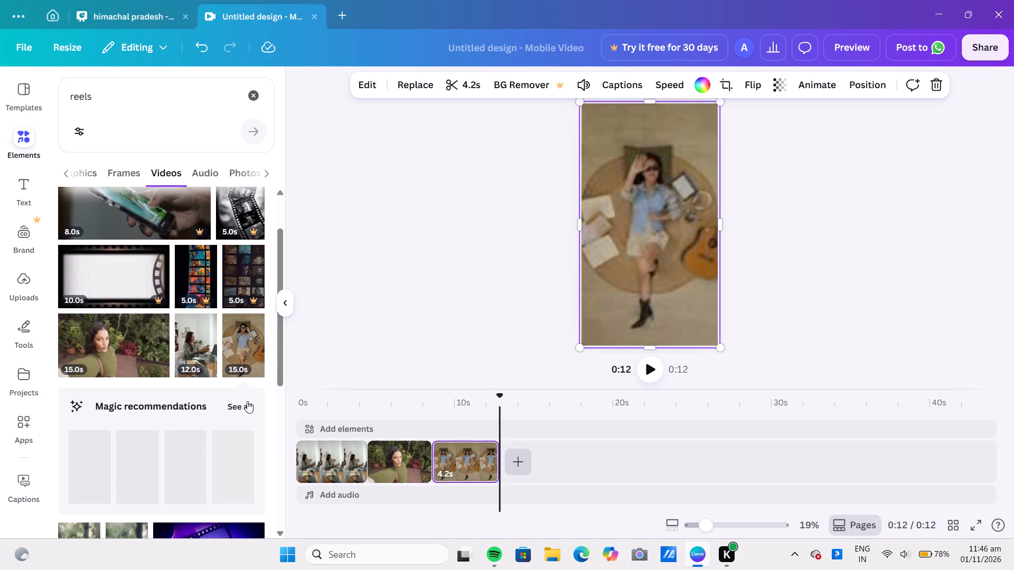
scroll(247, 401, "up", 7)
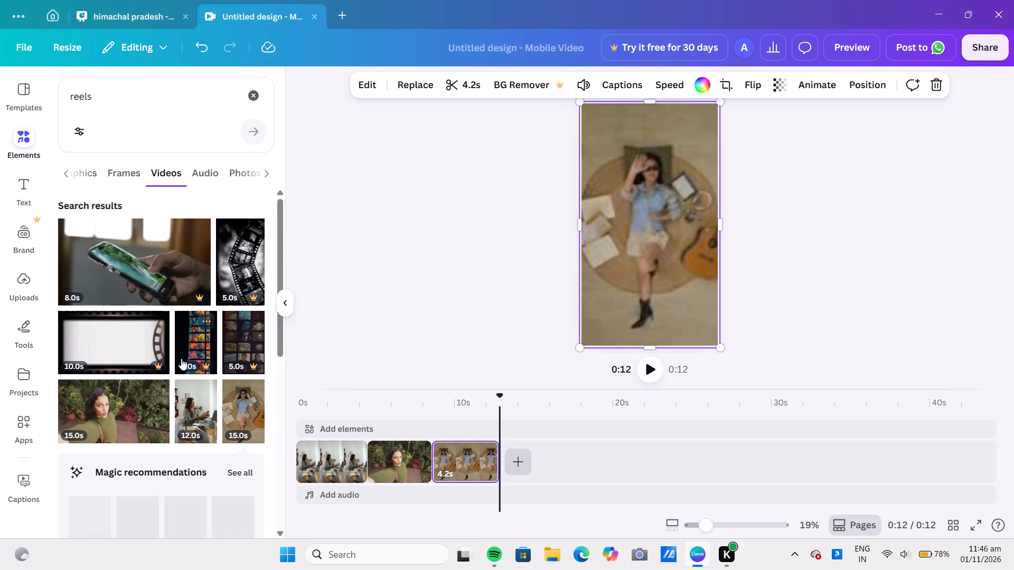
scroll(181, 358, "up", 4)
scroll(181, 358, "down", 5)
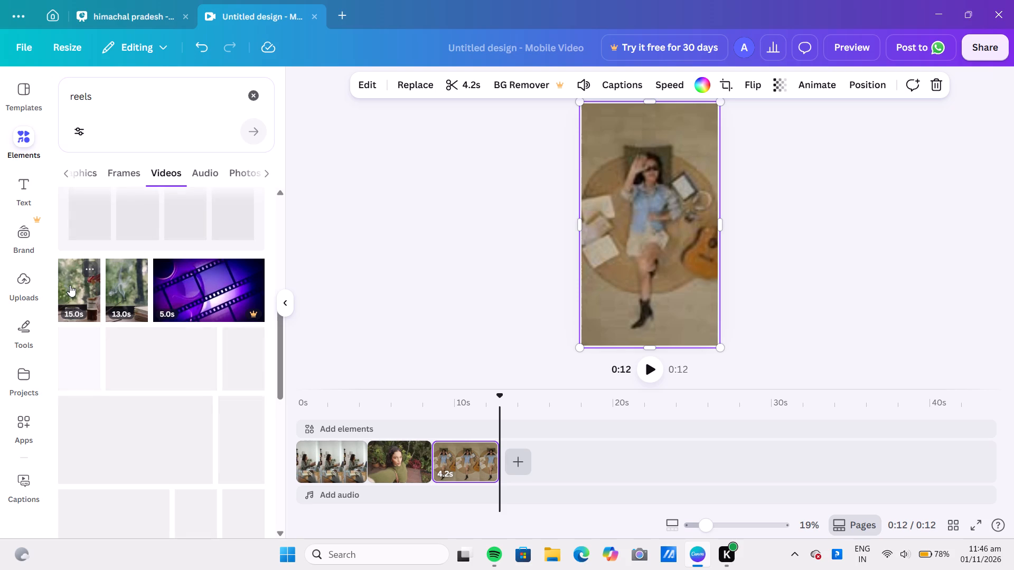
left_click(70, 285)
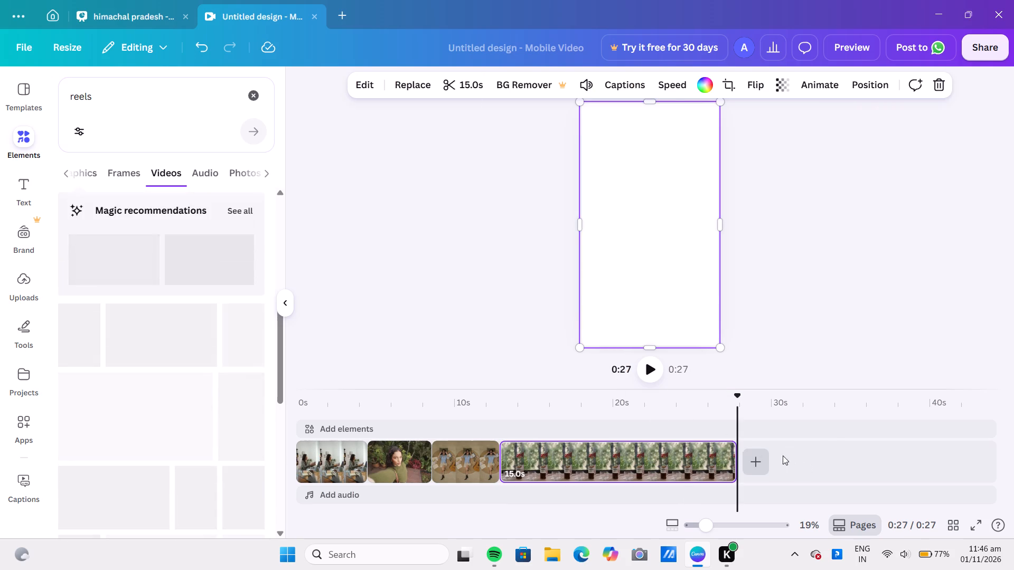
left_click_drag(730, 461, 716, 461)
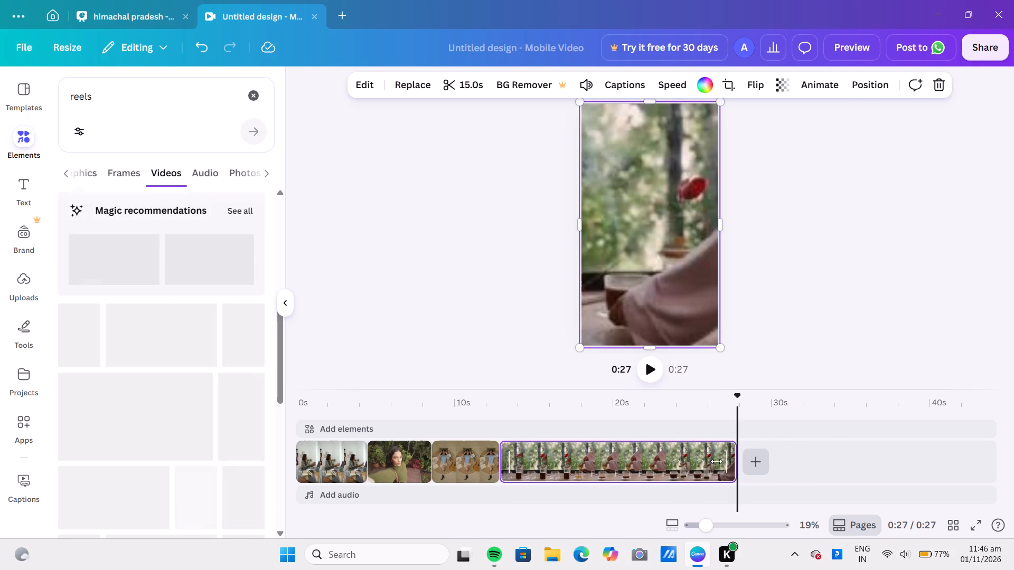
left_click_drag(716, 461, 574, 450)
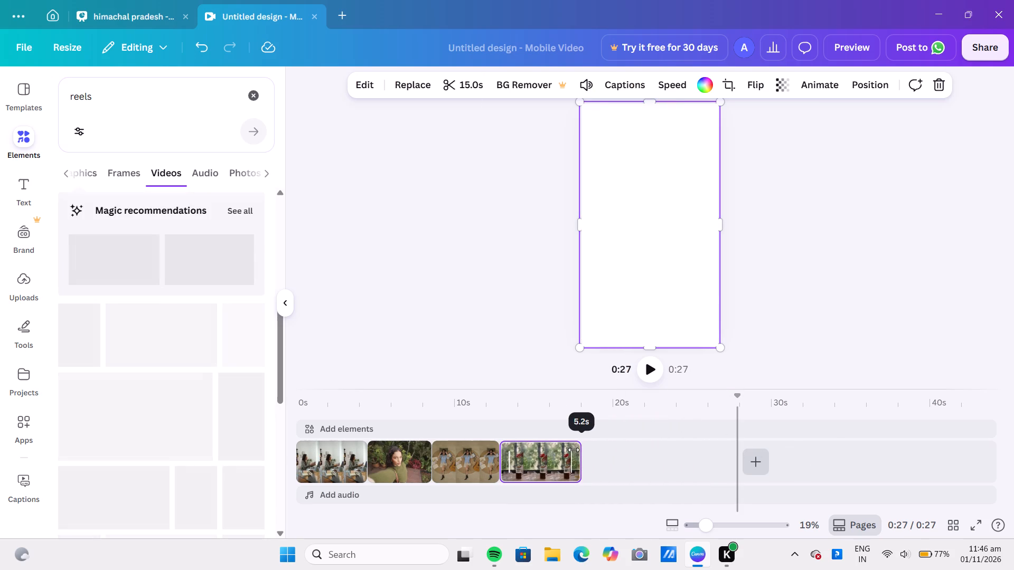
left_click_drag(574, 450, 570, 450)
Play the assembled video from the start and stop within the first clip.
left_click(648, 363)
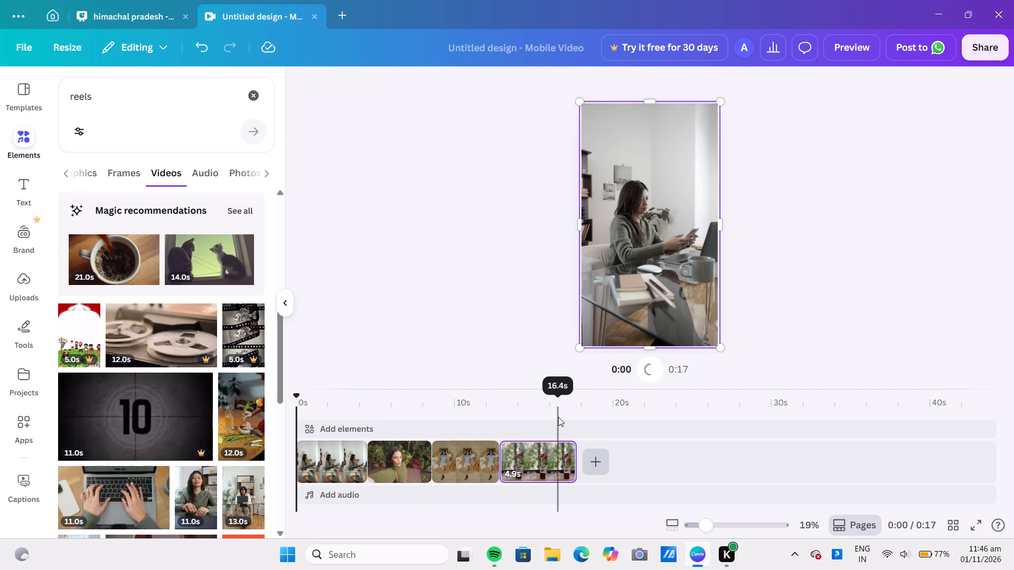
left_click(352, 467)
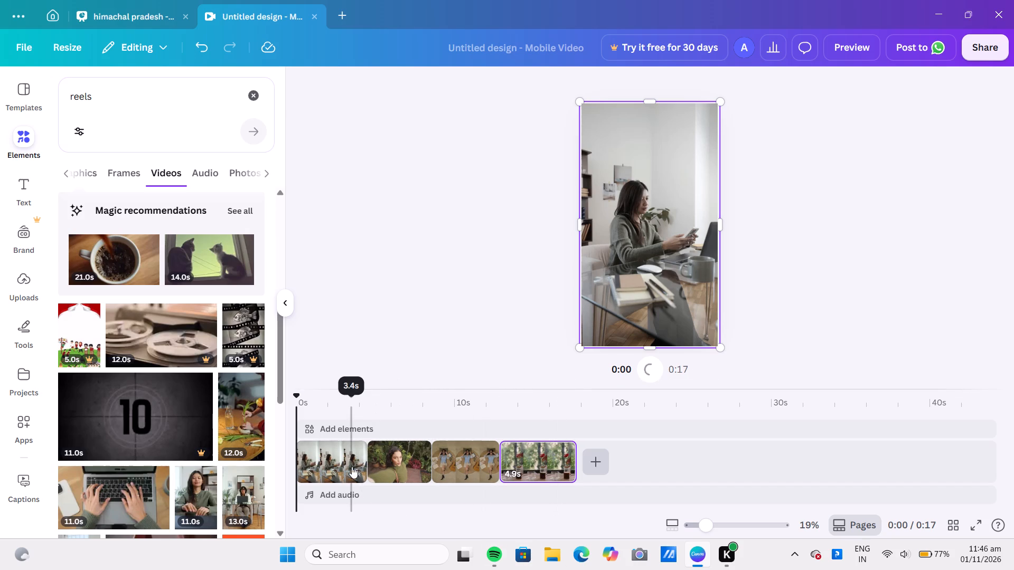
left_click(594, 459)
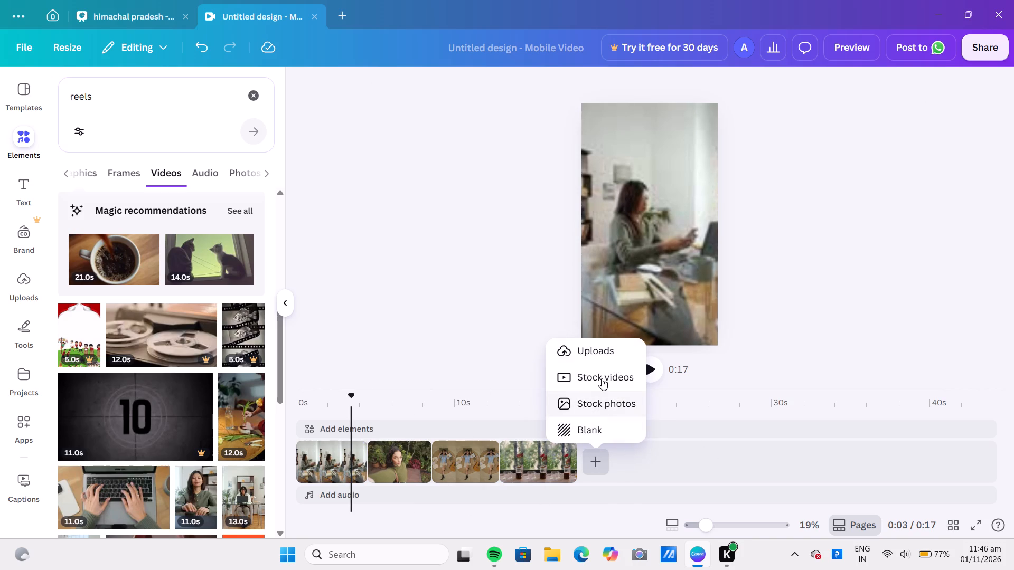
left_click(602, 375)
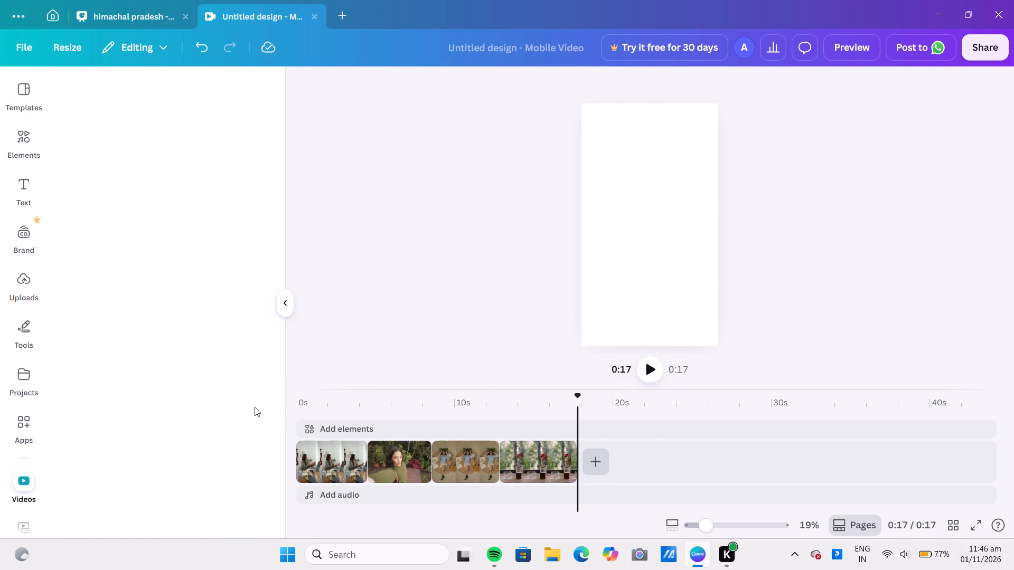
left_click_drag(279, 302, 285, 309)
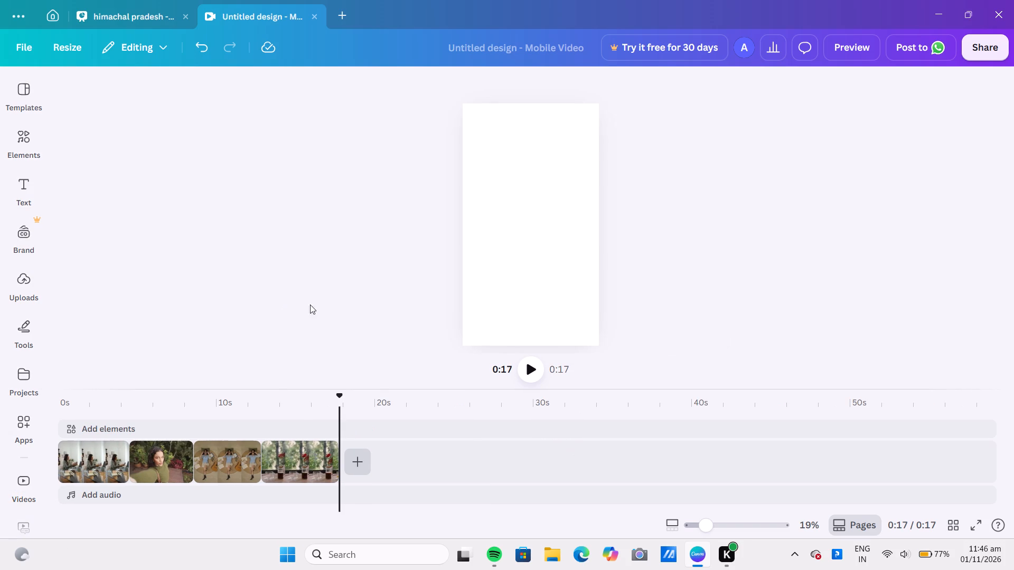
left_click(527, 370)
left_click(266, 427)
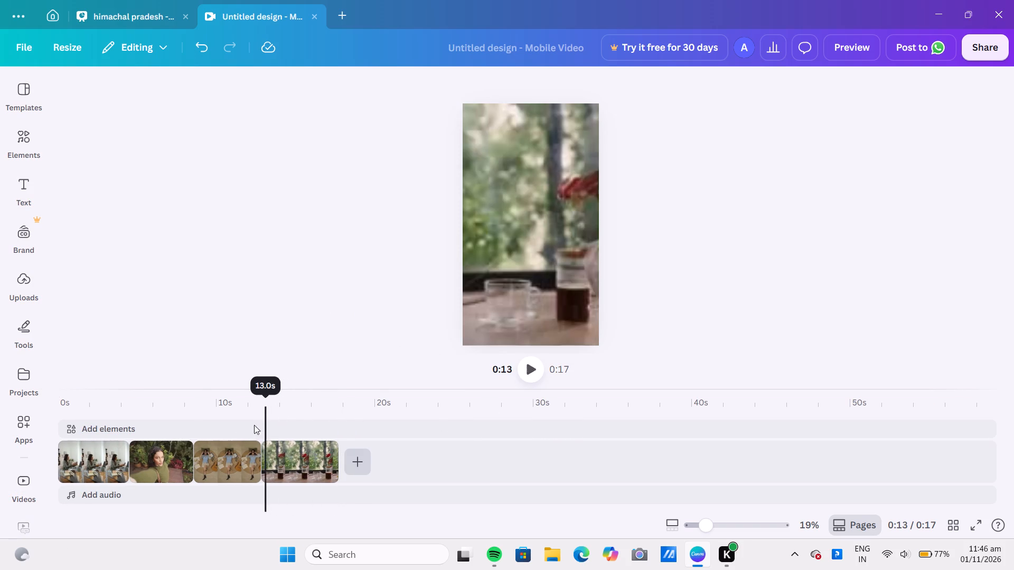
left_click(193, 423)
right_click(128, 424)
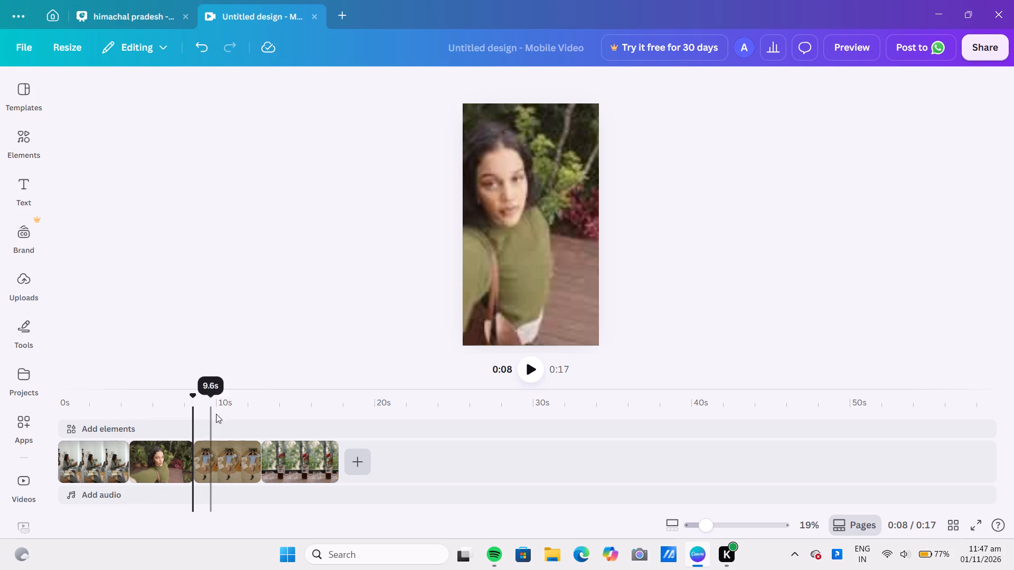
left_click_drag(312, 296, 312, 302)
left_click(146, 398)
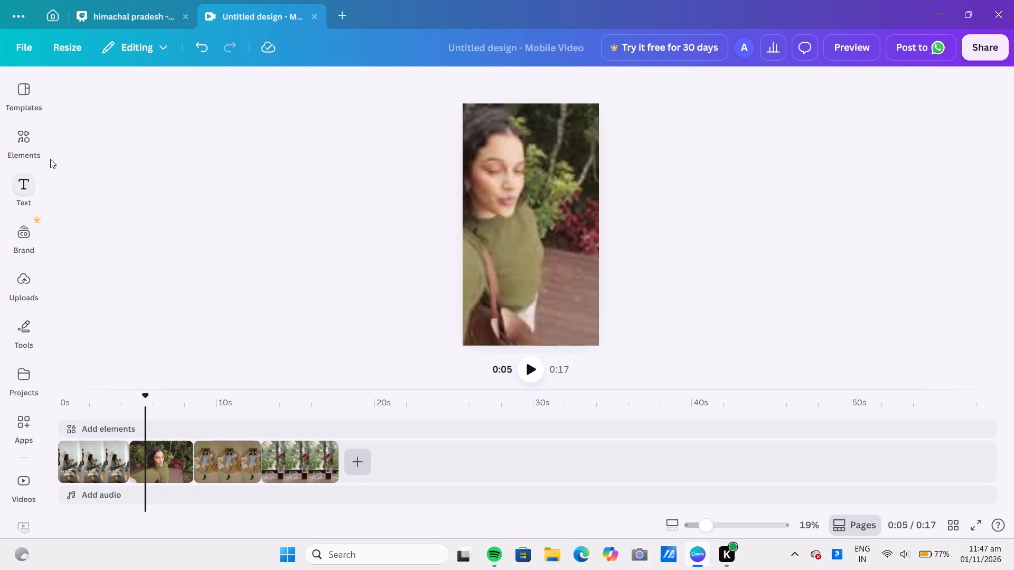
Open the New York mobile video template, Montage Photo Dump Instagram Reel in Statement Style, to show its individual pages.
left_click(20, 98)
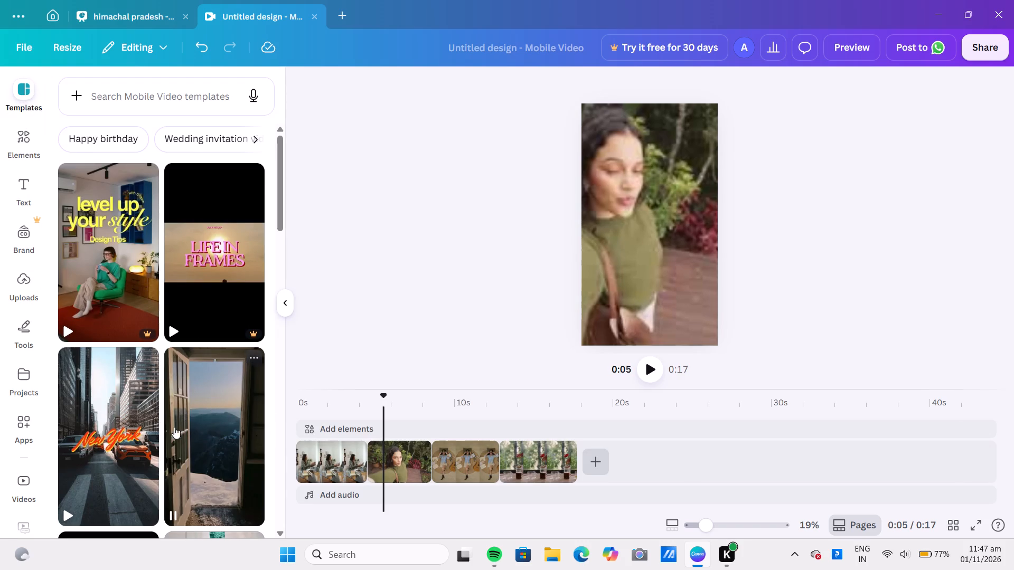
left_click(98, 454)
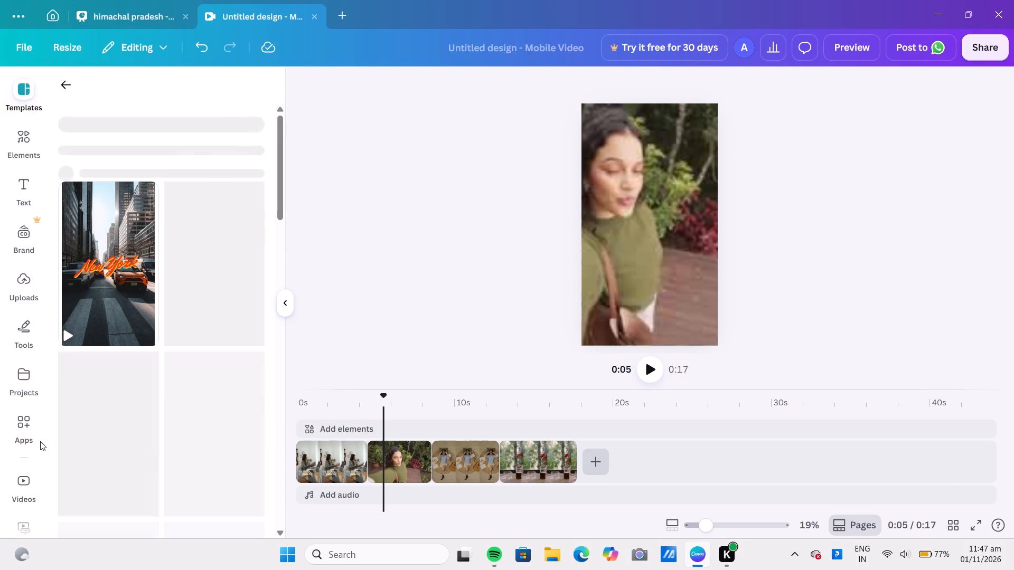
left_click(91, 322)
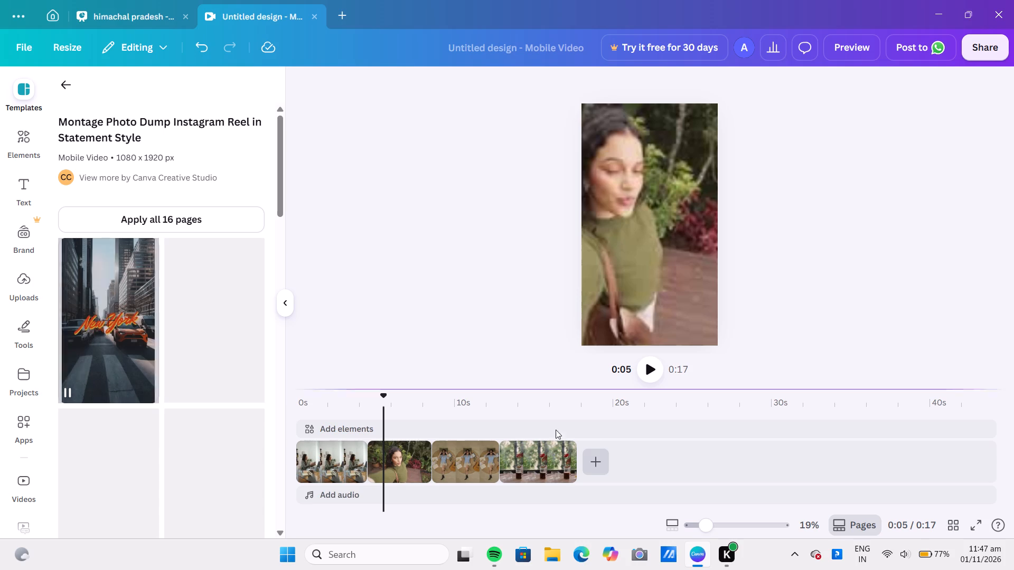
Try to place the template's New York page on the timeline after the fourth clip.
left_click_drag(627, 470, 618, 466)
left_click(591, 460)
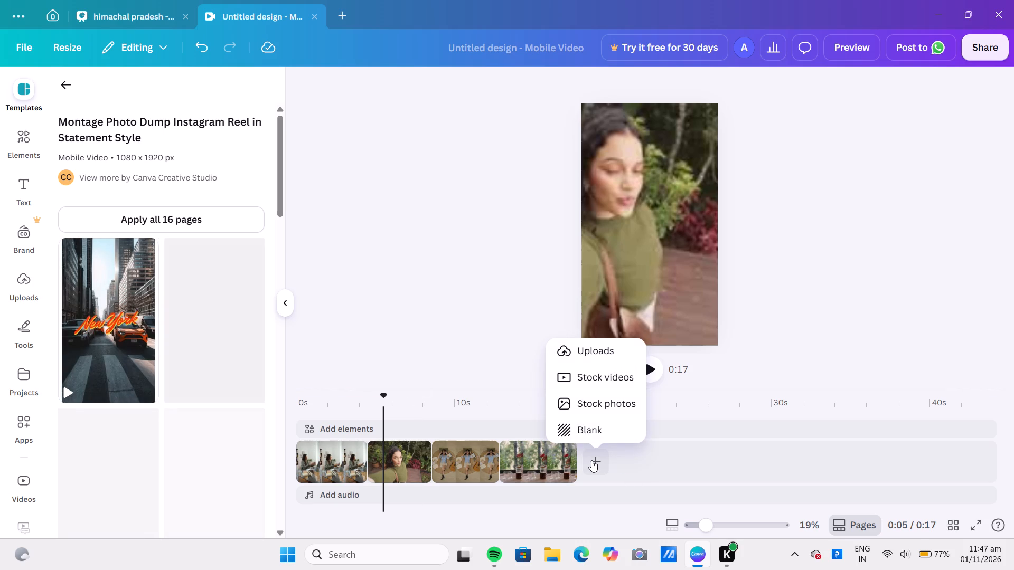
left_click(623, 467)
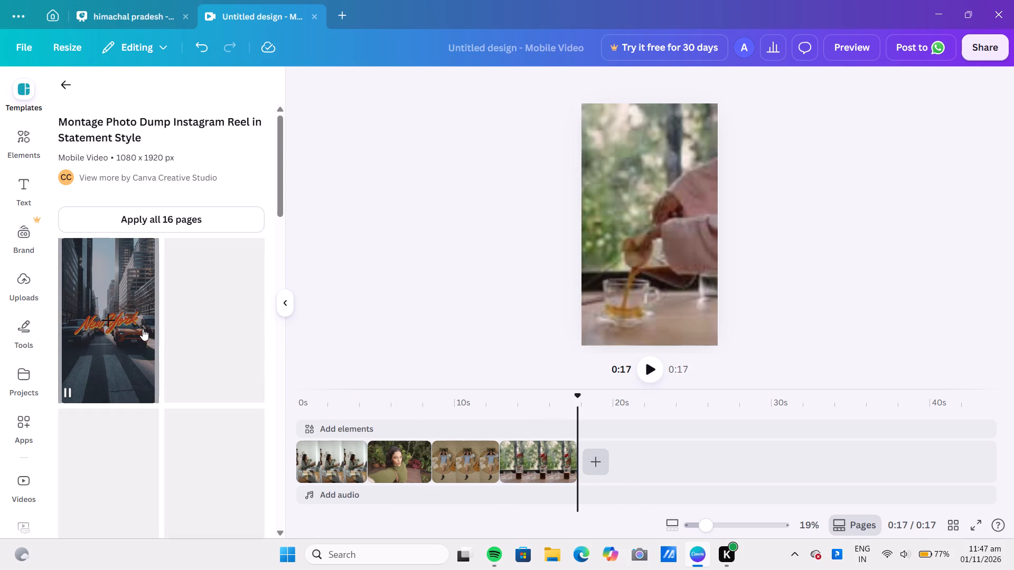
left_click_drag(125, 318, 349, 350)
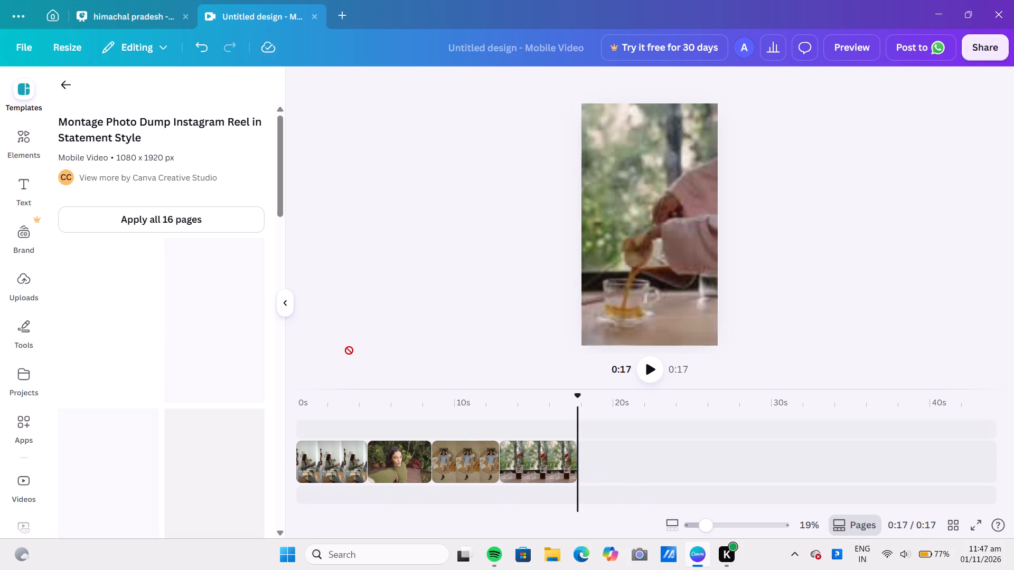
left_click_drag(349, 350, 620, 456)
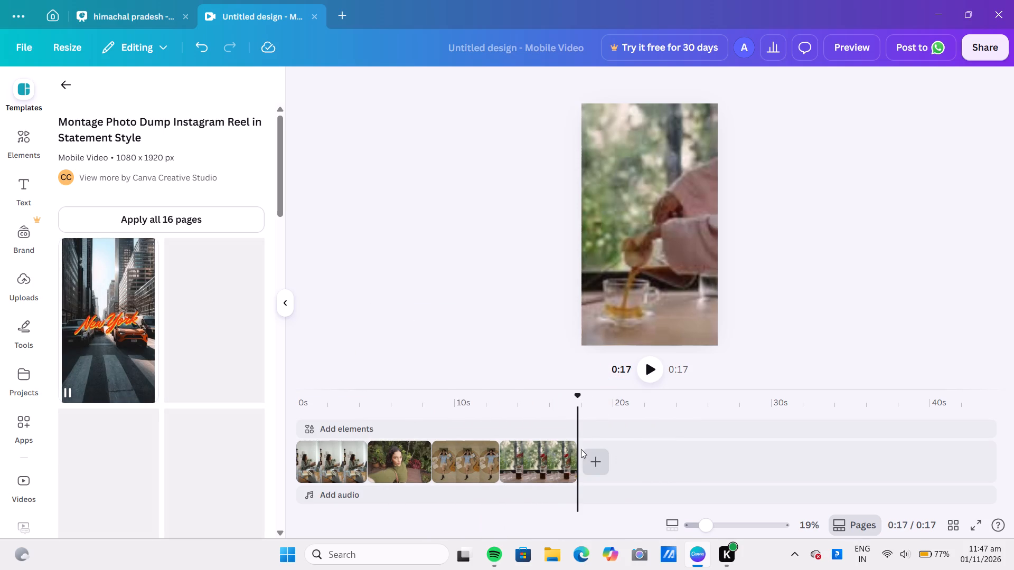
Add a blank 5.0 s page at the end of the timeline, after the fourth clip.
left_click(591, 455)
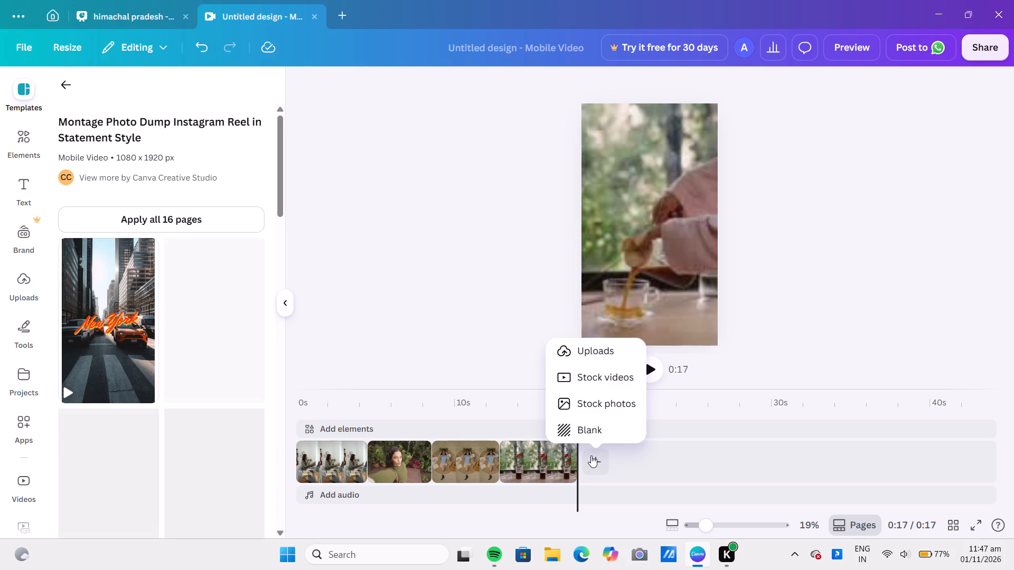
left_click(590, 431)
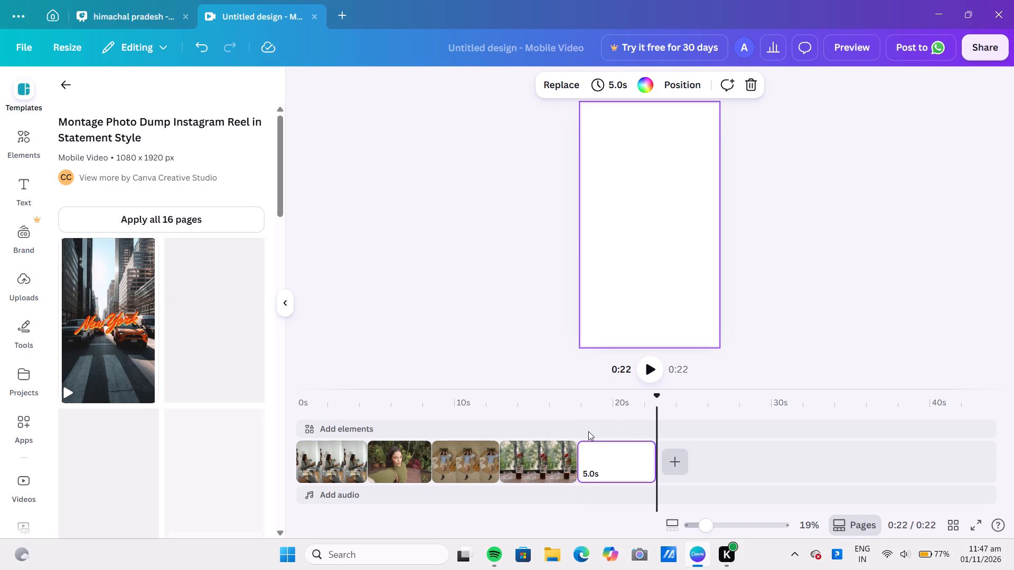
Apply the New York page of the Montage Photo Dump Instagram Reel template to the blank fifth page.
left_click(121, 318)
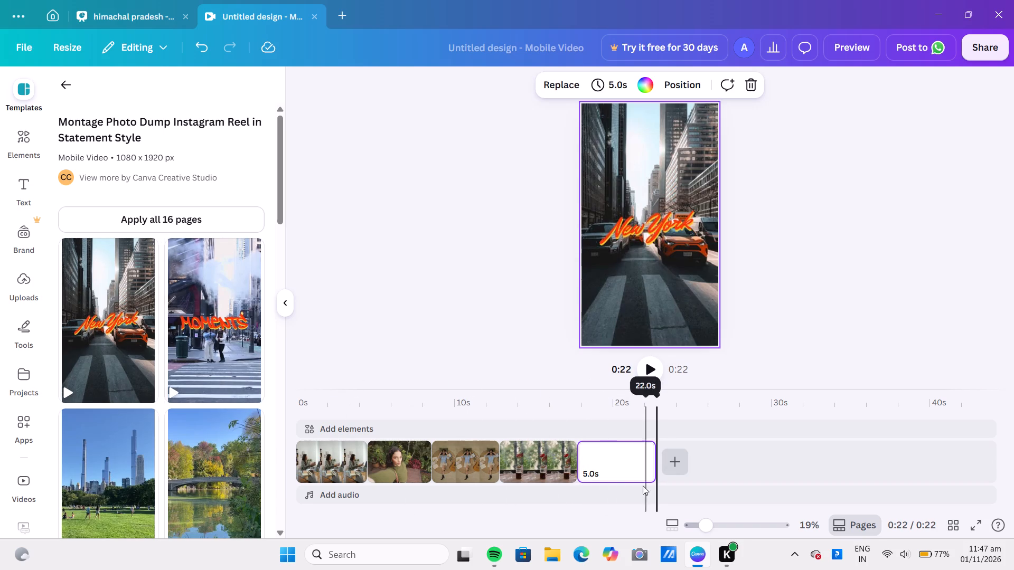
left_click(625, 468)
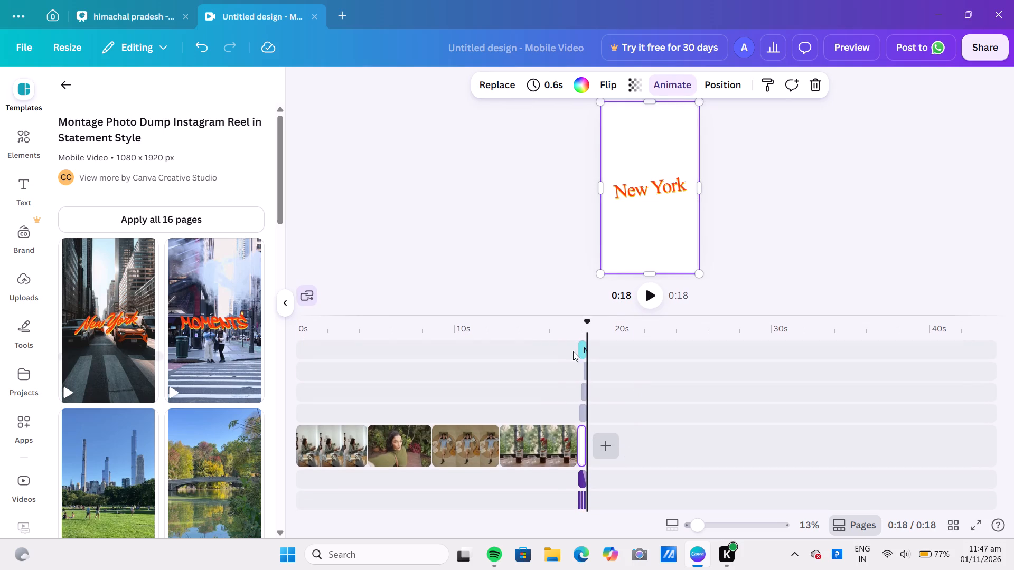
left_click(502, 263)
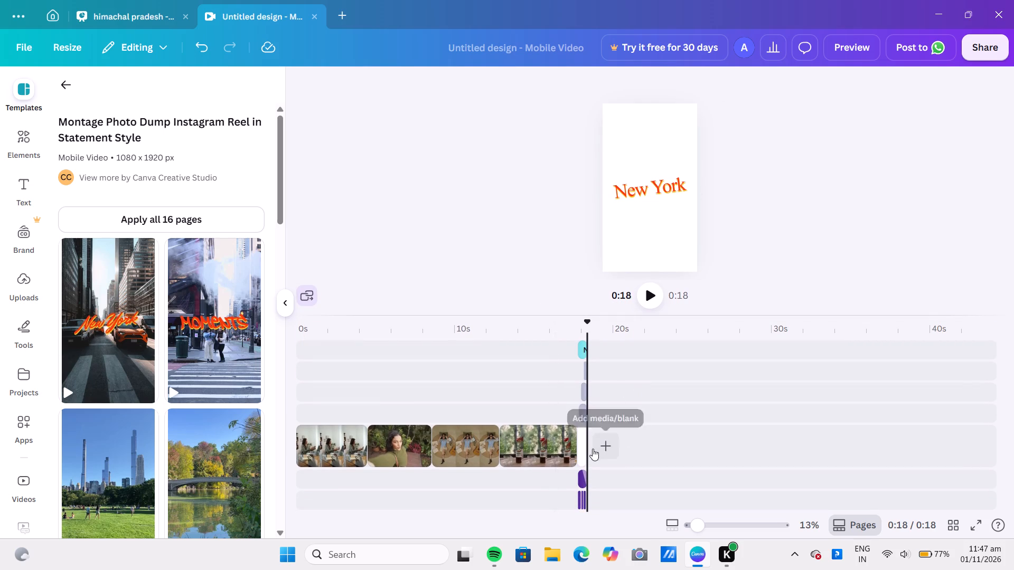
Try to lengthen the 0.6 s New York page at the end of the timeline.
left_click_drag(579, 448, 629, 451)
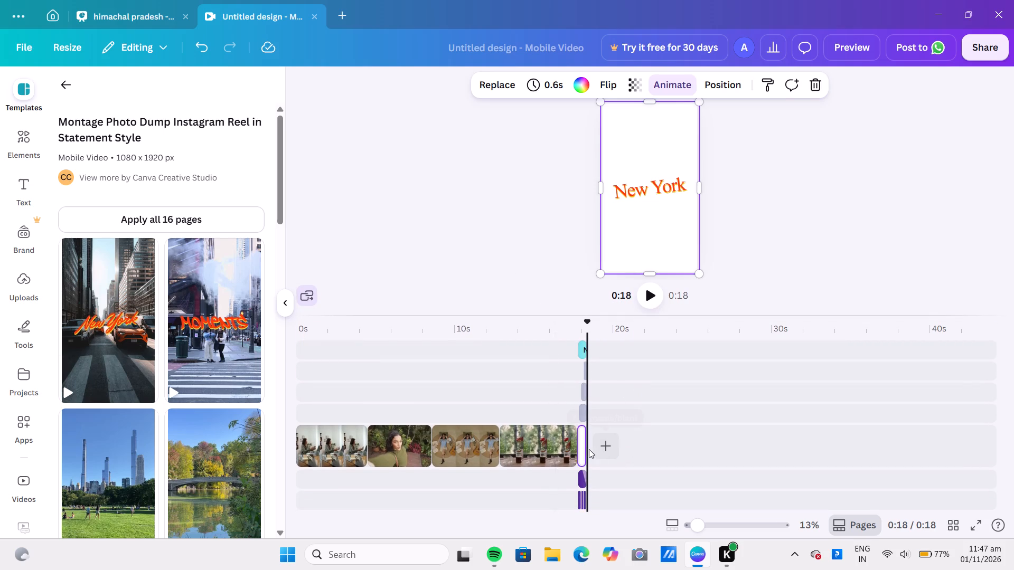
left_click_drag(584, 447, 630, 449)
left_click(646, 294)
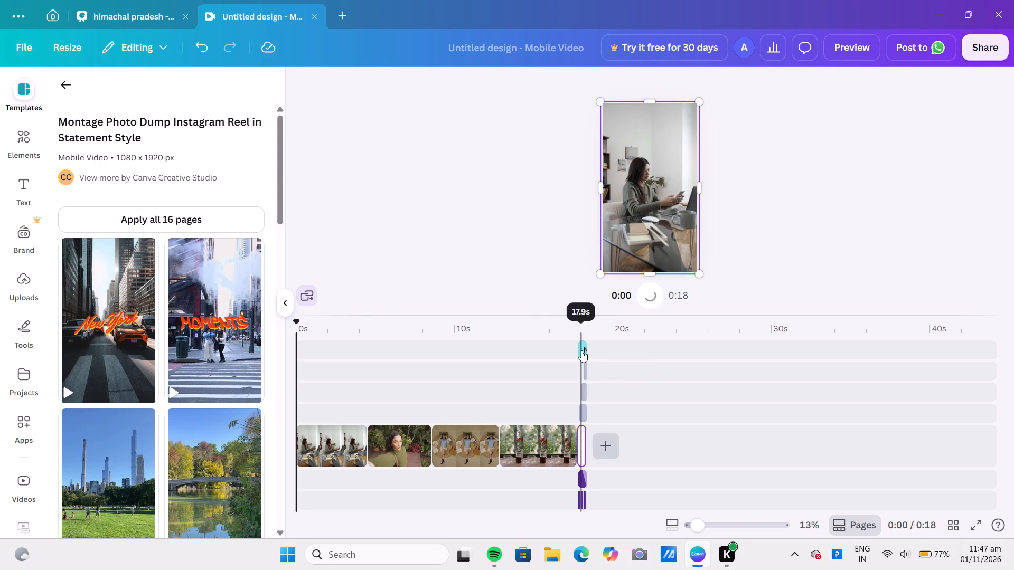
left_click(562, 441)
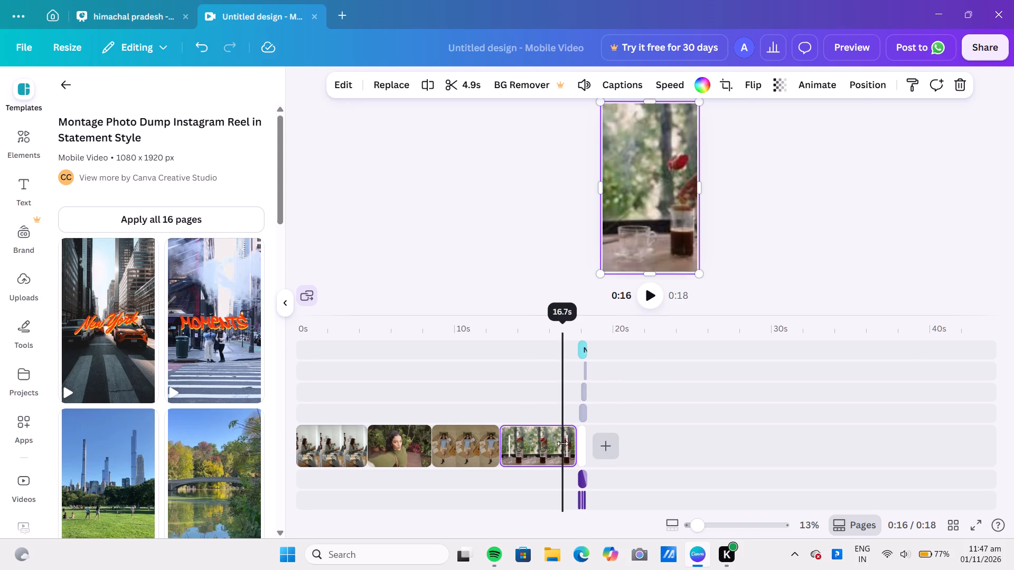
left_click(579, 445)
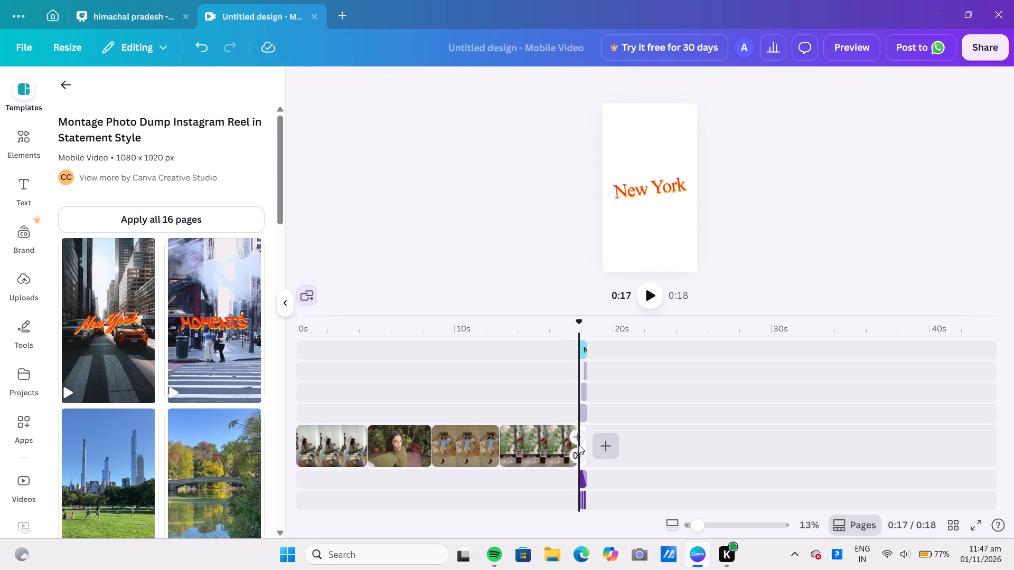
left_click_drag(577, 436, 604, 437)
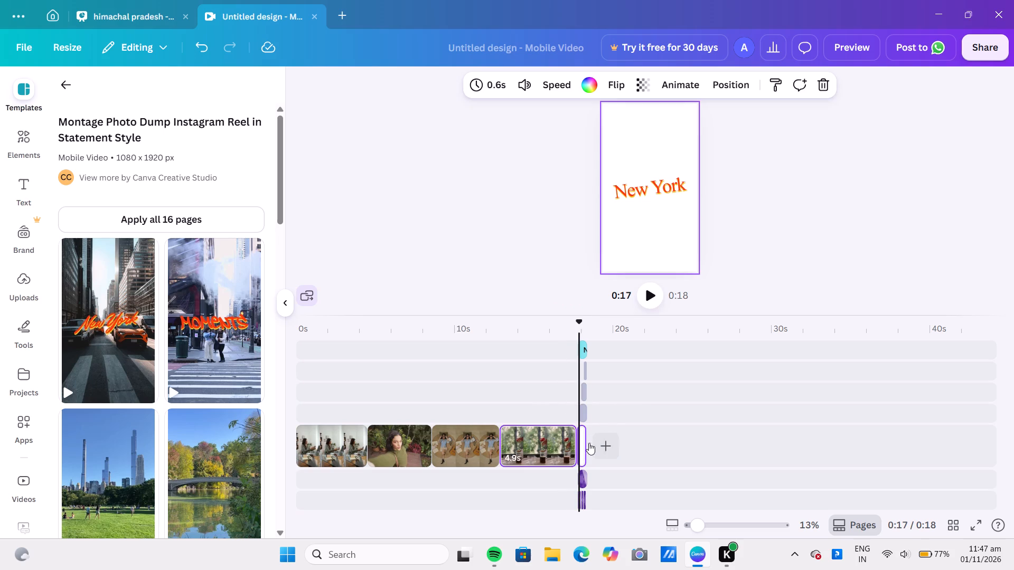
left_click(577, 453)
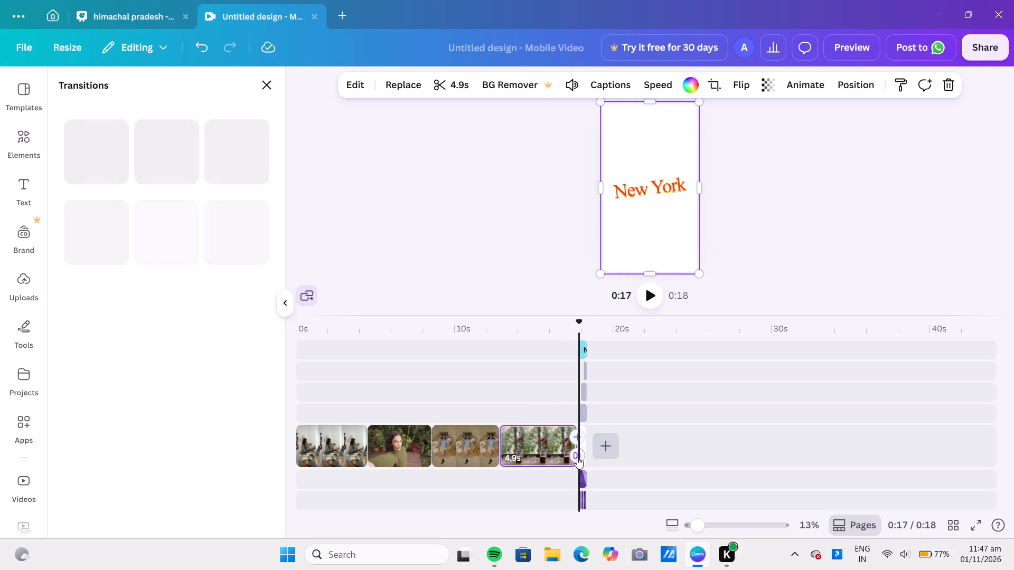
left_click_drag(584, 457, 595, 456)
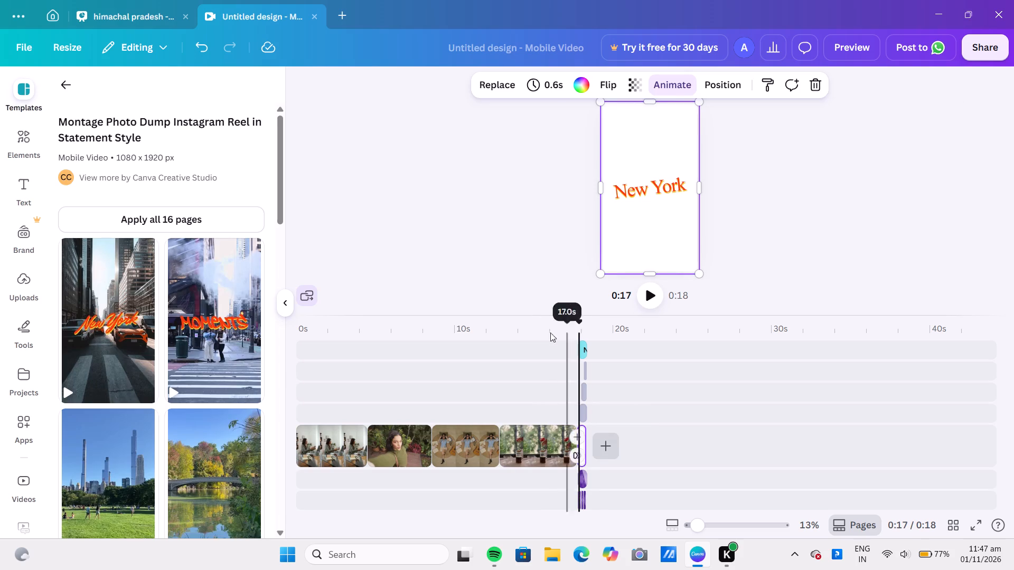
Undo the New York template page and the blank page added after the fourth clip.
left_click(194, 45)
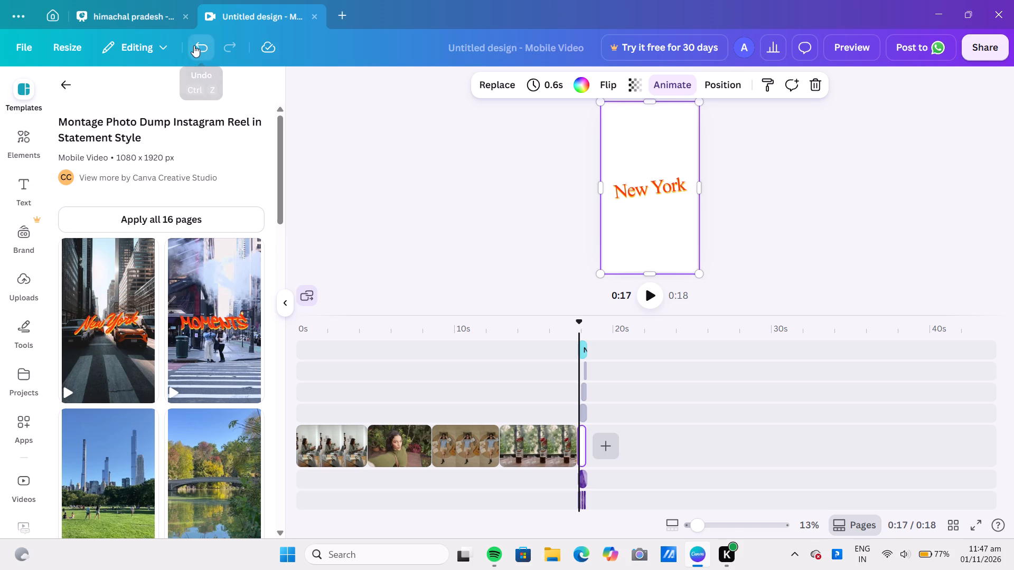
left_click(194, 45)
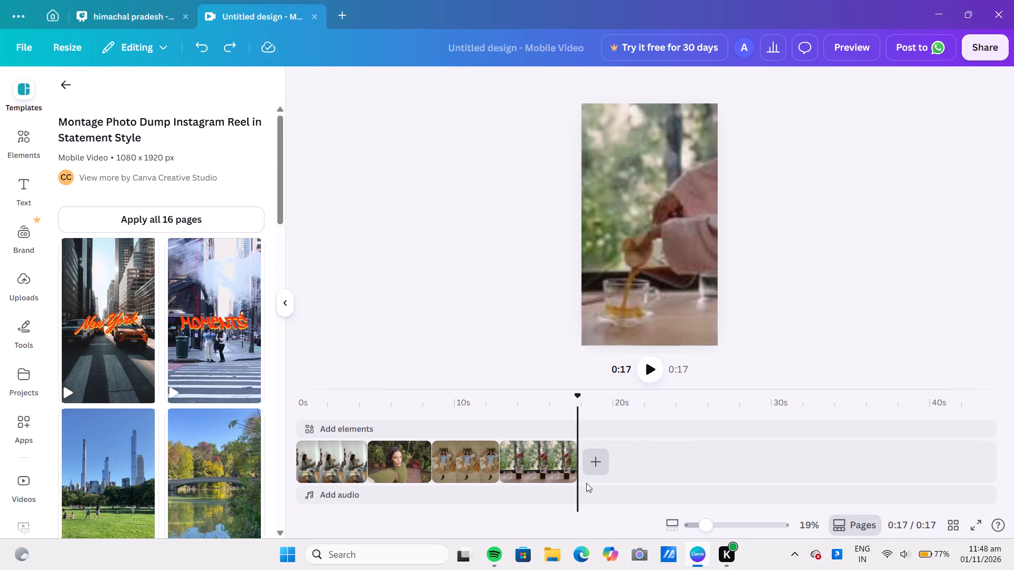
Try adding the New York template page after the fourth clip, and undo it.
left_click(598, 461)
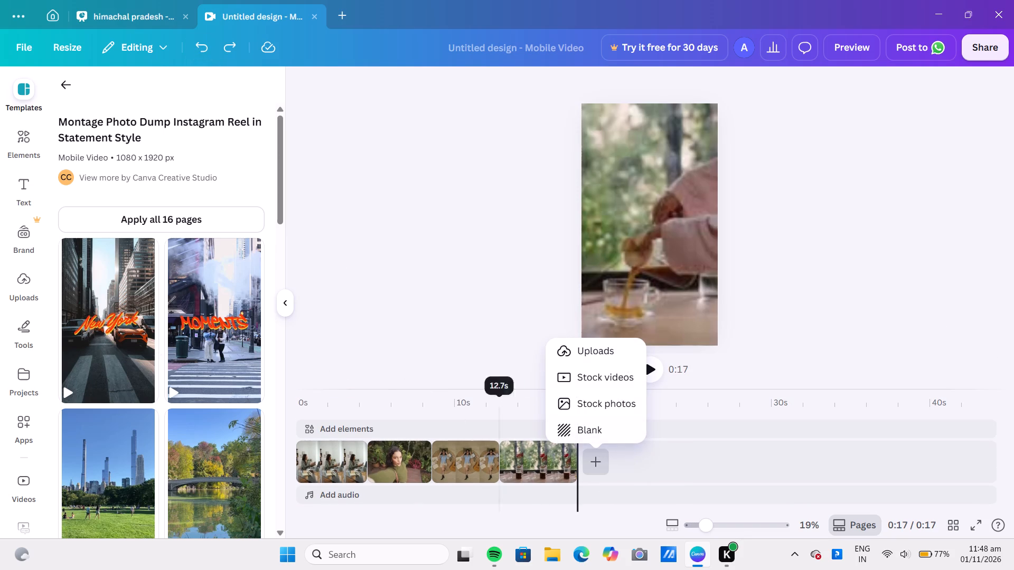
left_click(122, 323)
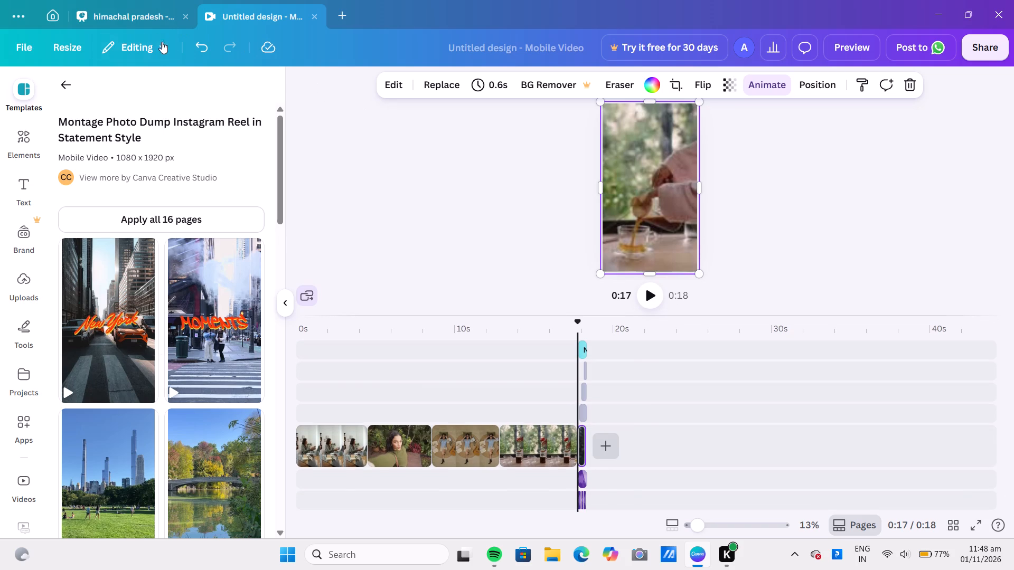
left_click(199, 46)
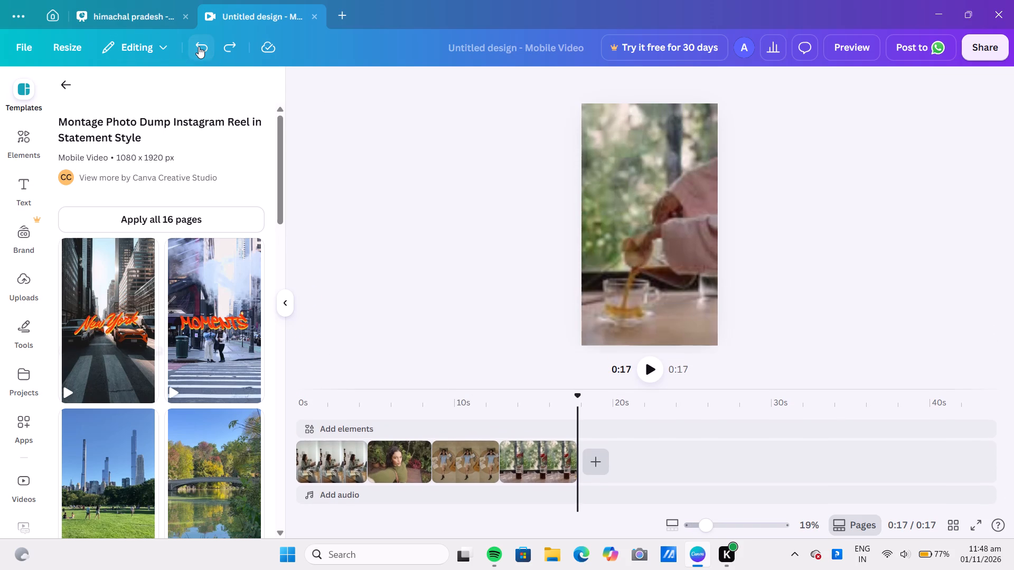
Browse the uploads for media to place after the fourth clip and reopen the choices for adding a new page.
right_click(611, 461)
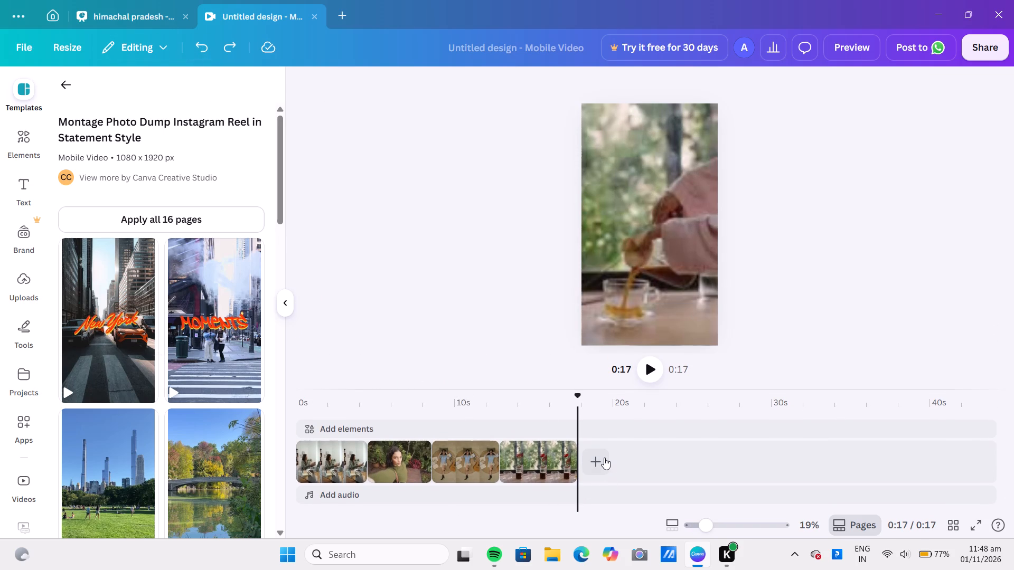
left_click(596, 458)
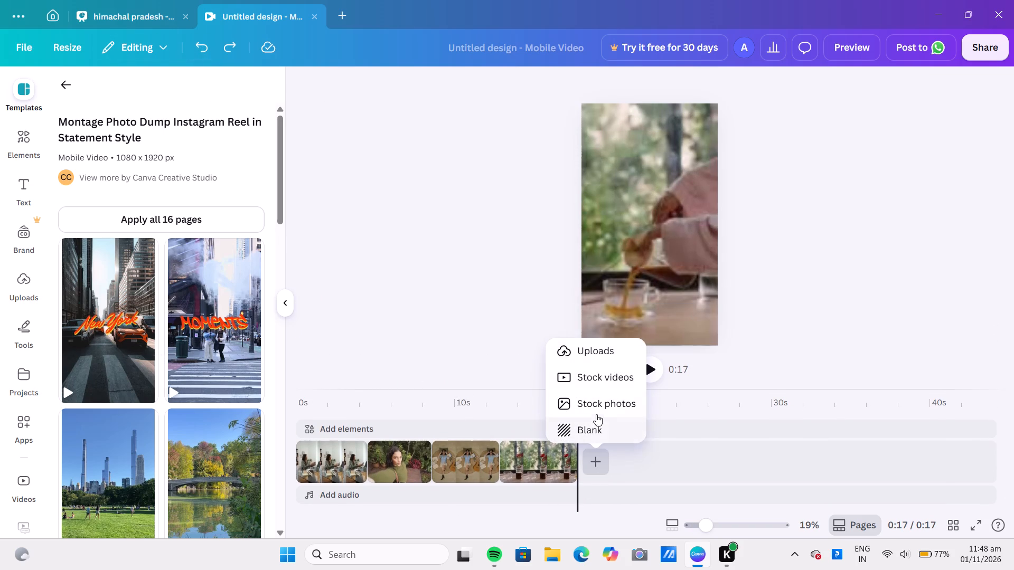
left_click(593, 349)
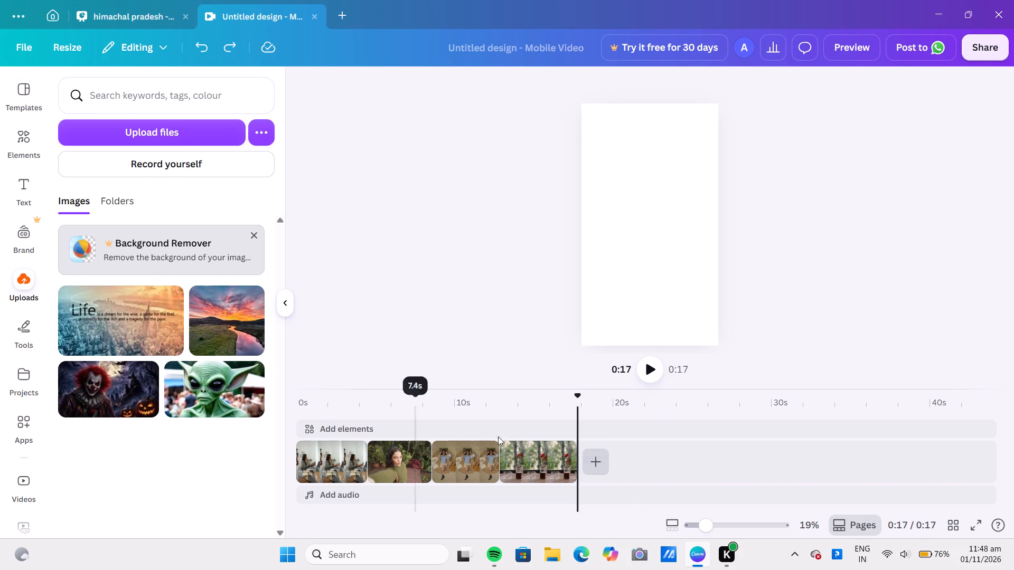
left_click(593, 458)
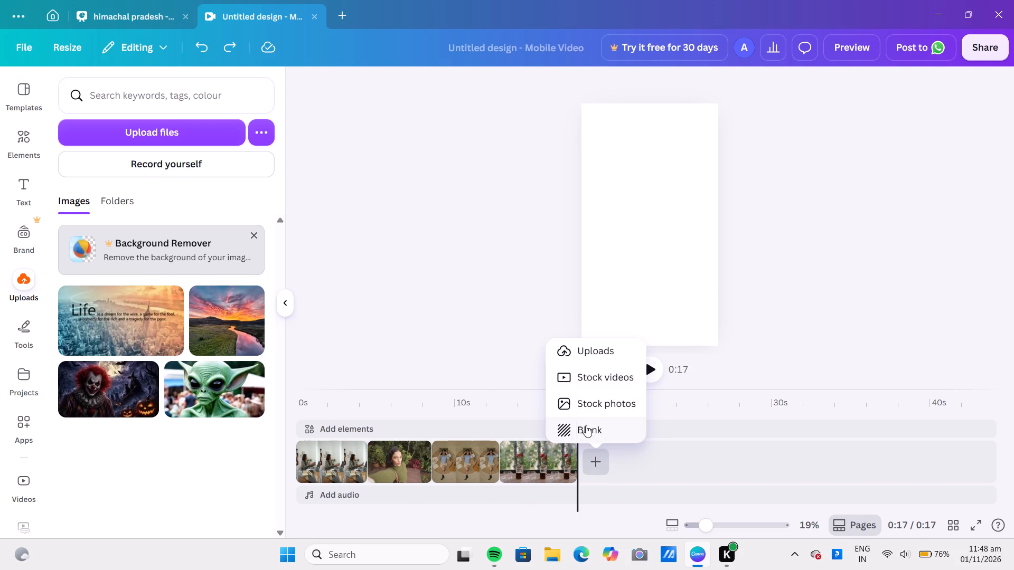
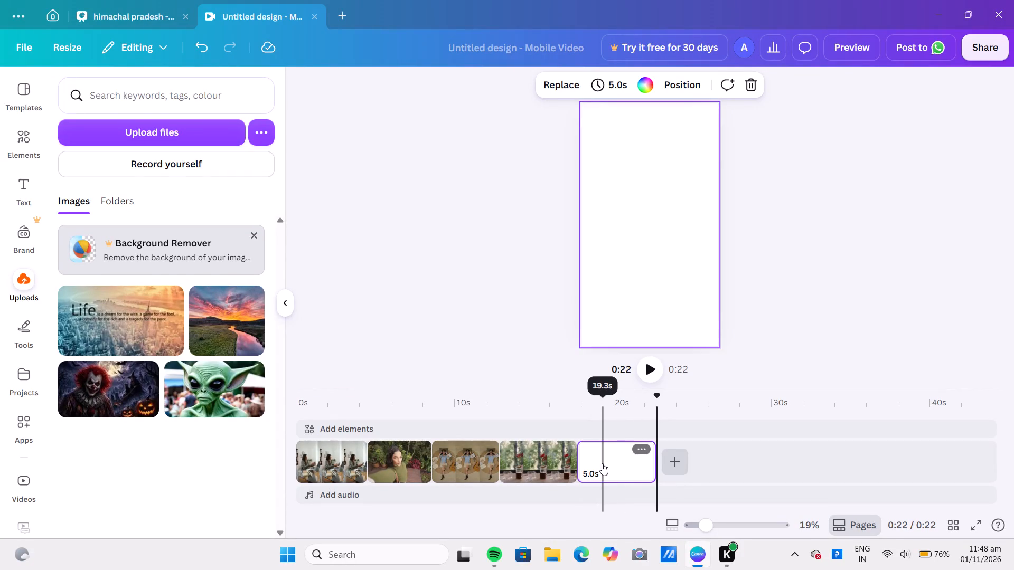
Apply the Moments page of the Montage Photo Dump reel template to the blank page after the fourth clip.
left_click(640, 449)
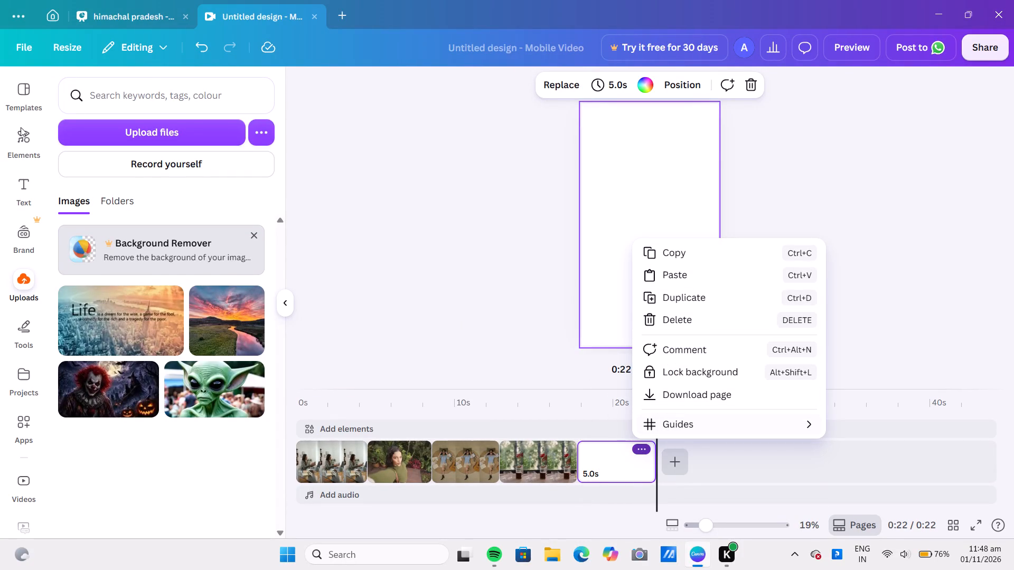
left_click(23, 101)
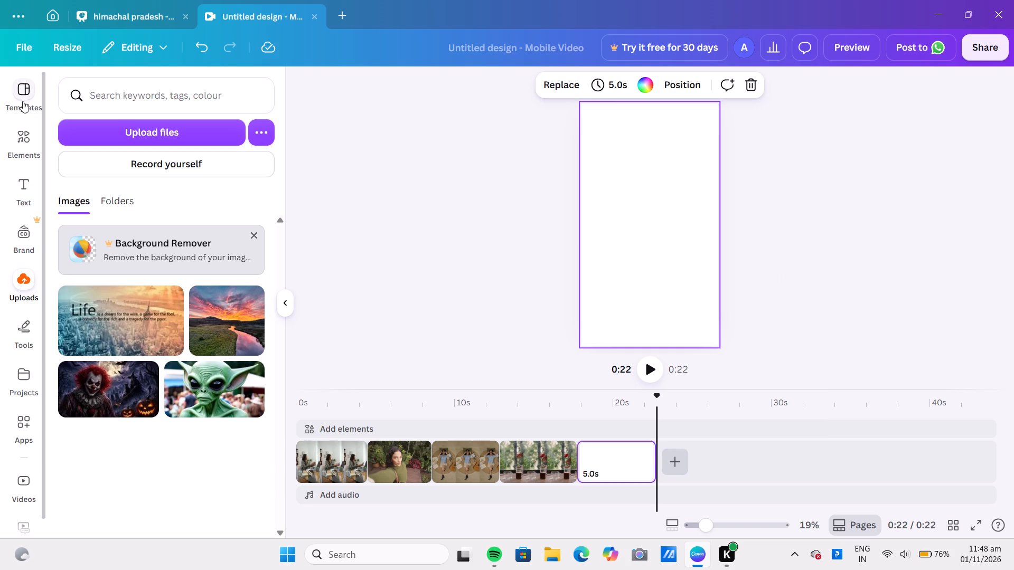
left_click(23, 101)
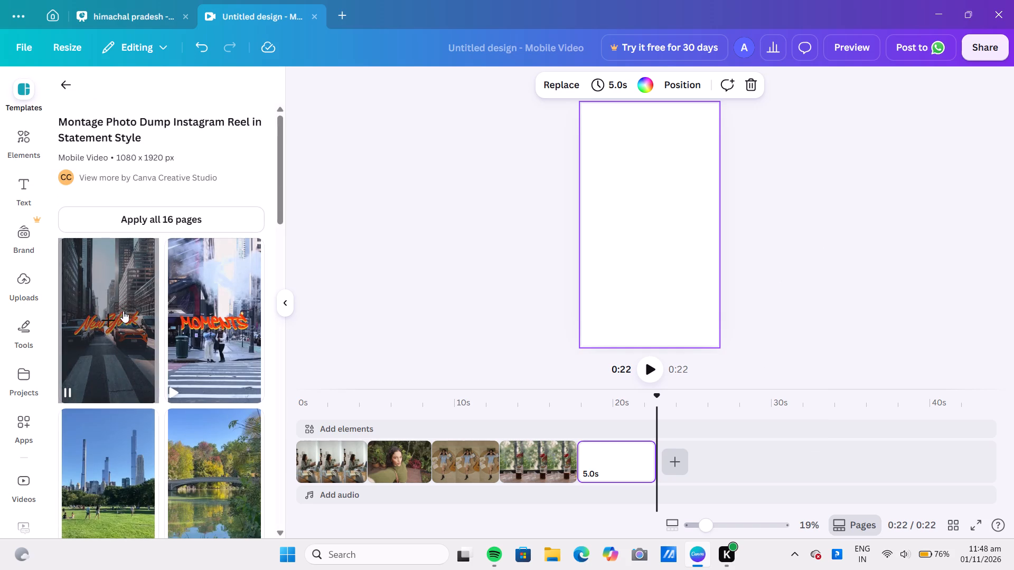
left_click(220, 341)
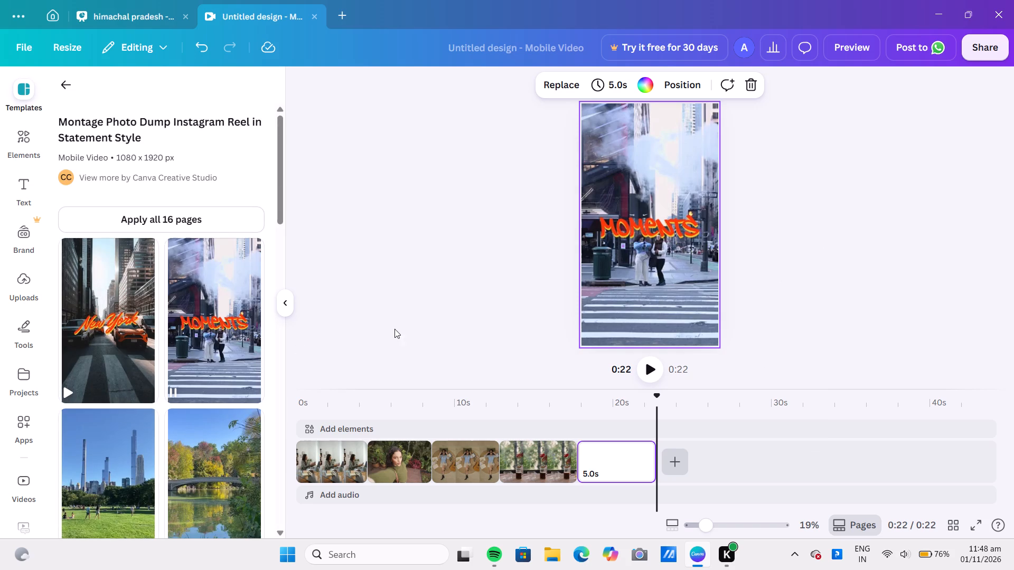
Play back the reel from the start and from the fourth clip to check the sequence.
left_click(647, 372)
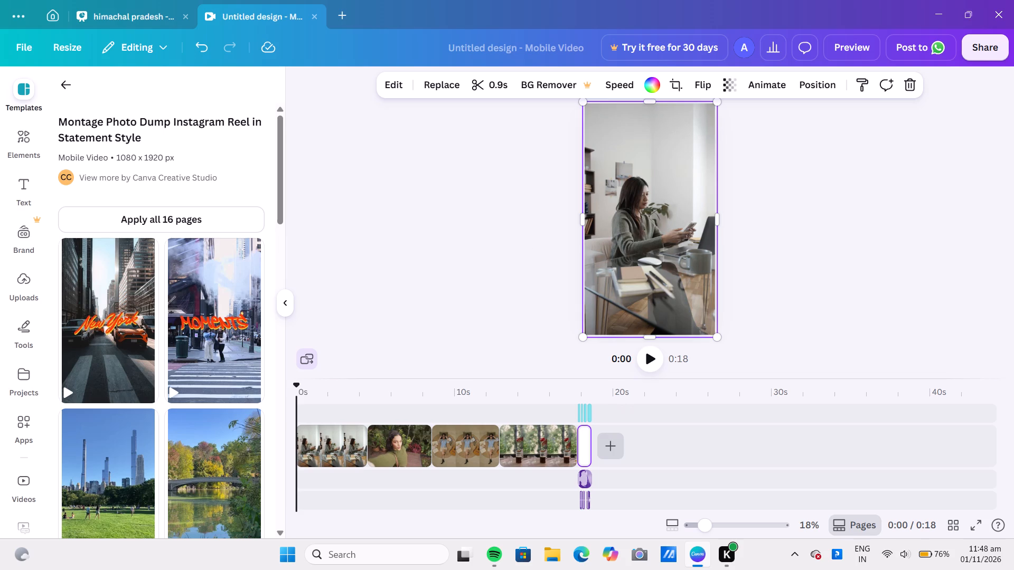
left_click(645, 360)
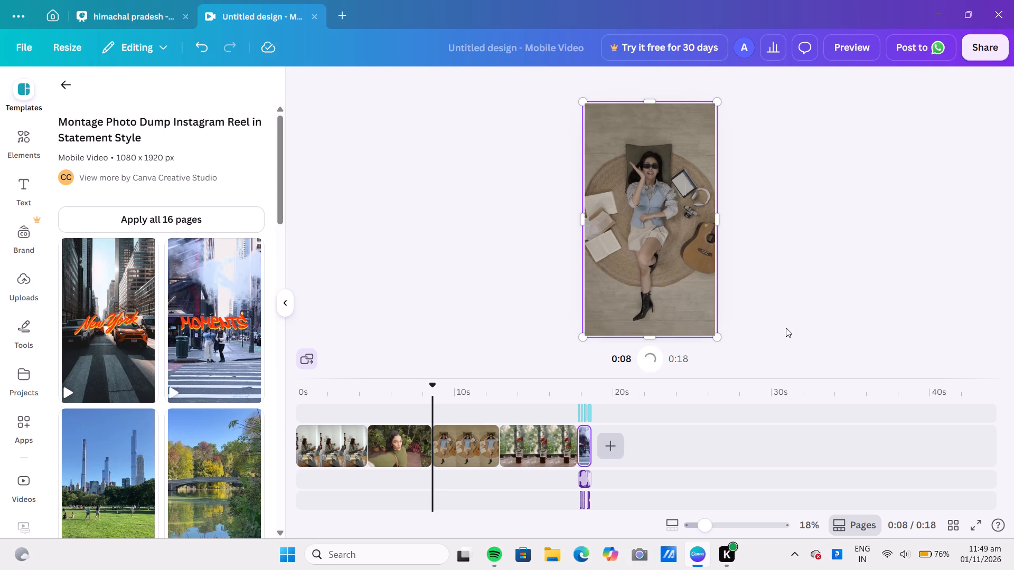
left_click(531, 451)
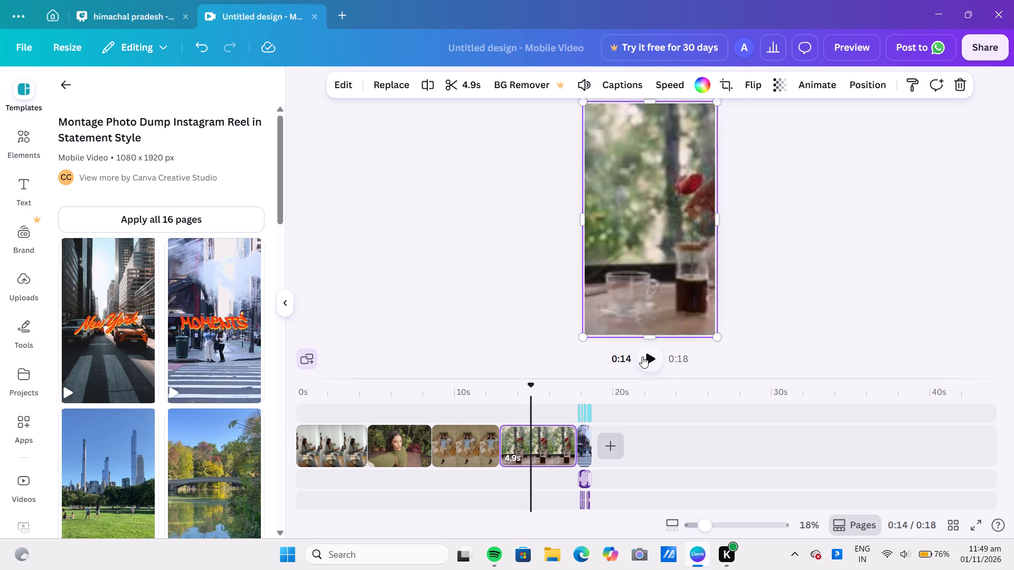
left_click(645, 355)
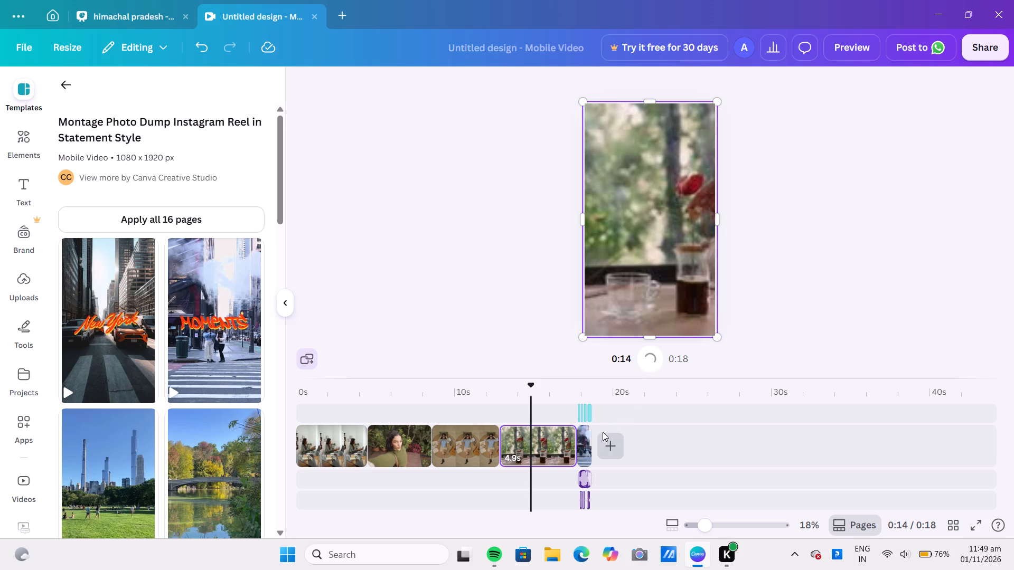
Lengthen the Moments page at the end of the timeline until the reel runs about 25 seconds.
left_click(583, 451)
left_click_drag(587, 449, 600, 449)
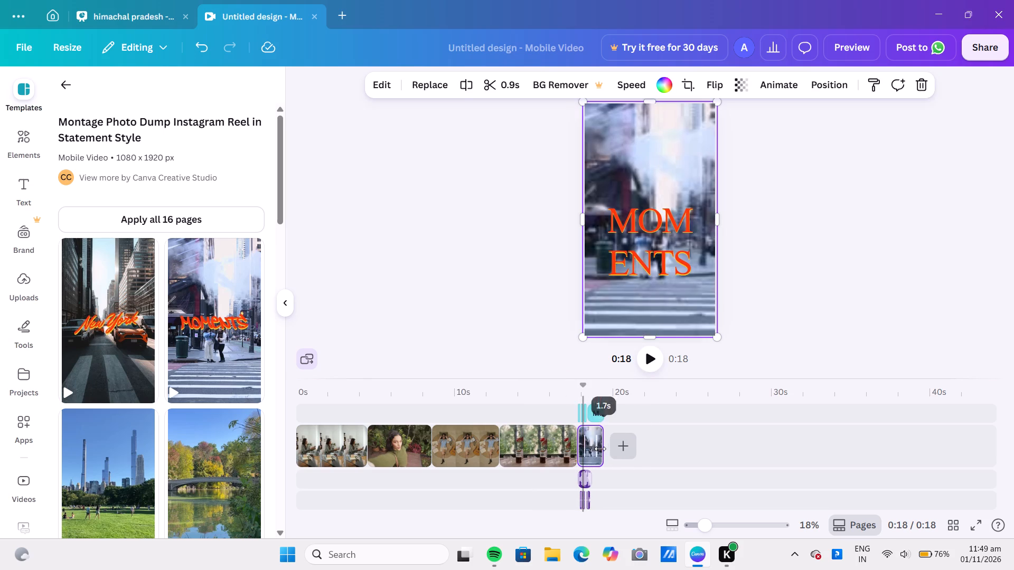
left_click_drag(600, 449, 656, 449)
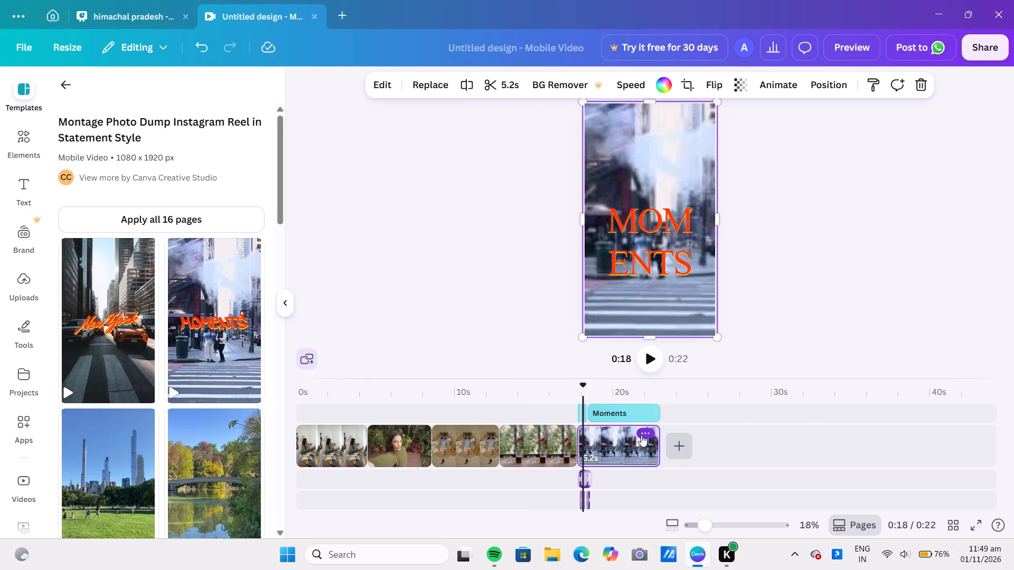
left_click(649, 353)
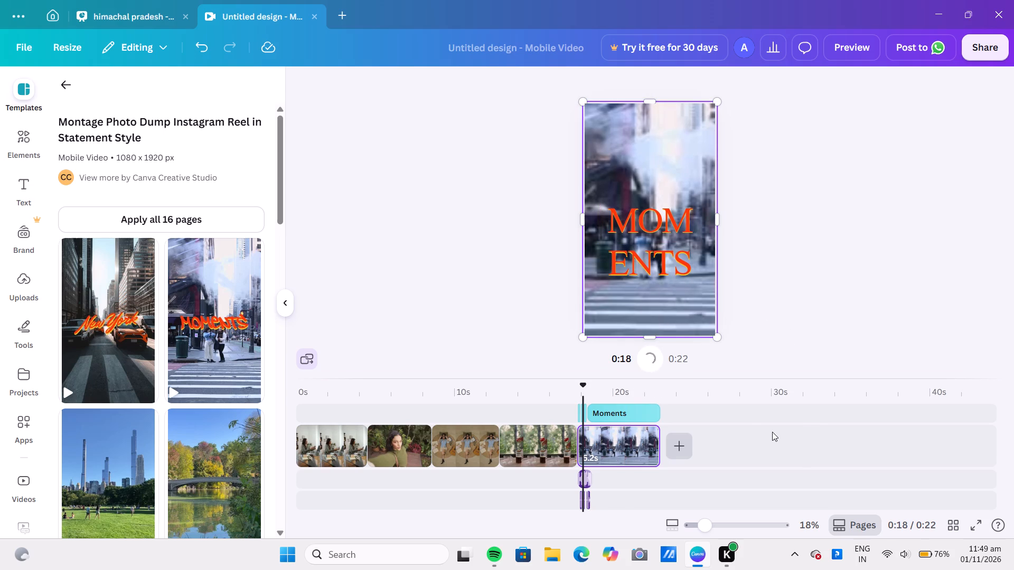
left_click_drag(655, 453, 668, 451)
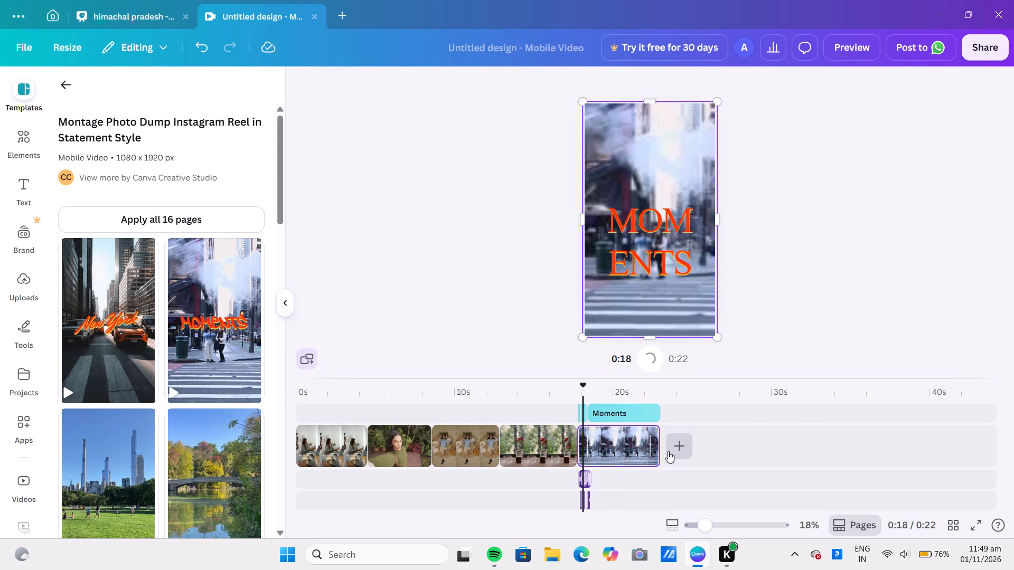
left_click_drag(668, 451, 694, 451)
left_click(818, 298)
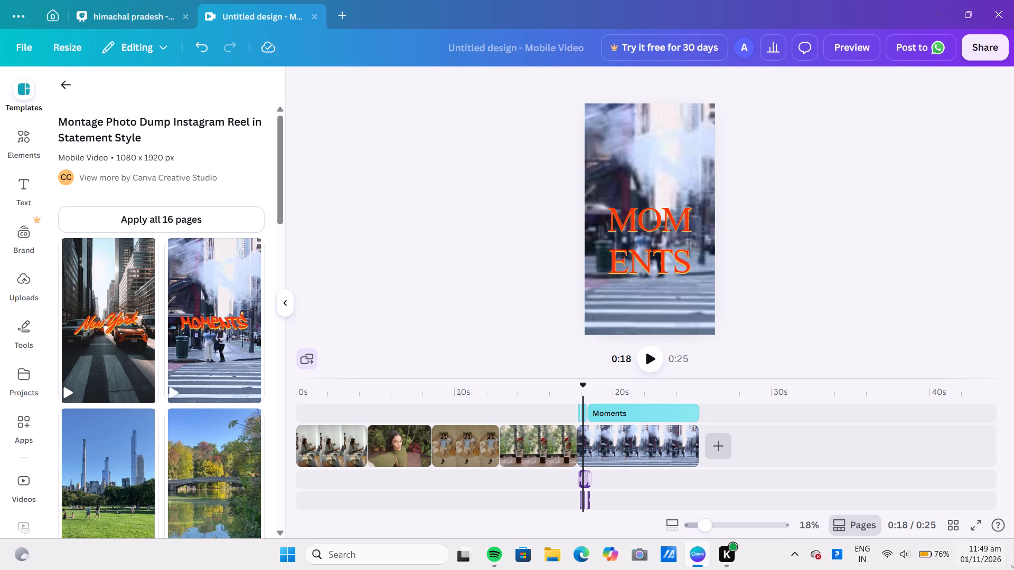
Preview the reel in full screen, skipping ahead to the Moments page, and return to the editor.
left_click(977, 526)
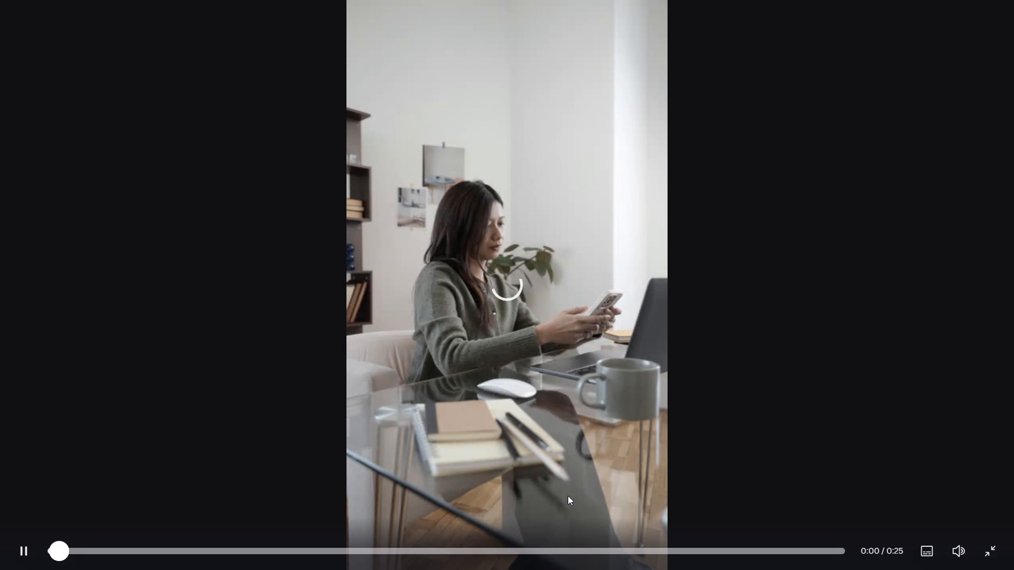
left_click(527, 549)
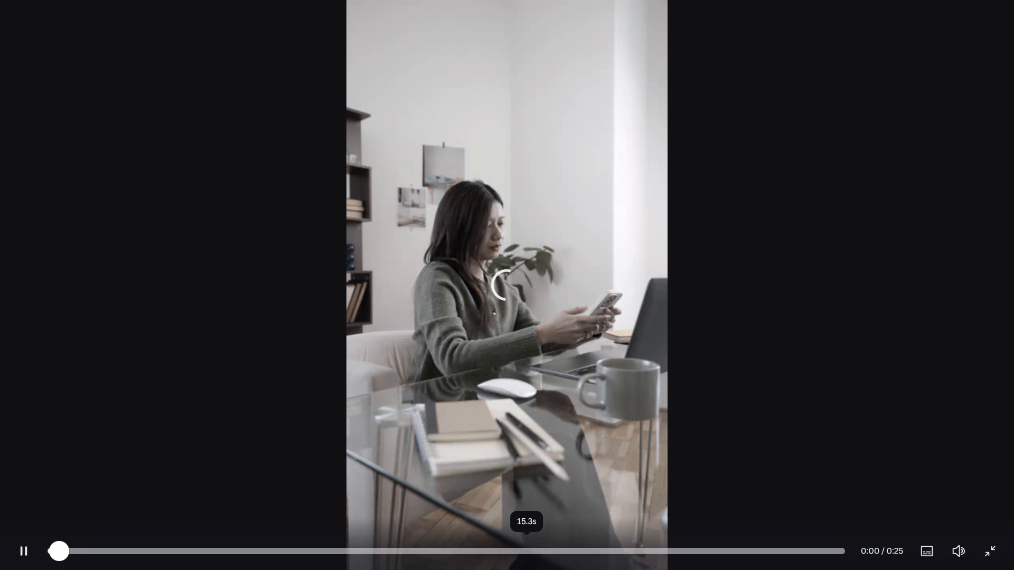
left_click(565, 552)
left_click(641, 551)
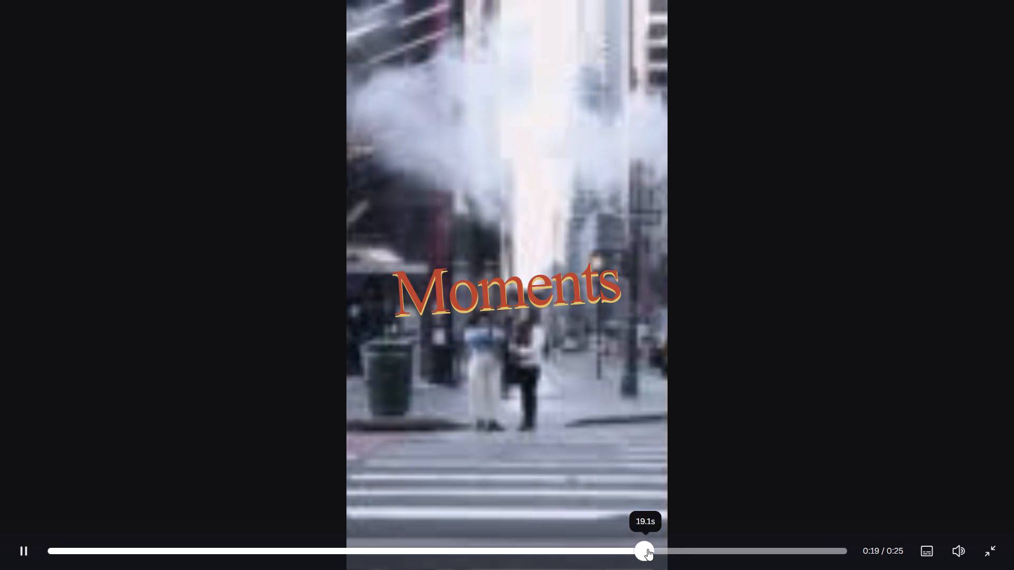
left_click_drag(701, 549, 722, 546)
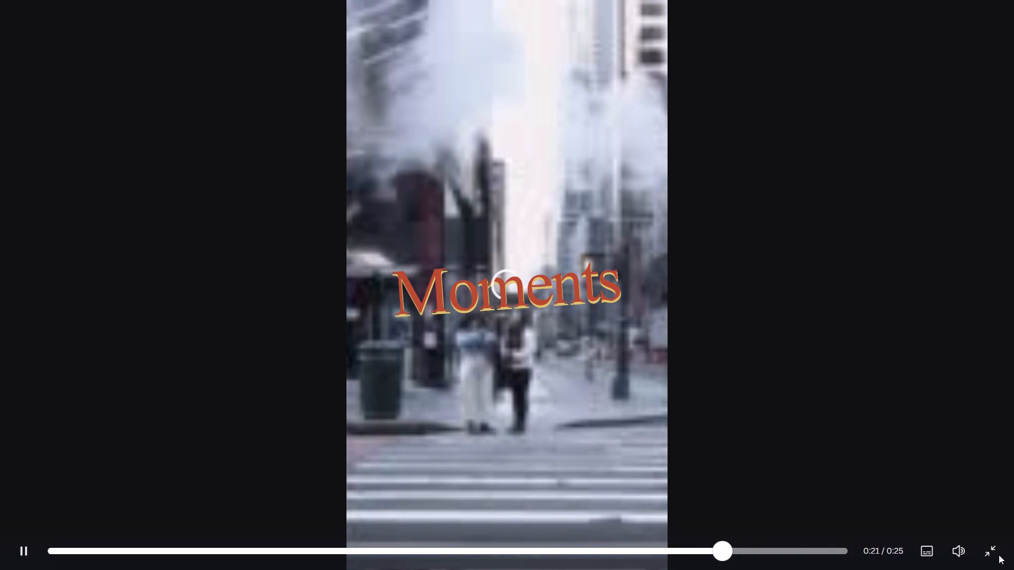
left_click(988, 552)
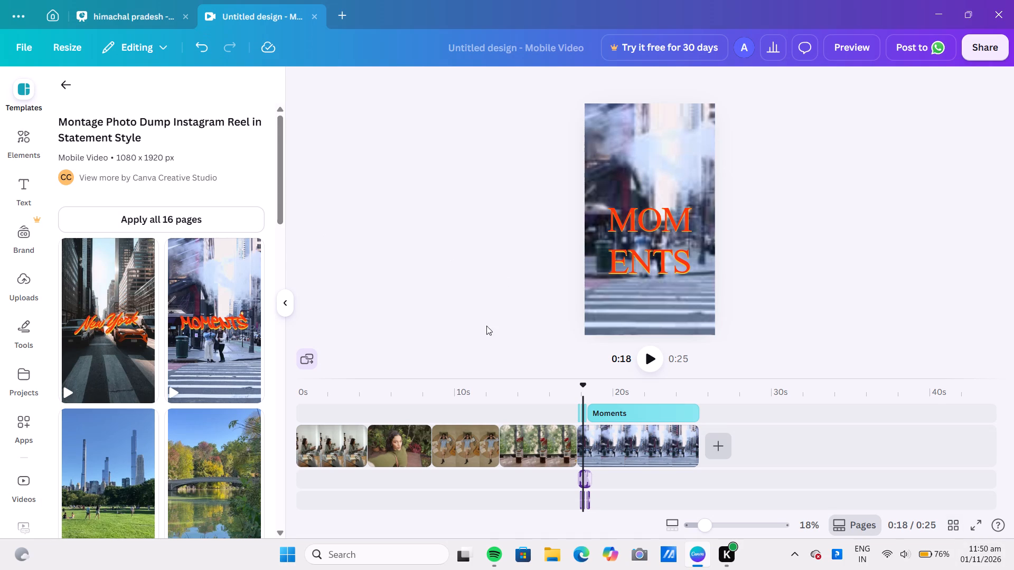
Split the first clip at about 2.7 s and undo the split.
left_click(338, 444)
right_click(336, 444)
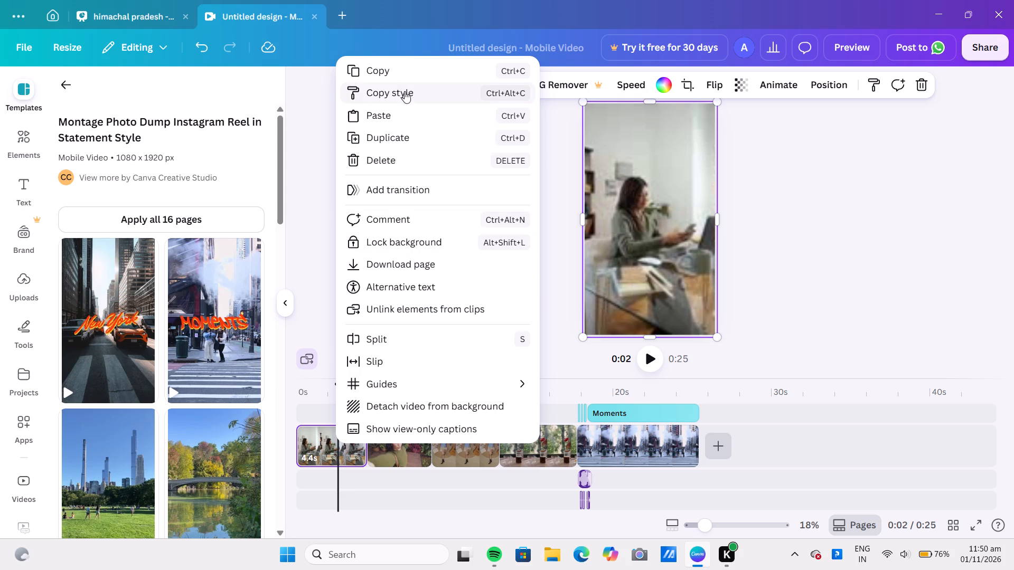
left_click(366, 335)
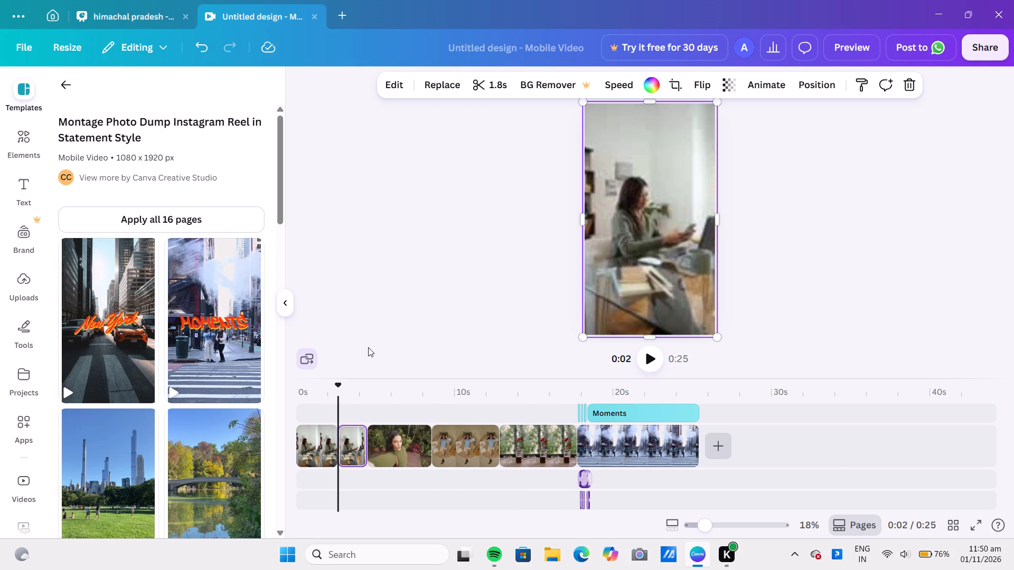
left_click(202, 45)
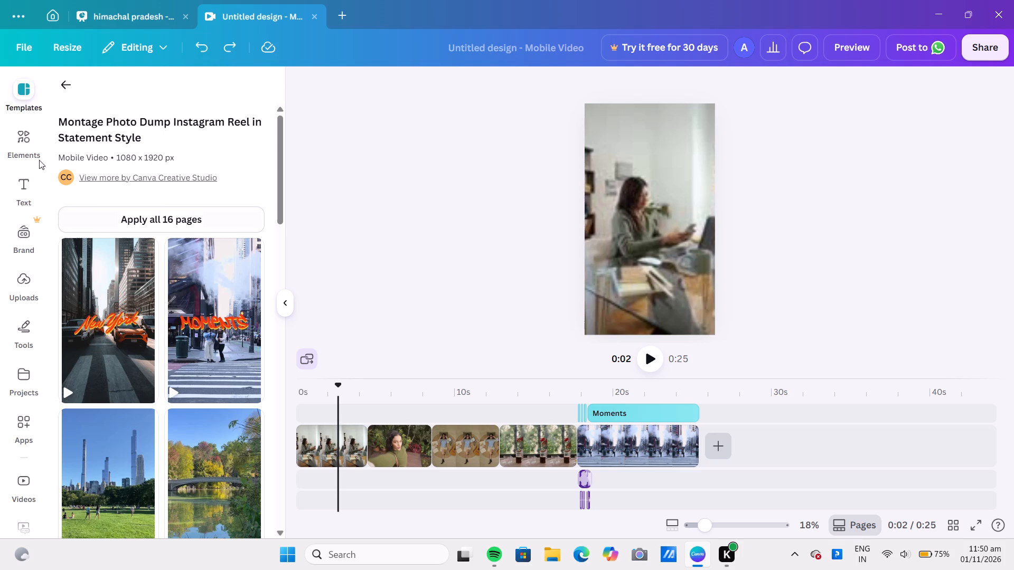
Search the elements library for music and try the Happy Music track.
left_click(27, 96)
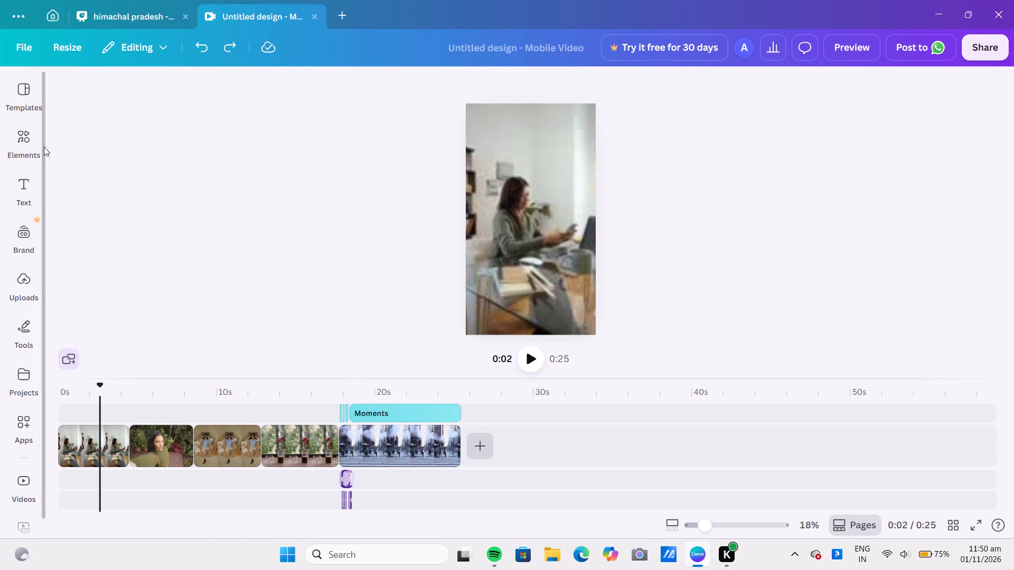
left_click(25, 147)
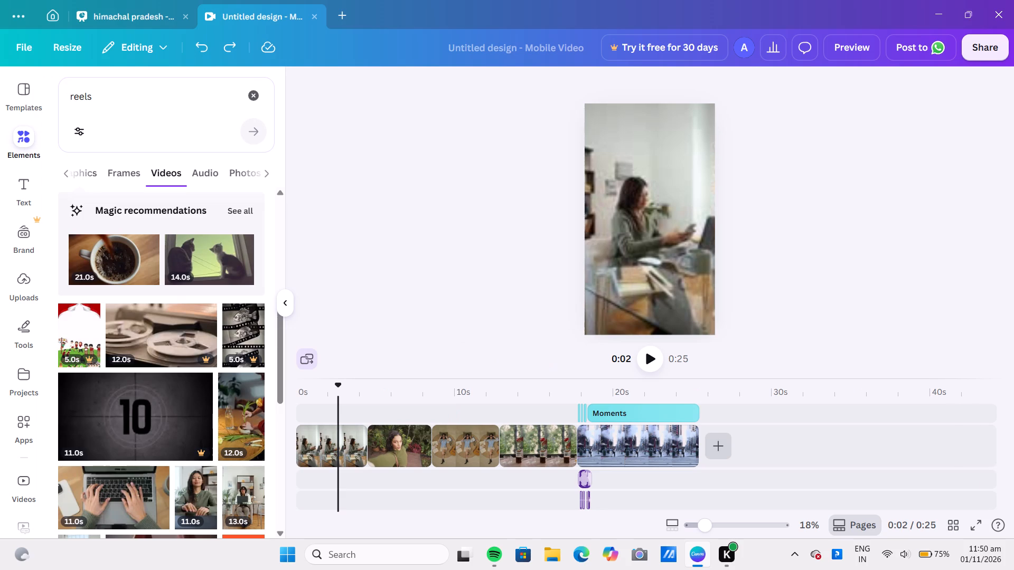
left_click(255, 93)
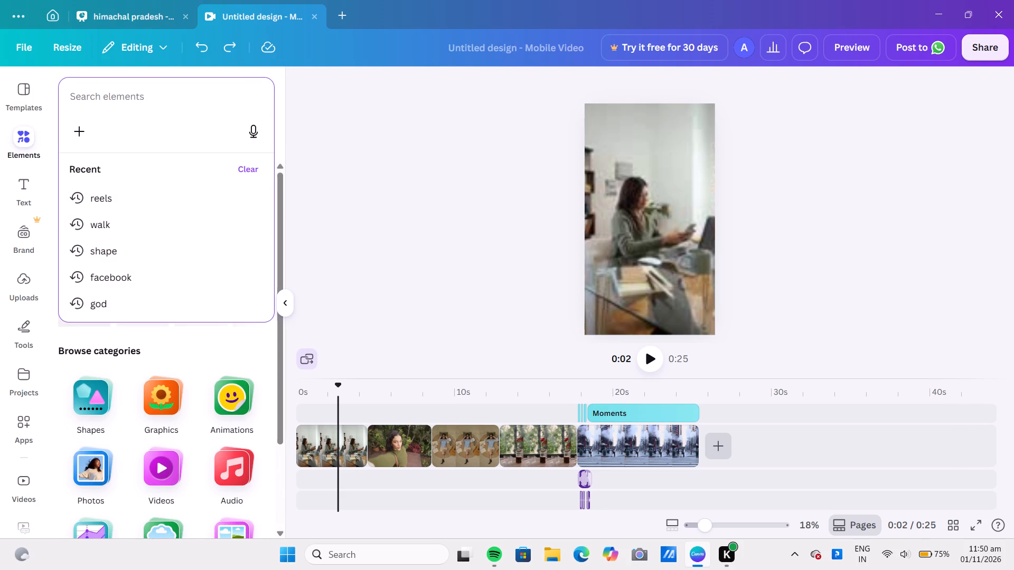
key("m")
key("u")
type("si")
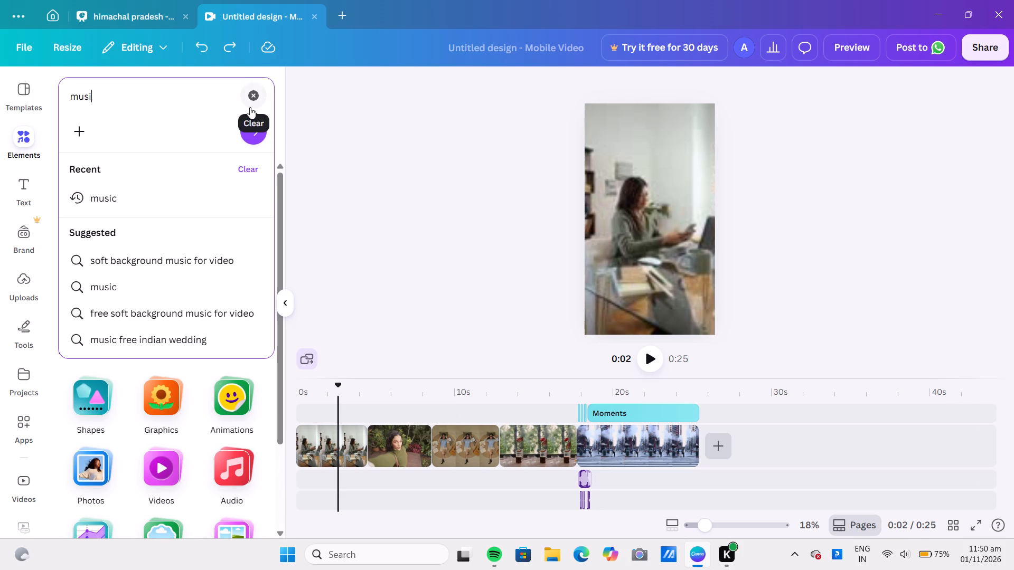
key("c")
key("space")
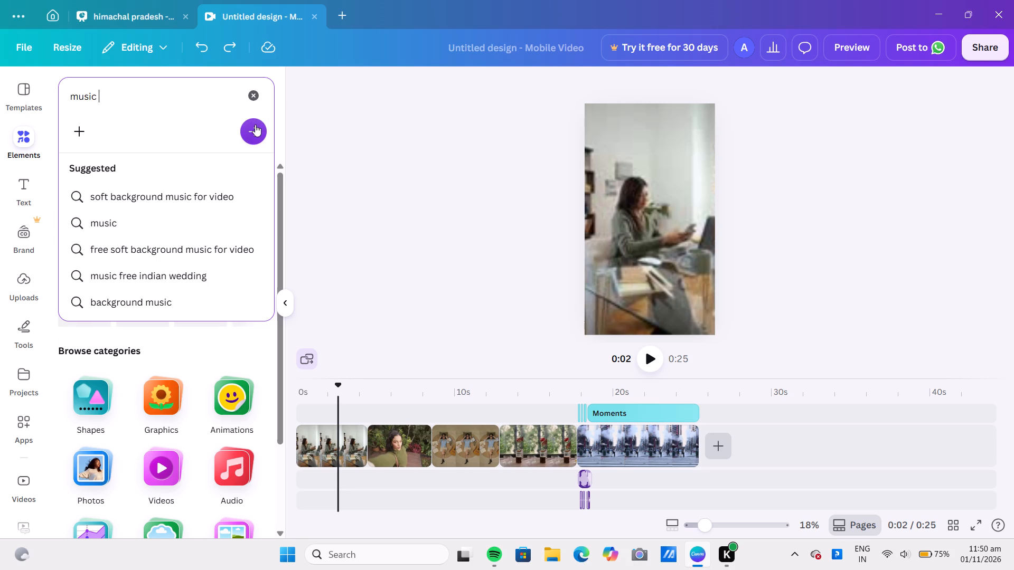
left_click(255, 125)
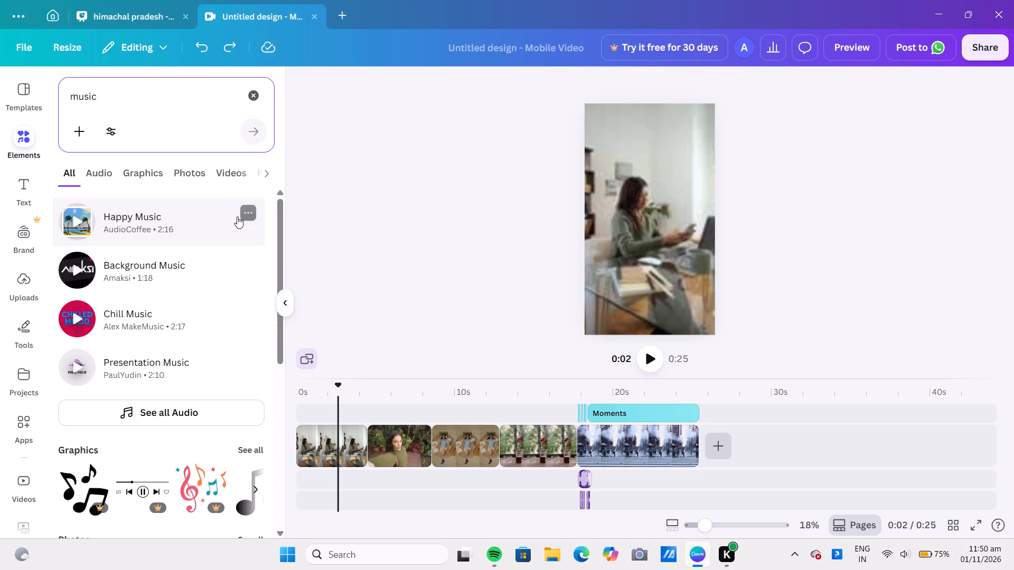
left_click(167, 215)
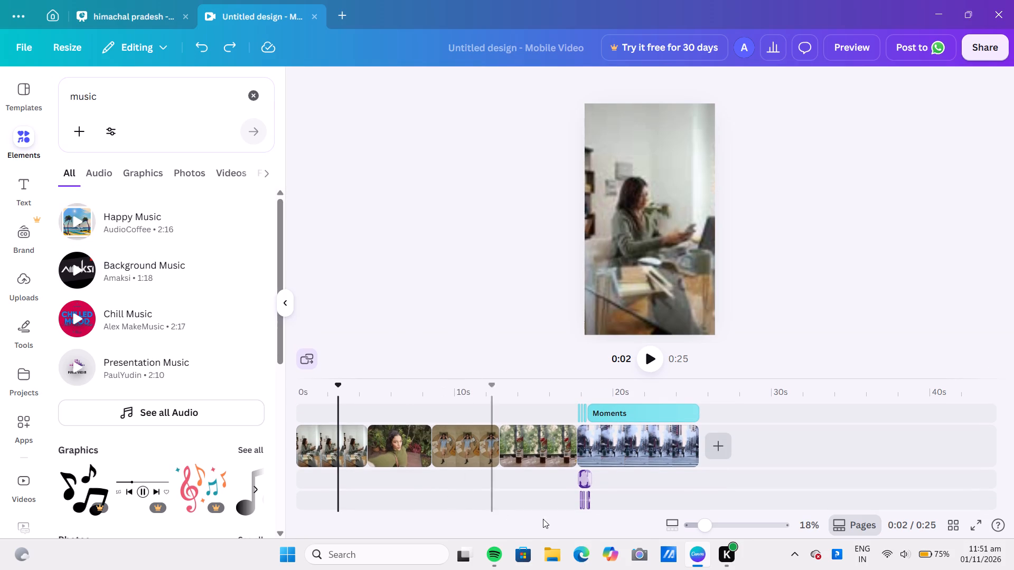
Extend the Mechanical Keyboard Key Clacking Slowly audio to 4.6 s and move it to the start of the timeline.
left_click_drag(584, 495, 555, 493)
left_click(579, 498)
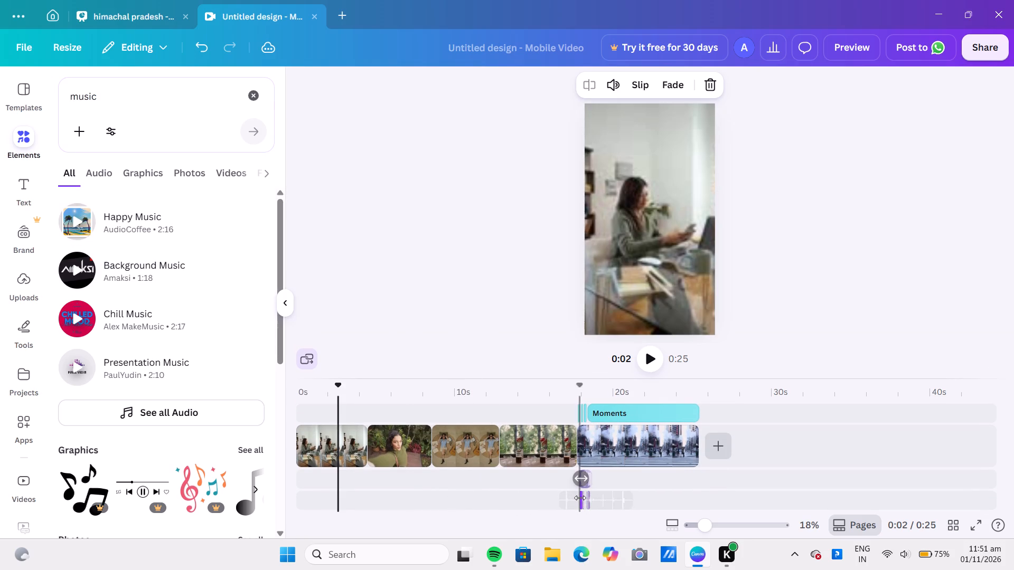
left_click_drag(580, 498, 484, 480)
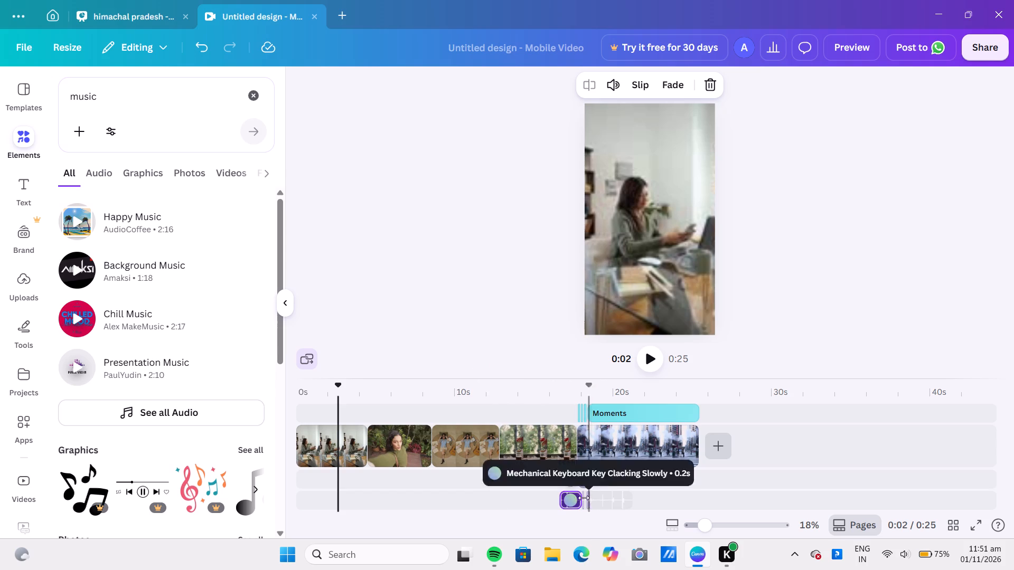
left_click_drag(580, 498, 777, 529)
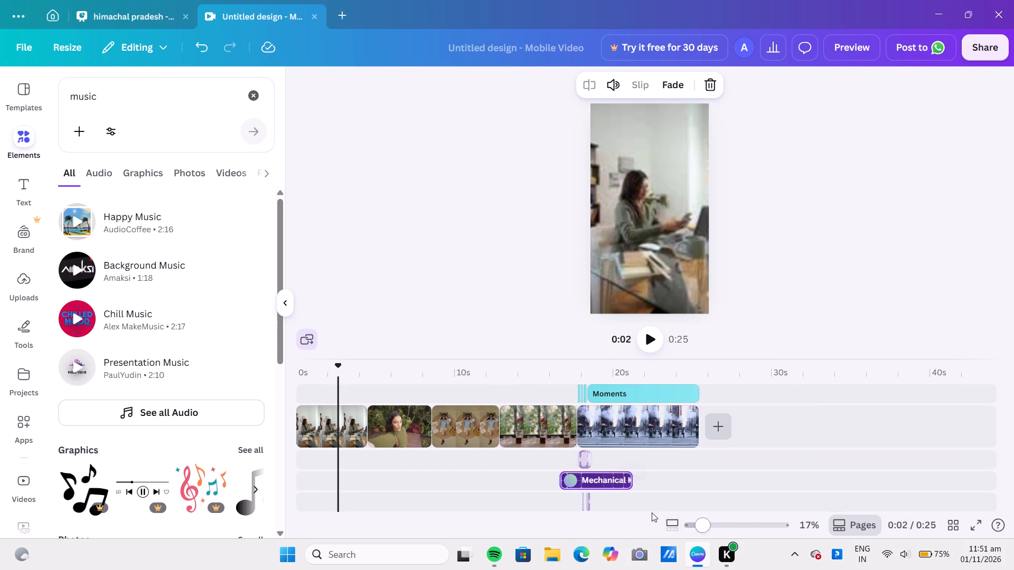
left_click_drag(563, 478, 486, 471)
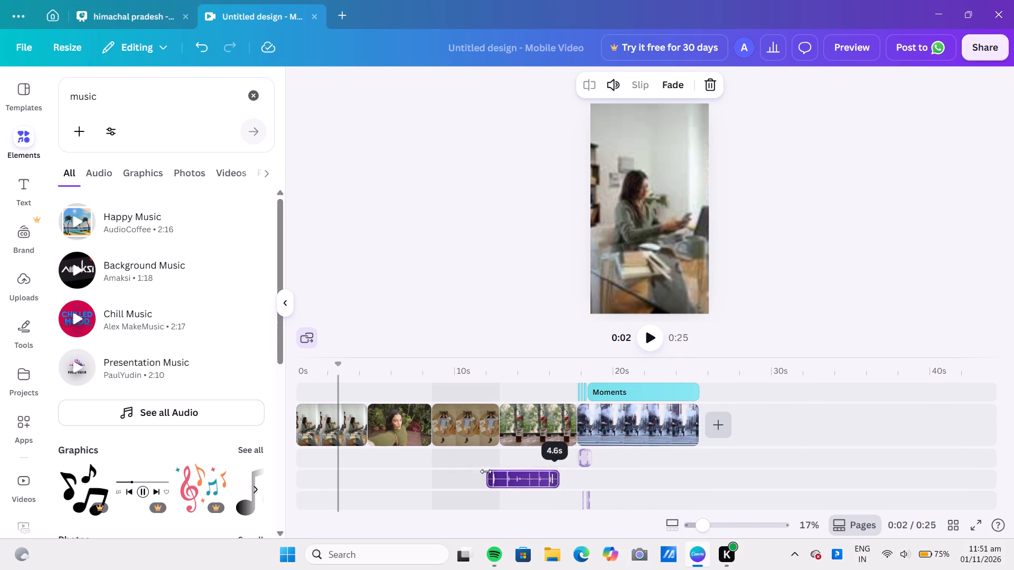
left_click_drag(486, 471, 308, 398)
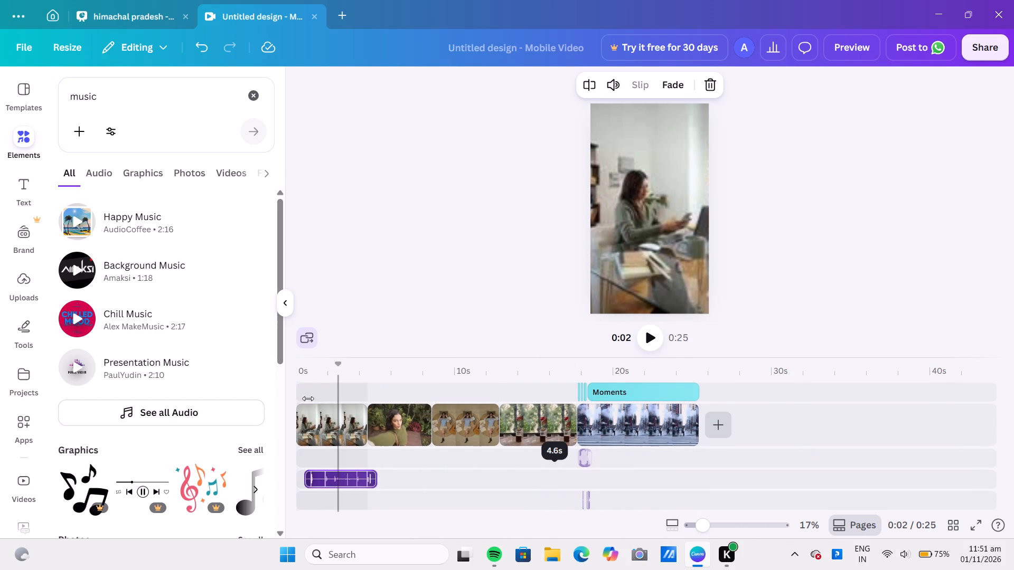
left_click_drag(308, 398, 305, 407)
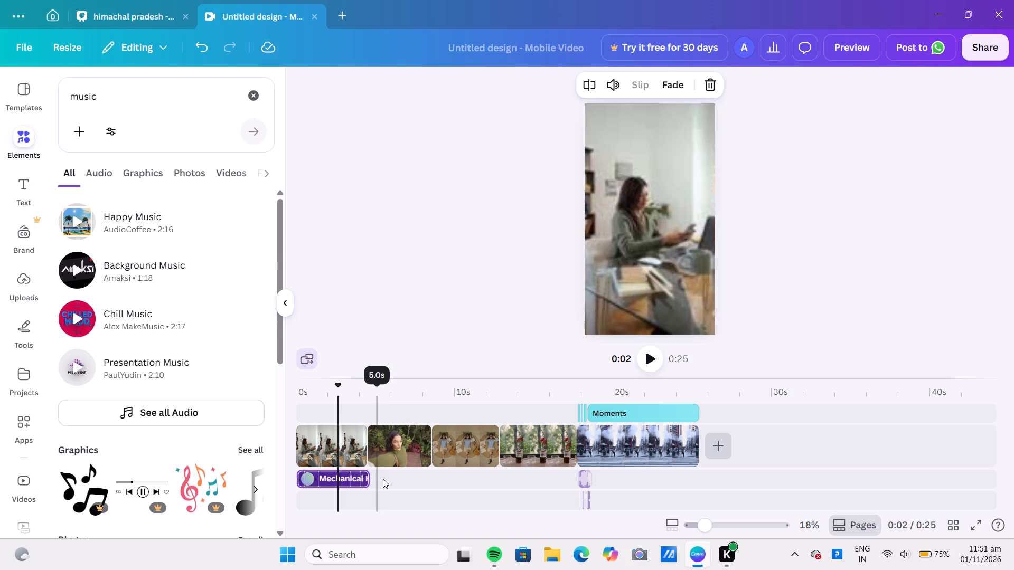
left_click(385, 479)
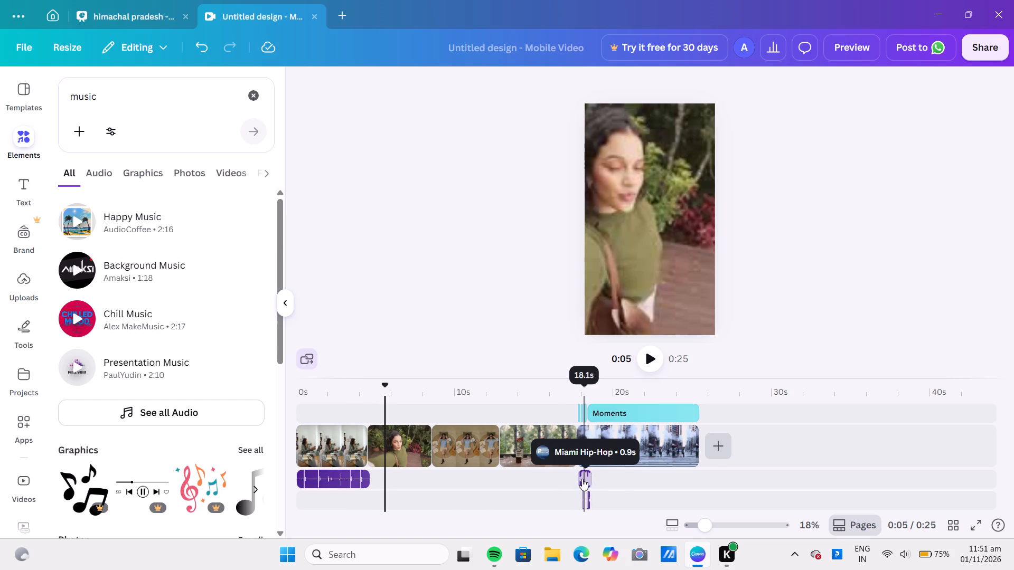
Move the Miami Hip-Hop audio directly after the keyboard audio and extend it to 20.8 s, up to the end of the Moments clip.
left_click(582, 479)
left_click_drag(577, 479, 576, 479)
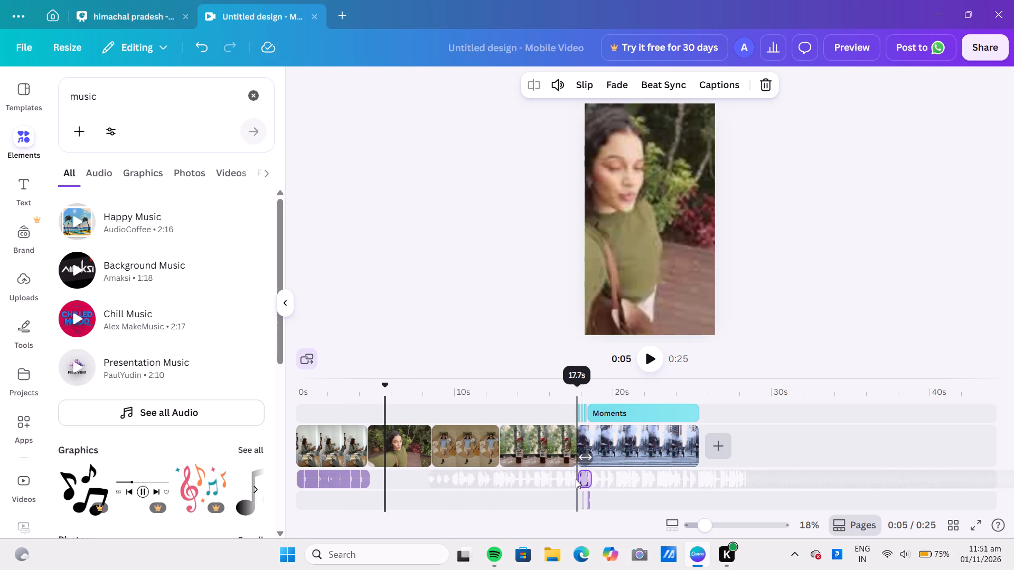
left_click_drag(576, 479, 391, 459)
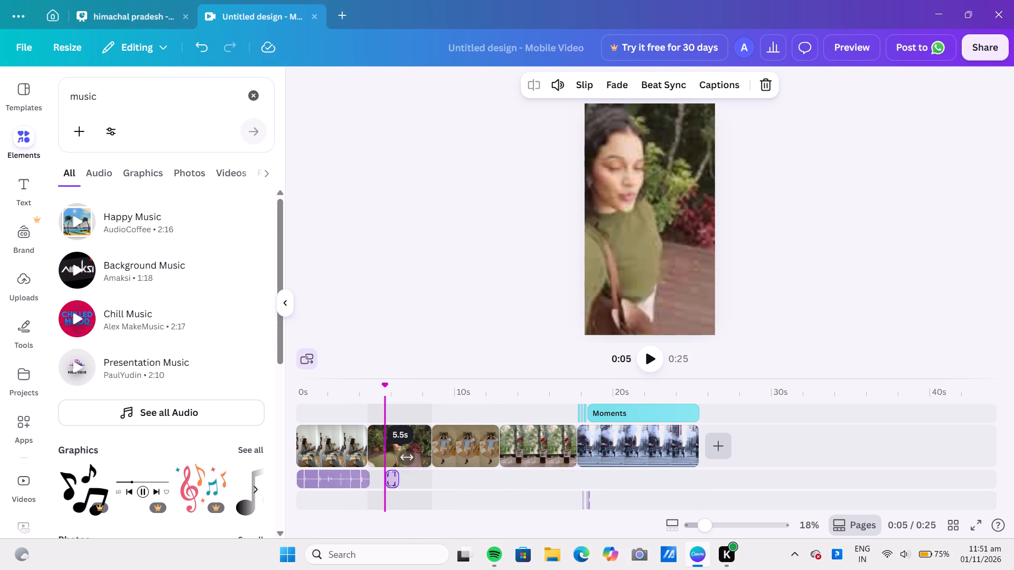
left_click_drag(391, 459, 391, 459)
left_click(393, 491)
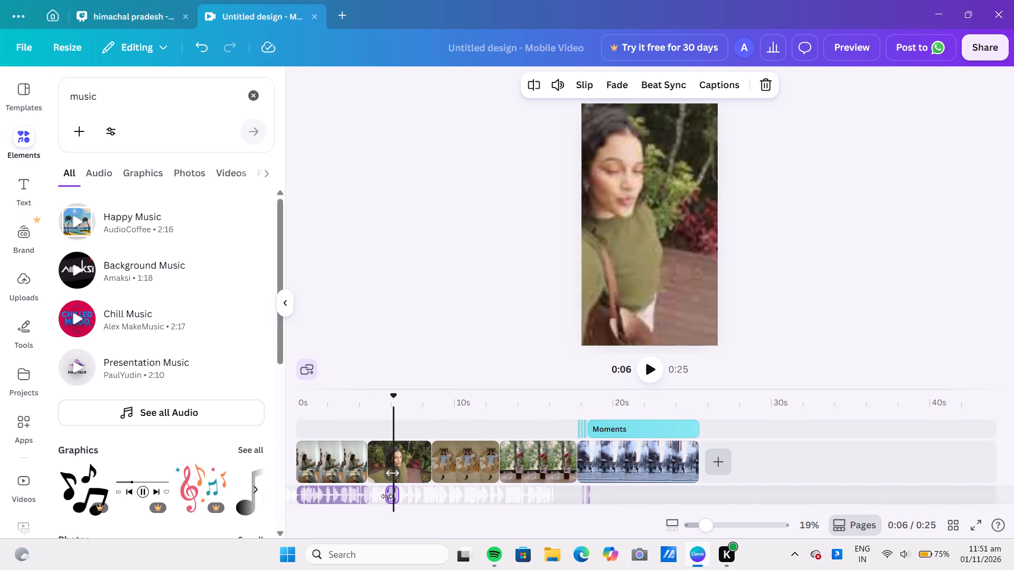
left_click_drag(388, 494, 374, 493)
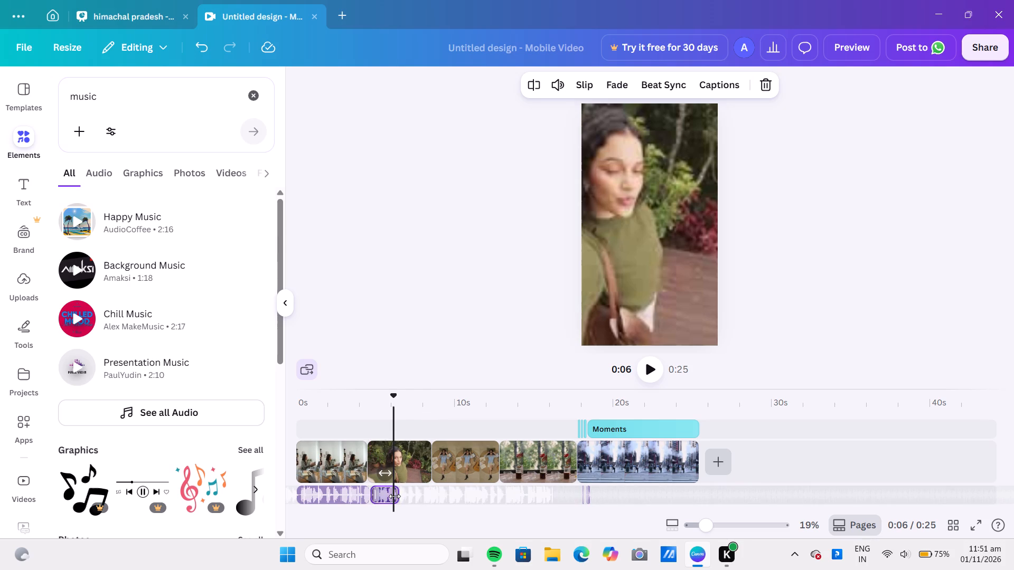
left_click_drag(396, 495, 517, 499)
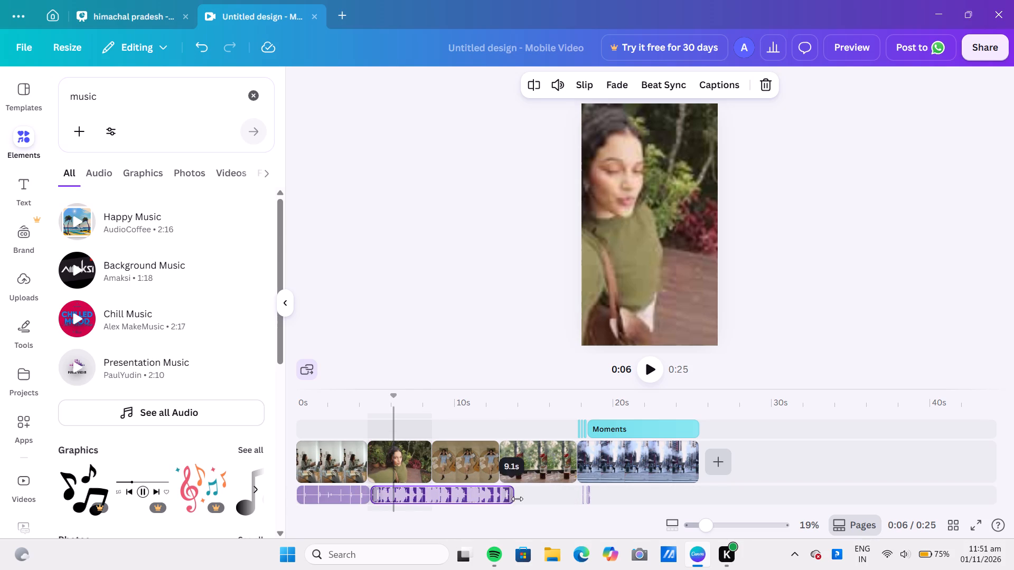
left_click_drag(517, 499, 693, 523)
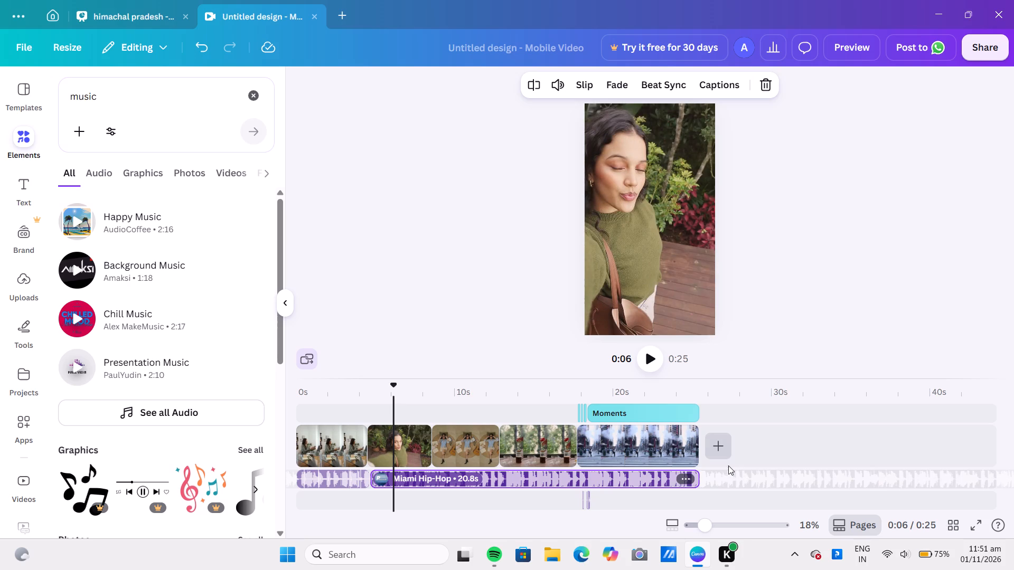
left_click(786, 440)
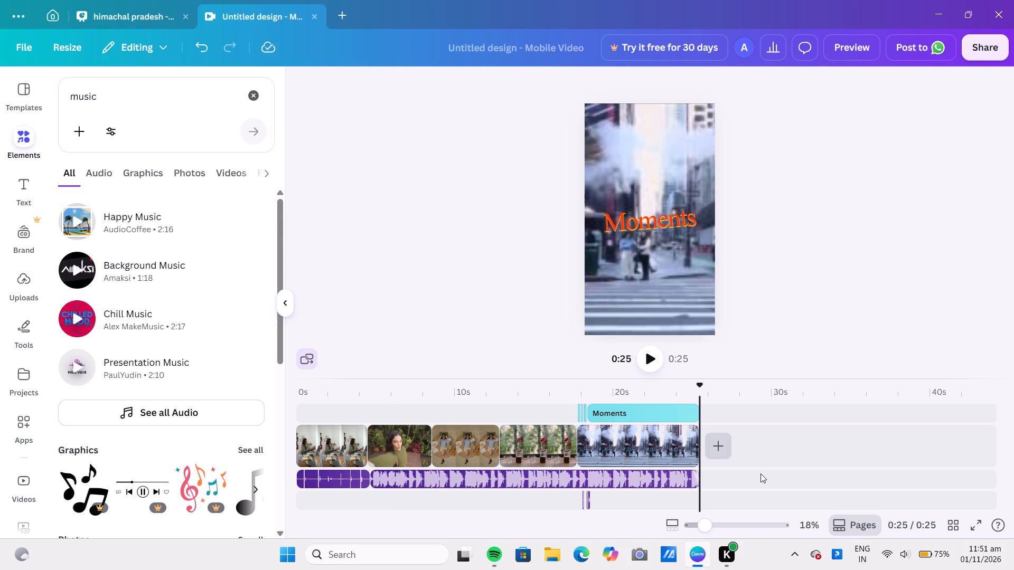
left_click(802, 441)
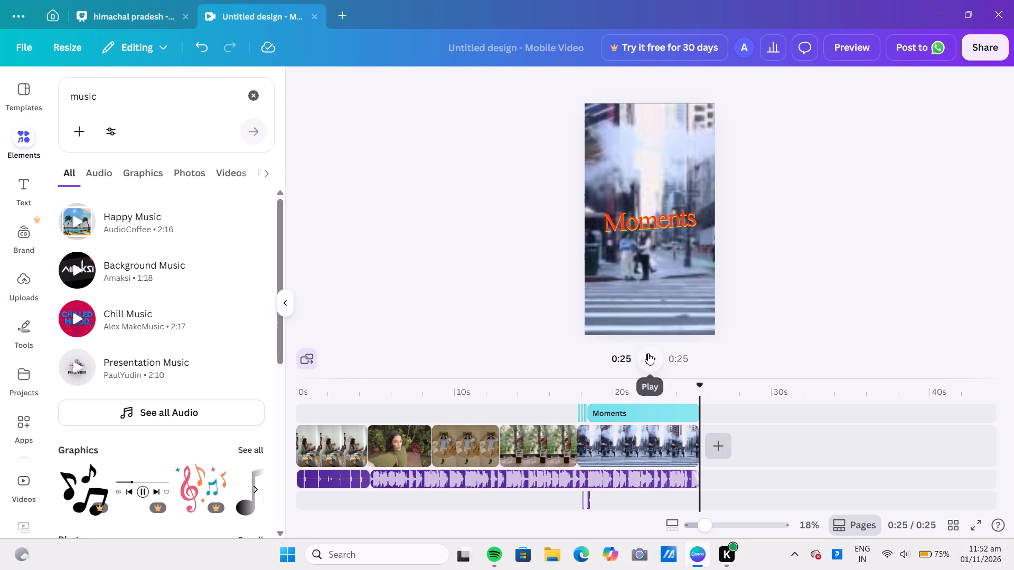
Play the reel from the beginning to check its audio, stopping on the first clip.
left_click(648, 353)
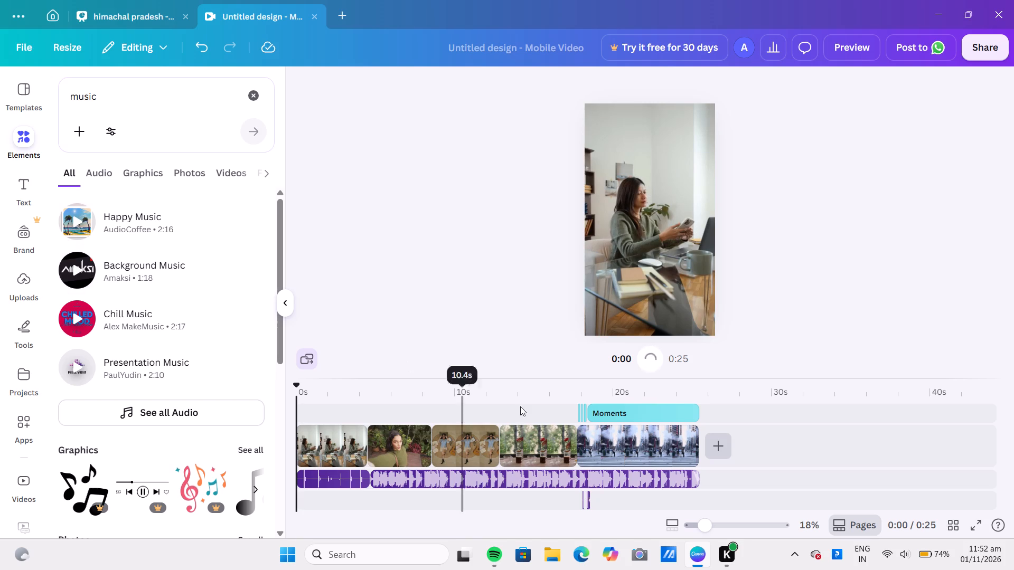
left_click(325, 439)
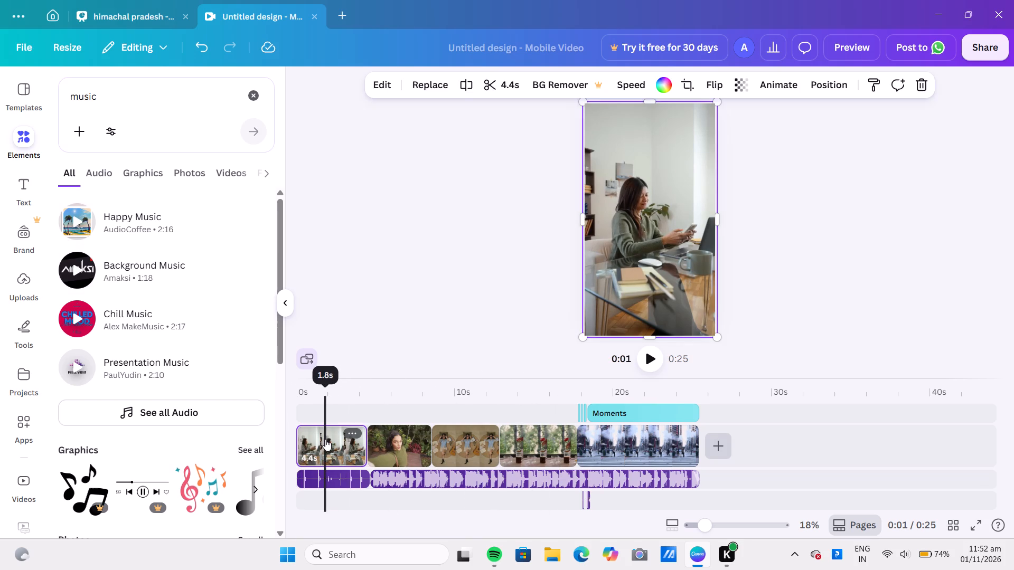
Raise the computer's system volume and return to the design.
left_click(902, 550)
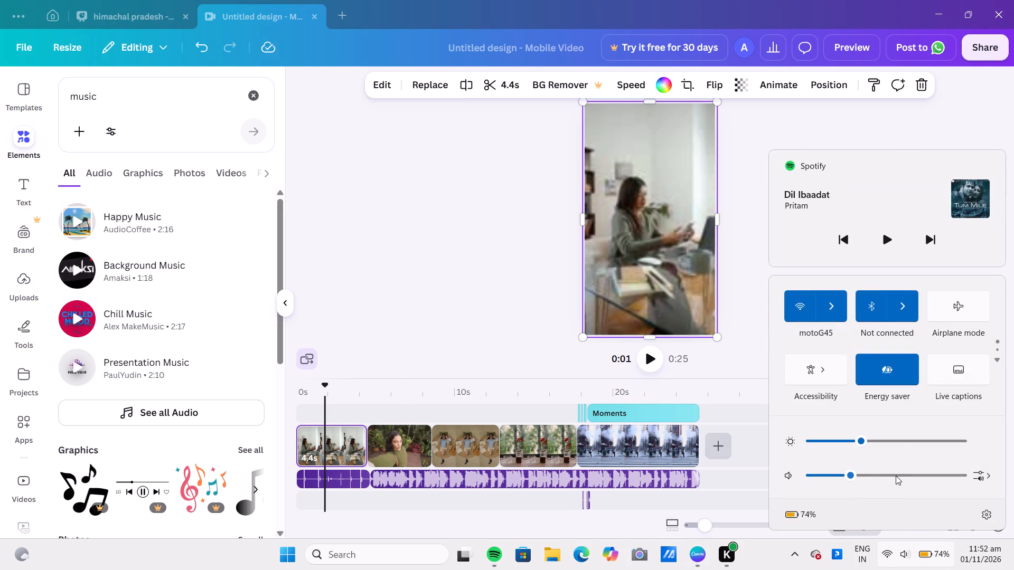
left_click(897, 476)
left_click(398, 287)
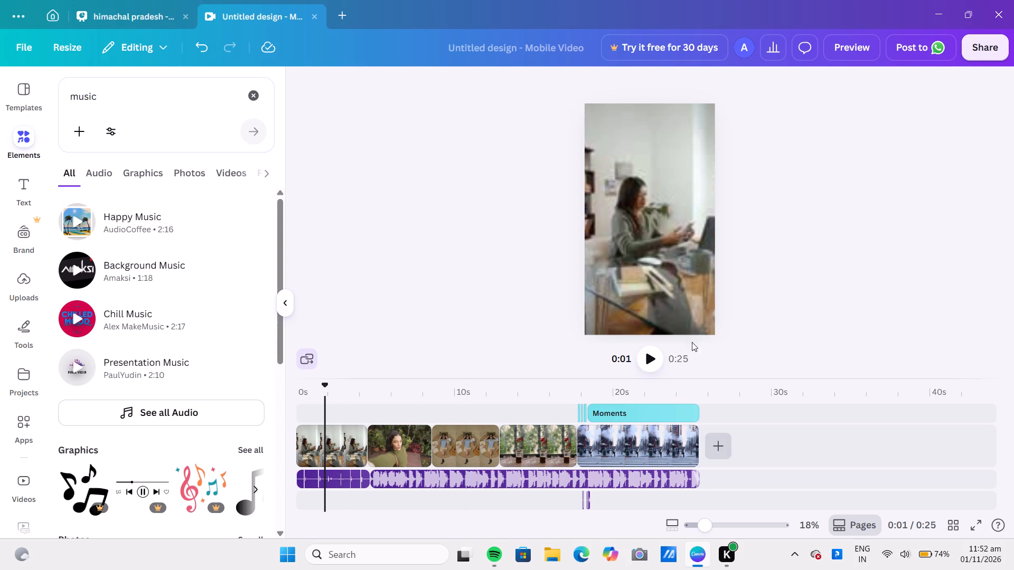
Preview the opening part of the reel with its audio, including in full screen, and return to the editor.
left_click(645, 357)
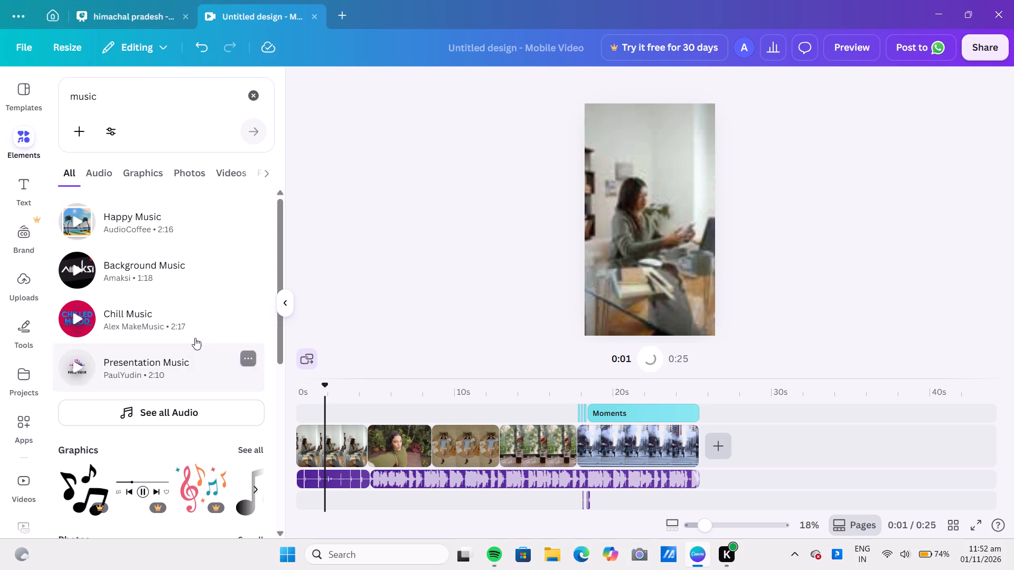
left_click(308, 481)
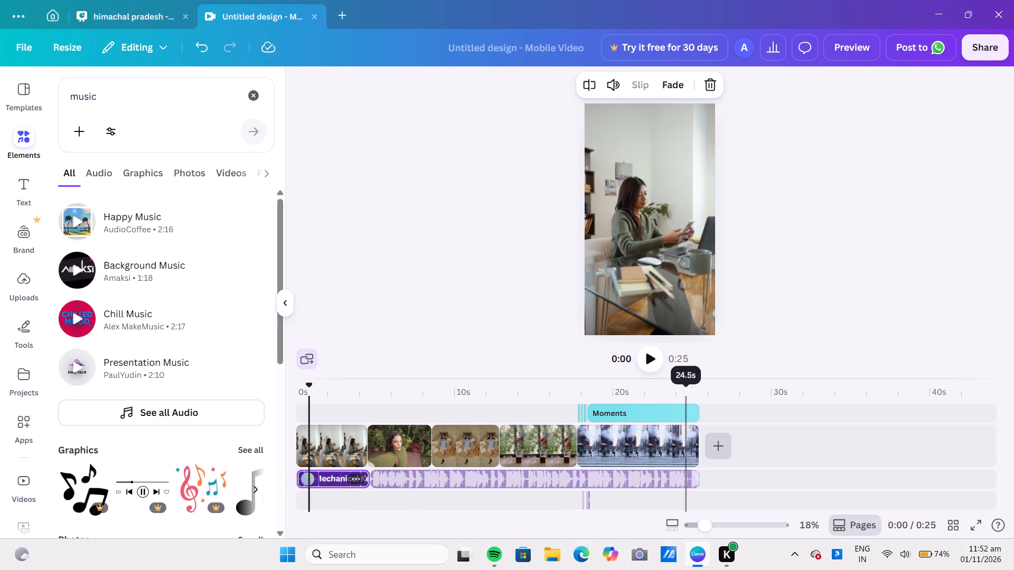
left_click(652, 360)
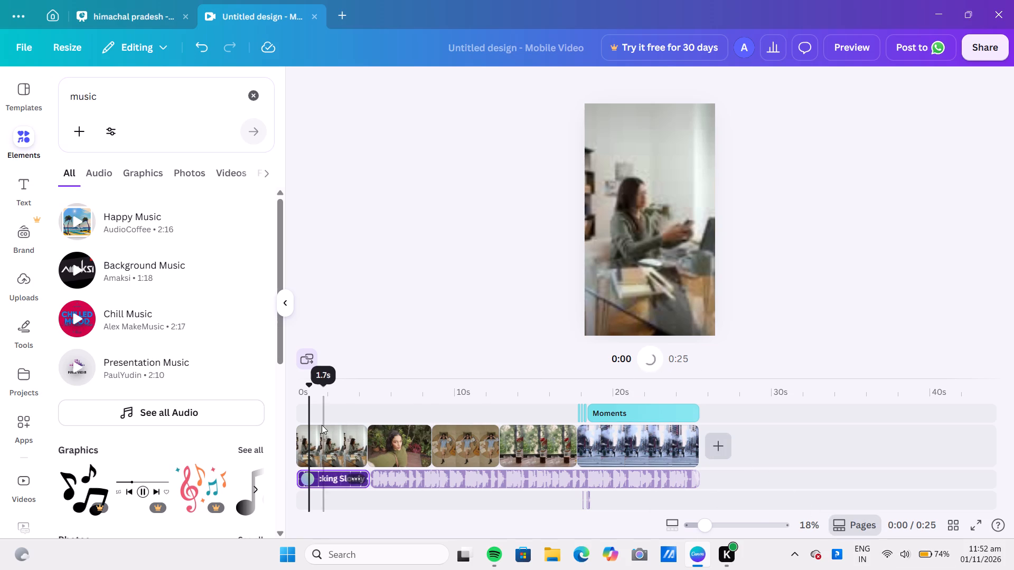
left_click(327, 446)
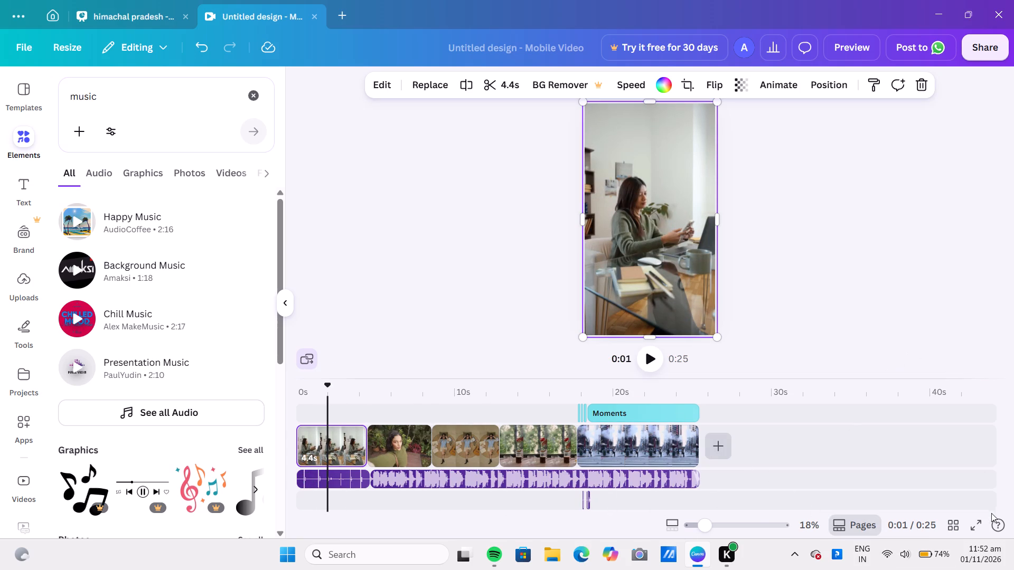
left_click(976, 525)
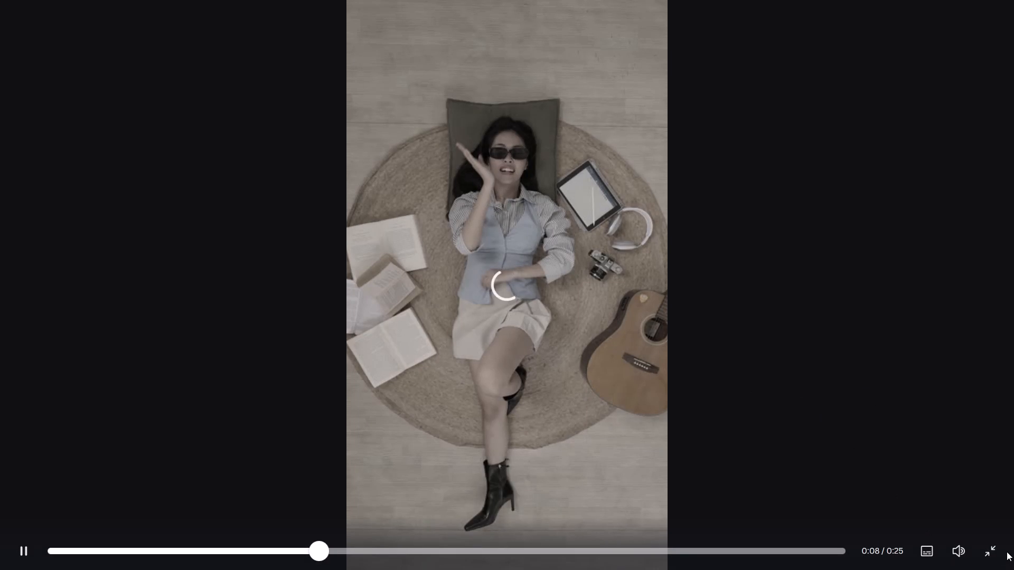
left_click(992, 552)
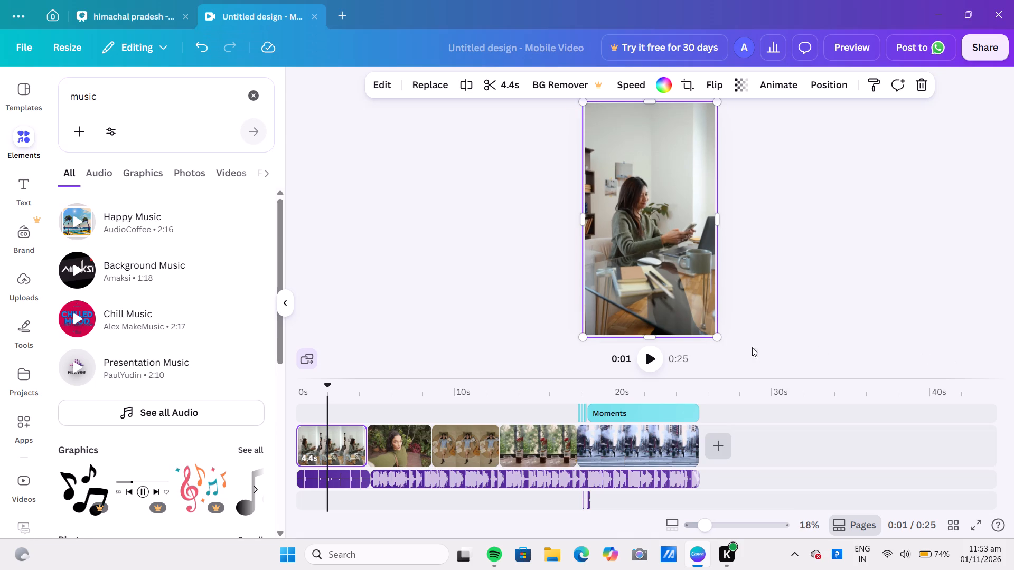
Add the 10.0 s green audio waveform video from the music video results to the end of the reel.
left_click(641, 441)
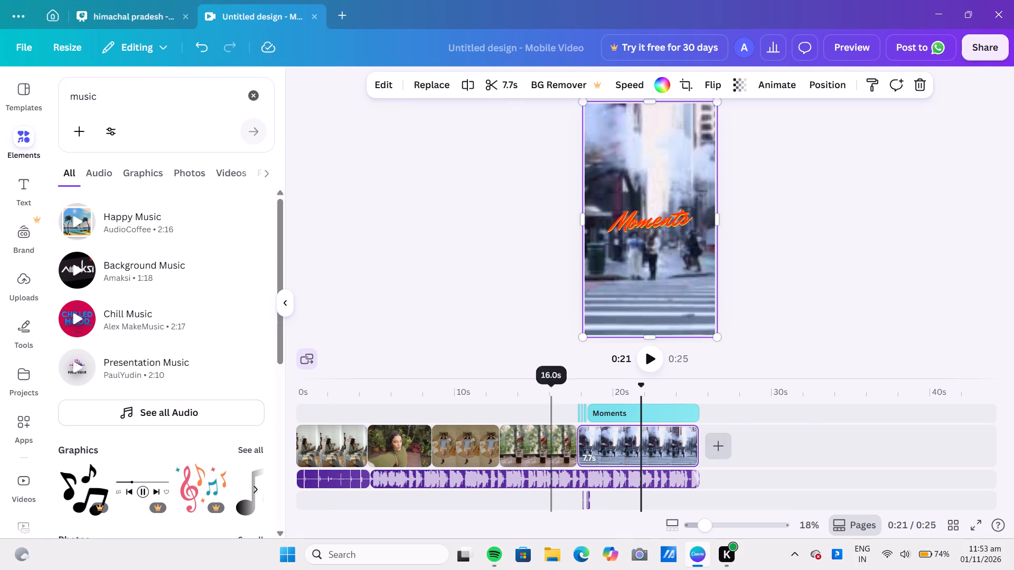
left_click(505, 310)
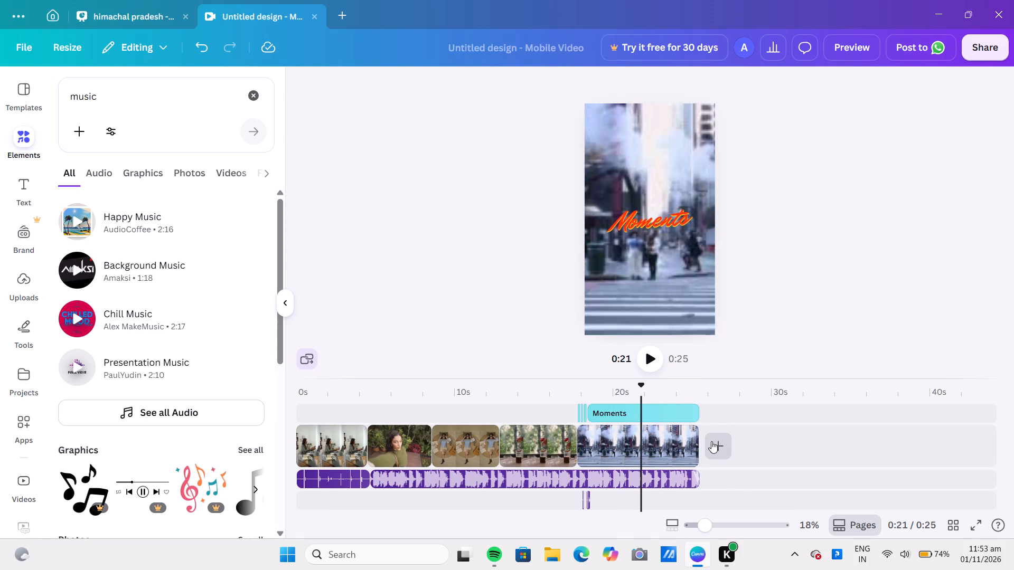
left_click(741, 479)
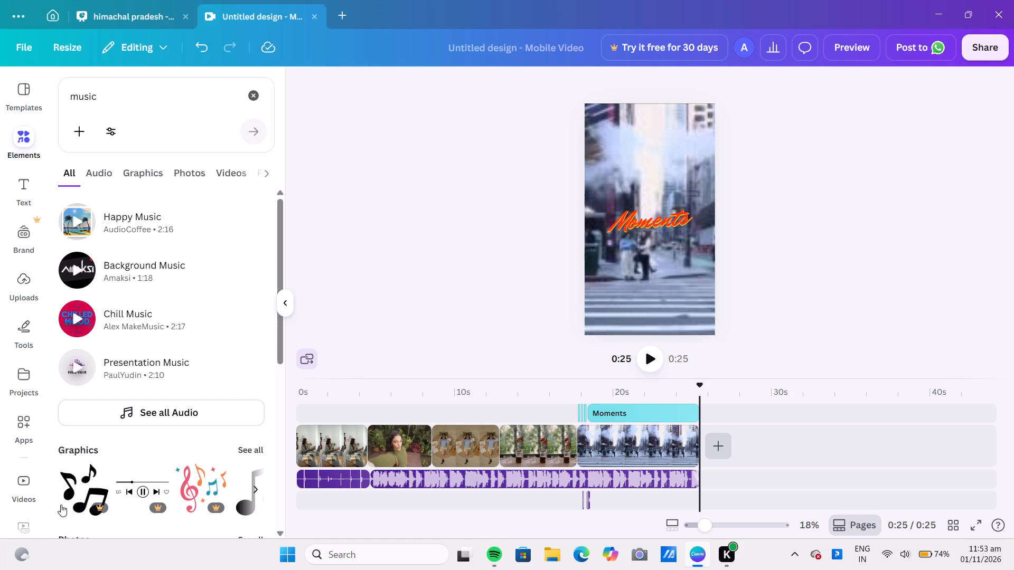
left_click_drag(76, 495, 224, 376)
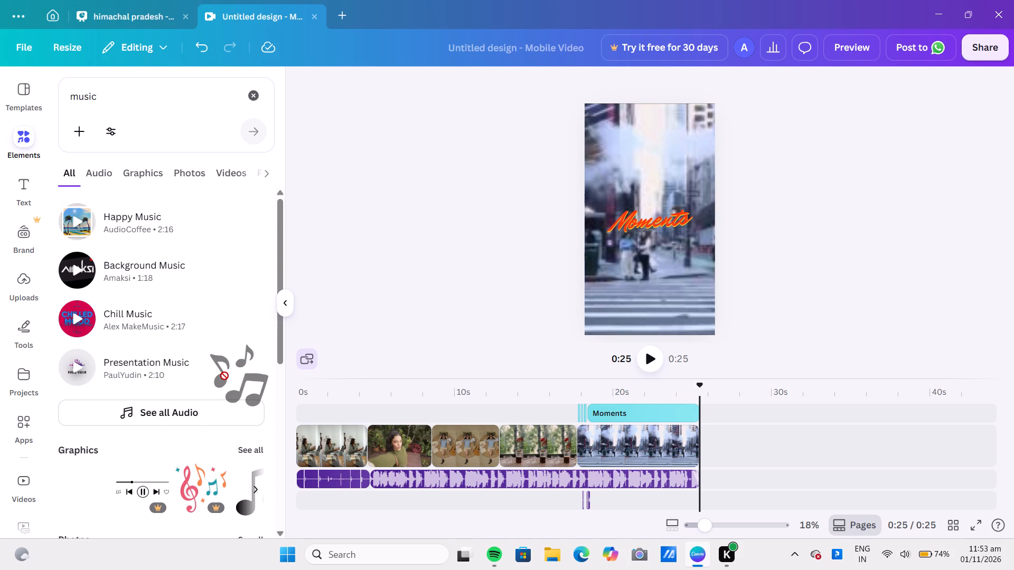
left_click_drag(224, 376, 163, 441)
scroll(143, 368, "down", 3)
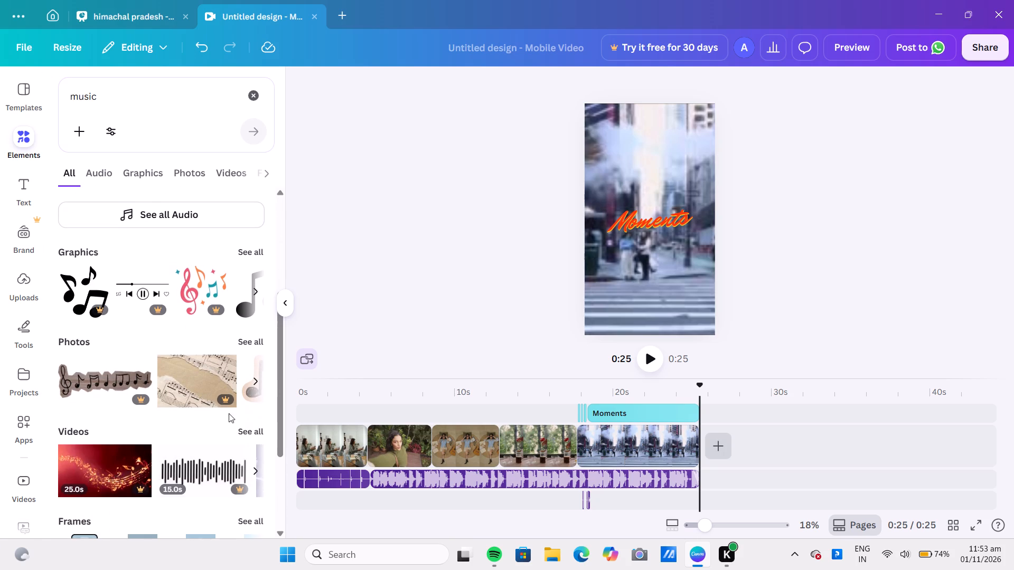
left_click(258, 431)
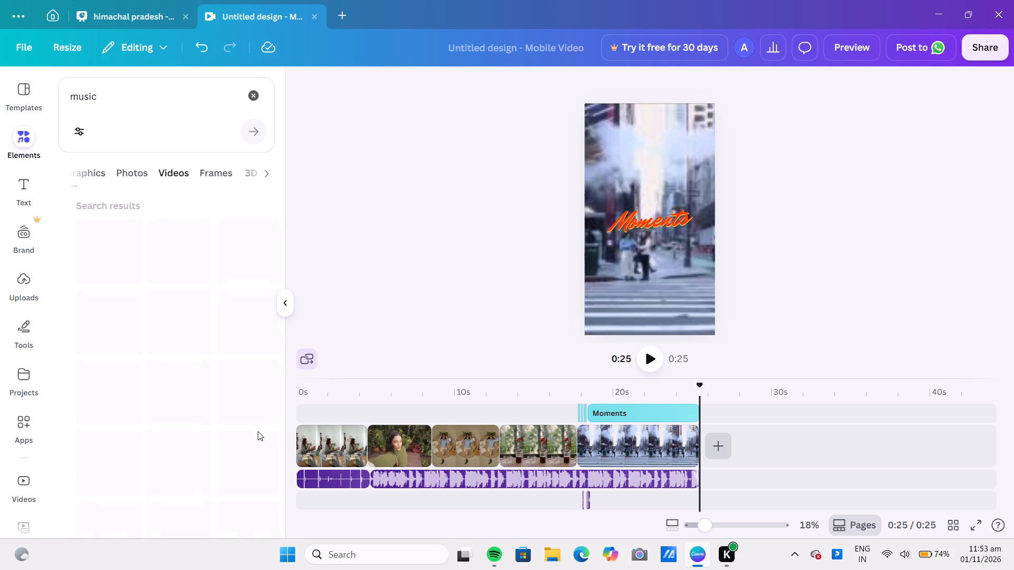
scroll(181, 364, "down", 1)
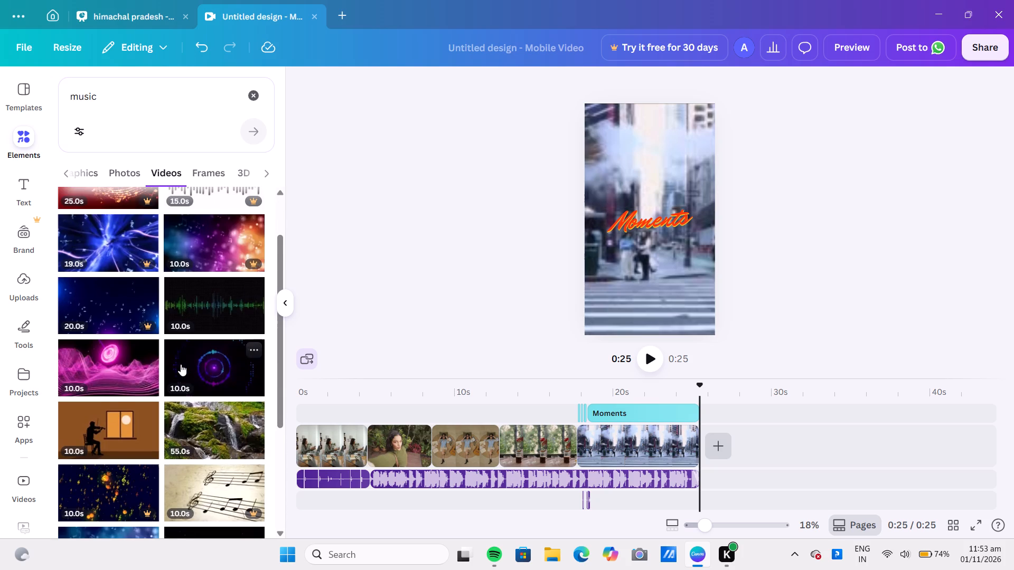
left_click(194, 306)
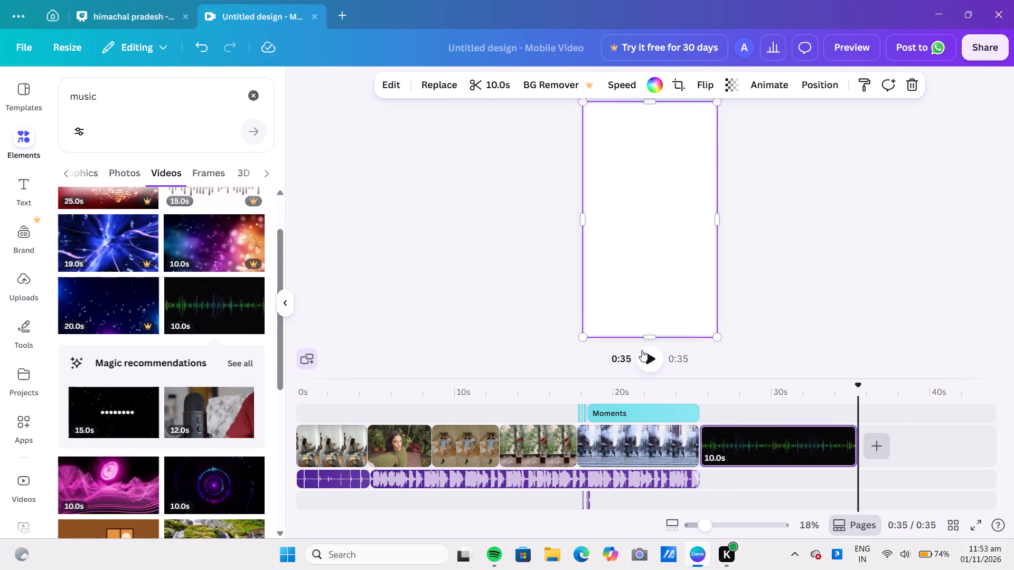
Play the reel and the waveform clip from about 29 s, collapsing the elements library for more room.
left_click(647, 357)
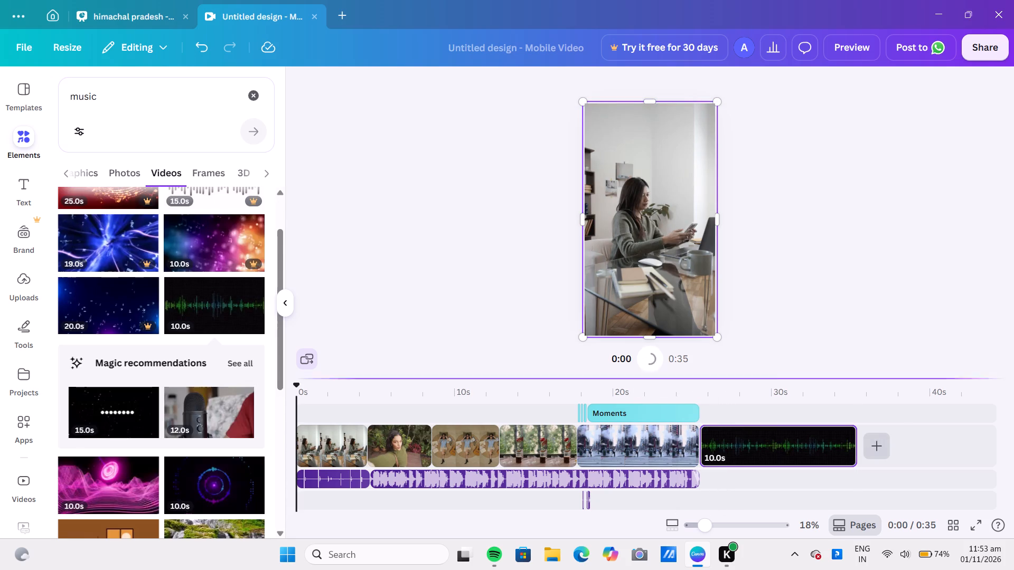
left_click(766, 436)
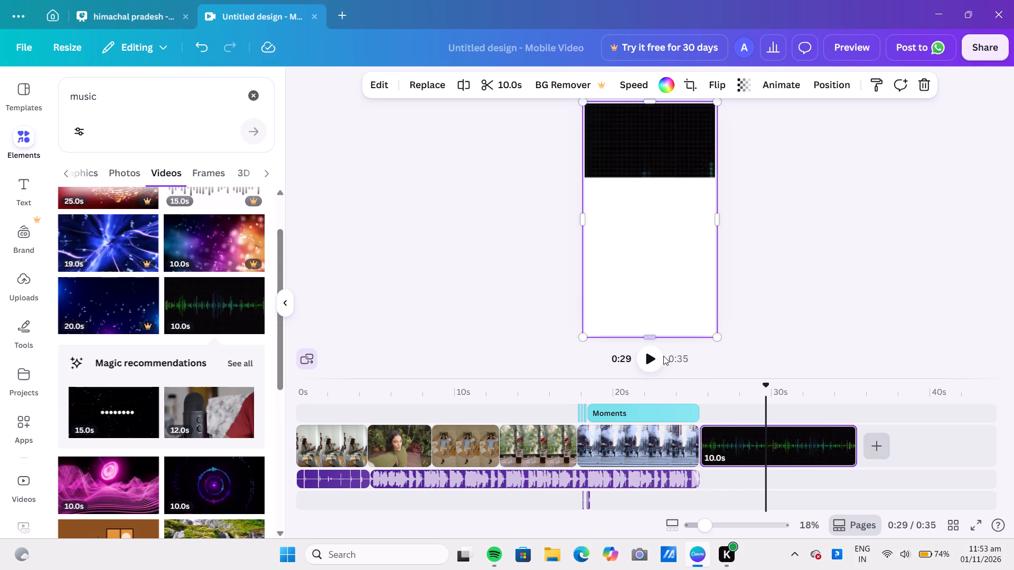
left_click(656, 359)
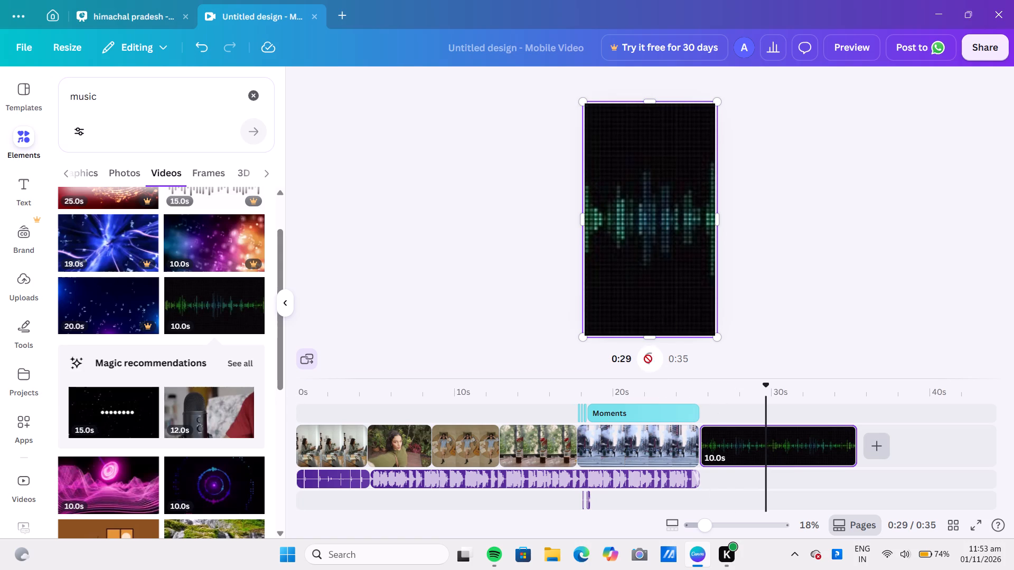
left_click(287, 302)
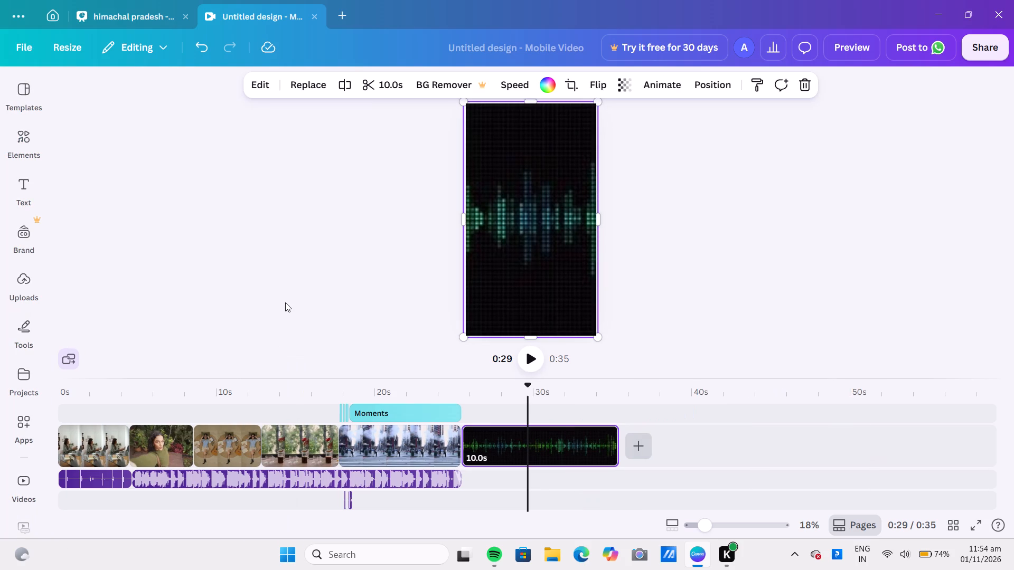
left_click(531, 364)
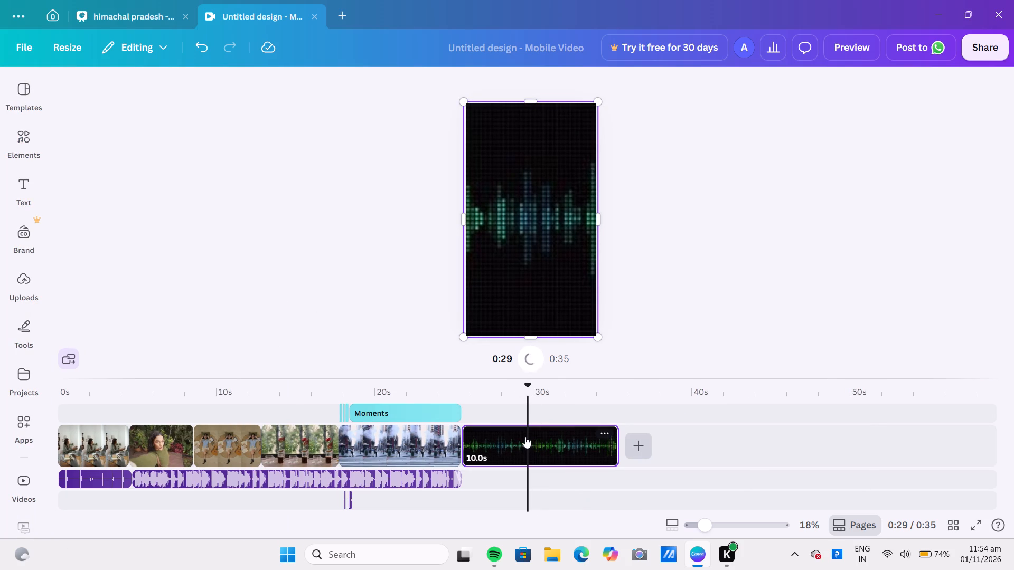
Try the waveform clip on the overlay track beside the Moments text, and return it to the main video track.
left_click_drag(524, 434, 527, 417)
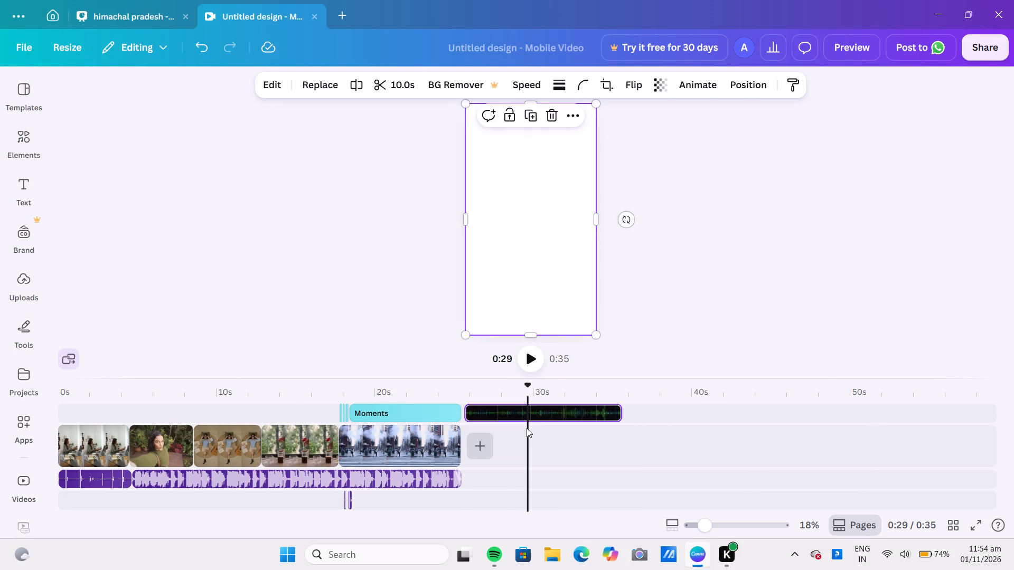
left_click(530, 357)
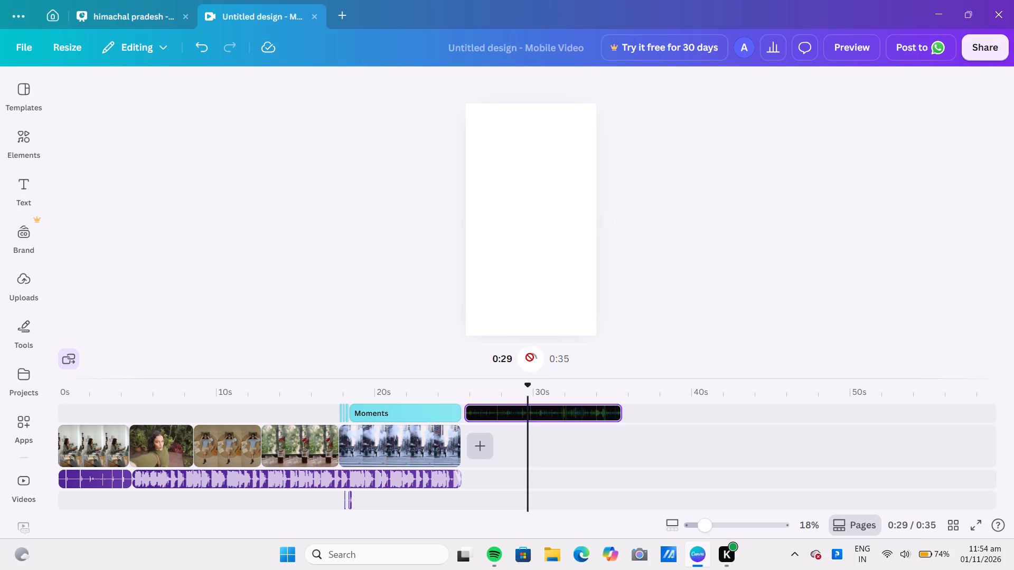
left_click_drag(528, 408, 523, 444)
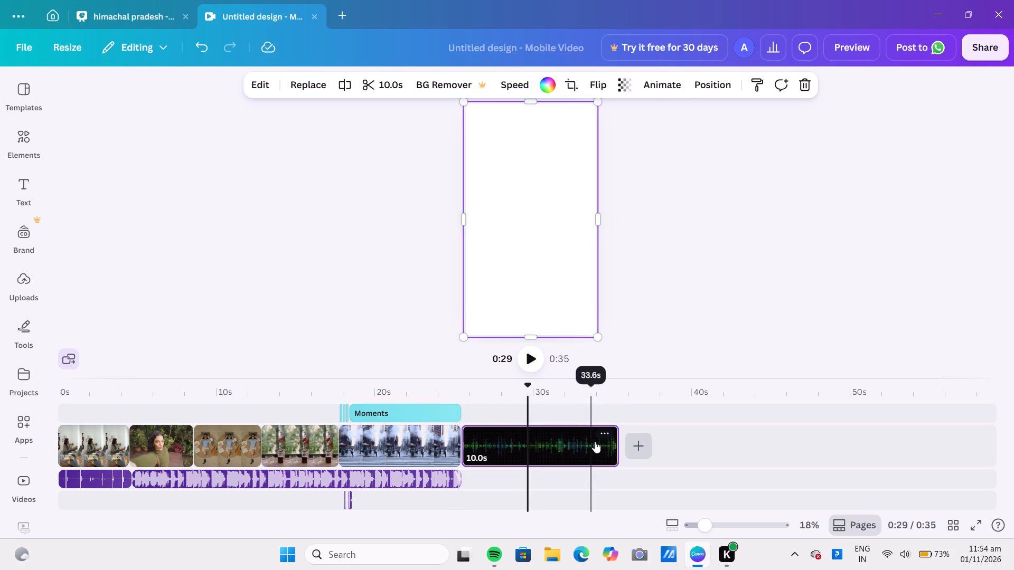
Trim the end of the waveform clip to a duration of 4.7 s.
left_click_drag(612, 443, 530, 446)
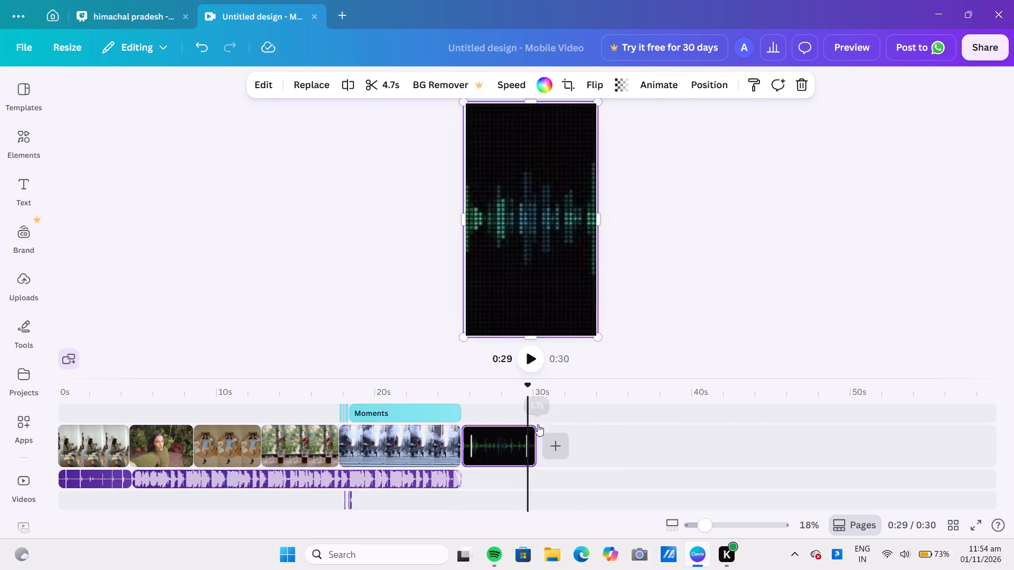
Play back the reel to review the waveform clip, the Moments text and the city street clip, enlarging the canvas view.
left_click(533, 363)
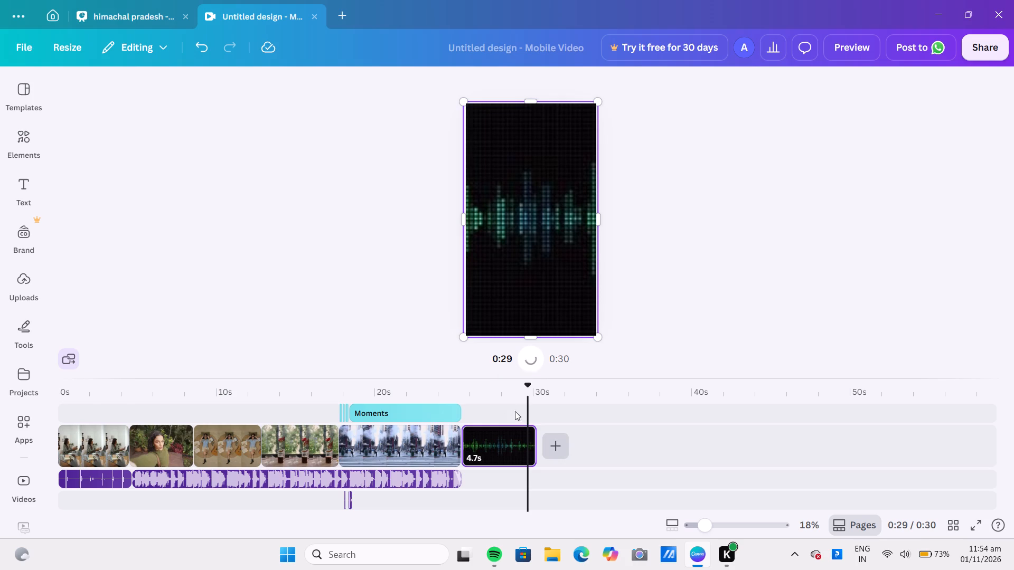
left_click(435, 403)
left_click(433, 408)
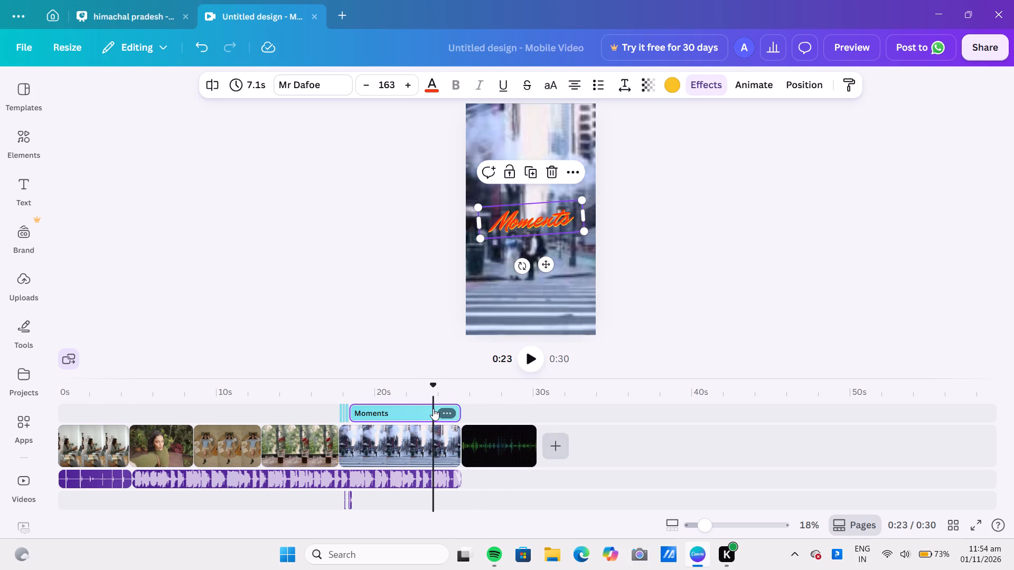
left_click(438, 440)
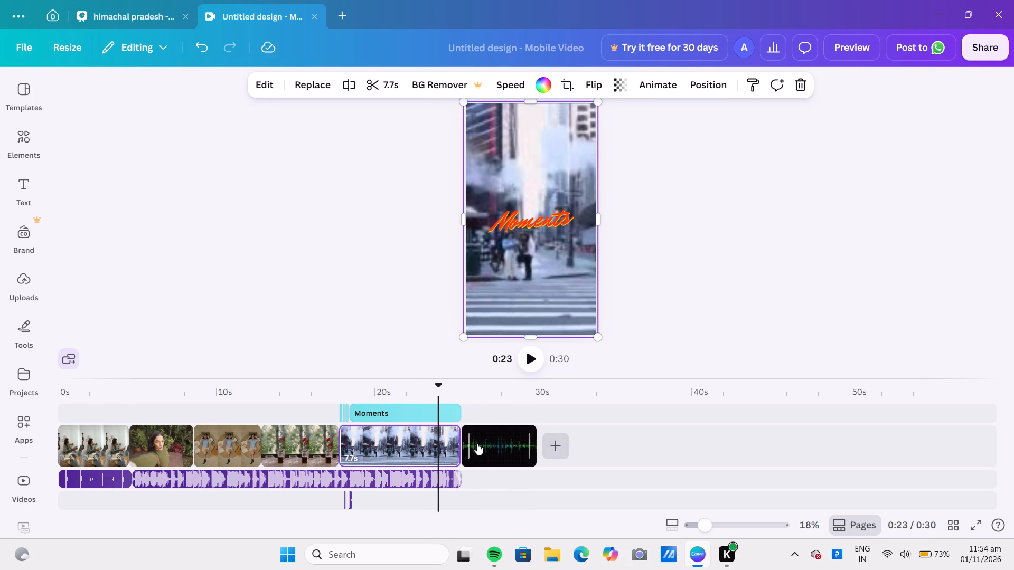
left_click(479, 445)
left_click(530, 353)
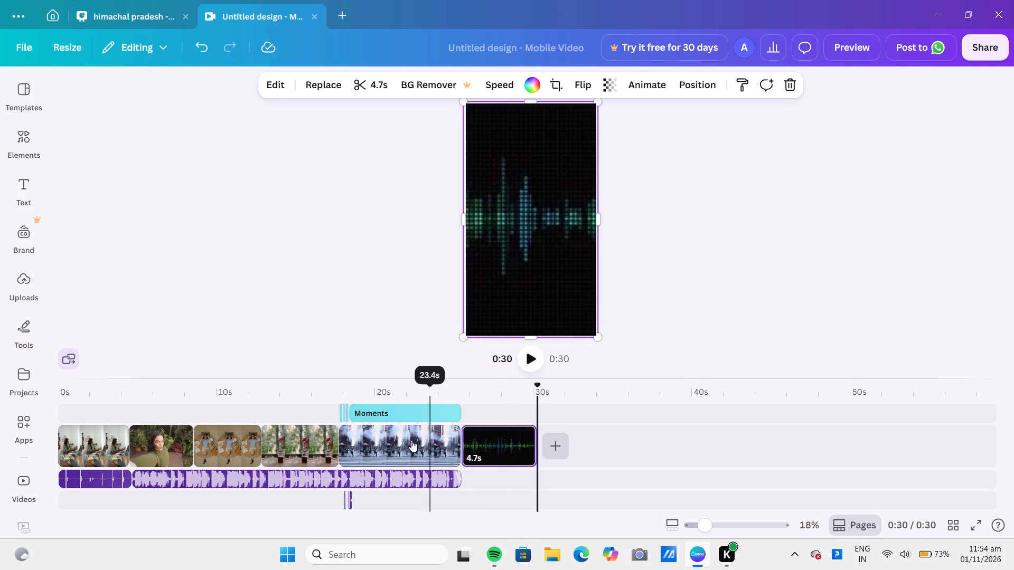
left_click(689, 521)
left_click(742, 524)
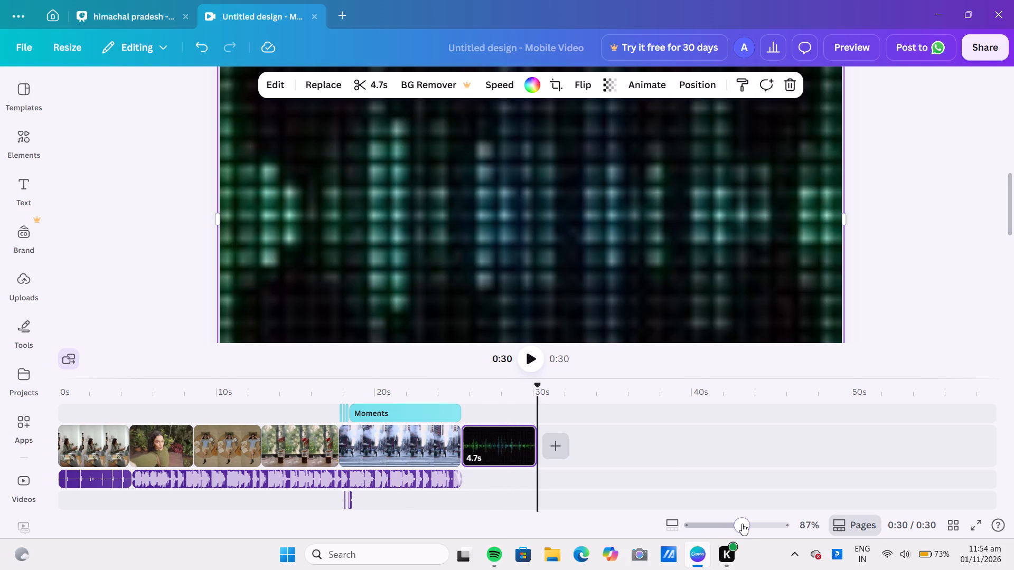
left_click(754, 519)
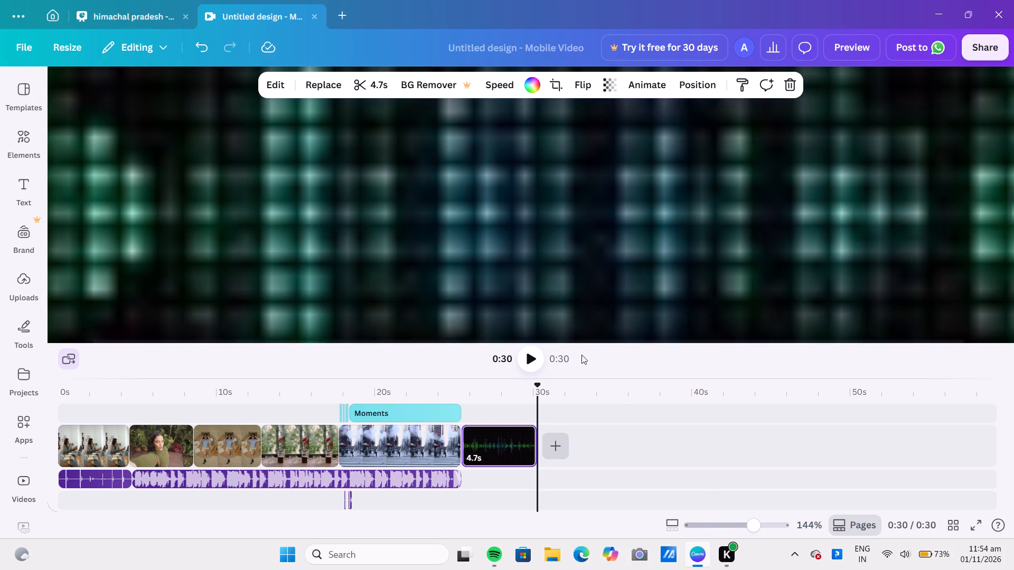
left_click(539, 356)
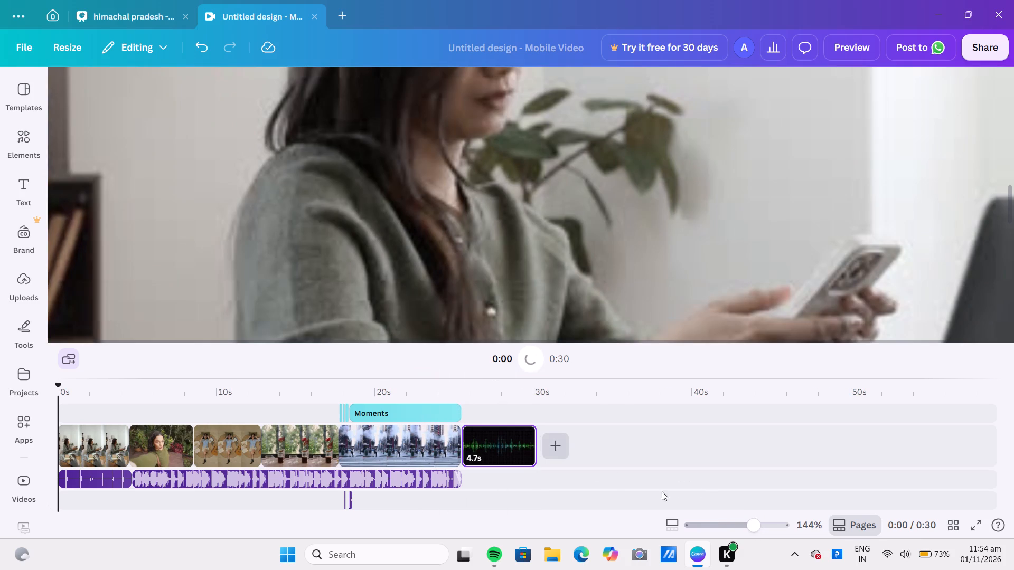
Try the Whip Slide animation on the opening clip of the woman with a phone, and apply Old TV instead.
left_click(722, 525)
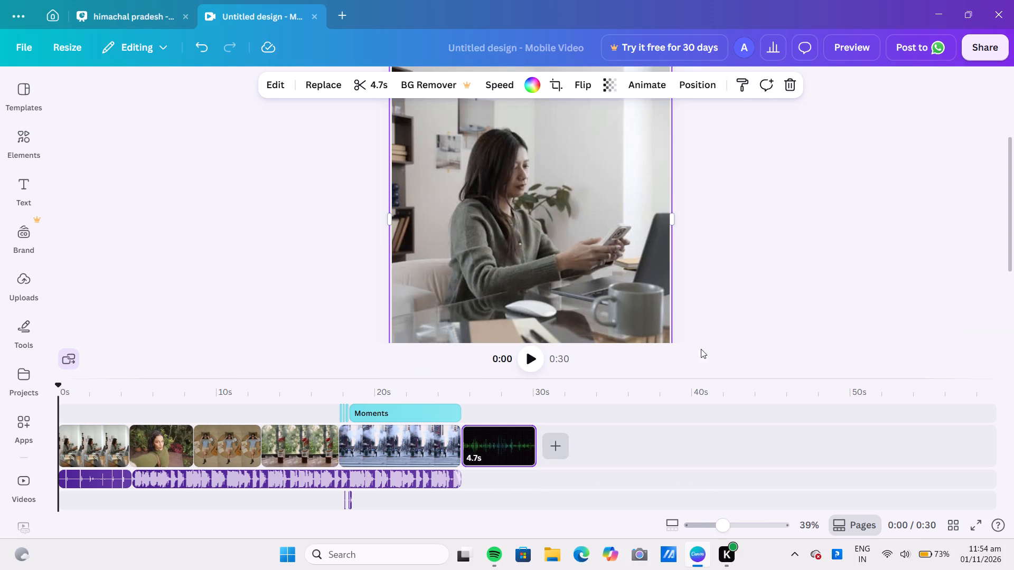
left_click(529, 224)
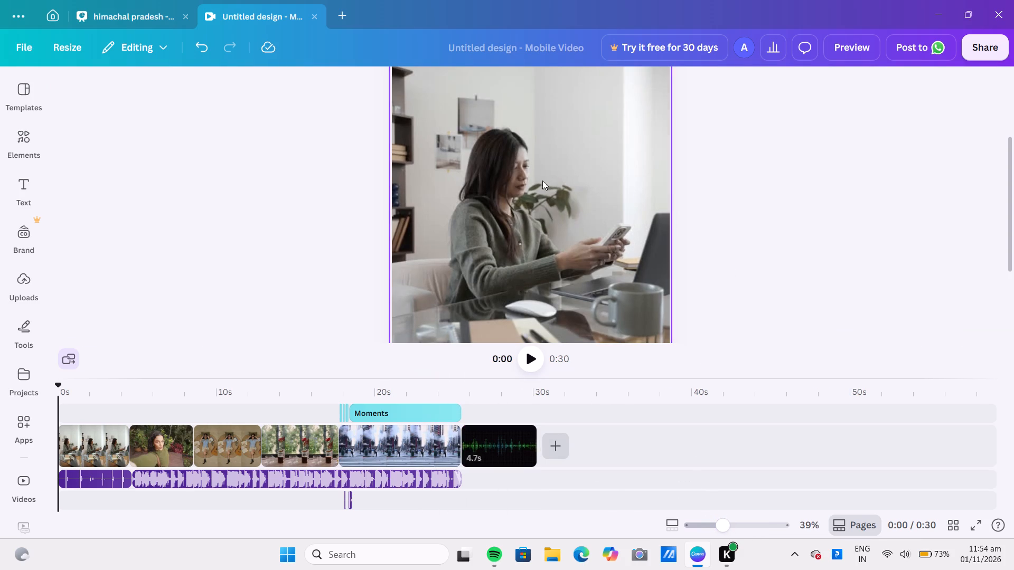
left_click(542, 139)
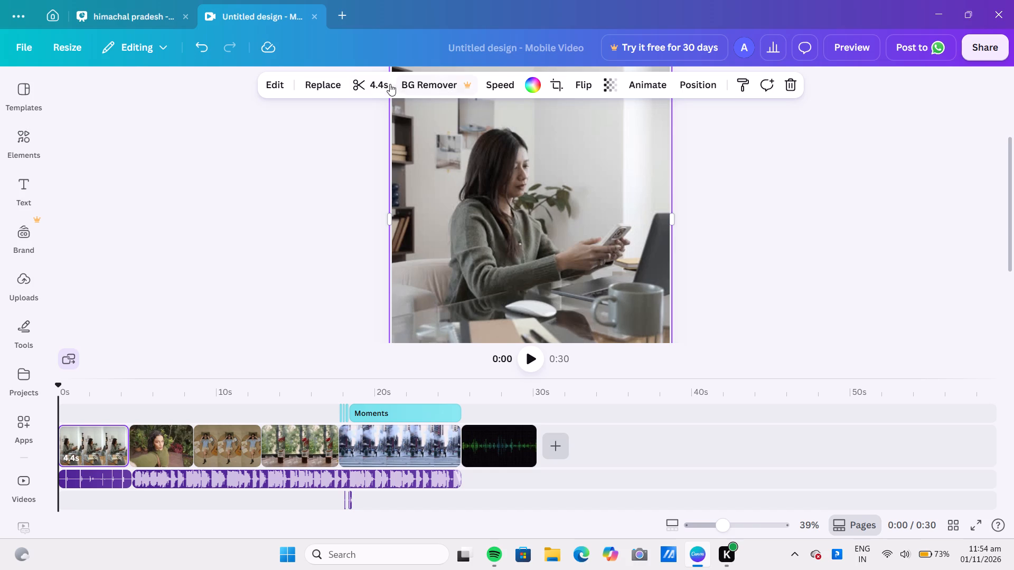
left_click(637, 83)
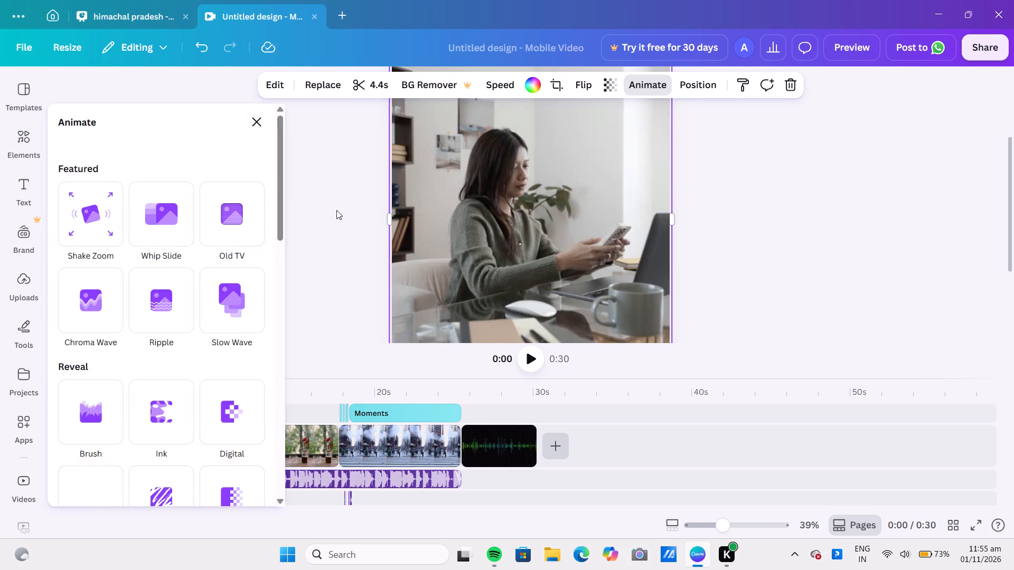
left_click(158, 239)
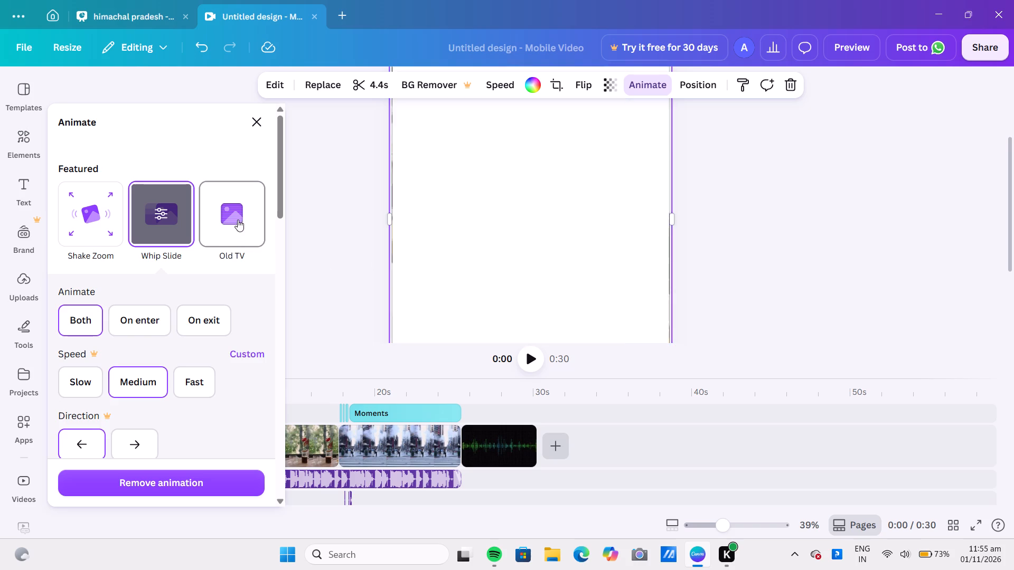
left_click(238, 220)
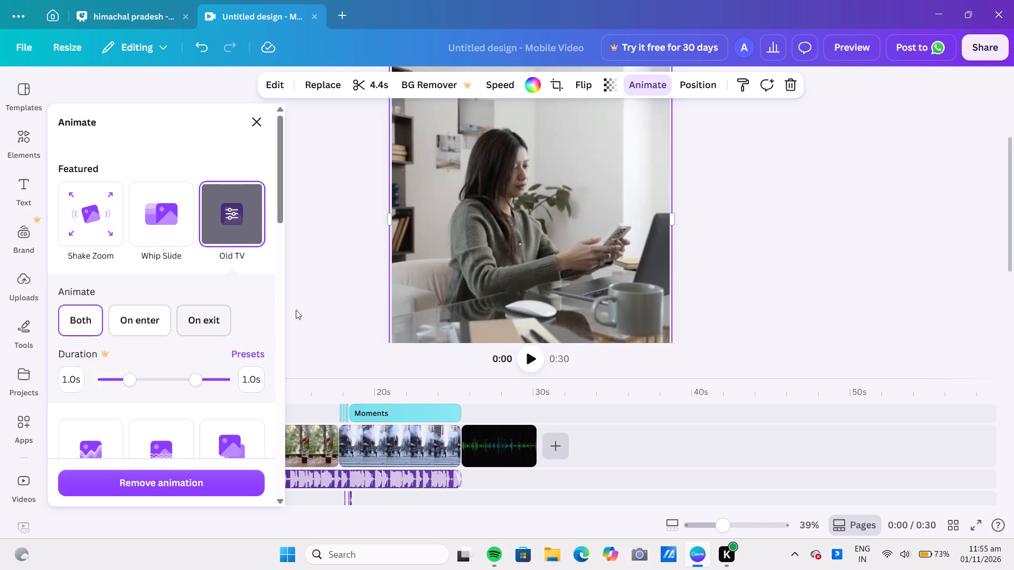
left_click(353, 289)
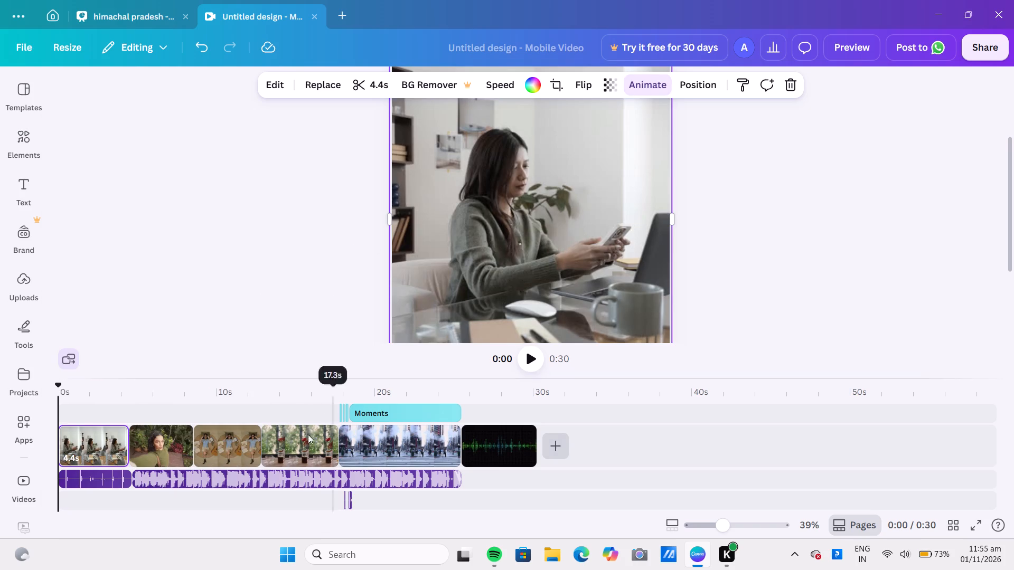
Apply the Slow Wave animation to the second clip, the woman in green among the plants.
left_click(181, 443)
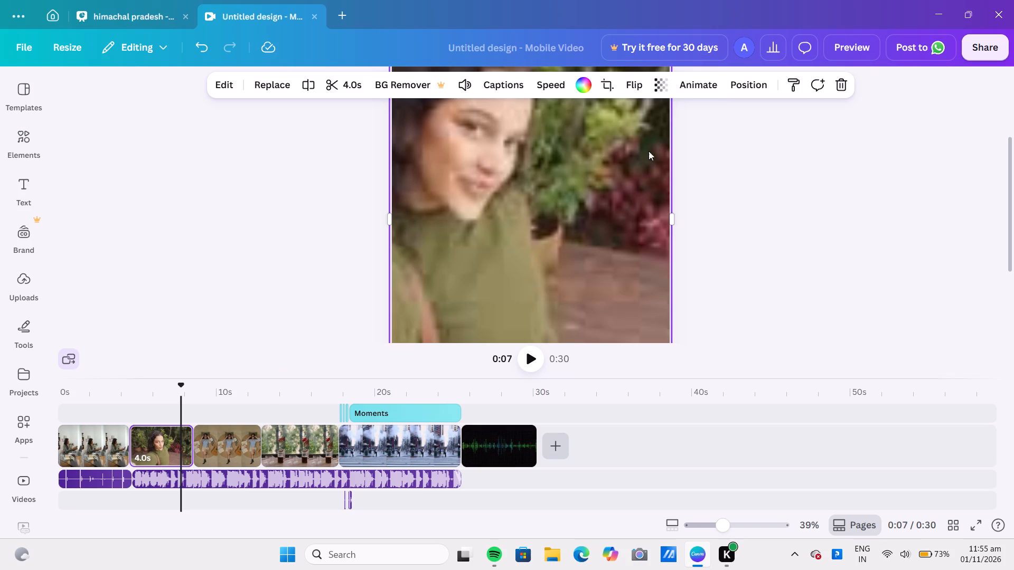
left_click(683, 84)
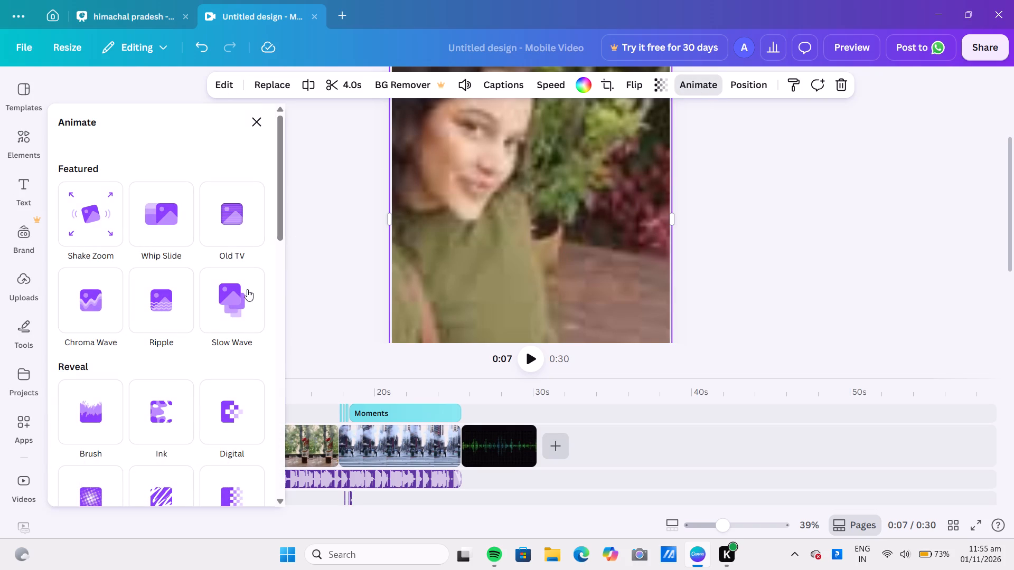
left_click(237, 306)
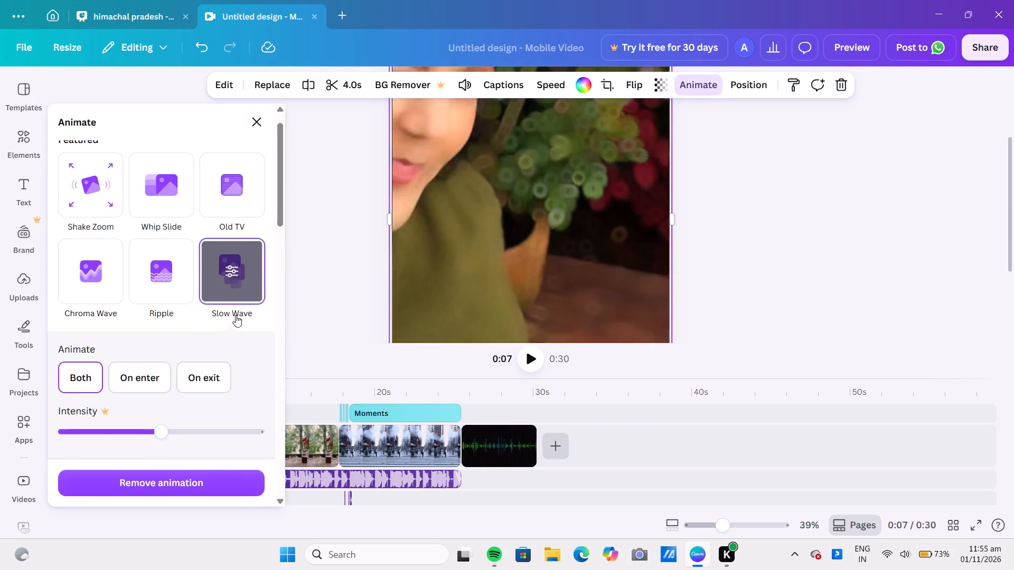
left_click(333, 311)
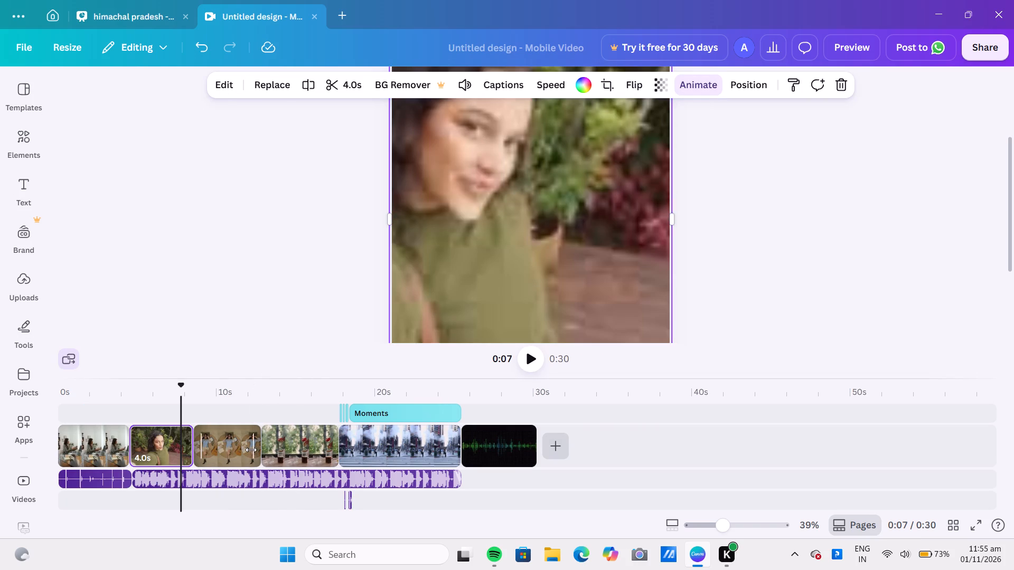
Apply the Ripple animation to the third clip, the woman lying on the round rug beside a guitar.
left_click(251, 450)
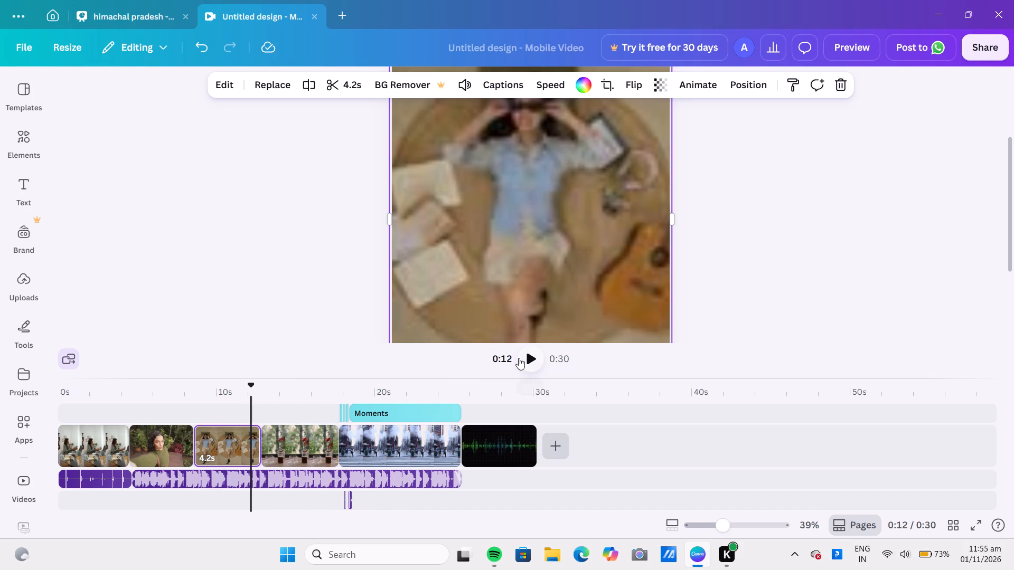
left_click(522, 356)
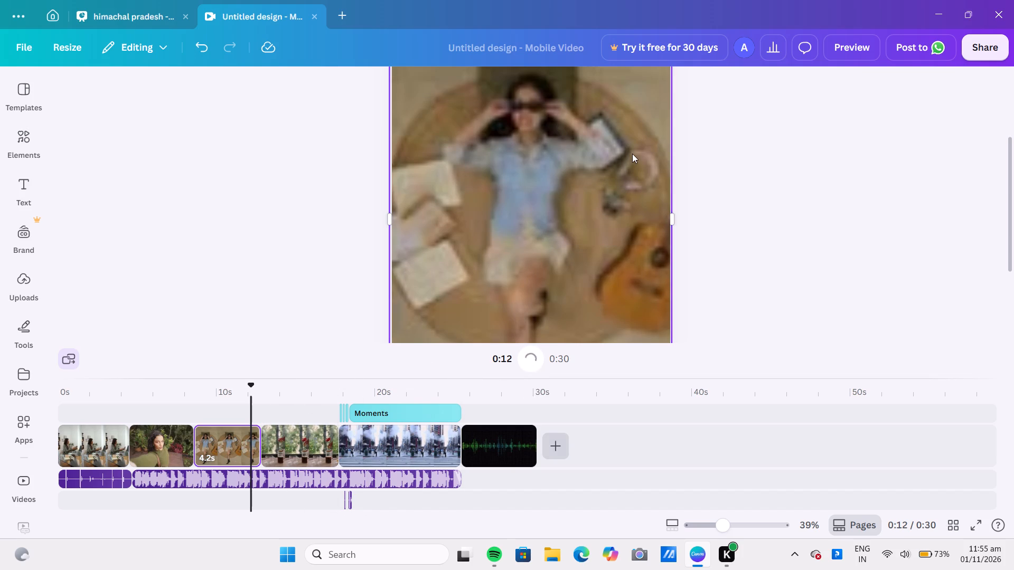
scroll(645, 145, "up", 2)
scroll(641, 135, "down", 1)
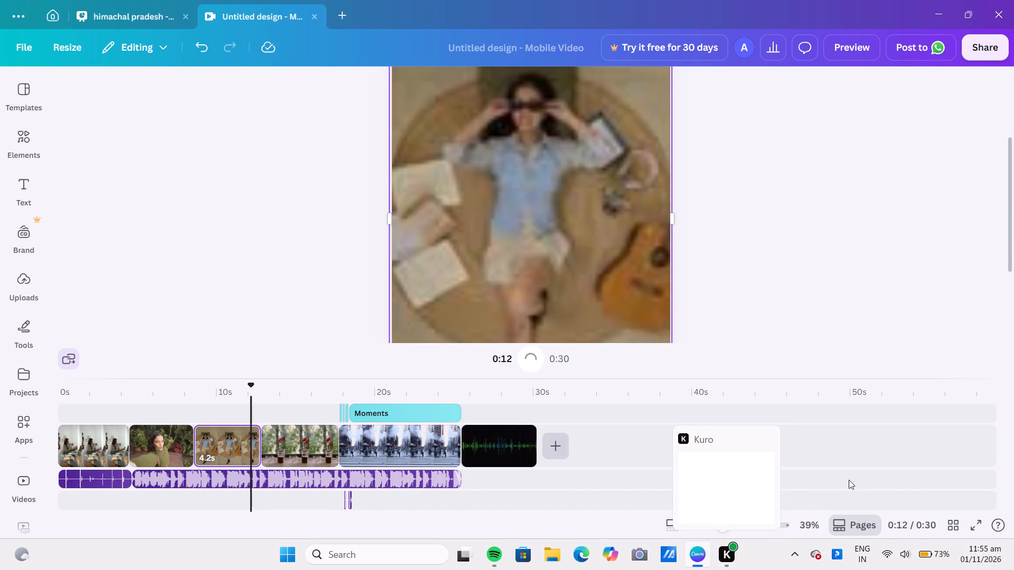
left_click(706, 526)
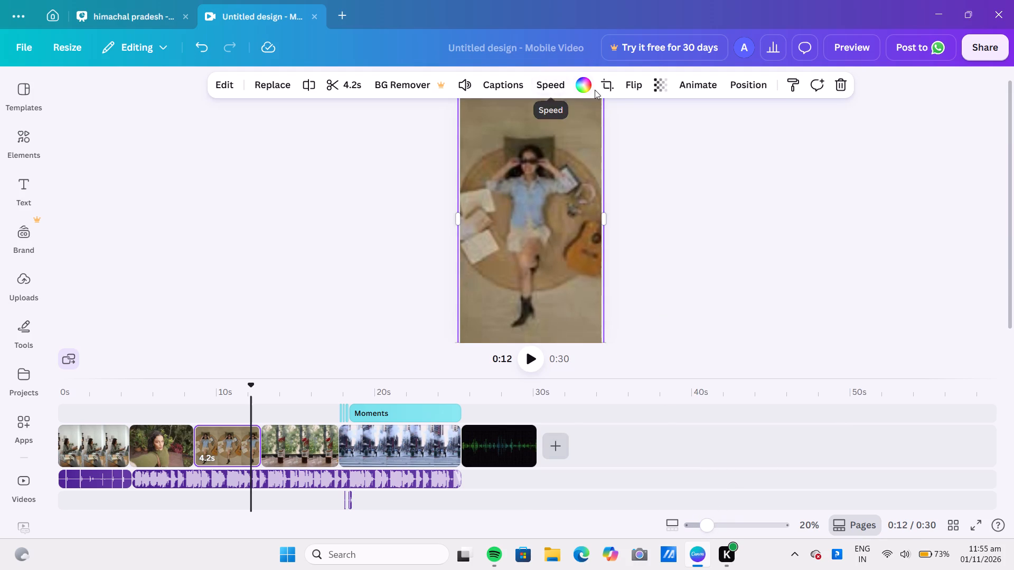
left_click(669, 86)
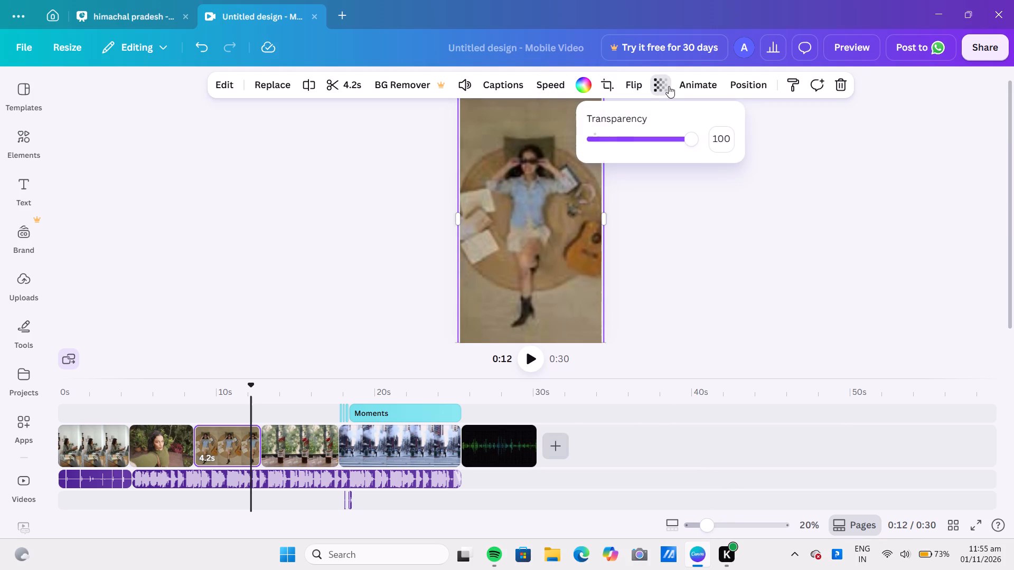
left_click(701, 80)
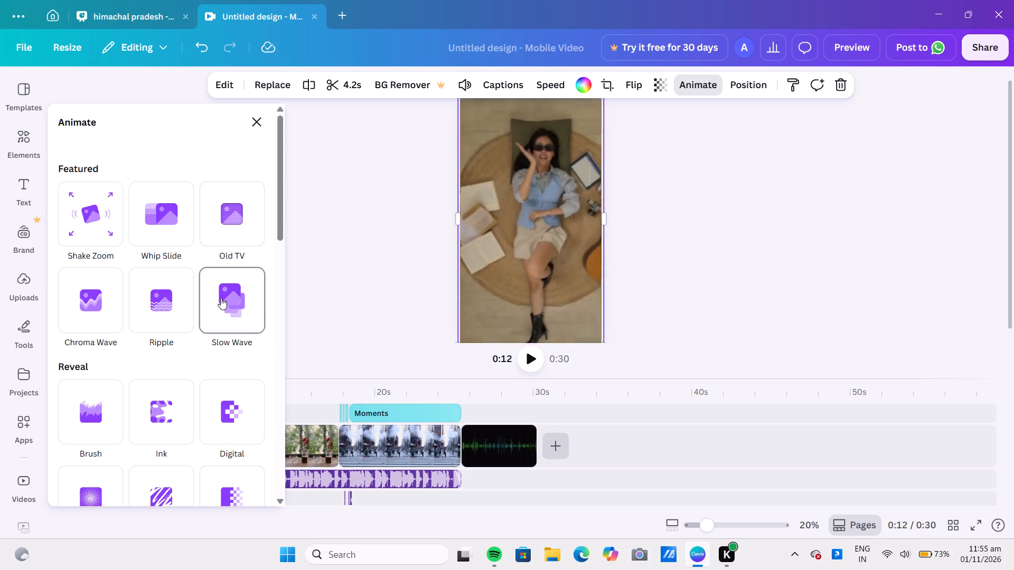
left_click(163, 315)
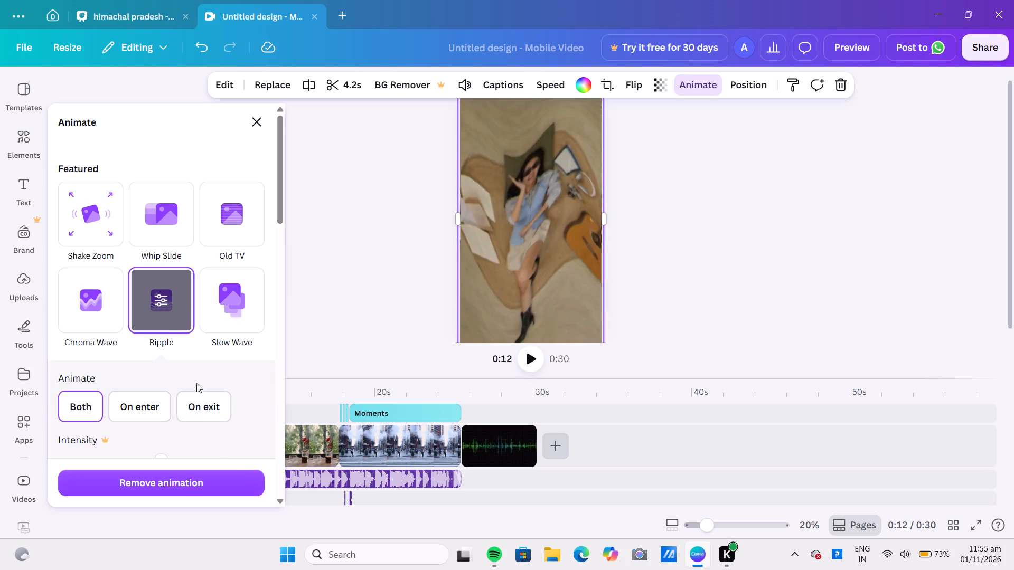
left_click(349, 316)
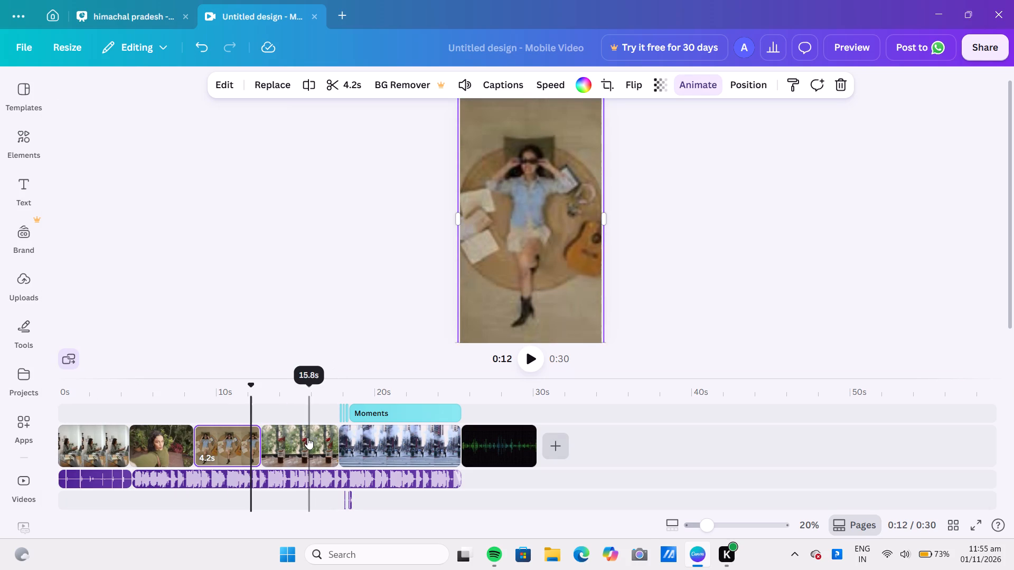
Apply the Sketch reveal animation to the fourth clip, the coffee and glass cup on the table.
left_click(307, 438)
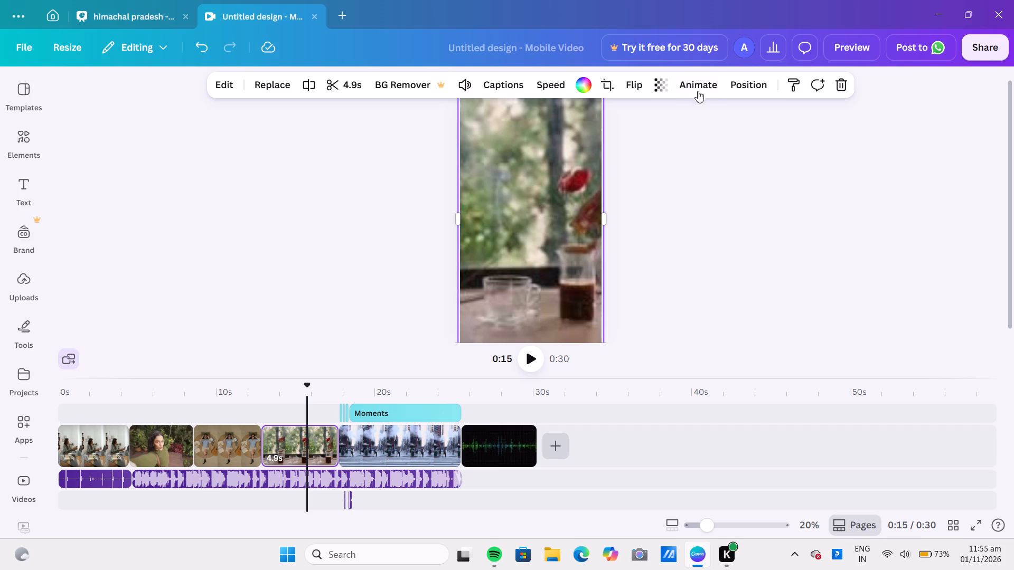
left_click(710, 80)
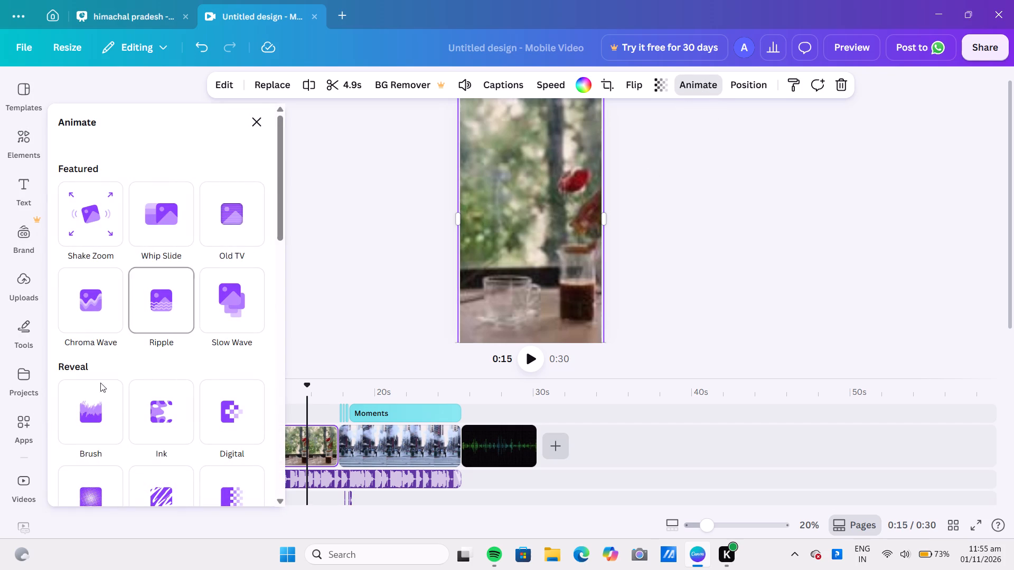
scroll(97, 394, "down", 2)
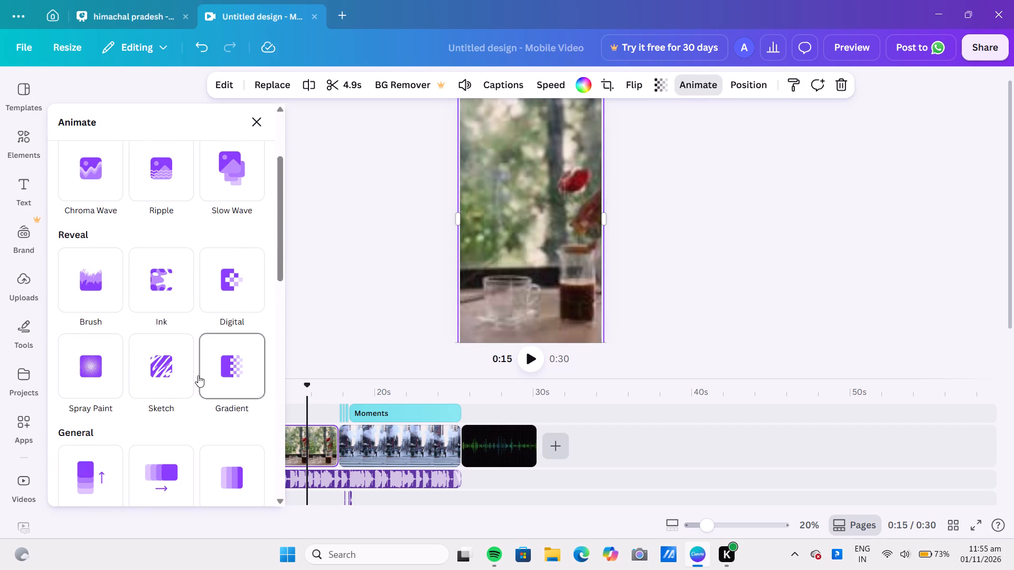
left_click(168, 374)
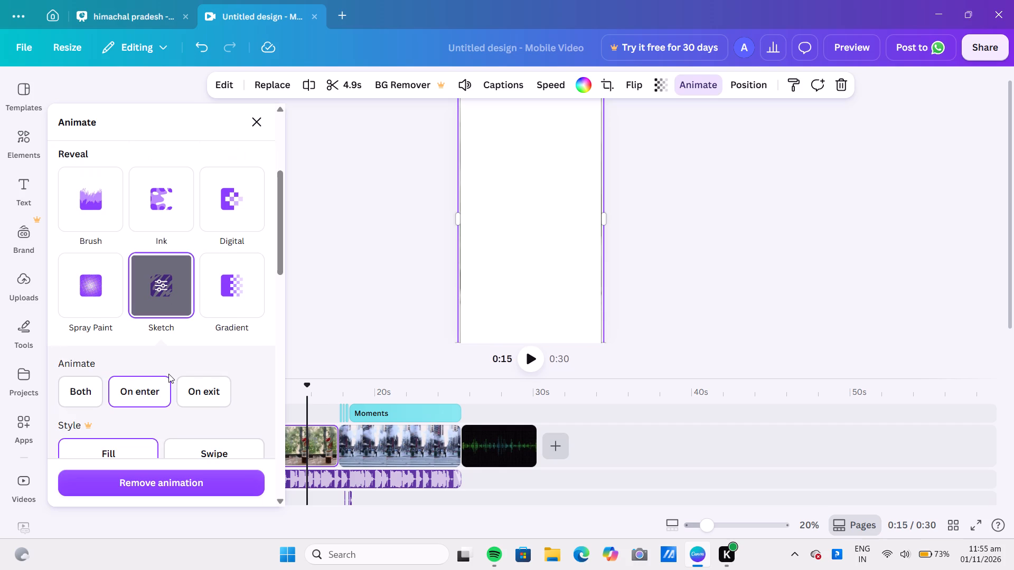
left_click(355, 309)
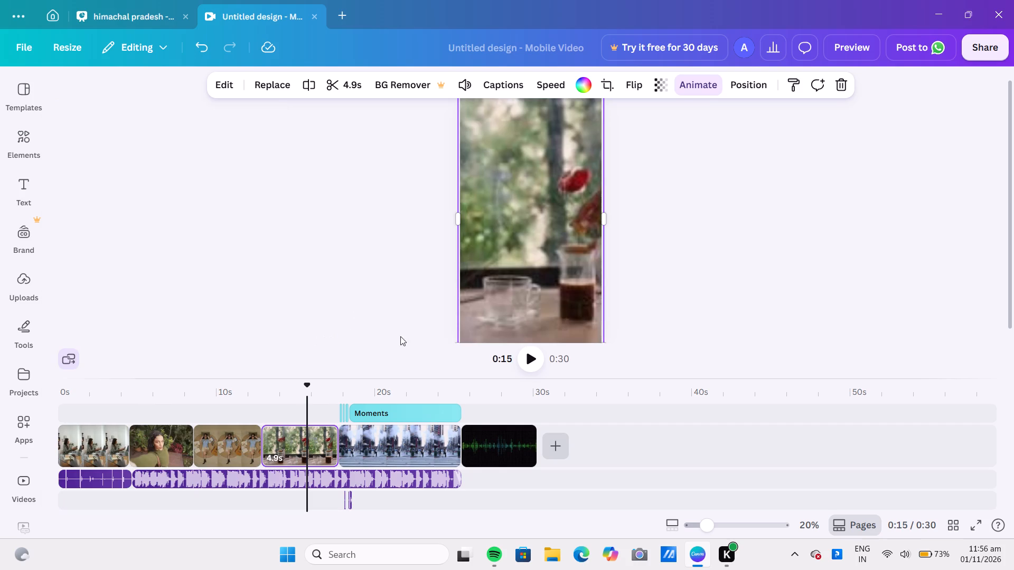
Apply the Blur animation to the city street clip behind the Moments text.
left_click(396, 452)
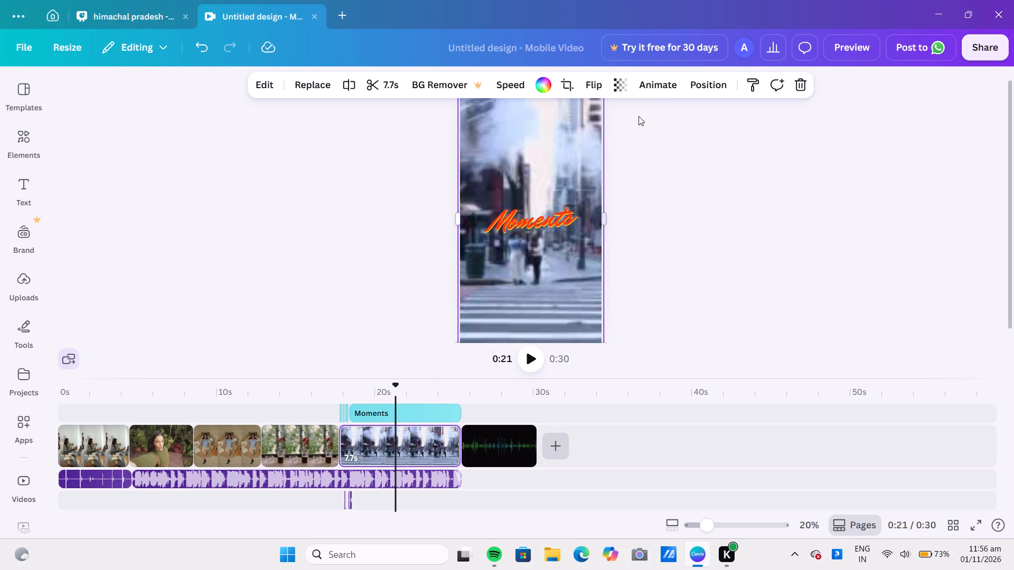
left_click(668, 81)
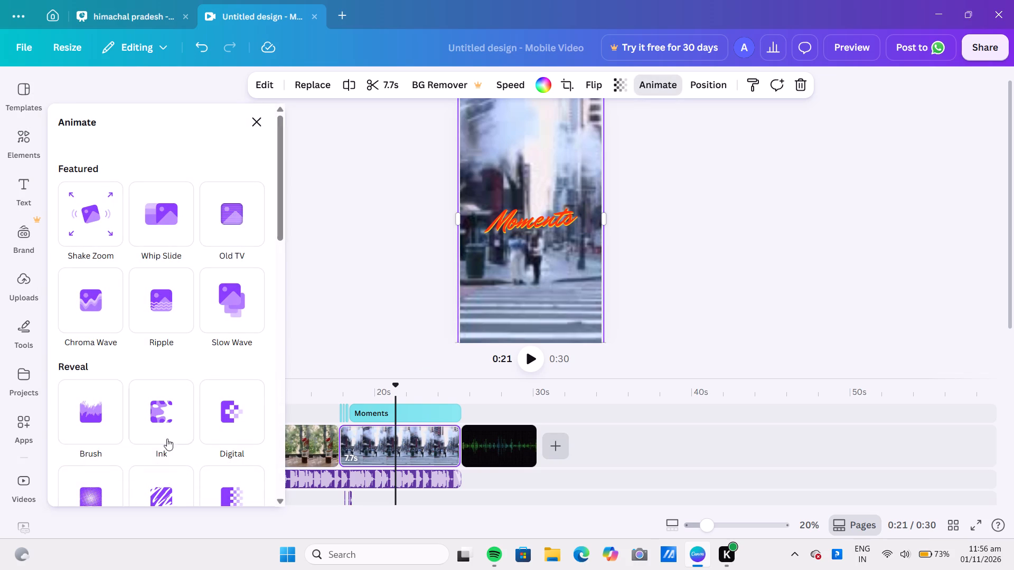
scroll(124, 407, "down", 4)
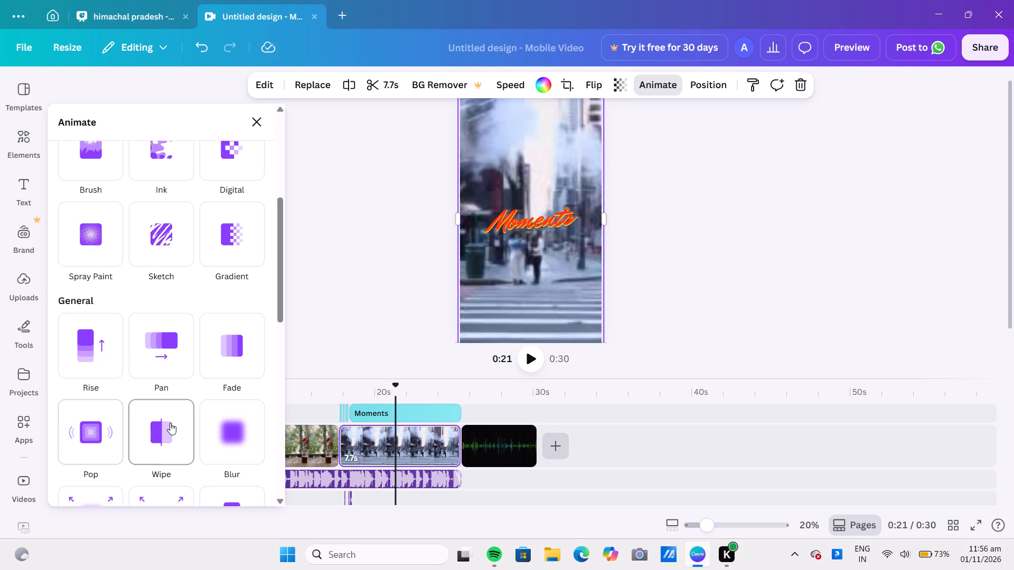
left_click(216, 423)
left_click(315, 326)
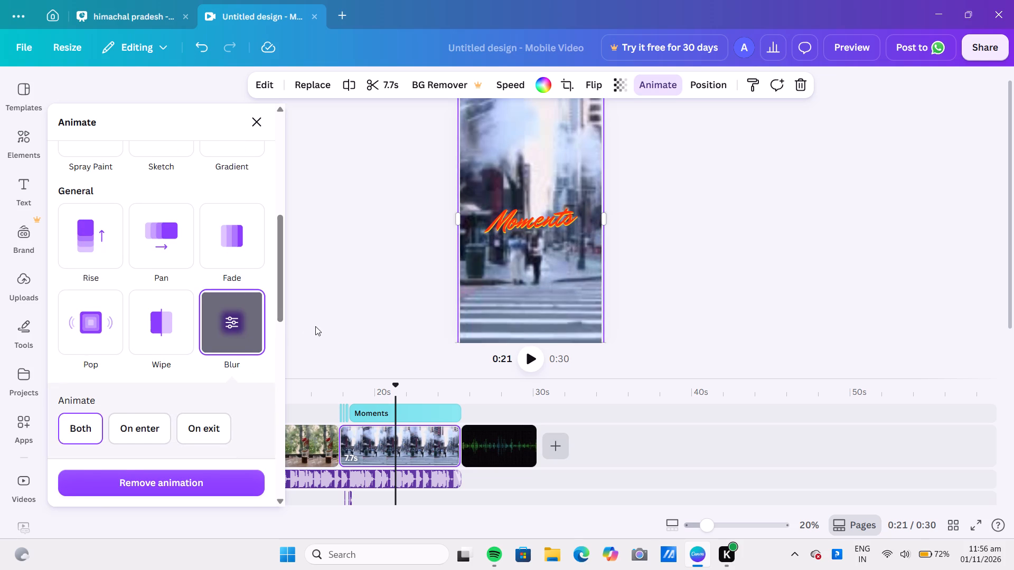
Detach the closing waveform video from its background, then delete the video and its blank page from the end of the reel.
right_click(493, 435)
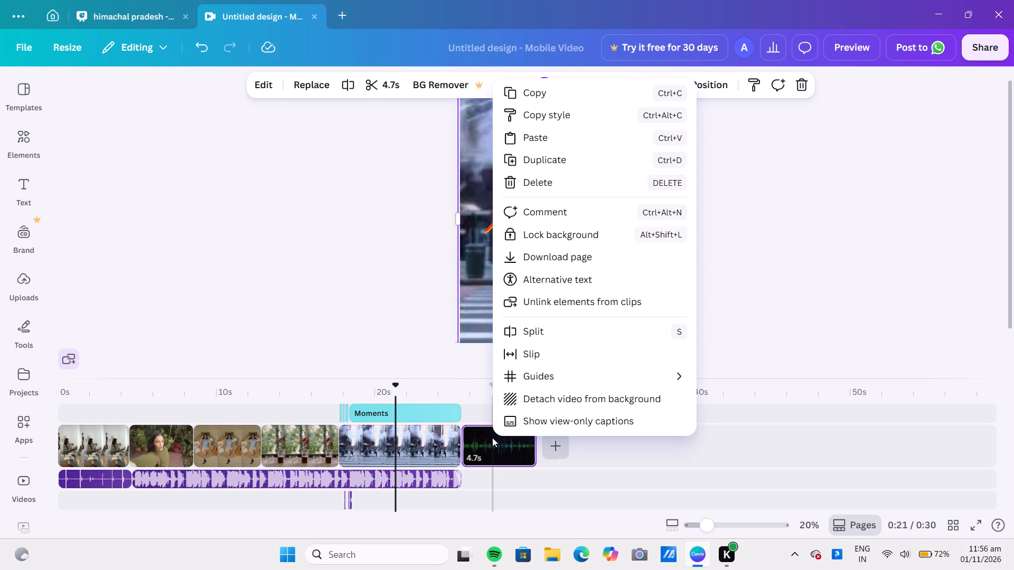
left_click(550, 396)
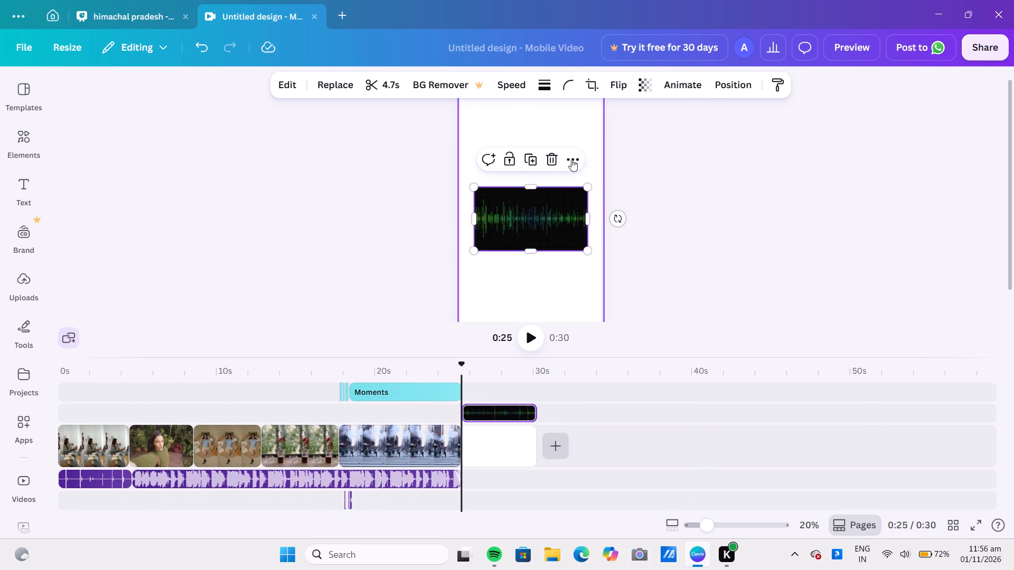
left_click(550, 160)
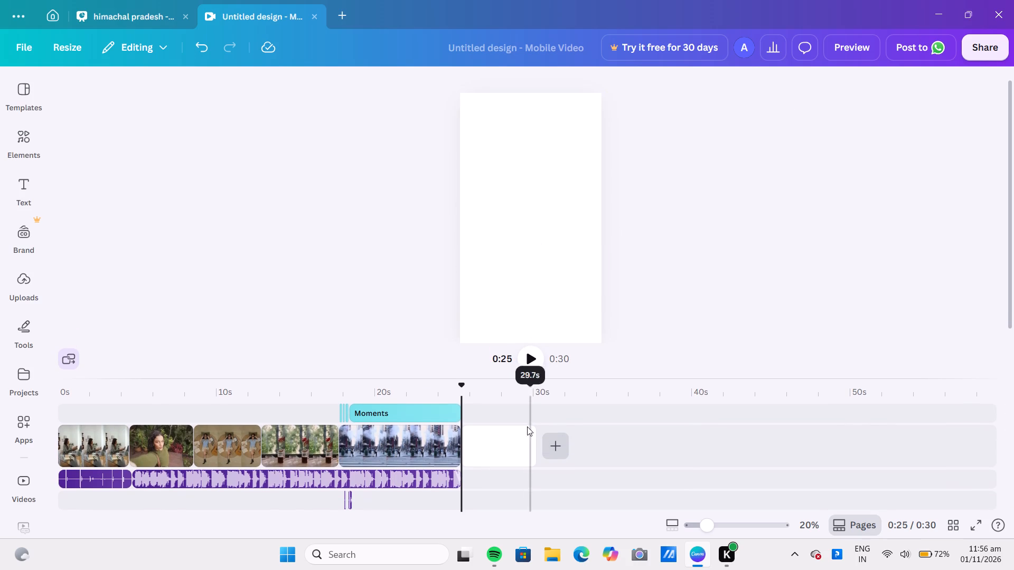
left_click(495, 438)
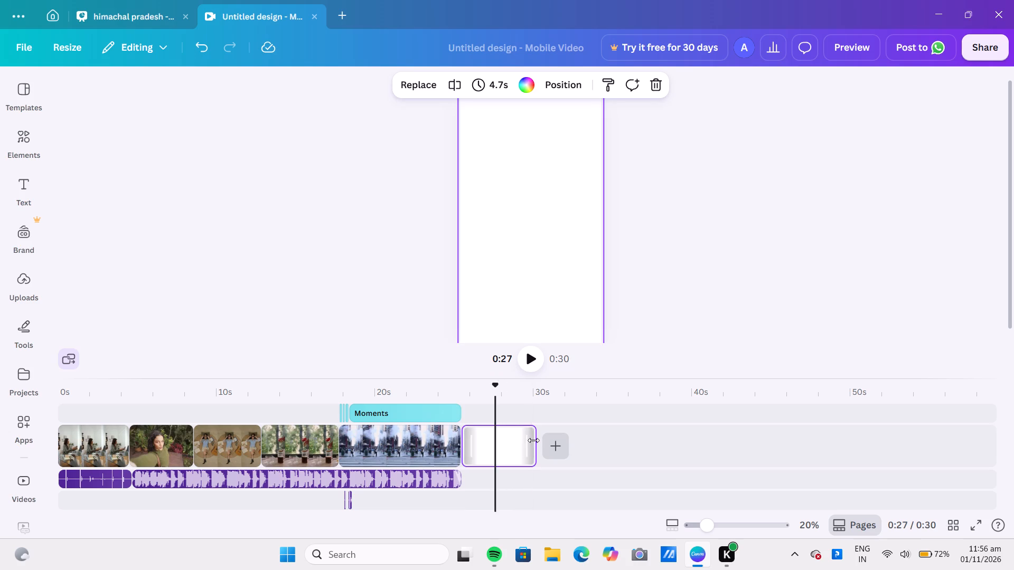
left_click(516, 432)
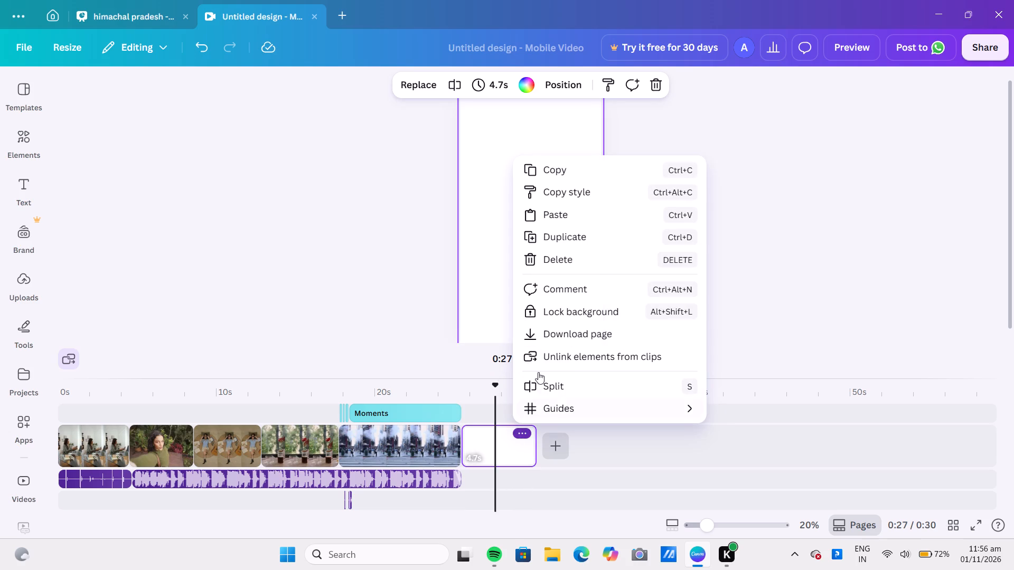
left_click(560, 261)
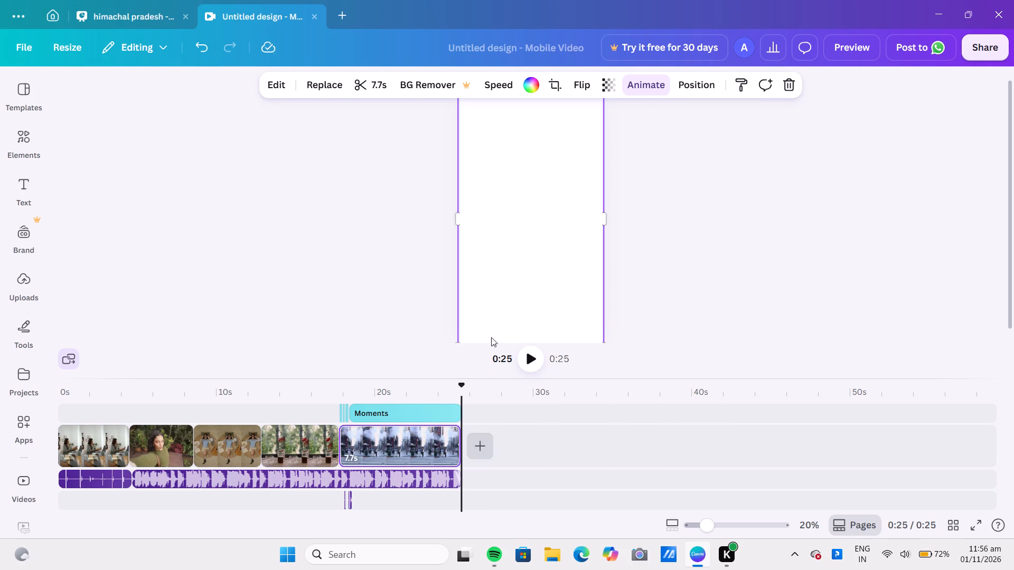
left_click(288, 318)
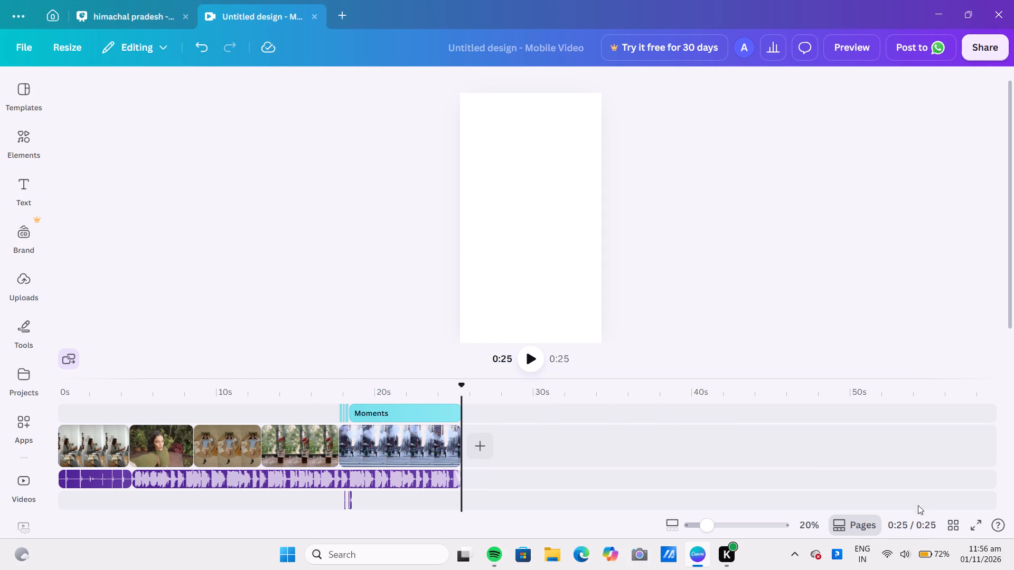
Raise the computer's sound volume slightly.
left_click(906, 557)
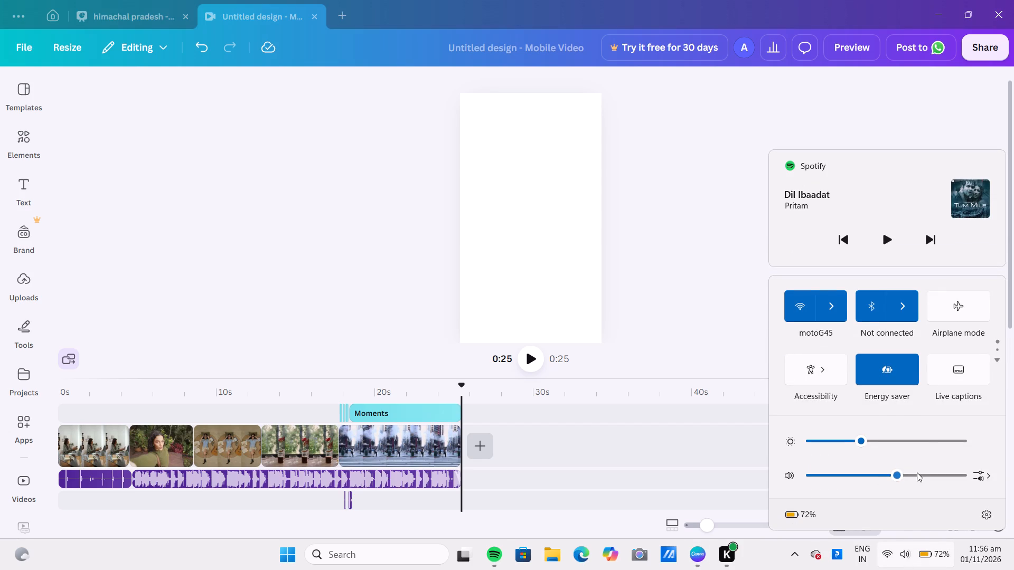
left_click(919, 472)
left_click(572, 455)
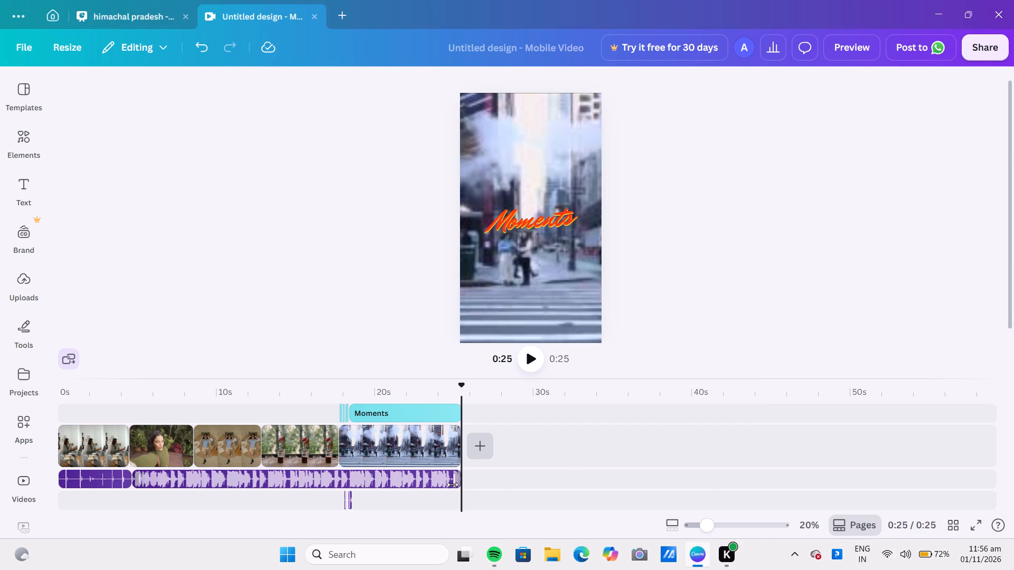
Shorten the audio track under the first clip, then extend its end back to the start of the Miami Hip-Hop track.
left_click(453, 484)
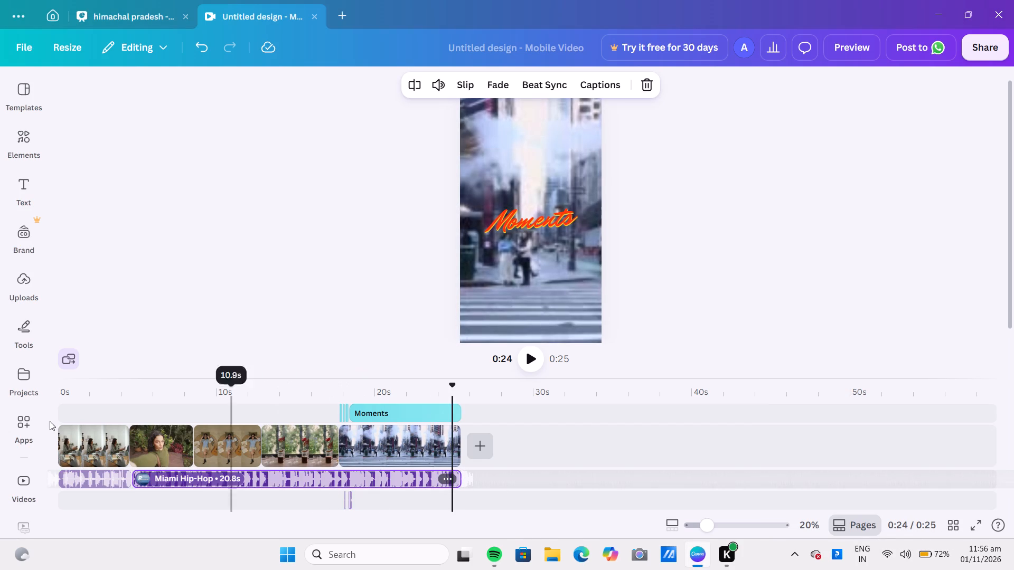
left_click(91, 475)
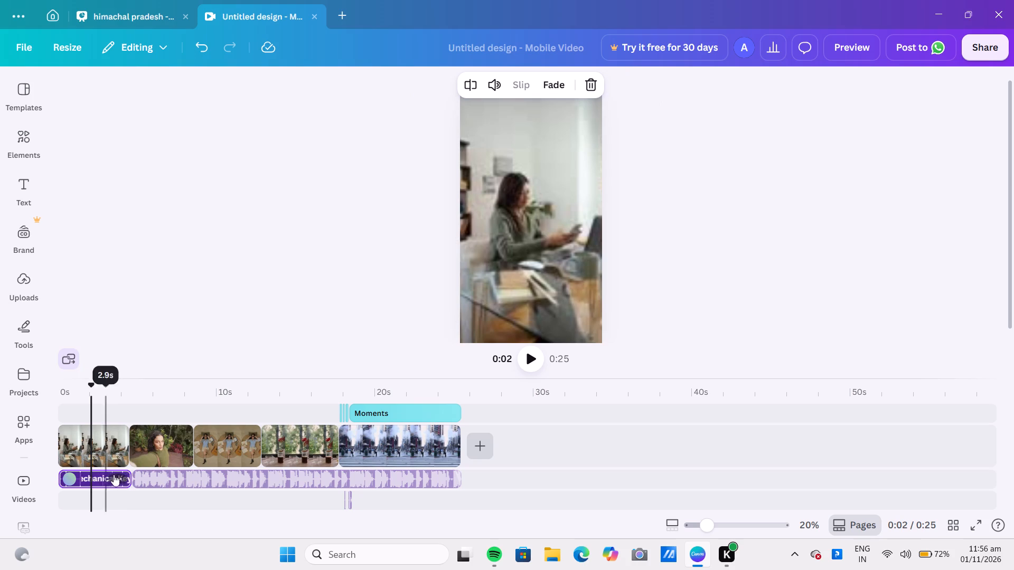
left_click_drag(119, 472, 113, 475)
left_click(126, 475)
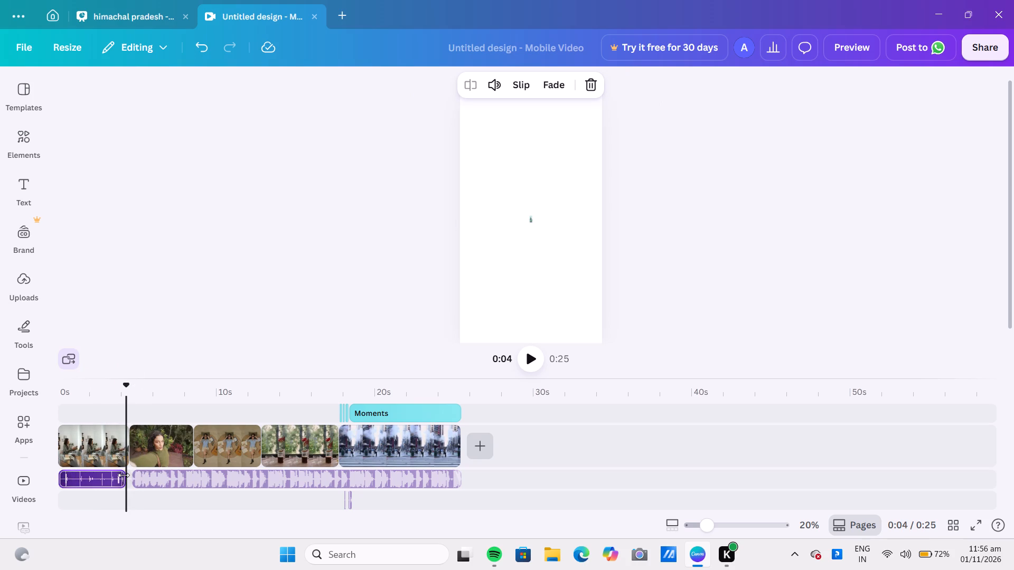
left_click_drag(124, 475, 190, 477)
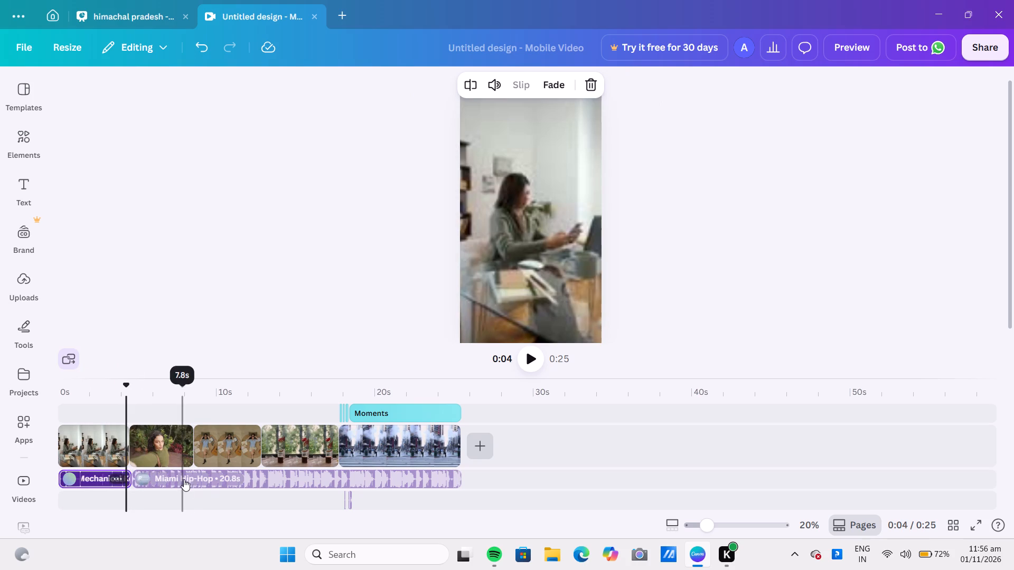
Delete the Miami Hip-Hop audio track from the timeline.
left_click(245, 470)
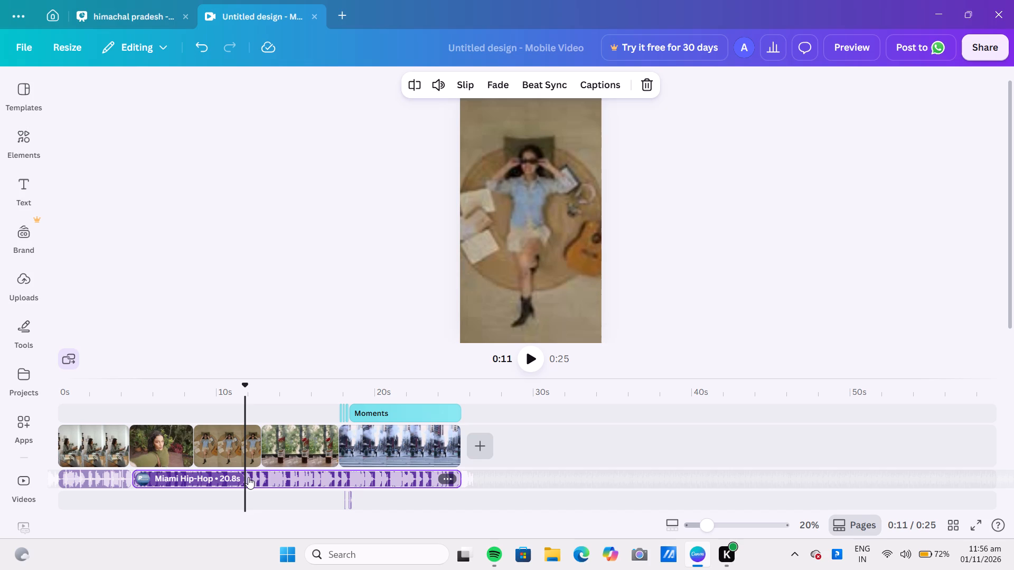
left_click(275, 469)
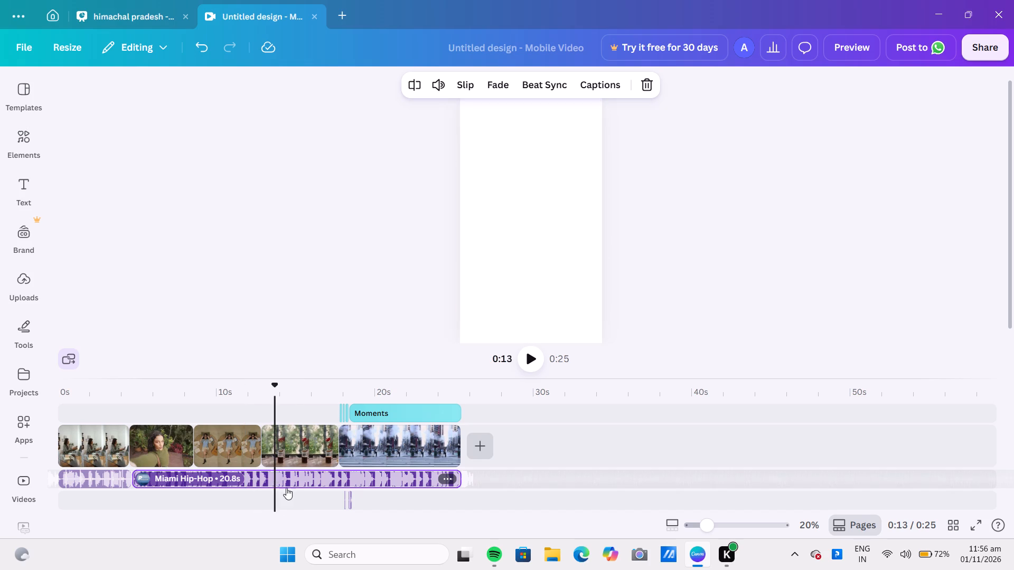
left_click(292, 494)
left_click(290, 476)
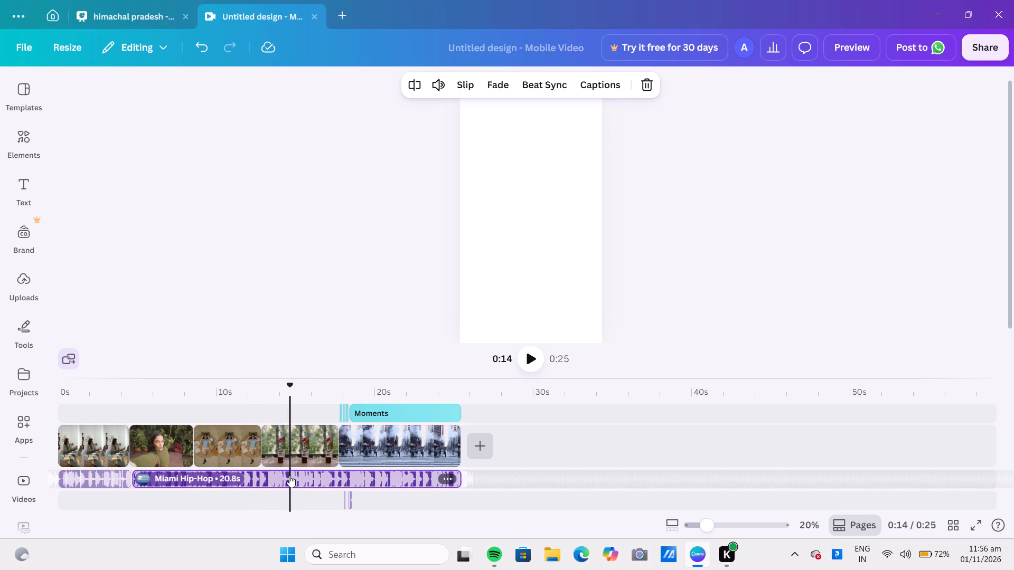
left_click(449, 473)
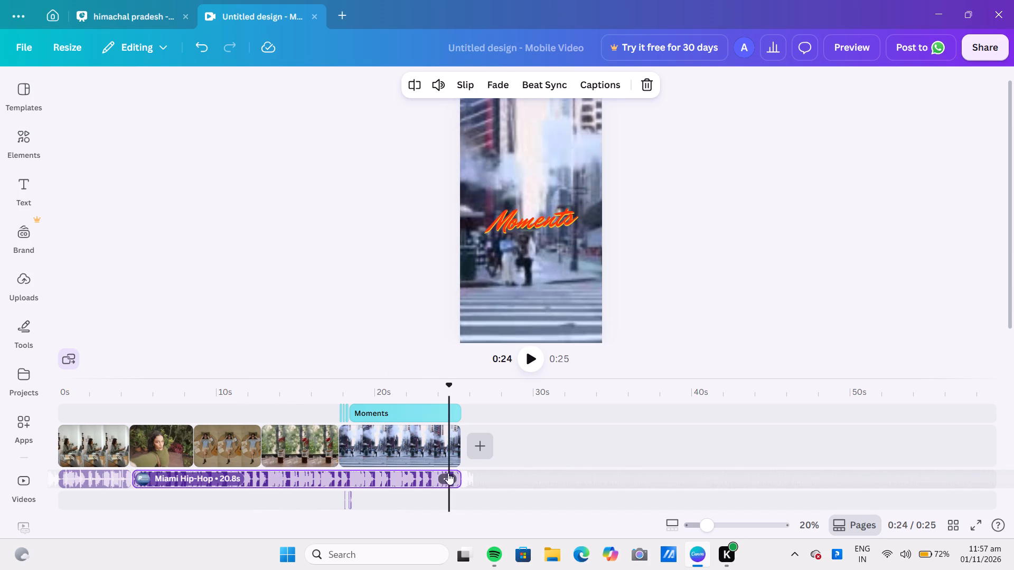
left_click(444, 478)
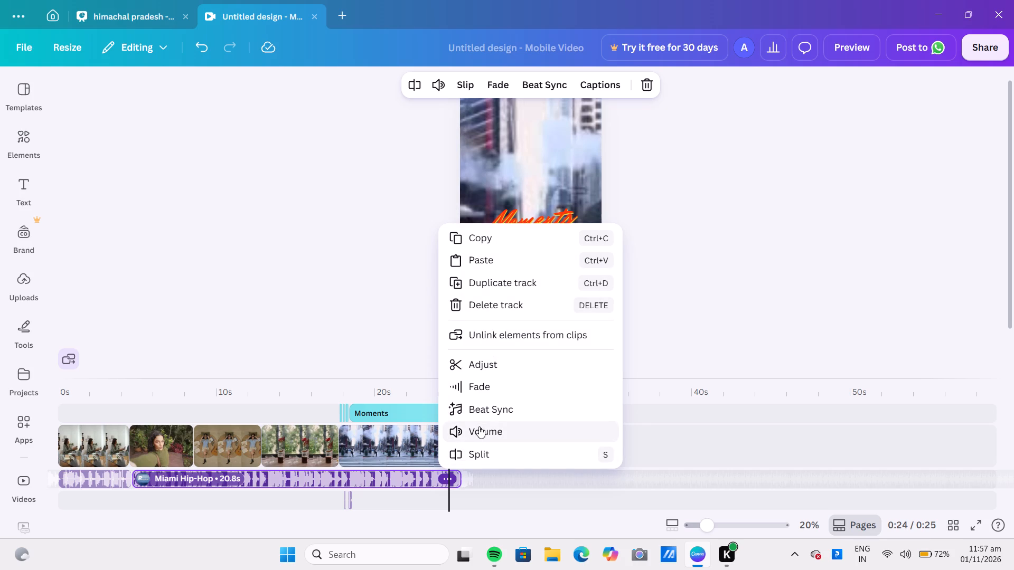
left_click(503, 302)
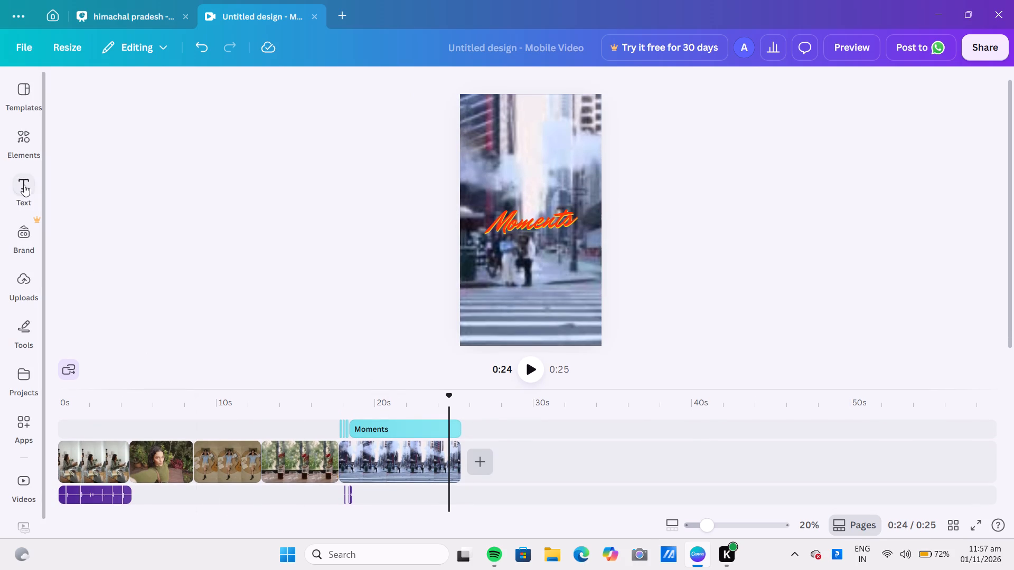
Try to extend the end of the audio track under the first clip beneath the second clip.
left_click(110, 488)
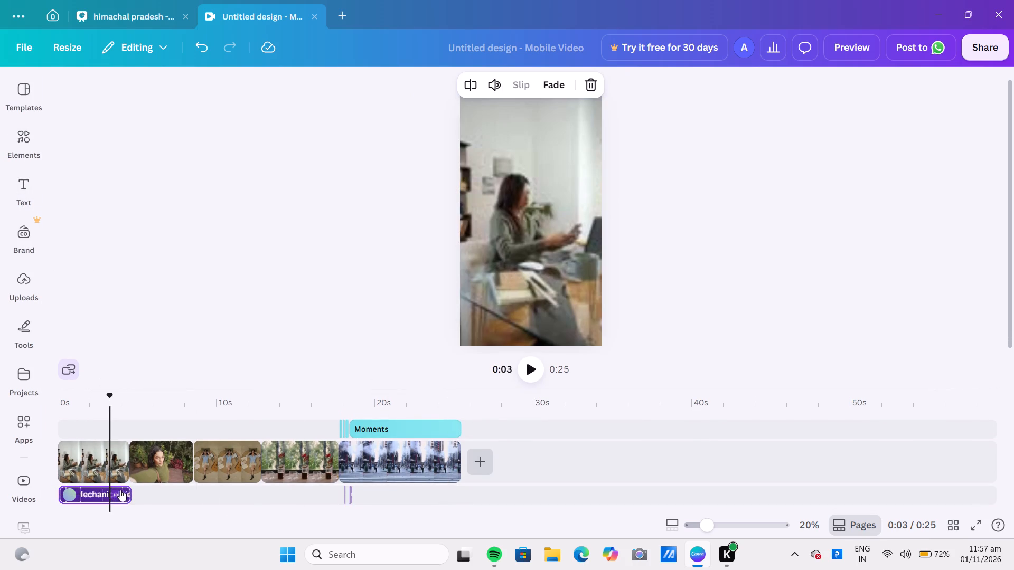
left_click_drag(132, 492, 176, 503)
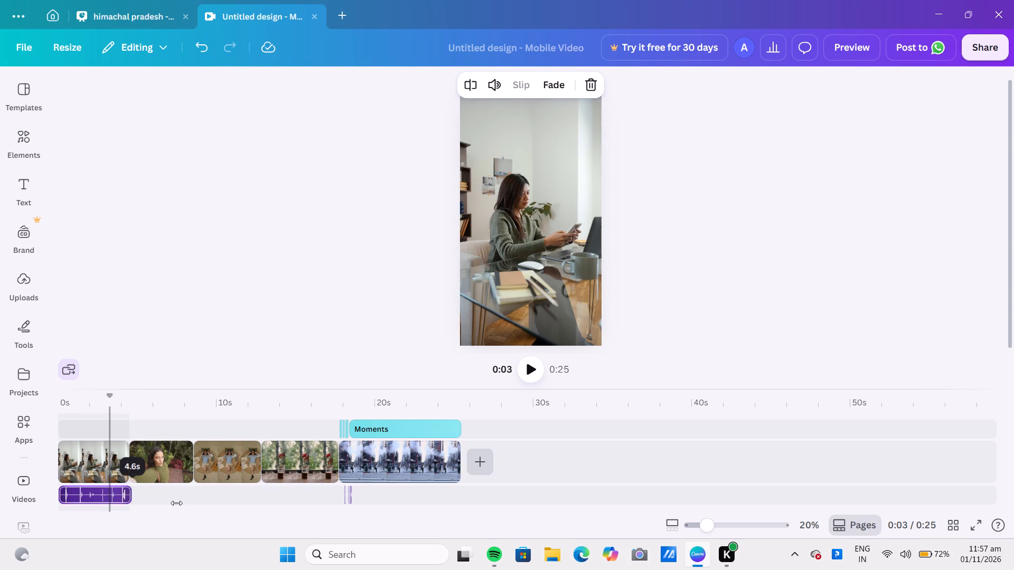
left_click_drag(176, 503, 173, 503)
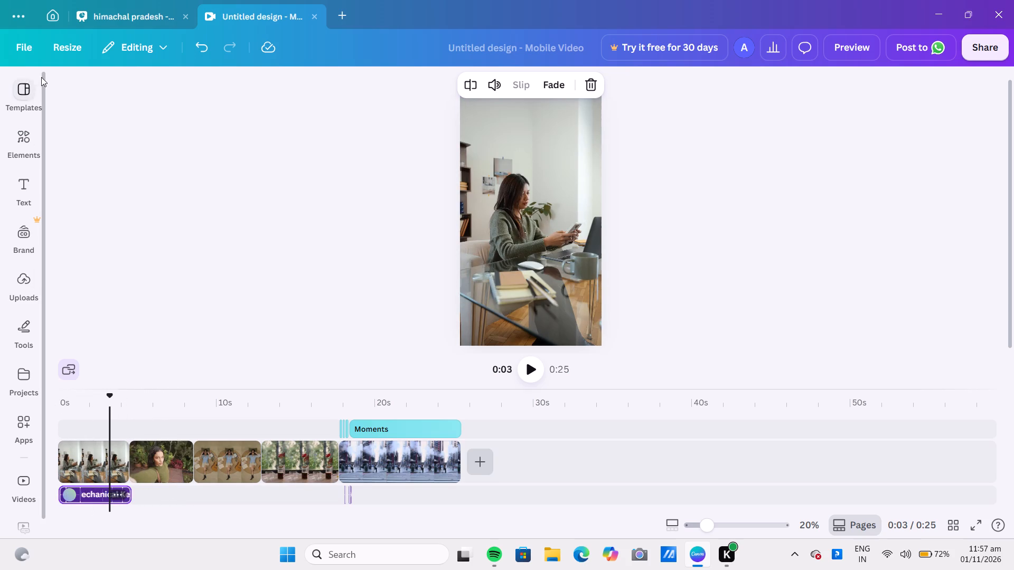
Delete the audio track under the first clip from the timeline.
right_click(92, 488)
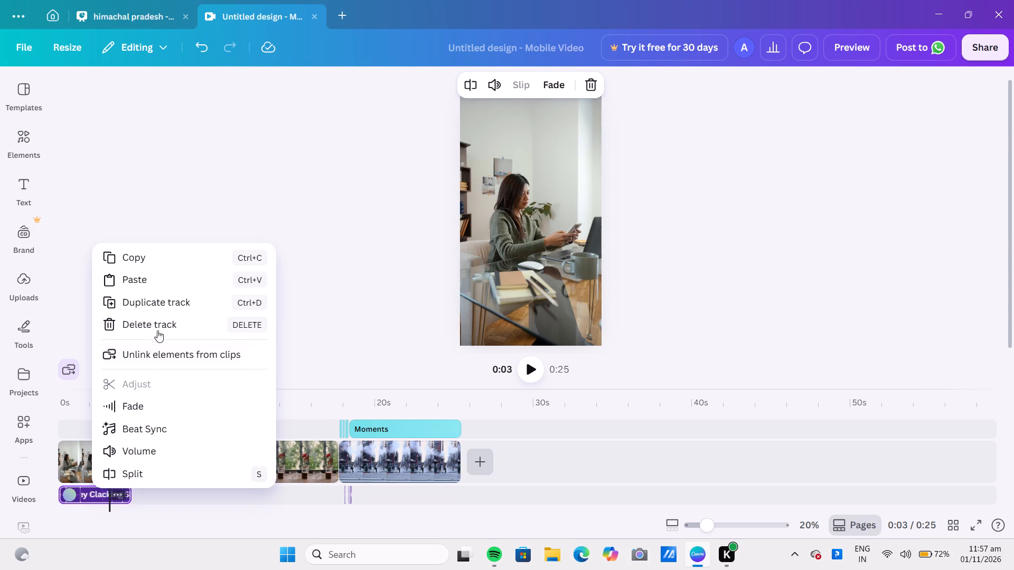
left_click(162, 321)
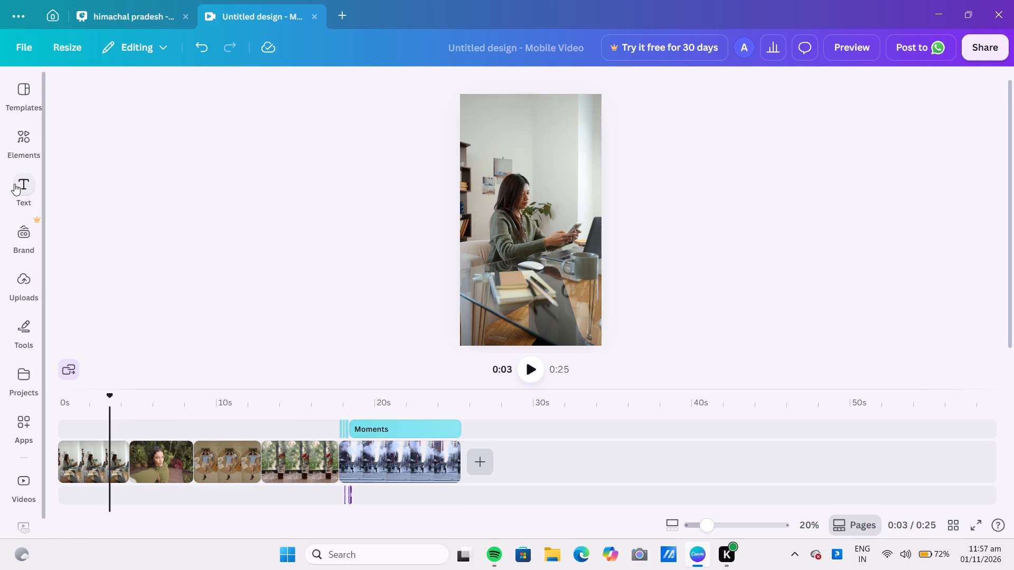
Search the elements library again for music to use in the video.
left_click(31, 100)
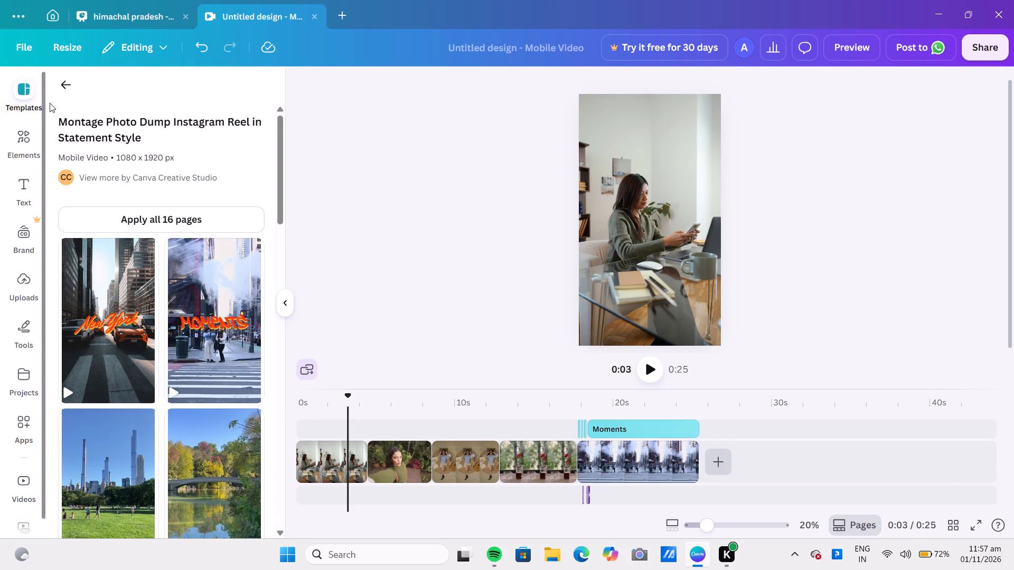
left_click(25, 192)
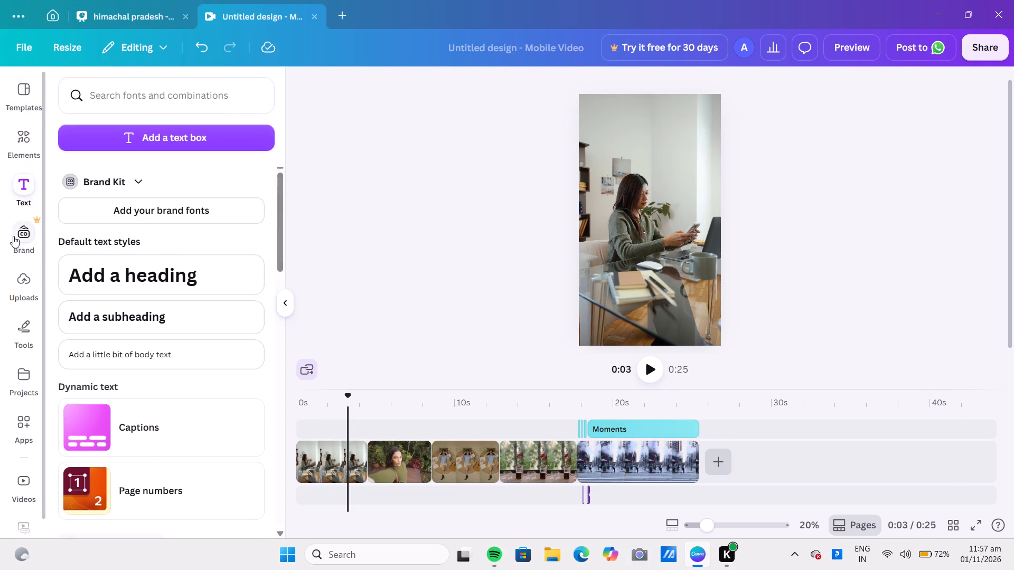
left_click(25, 140)
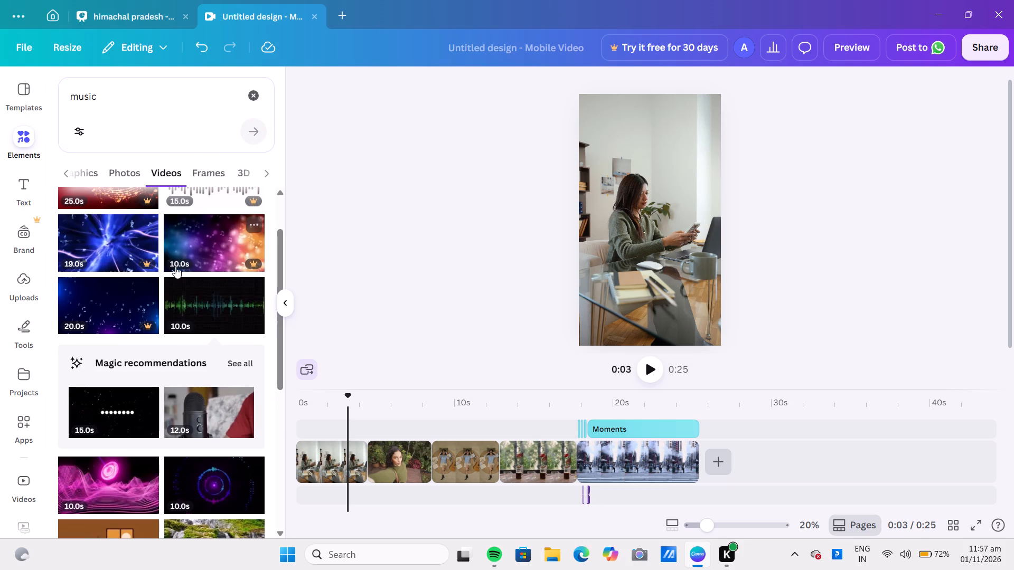
scroll(175, 267, "up", 9)
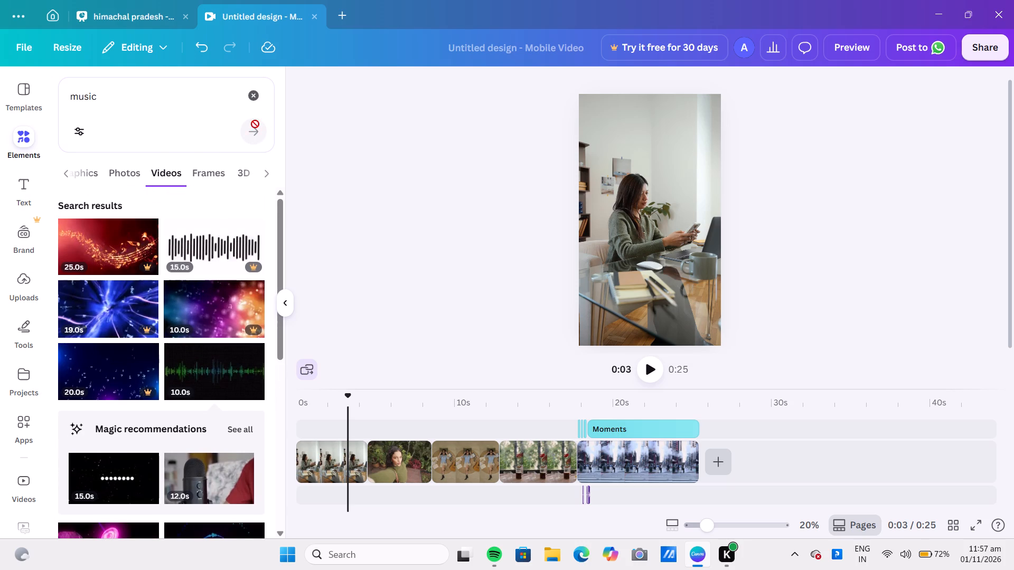
left_click(194, 94)
left_click(256, 129)
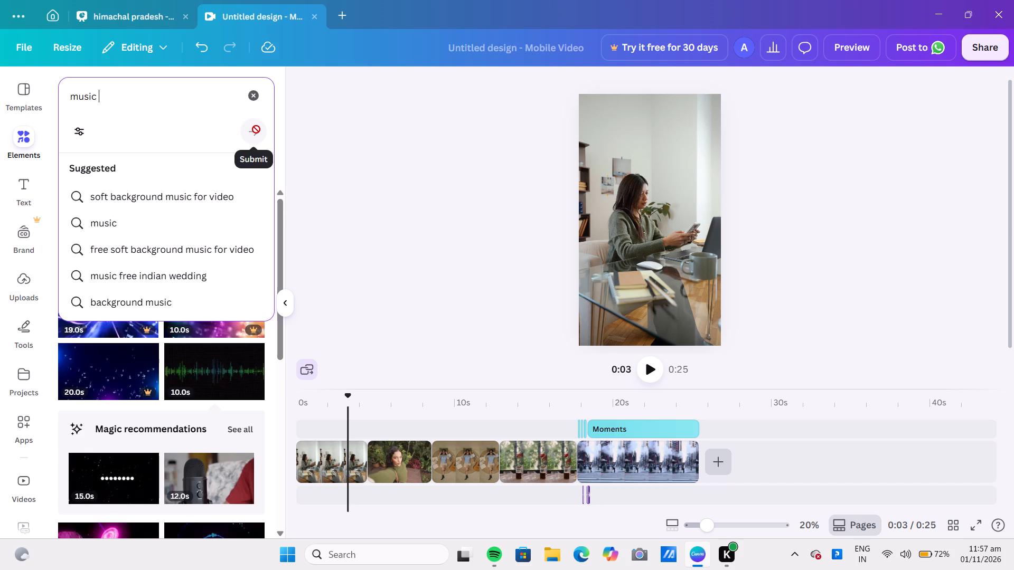
left_click(178, 91)
key("Return")
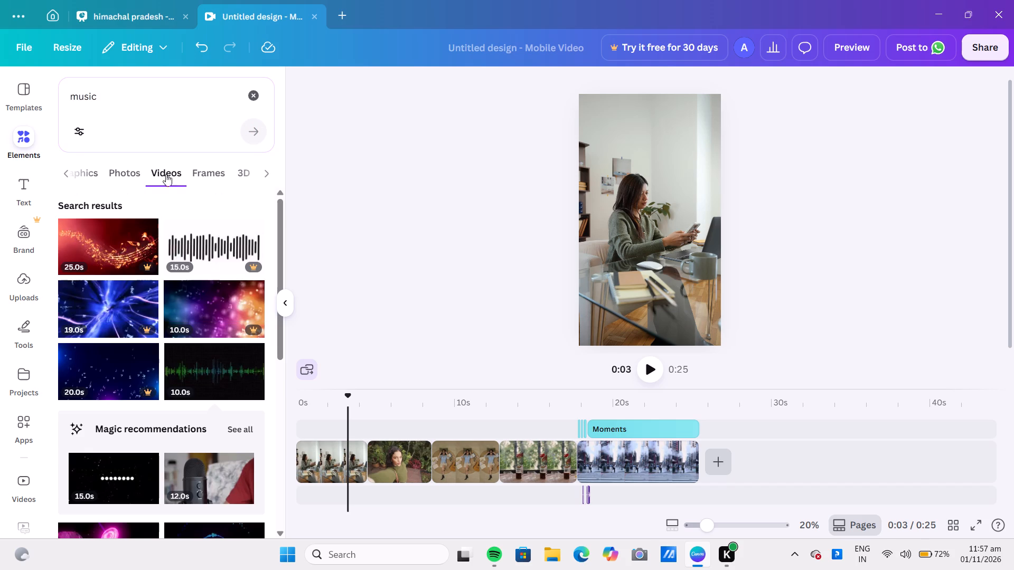
Search the elements for music, preview the Chill Music track and add it to the timeline.
scroll(233, 398, "down", 5)
scroll(150, 374, "down", 5)
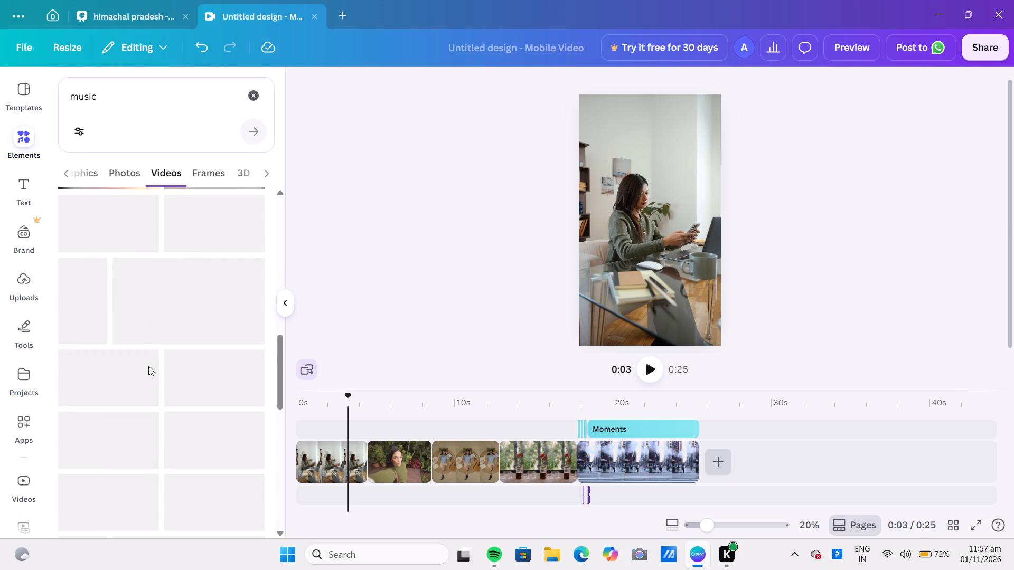
scroll(149, 362, "up", 16)
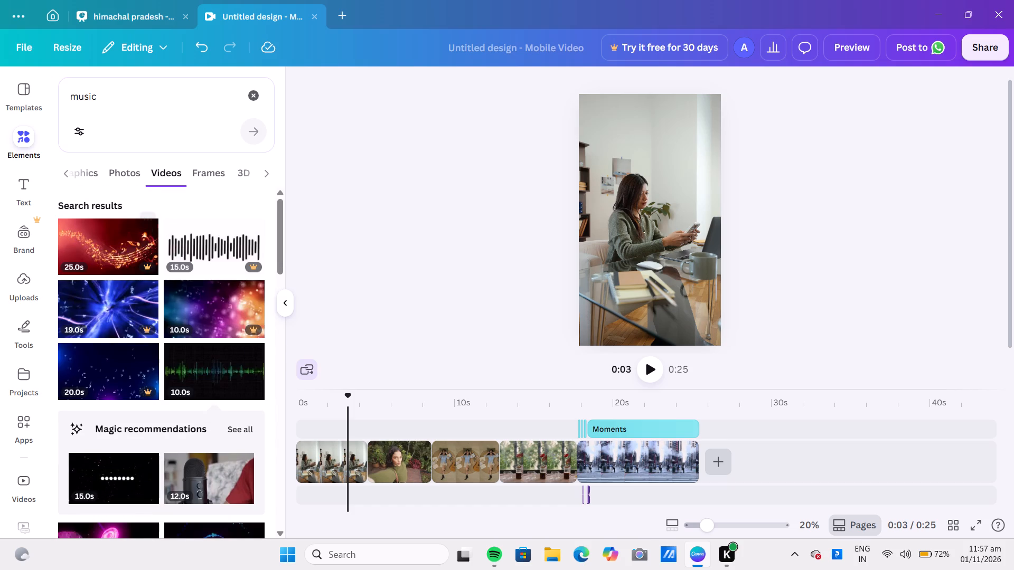
left_click(256, 91)
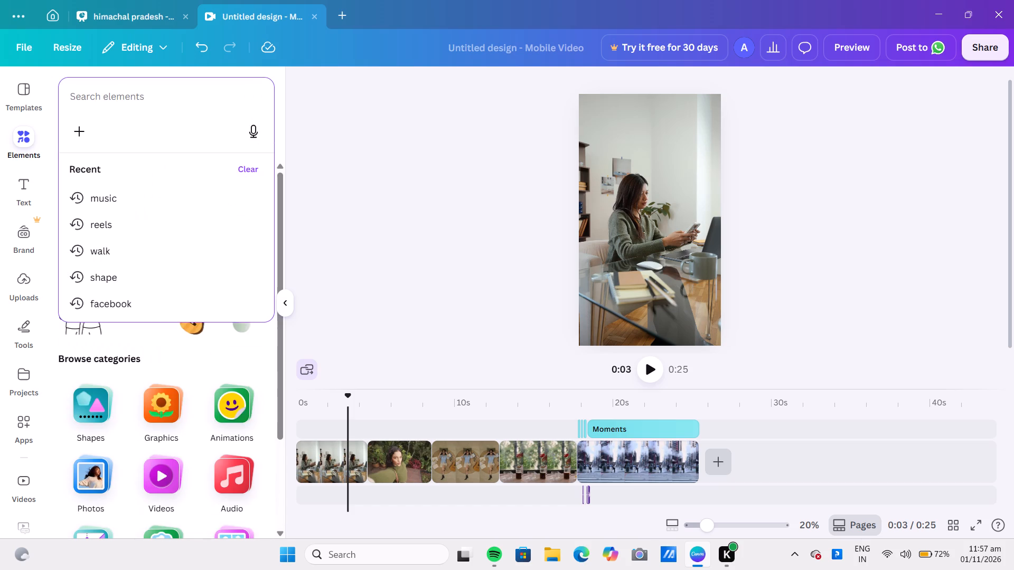
left_click(127, 201)
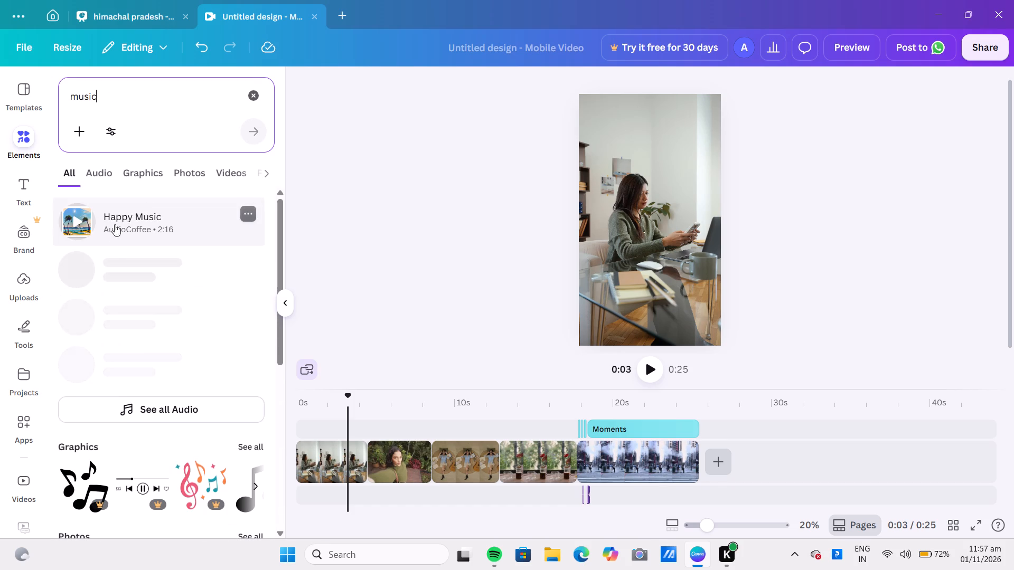
left_click(76, 316)
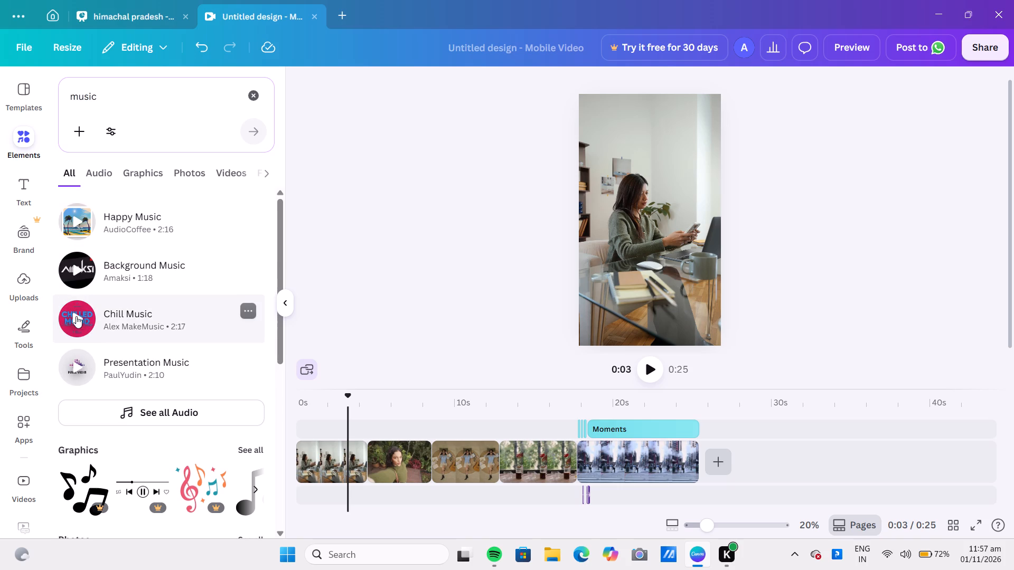
left_click(129, 320)
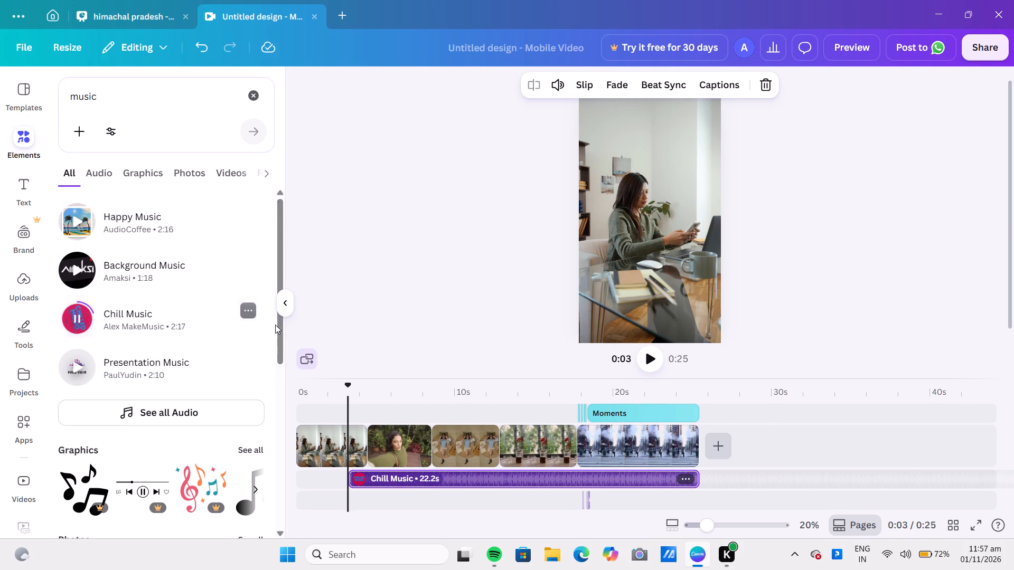
left_click(290, 302)
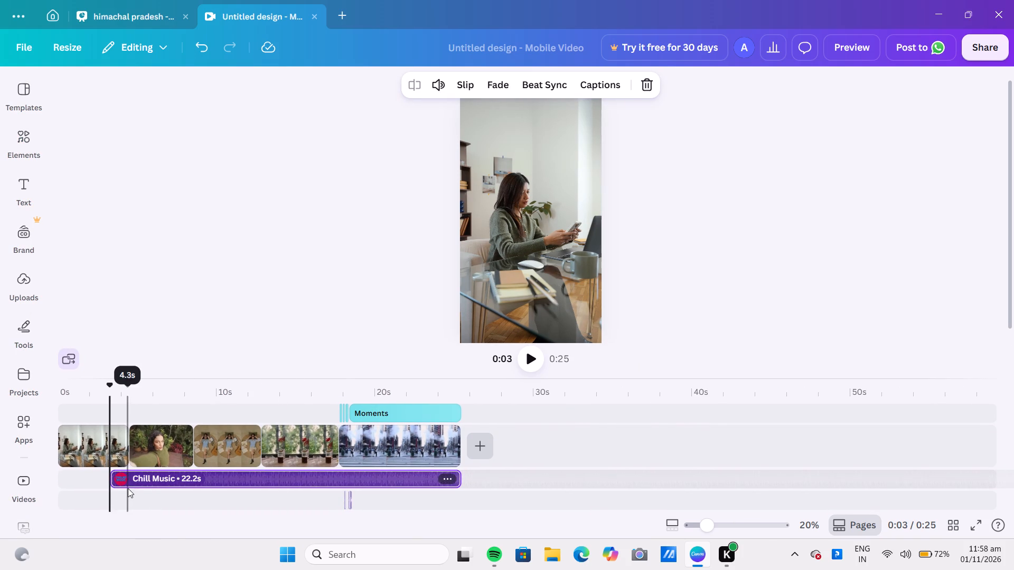
Move the Chill Music track to the start of the timeline and extend it to 25.4 s, the end of the Moments page.
left_click(134, 478)
left_click_drag(111, 475, 87, 470)
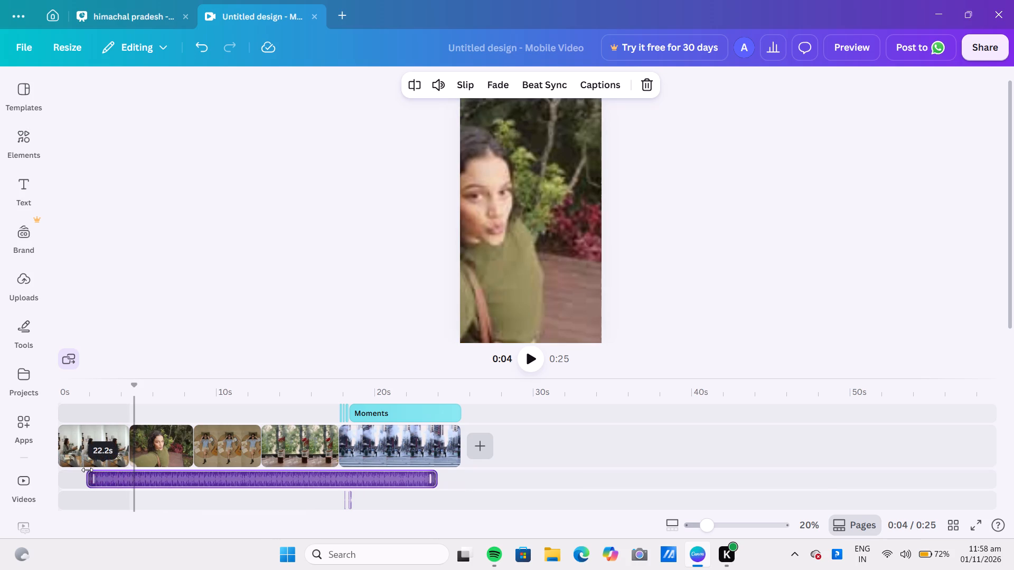
left_click_drag(87, 470, 64, 469)
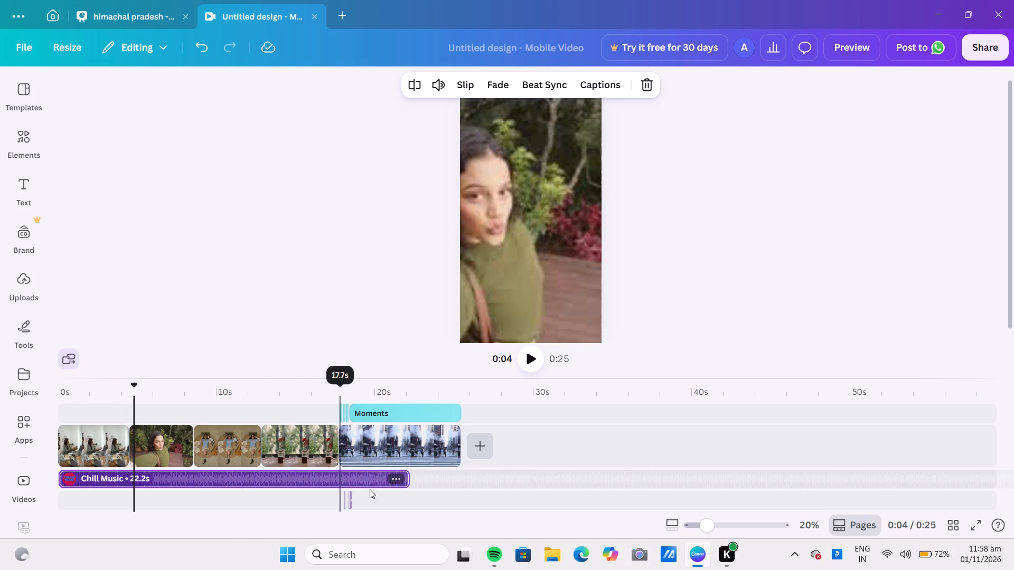
left_click_drag(408, 478, 428, 474)
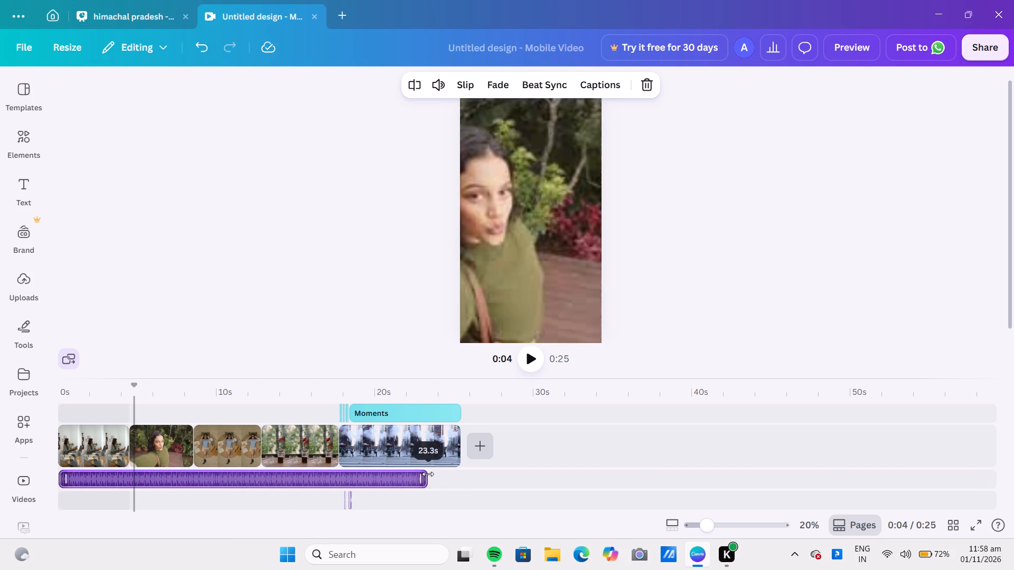
left_click_drag(428, 474, 455, 477)
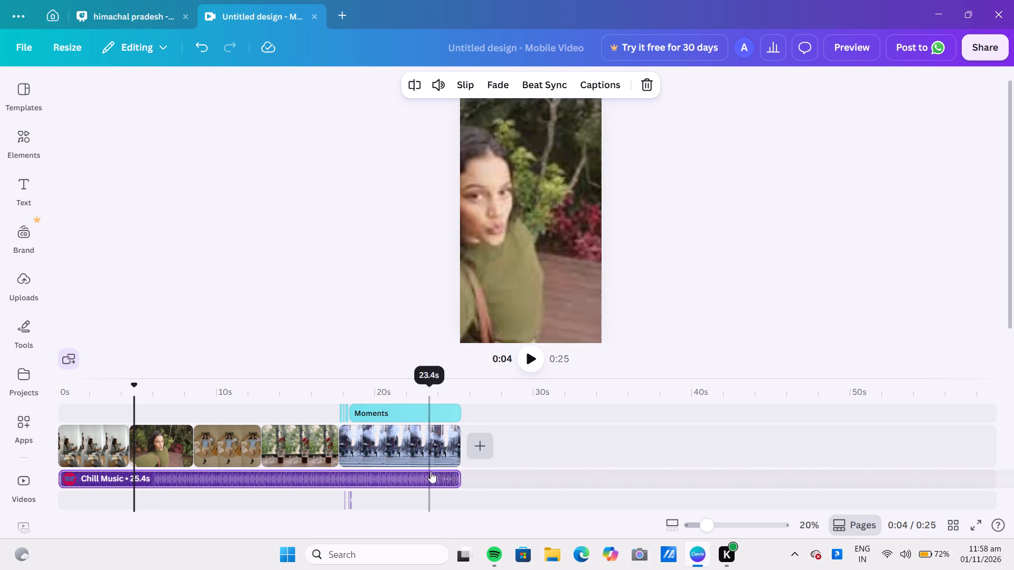
Play the reel full screen from the beginning to review the clips, animations and new music.
left_click(531, 360)
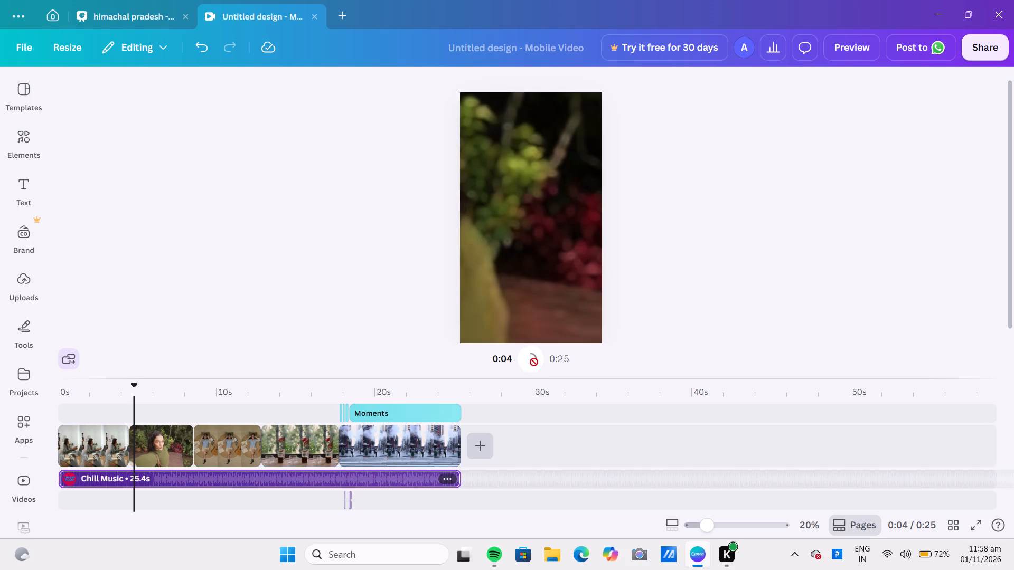
left_click(87, 416)
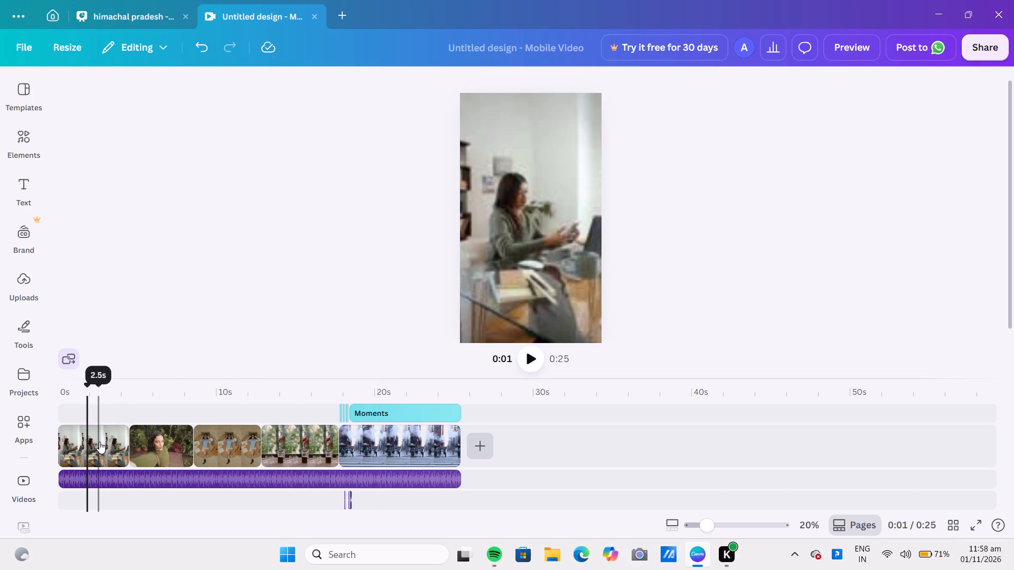
left_click(978, 526)
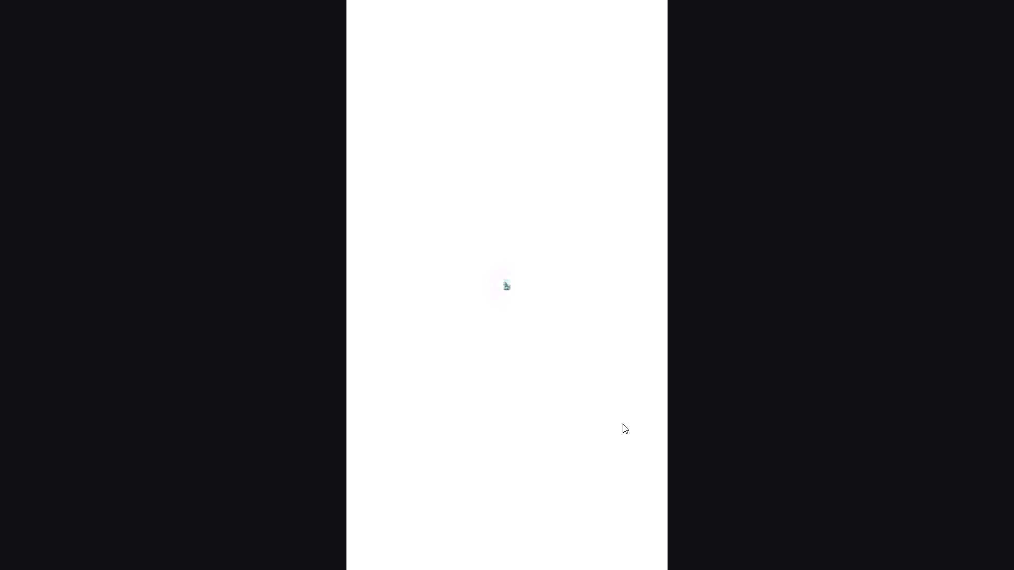
left_click_drag(499, 286, 506, 284)
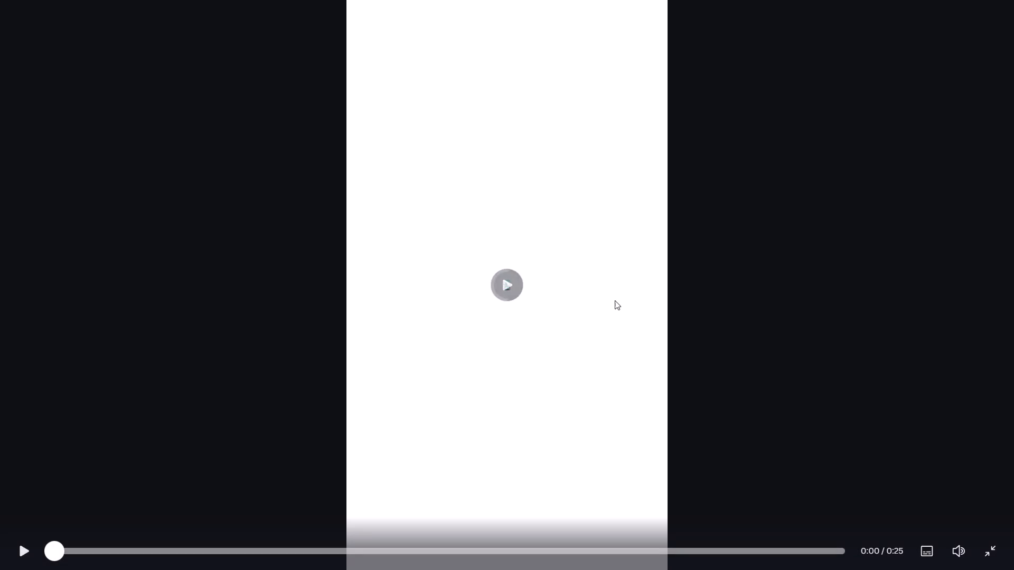
left_click(504, 287)
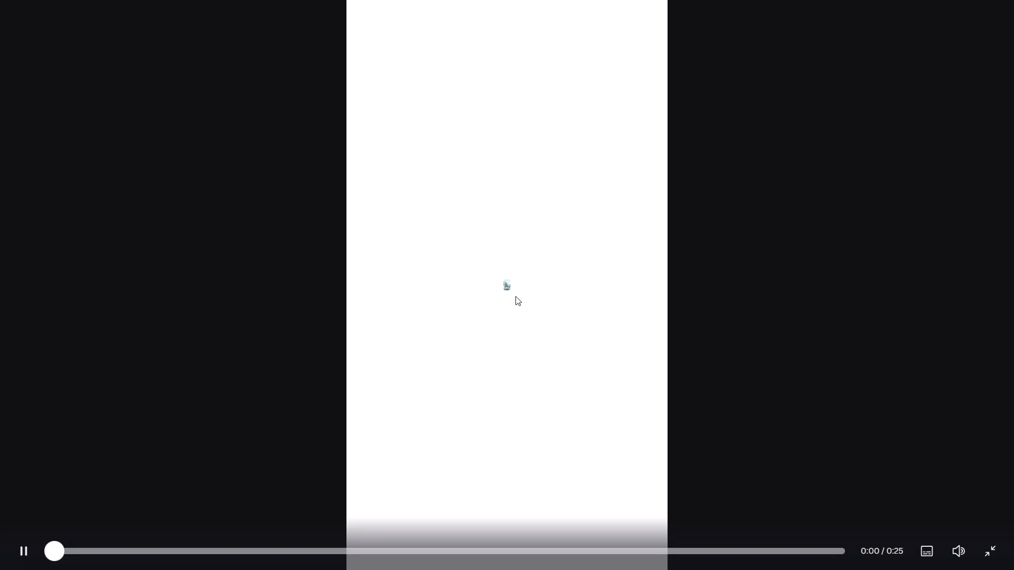
Leave the full-screen playback and replay the reel in the editor, checking the middle clips and the Moments page.
left_click(994, 550)
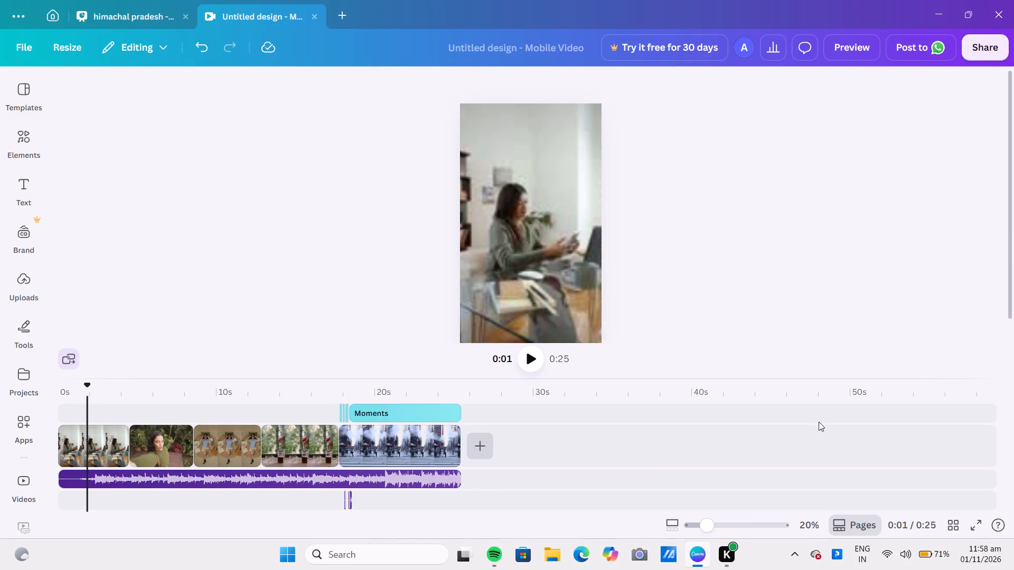
left_click(536, 354)
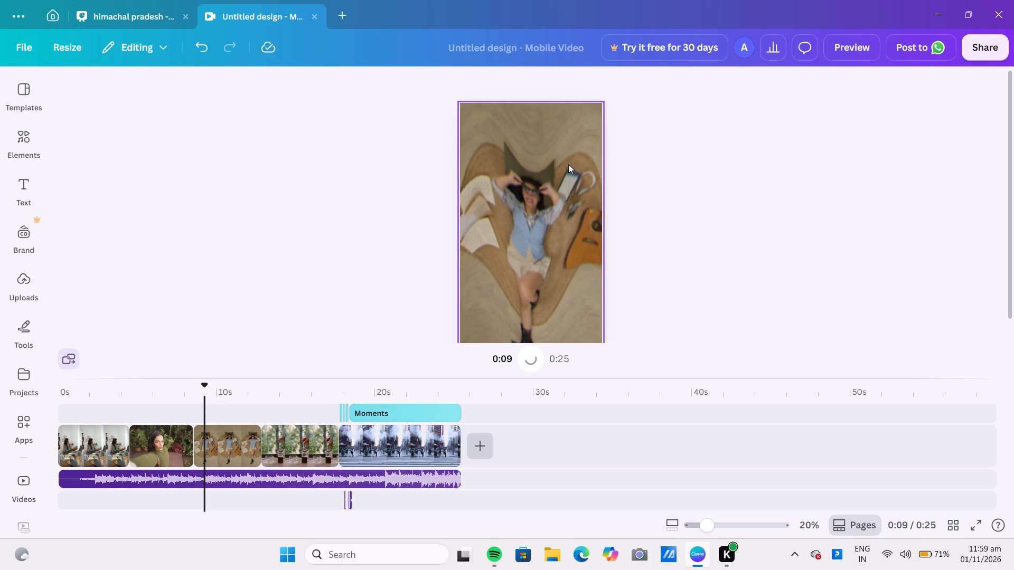
left_click(519, 231)
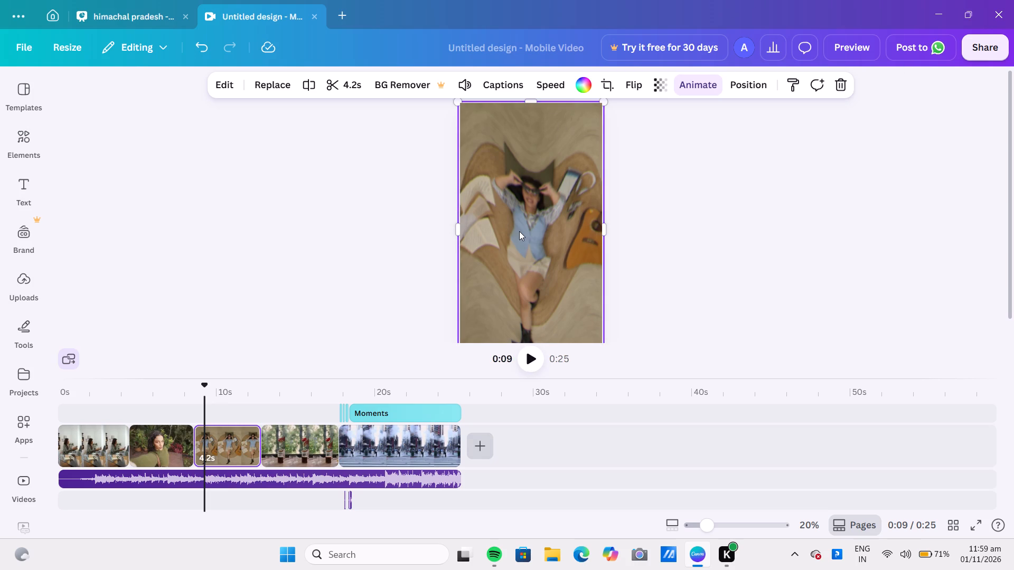
left_click(532, 351)
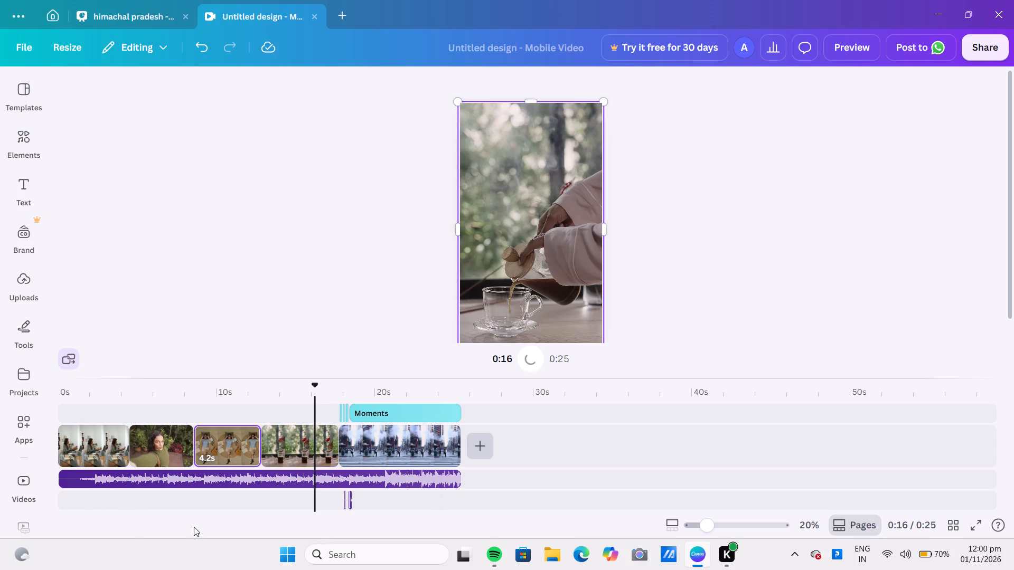
left_click(361, 441)
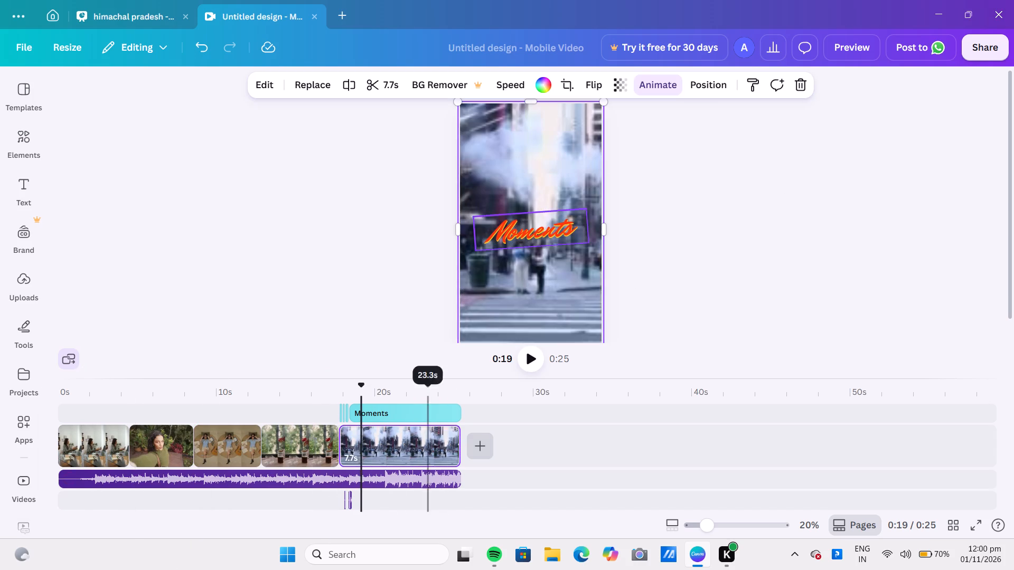
left_click(532, 362)
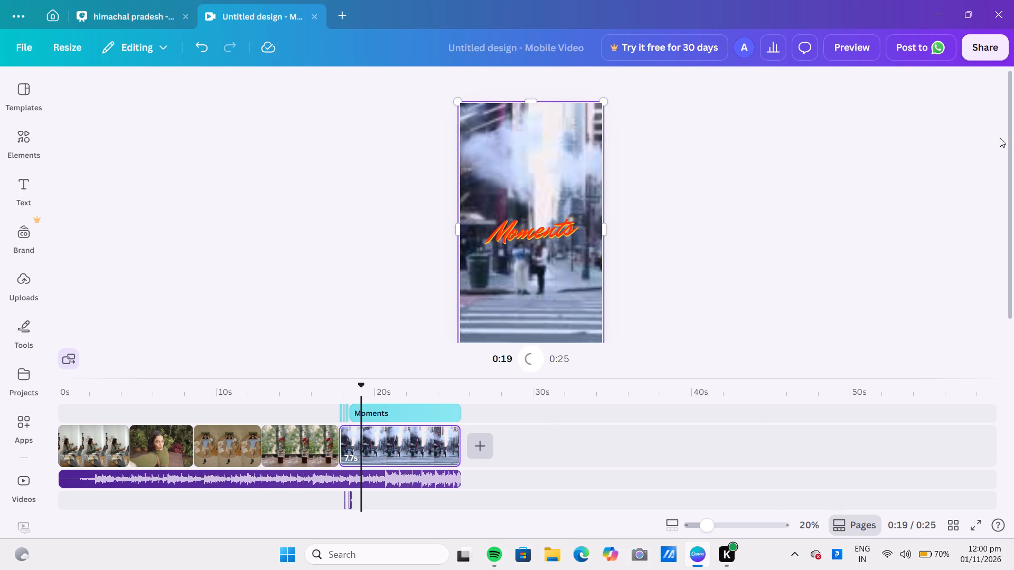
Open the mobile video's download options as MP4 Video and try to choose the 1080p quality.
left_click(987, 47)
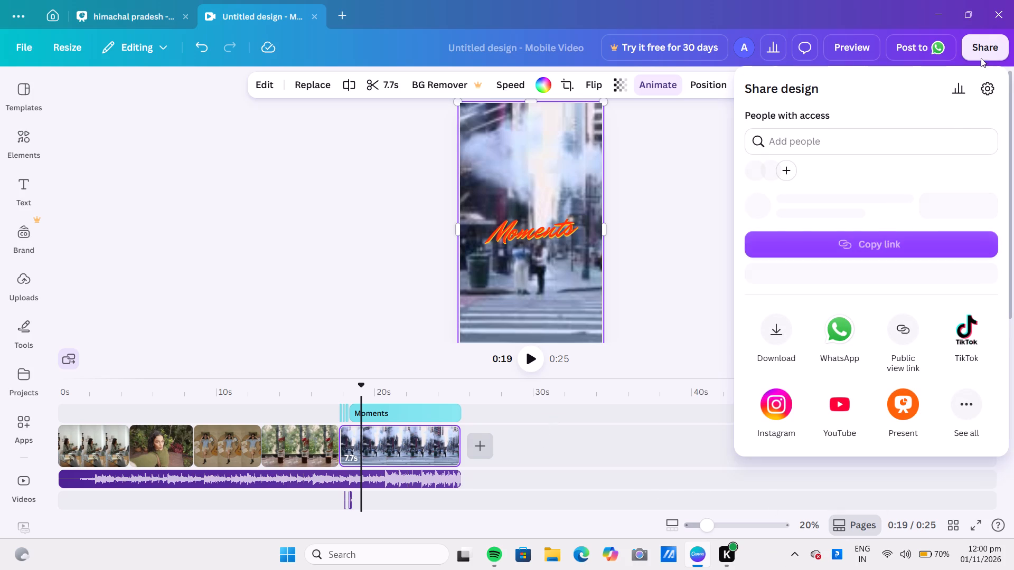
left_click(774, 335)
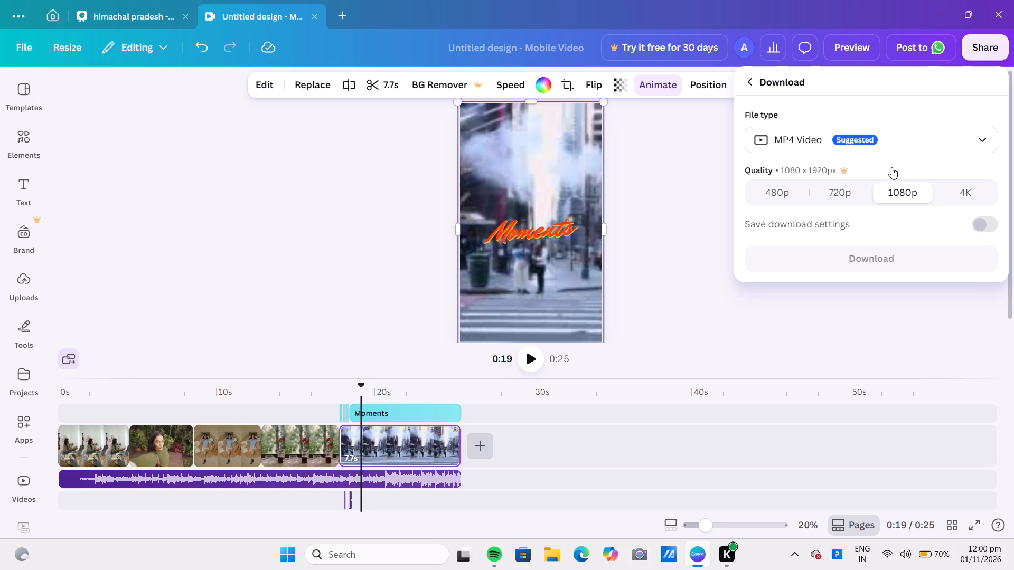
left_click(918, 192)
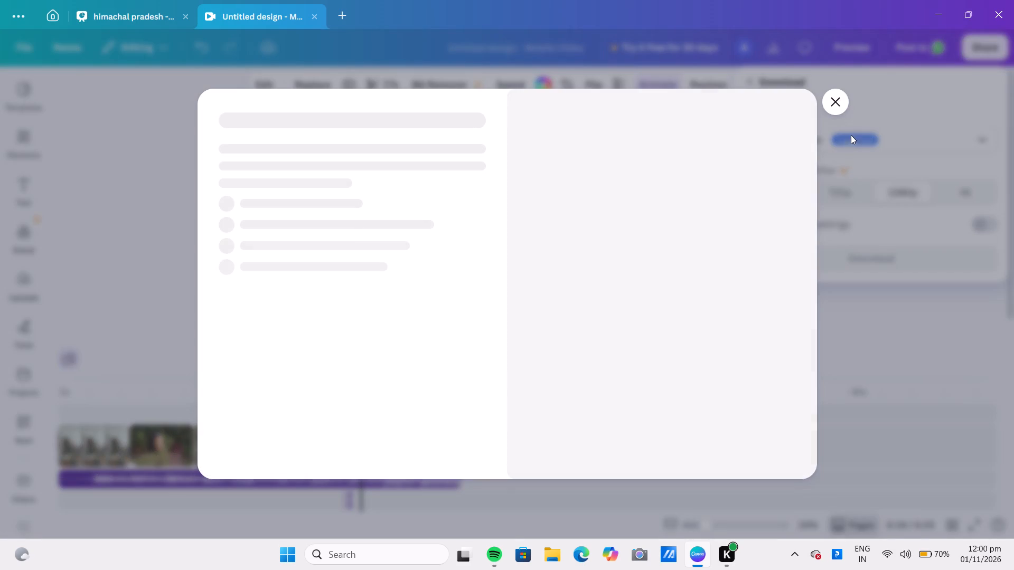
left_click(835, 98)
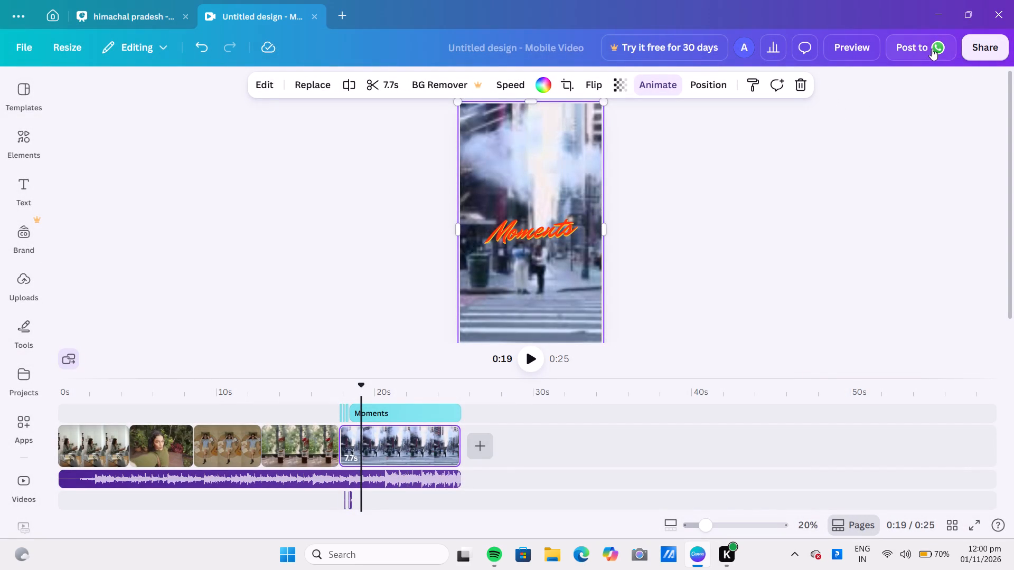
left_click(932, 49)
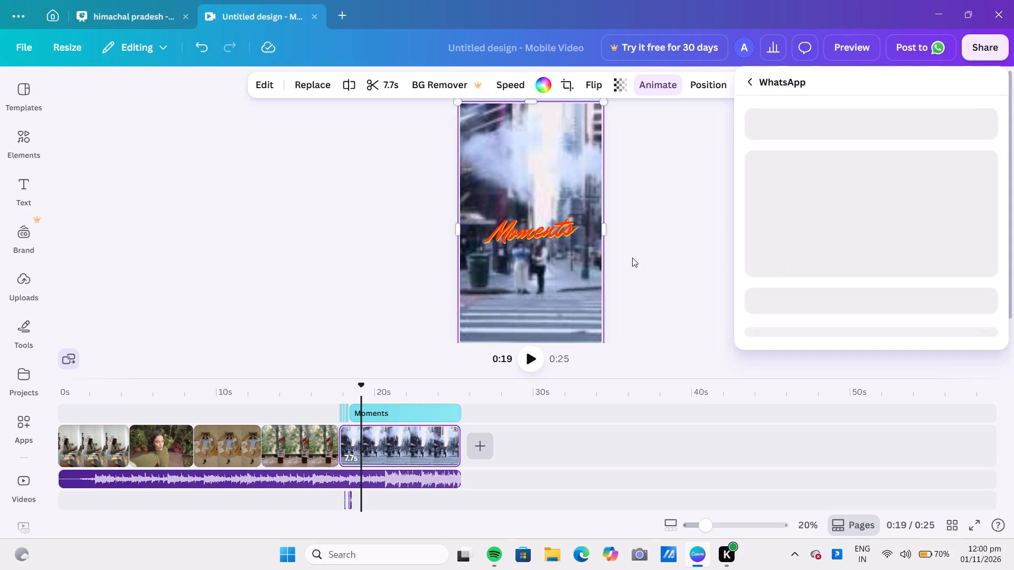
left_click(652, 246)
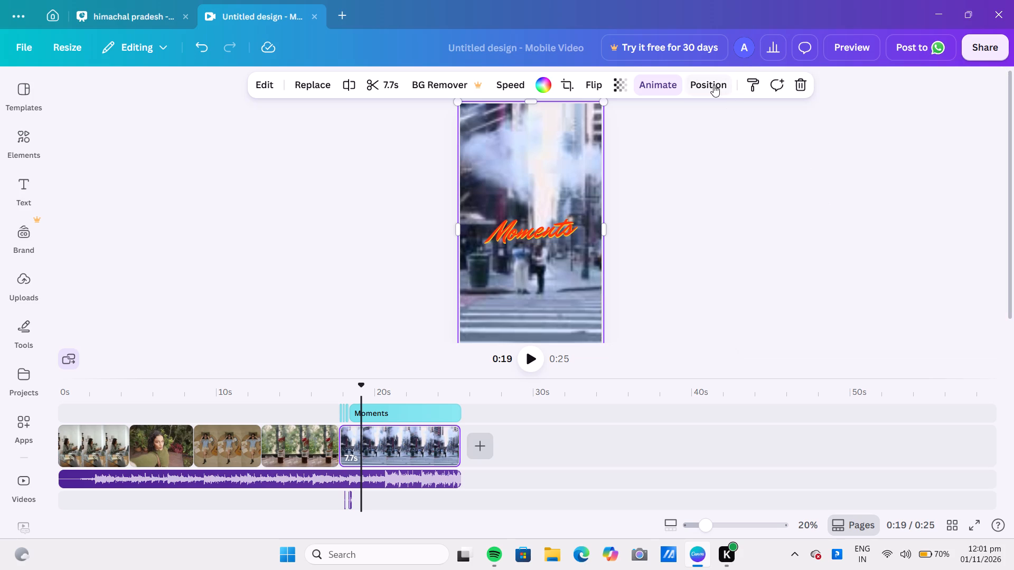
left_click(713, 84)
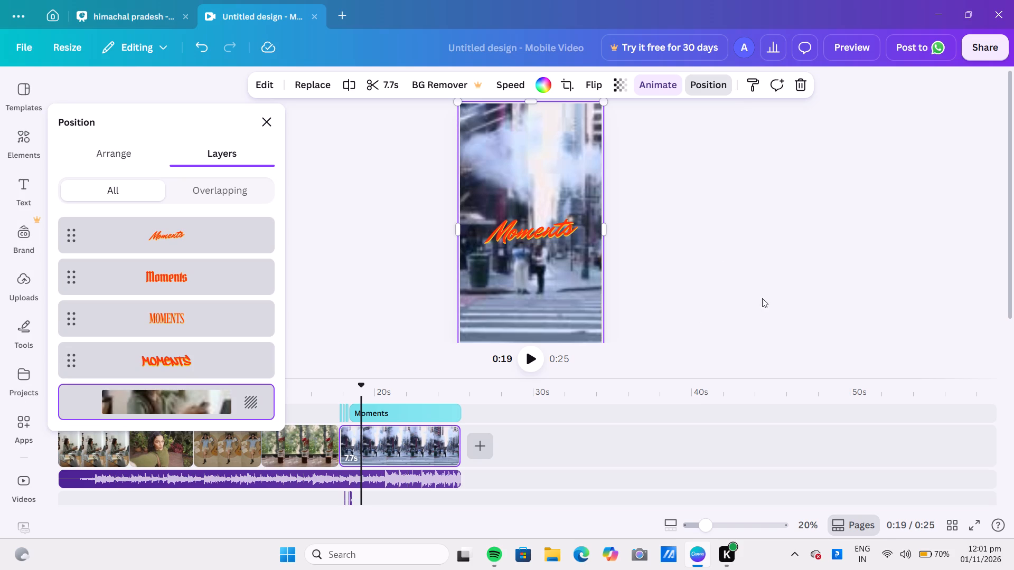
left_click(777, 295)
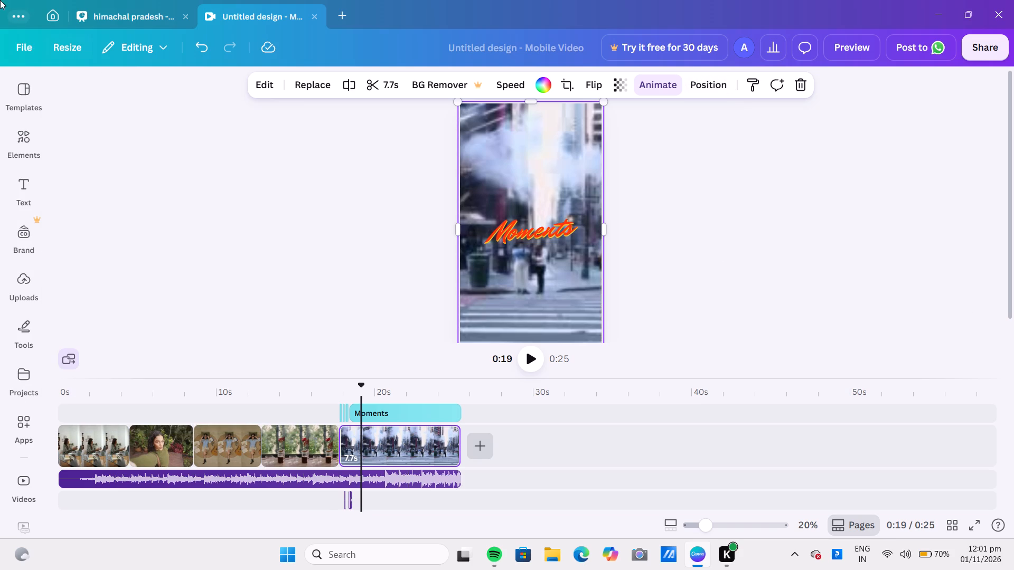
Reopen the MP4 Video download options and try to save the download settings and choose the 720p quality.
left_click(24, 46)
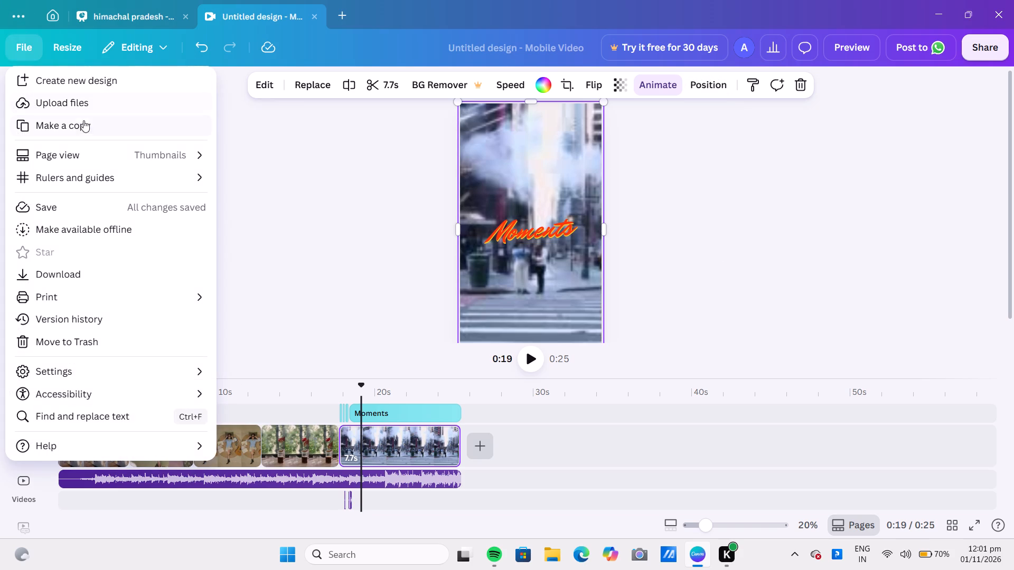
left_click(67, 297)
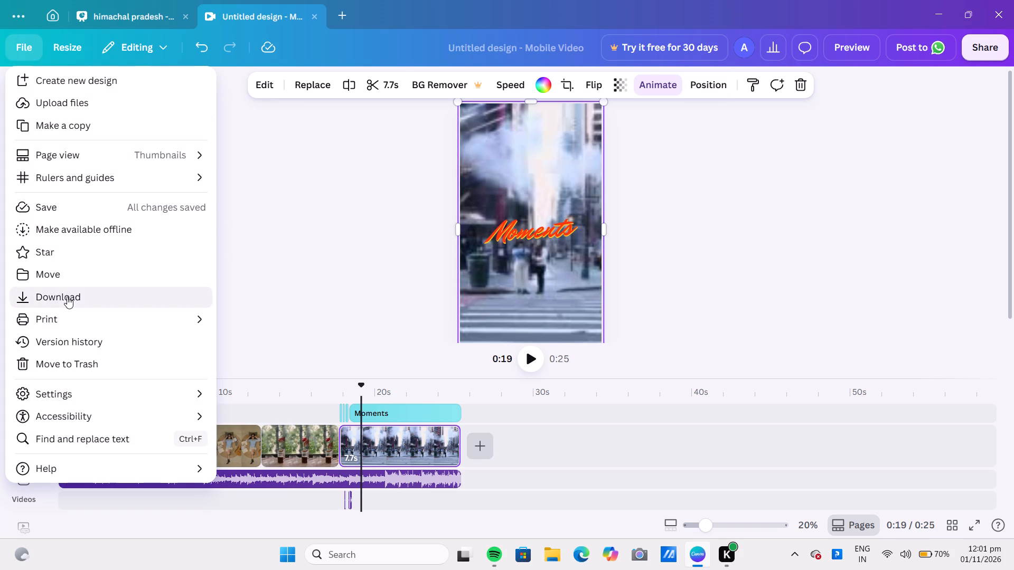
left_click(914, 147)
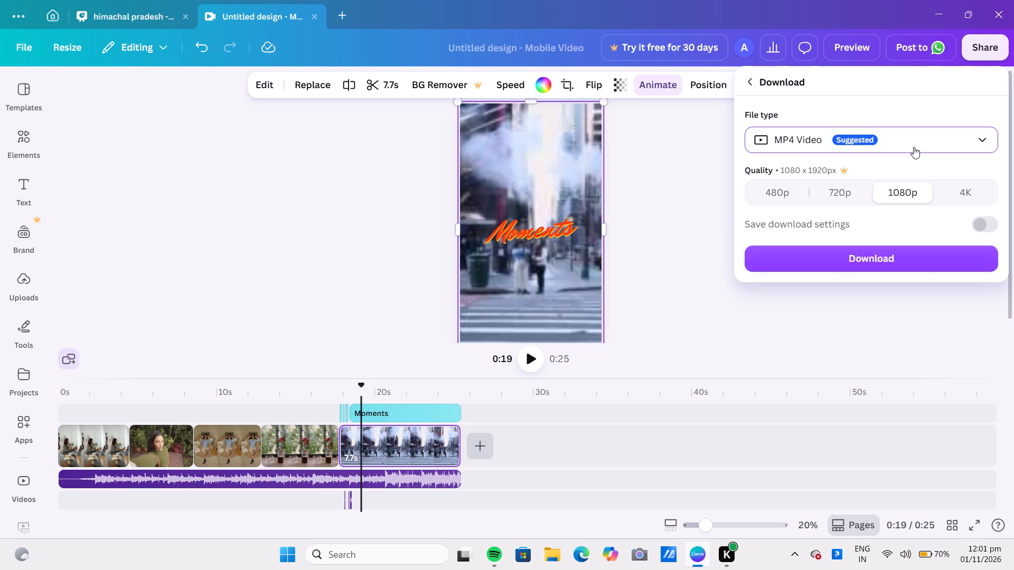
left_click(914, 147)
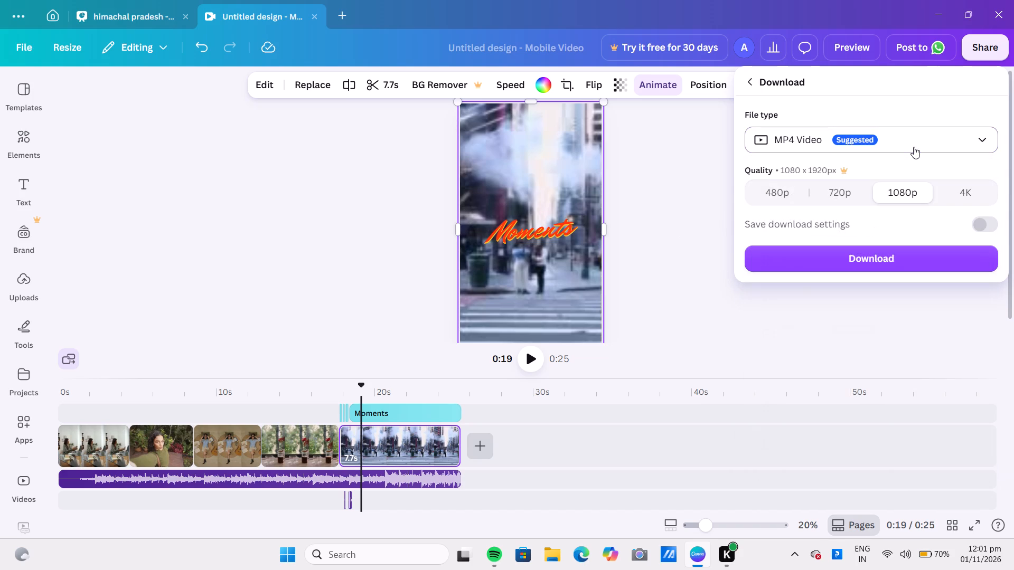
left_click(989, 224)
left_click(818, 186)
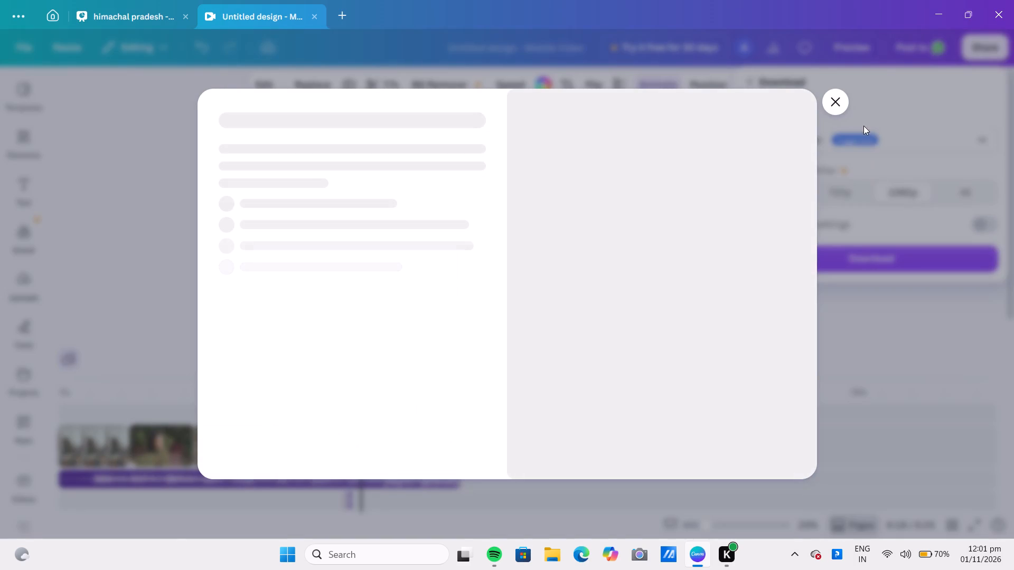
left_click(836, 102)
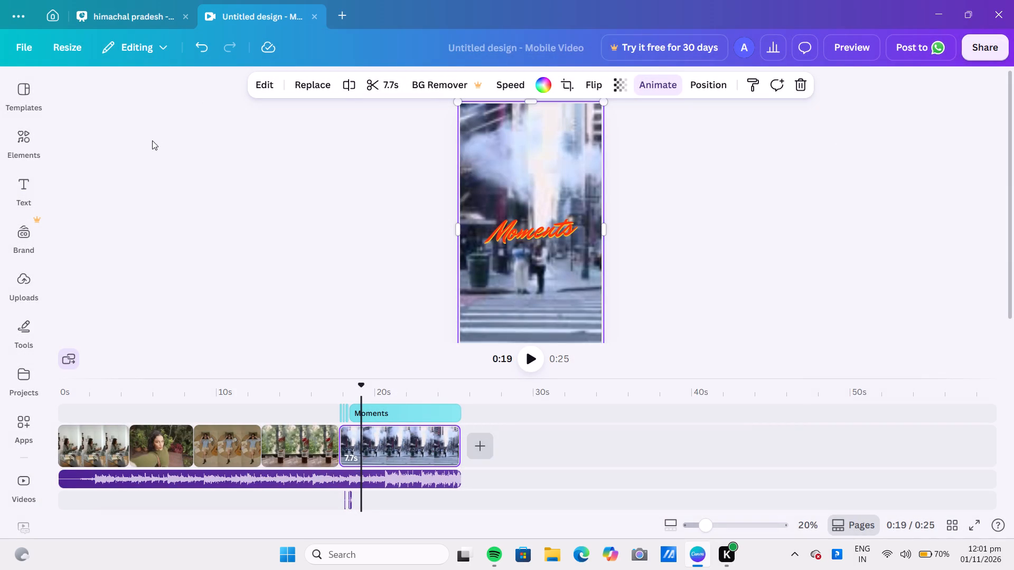
Download the design as a PDF with the Digital preset.
left_click(34, 44)
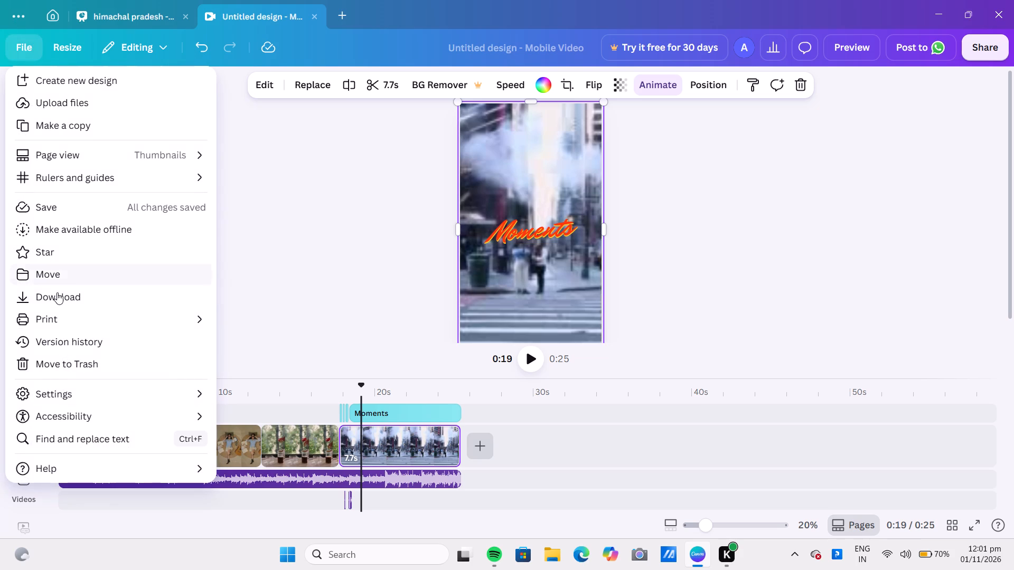
left_click(57, 298)
left_click(859, 142)
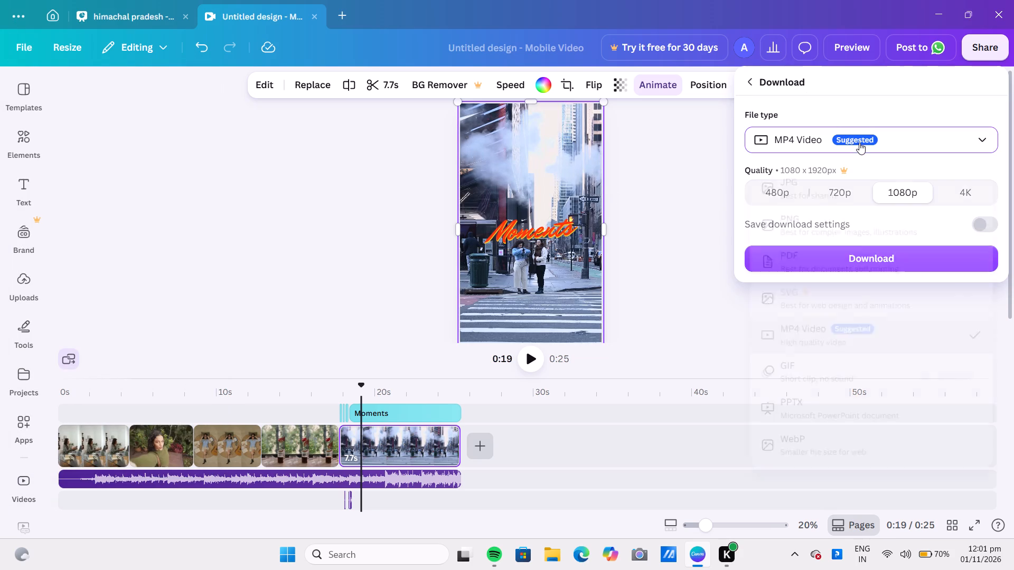
left_click(844, 180)
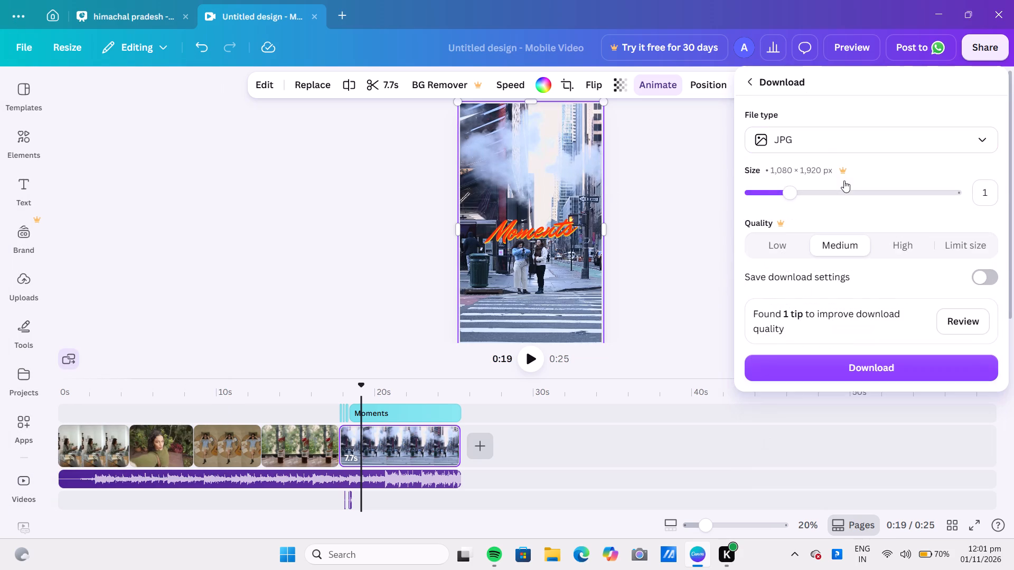
left_click(898, 144)
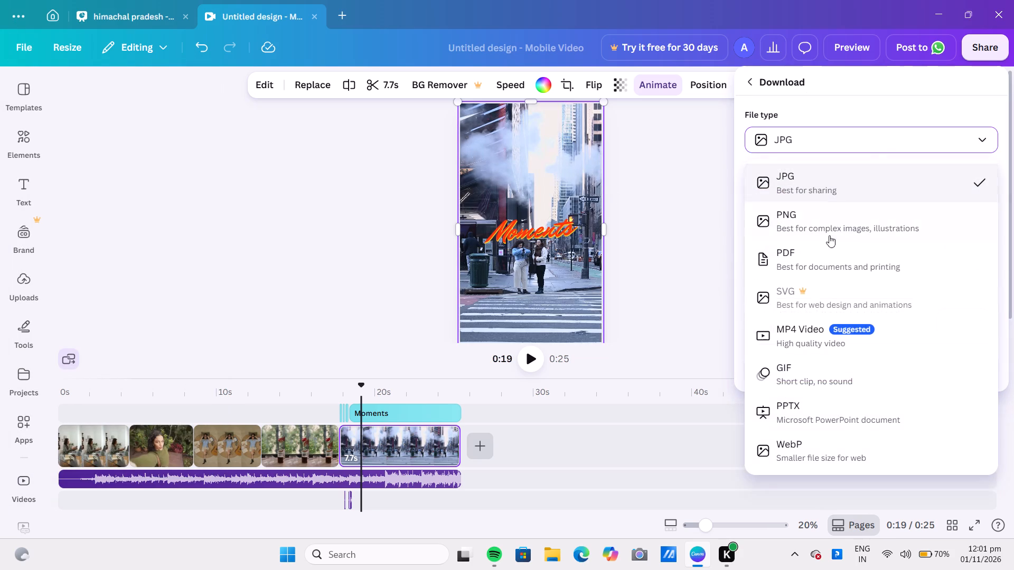
left_click(809, 264)
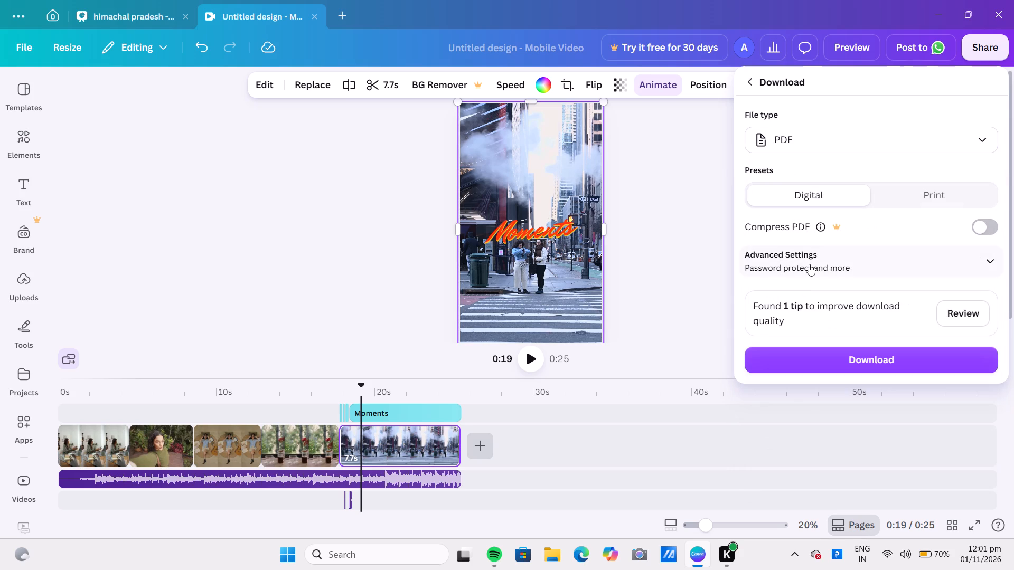
left_click(853, 355)
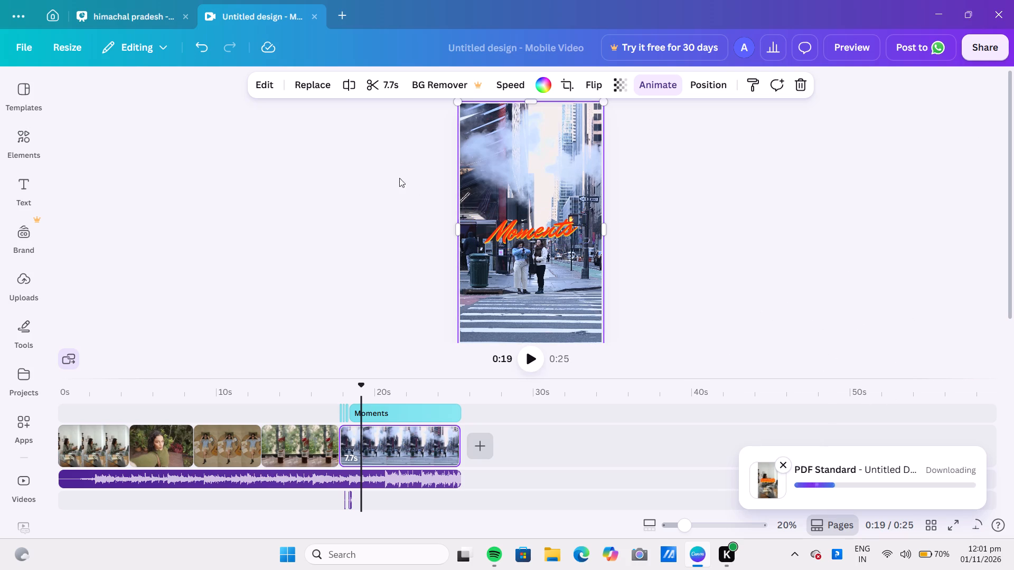
Check the progress of the PDF download and replay the reel around the coffee clip and Moments page.
left_click(15, 47)
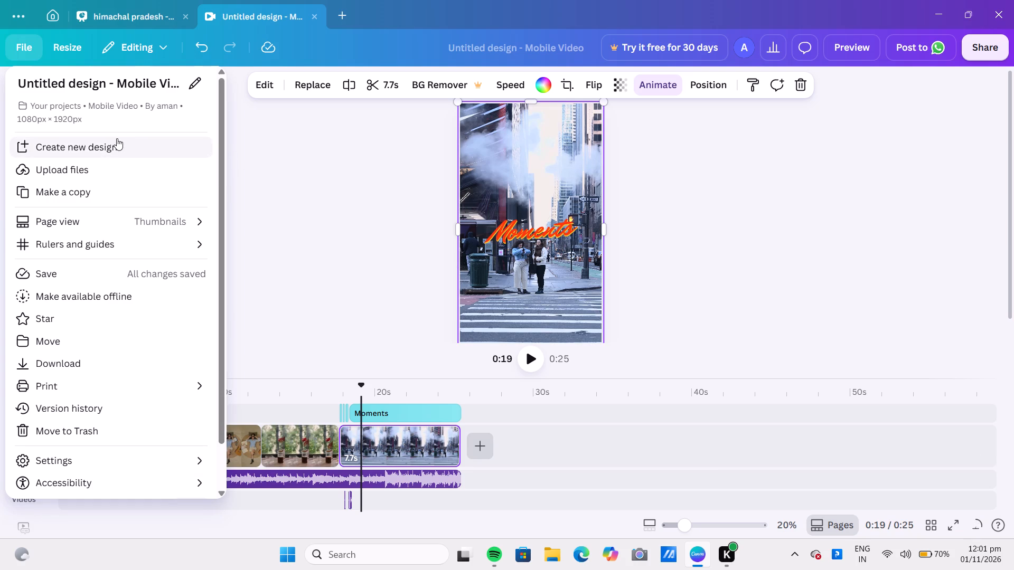
left_click(974, 523)
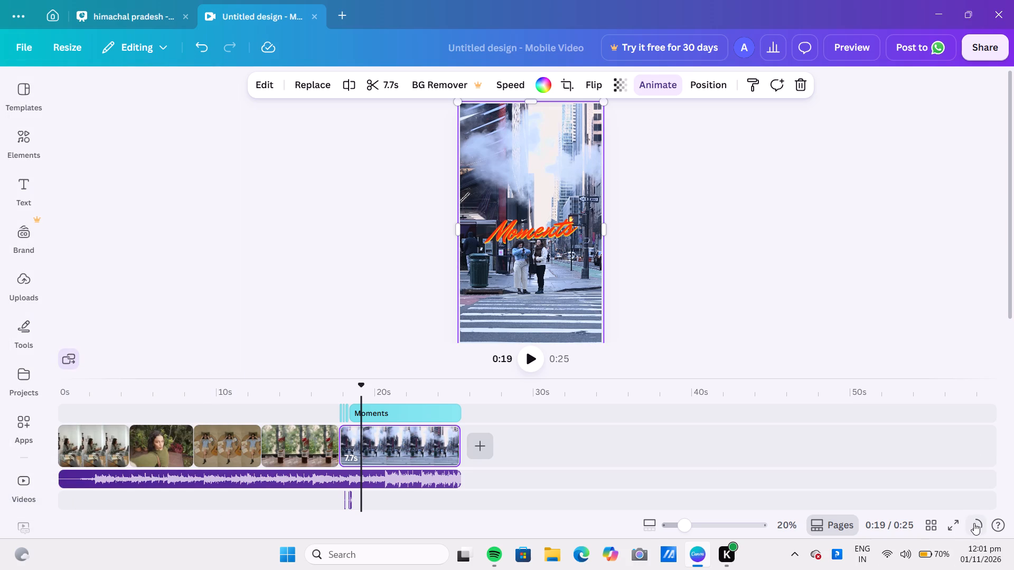
left_click(974, 523)
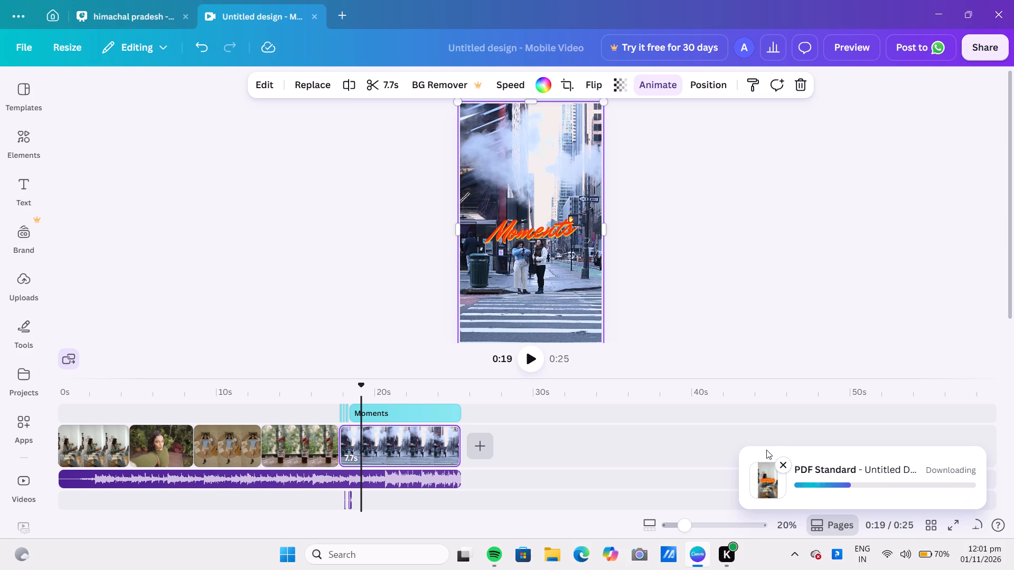
left_click(866, 326)
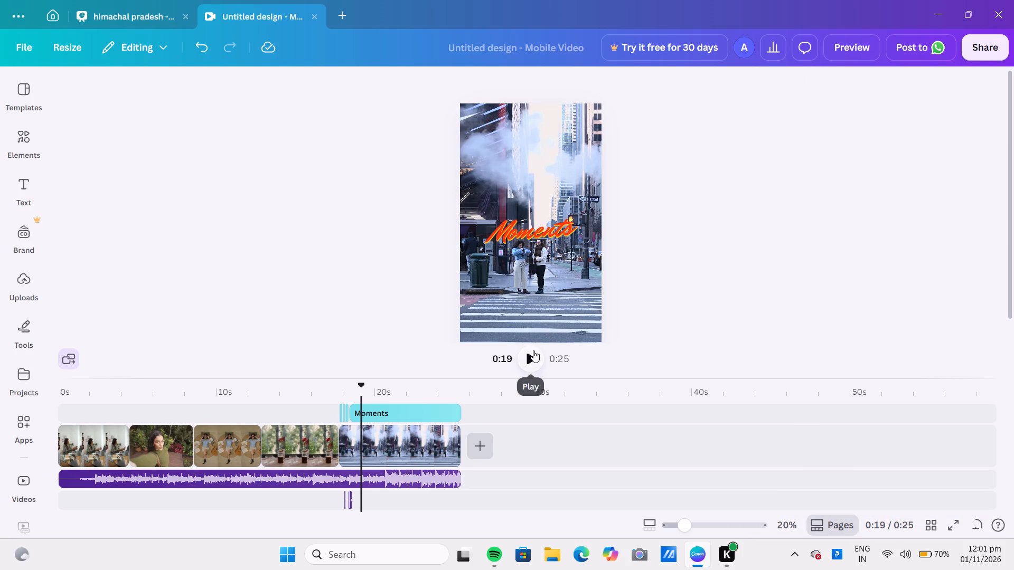
left_click(533, 350)
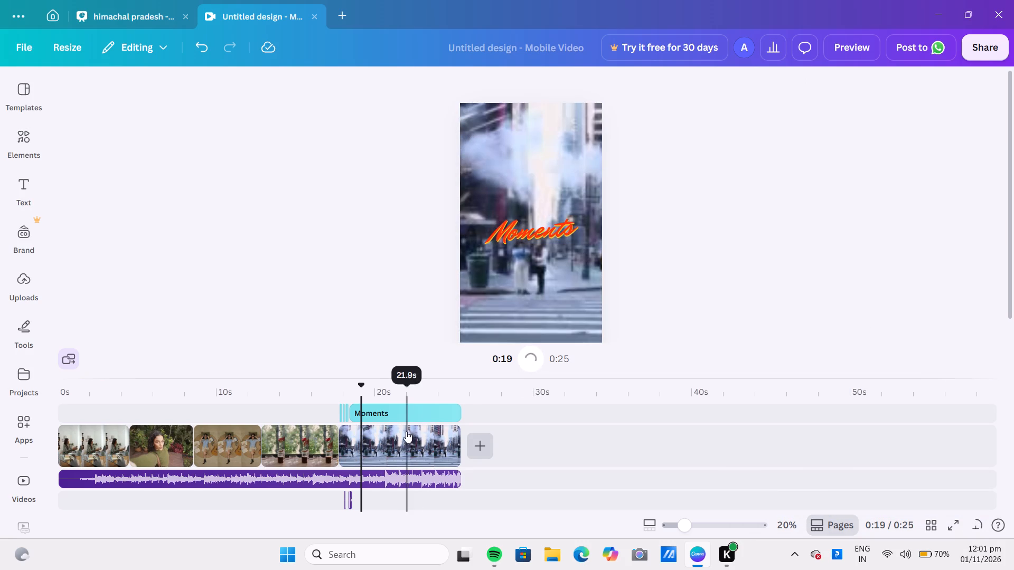
left_click(322, 443)
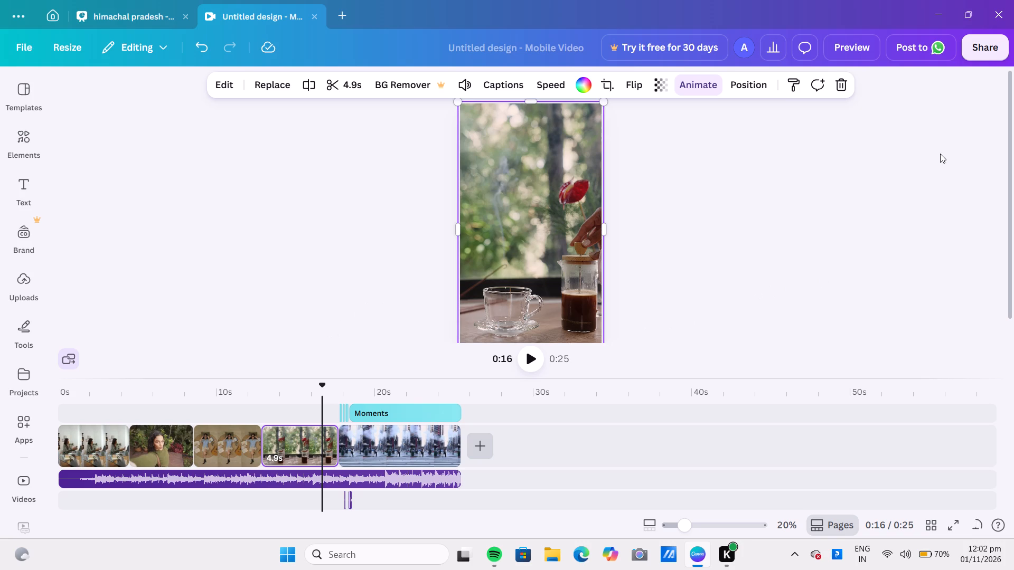
Save the exported PDF as Untitled design in the Downloads folder.
left_click(996, 45)
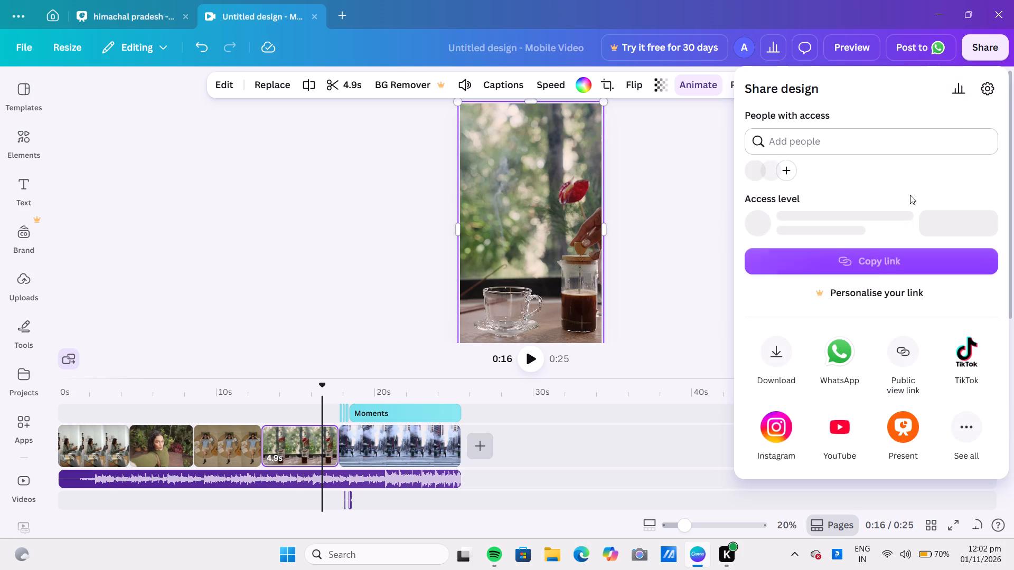
left_click(968, 430)
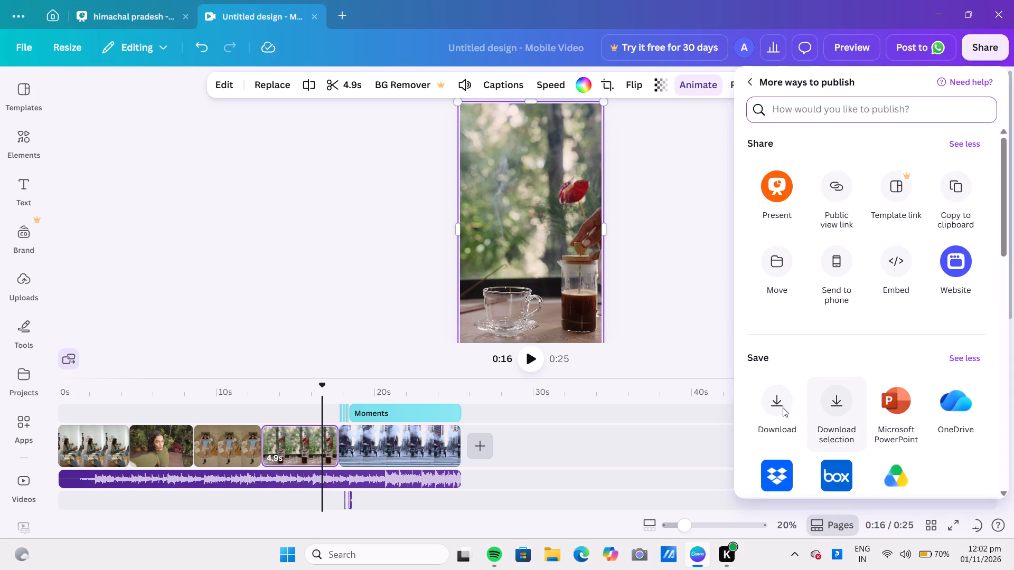
left_click(771, 404)
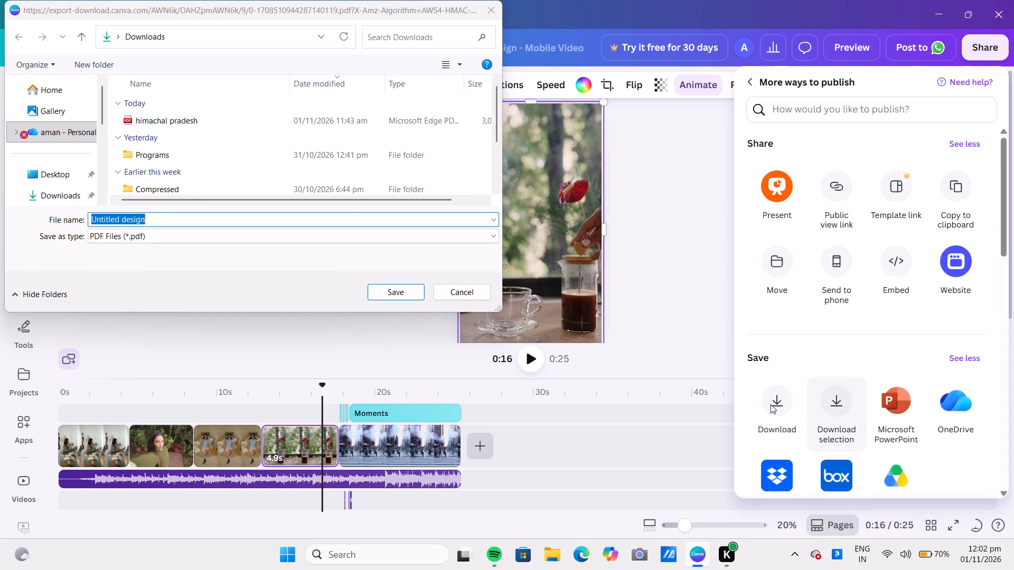
left_click(403, 289)
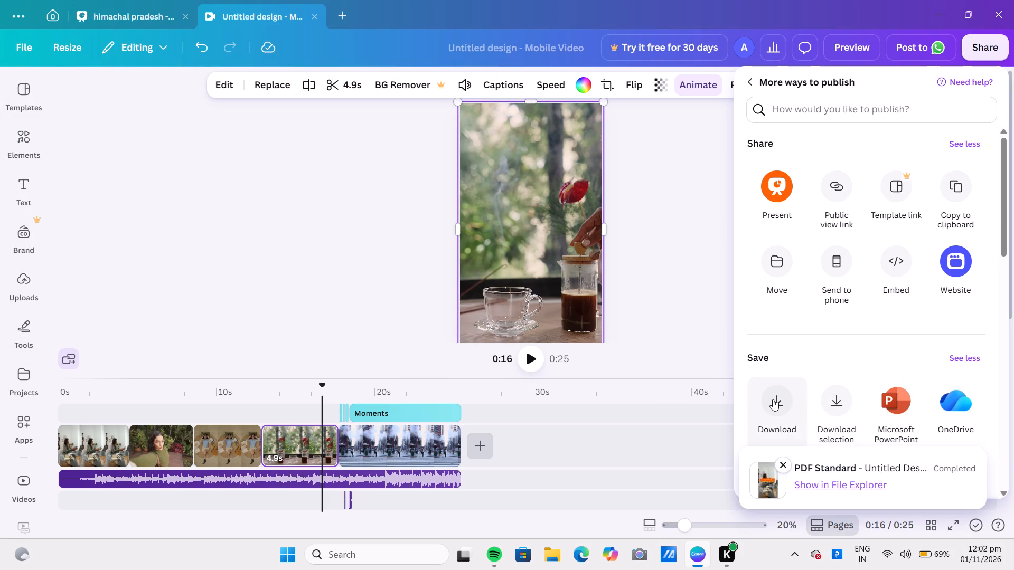
Set the download file type to MP4 Video and try to choose 4K quality.
left_click(773, 399)
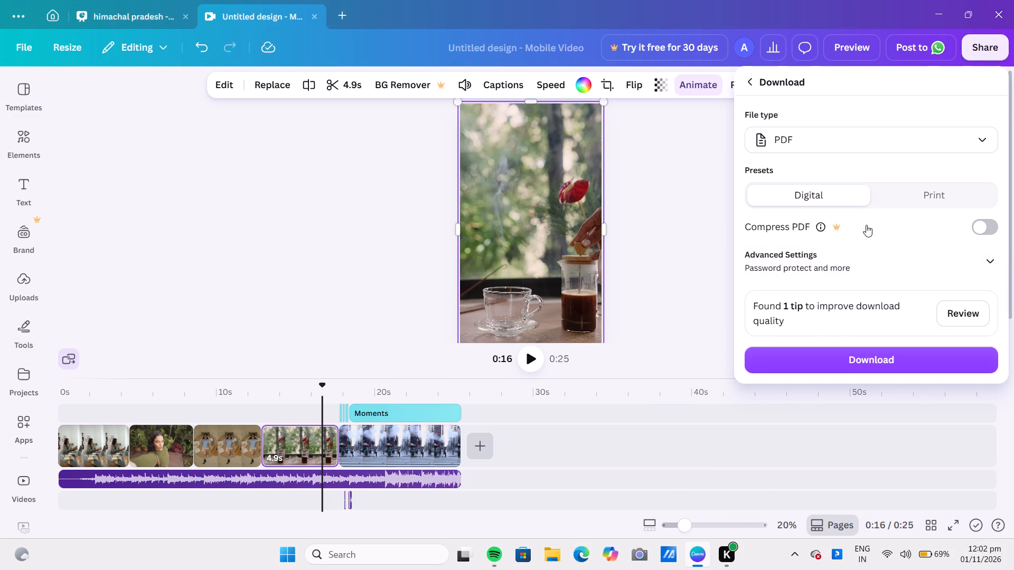
left_click(956, 138)
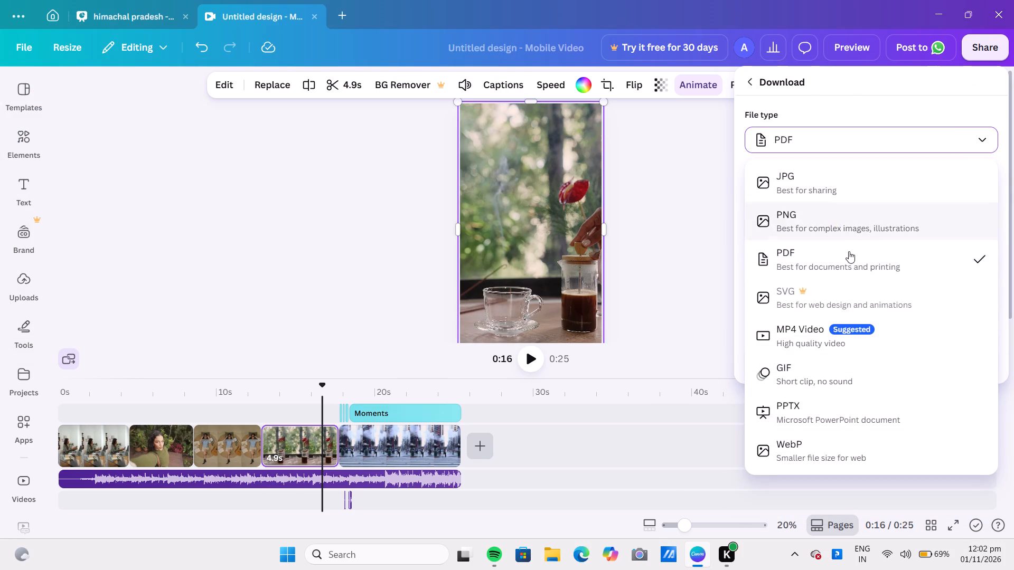
left_click(820, 331)
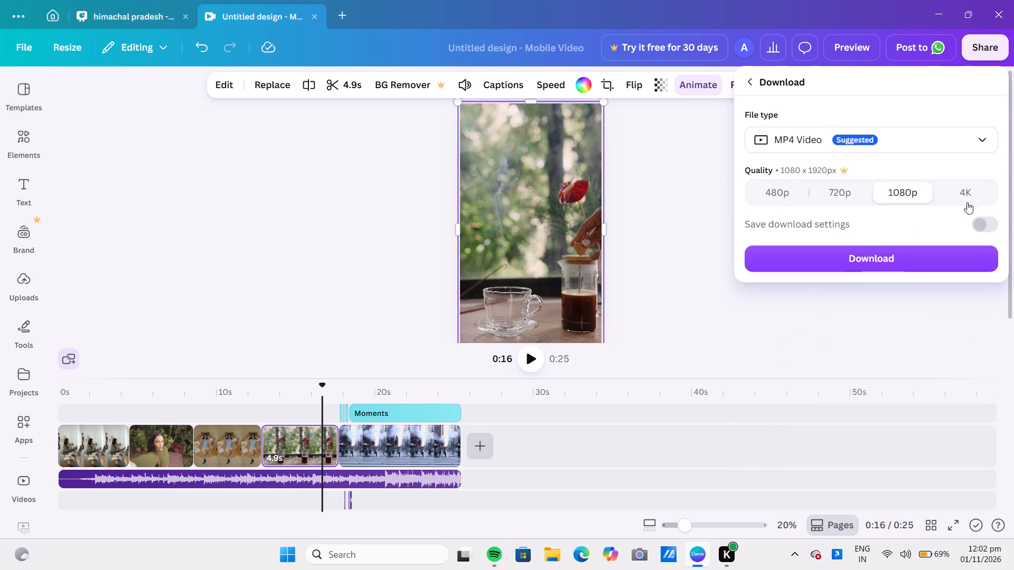
left_click(971, 193)
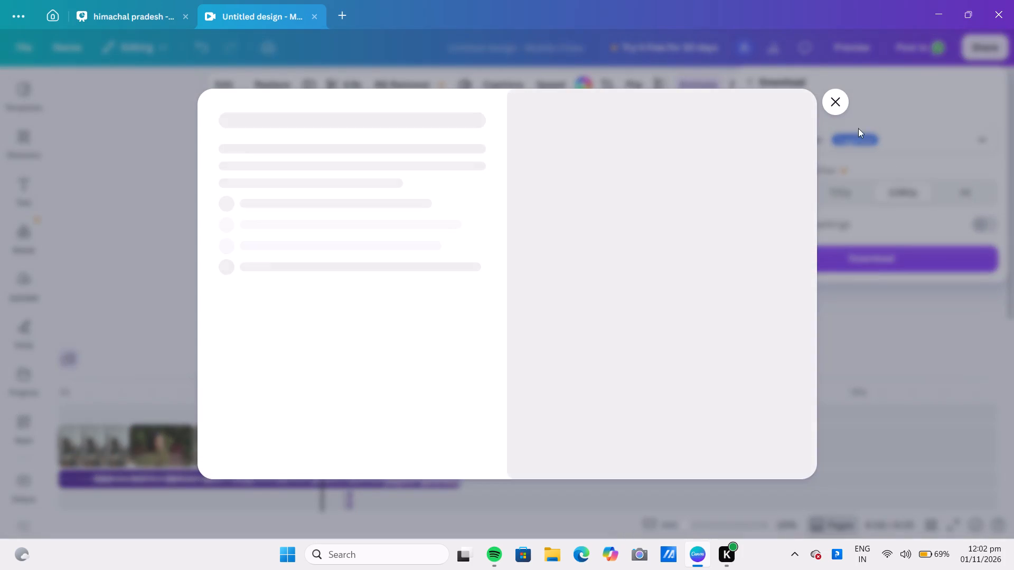
Dismiss the upgrade offer and create a new blank Instagram Post (4:5) design.
left_click(830, 100)
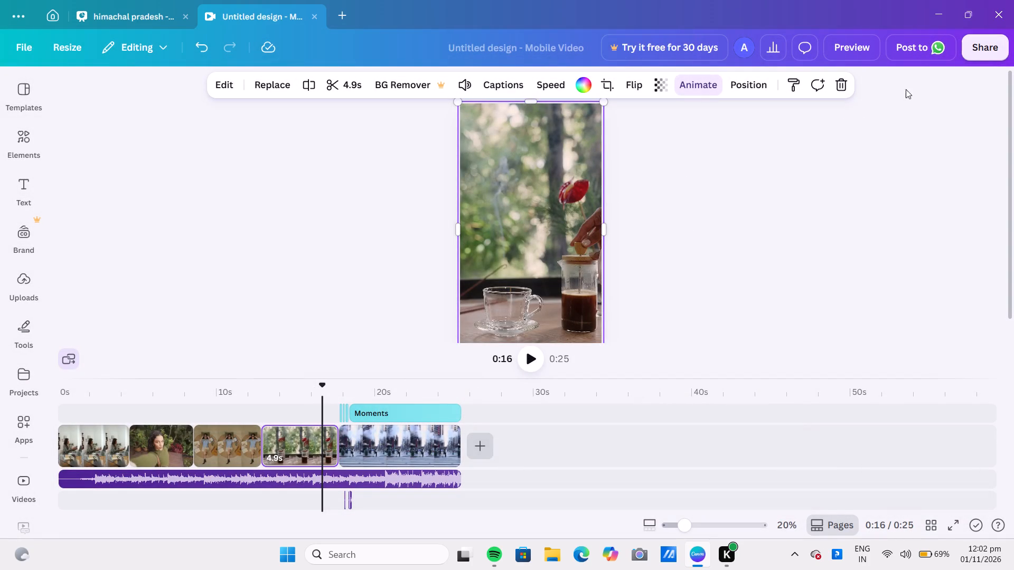
left_click(24, 43)
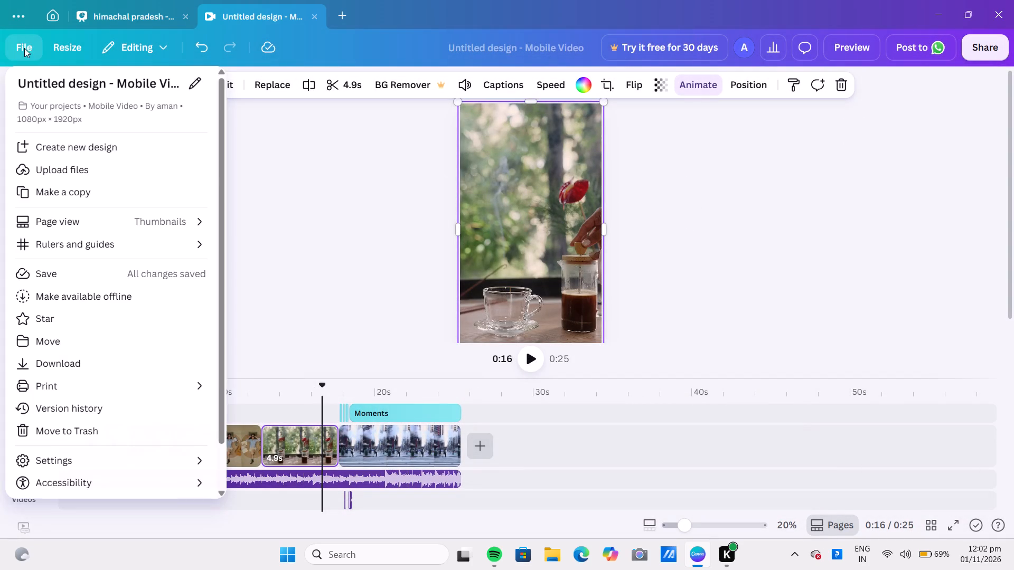
left_click(160, 144)
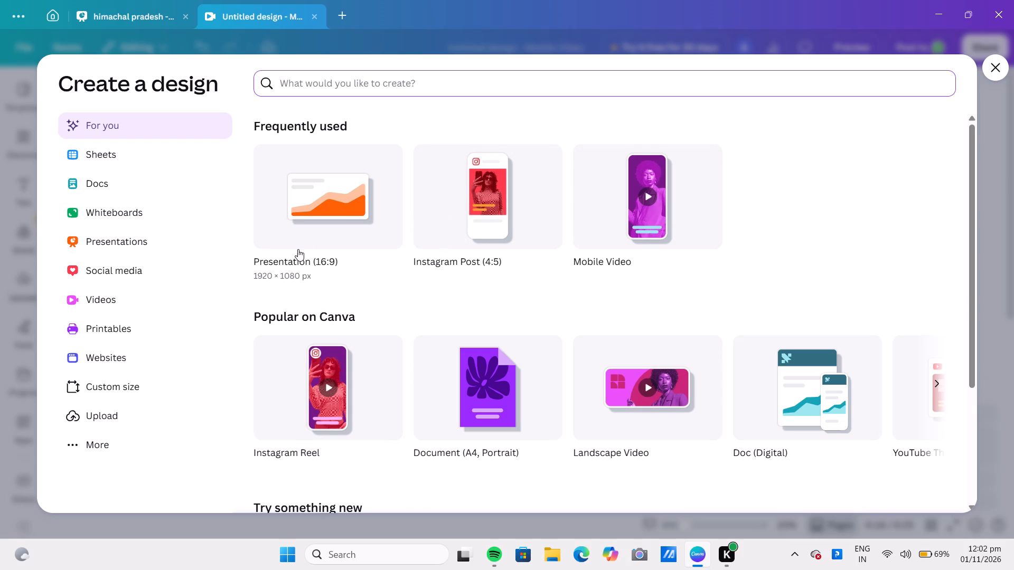
left_click(491, 214)
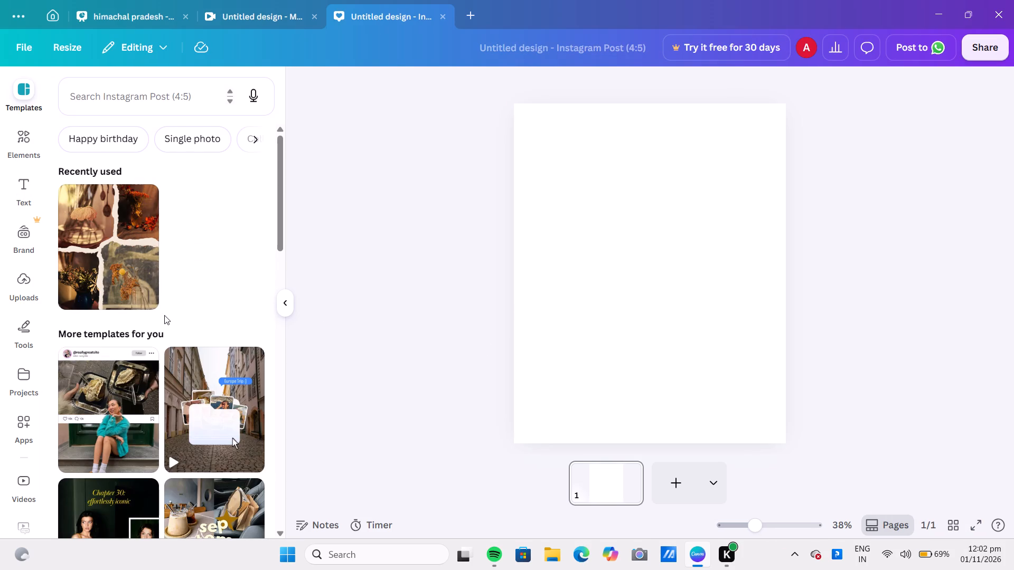
Apply the dark landscape template with a desktop window of blue folders and six photos to the blank page.
scroll(164, 315, "down", 8)
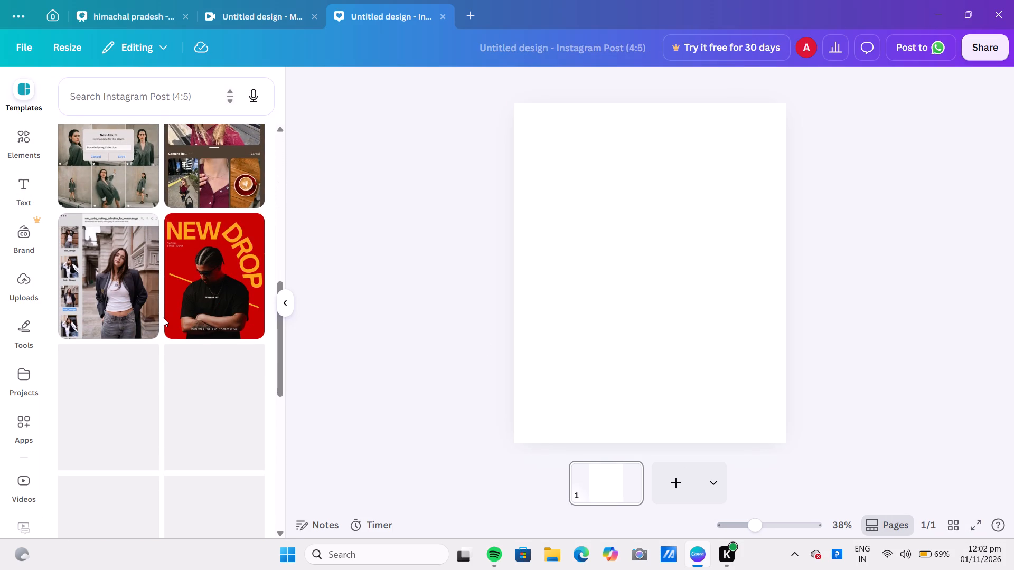
scroll(163, 317, "down", 3)
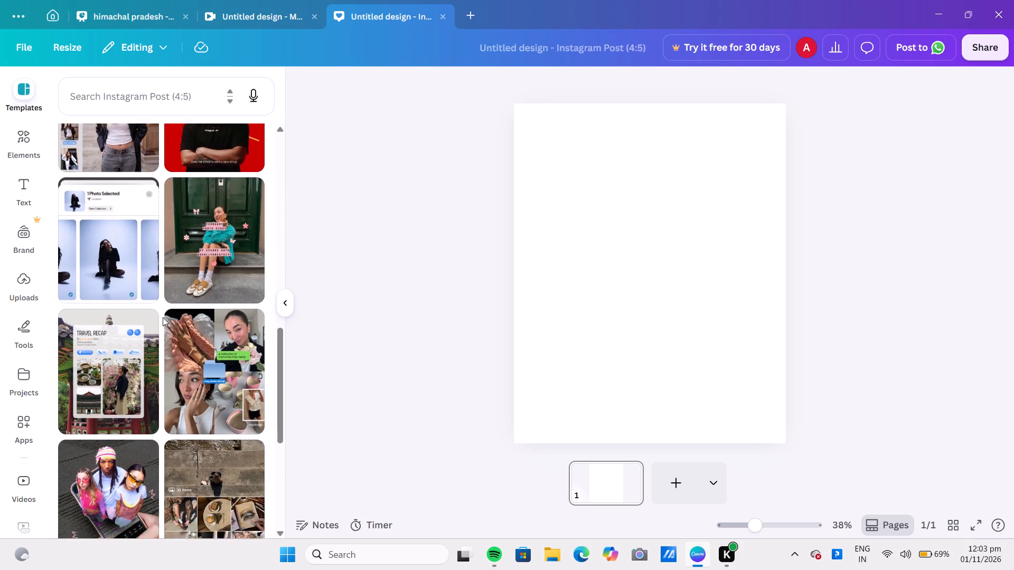
scroll(163, 317, "down", 3)
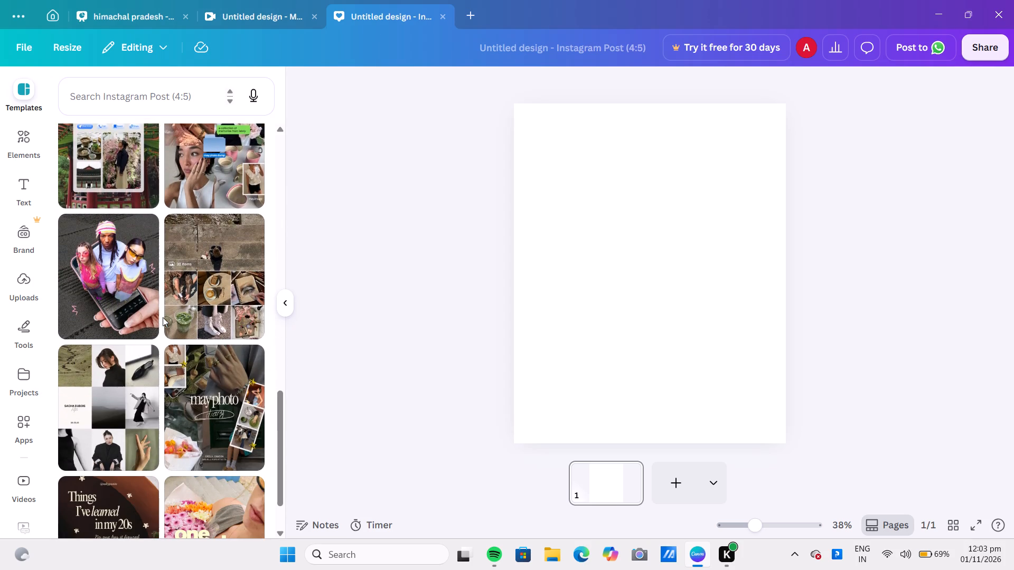
scroll(163, 317, "down", 8)
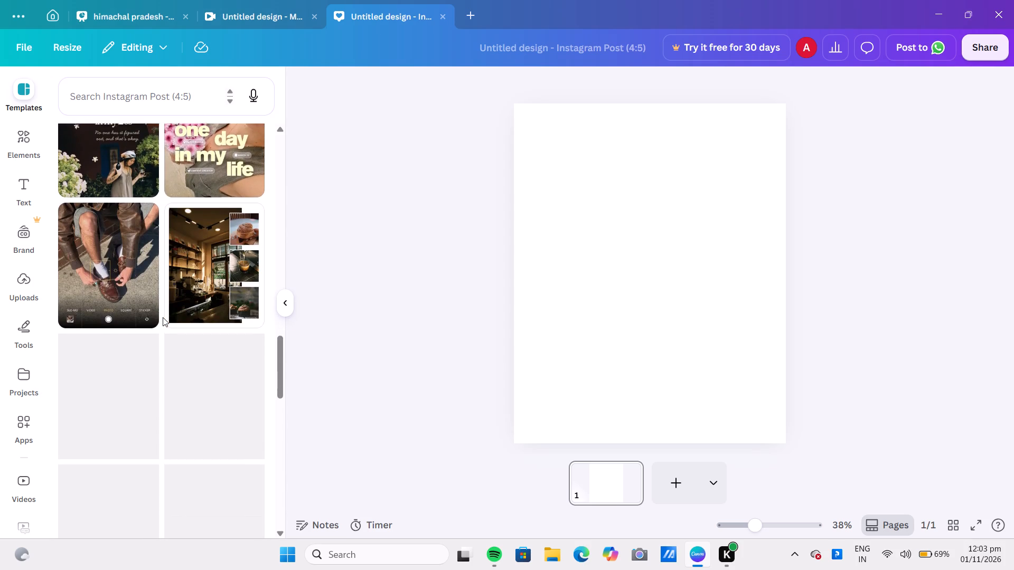
scroll(163, 317, "down", 2)
scroll(163, 317, "up", 2)
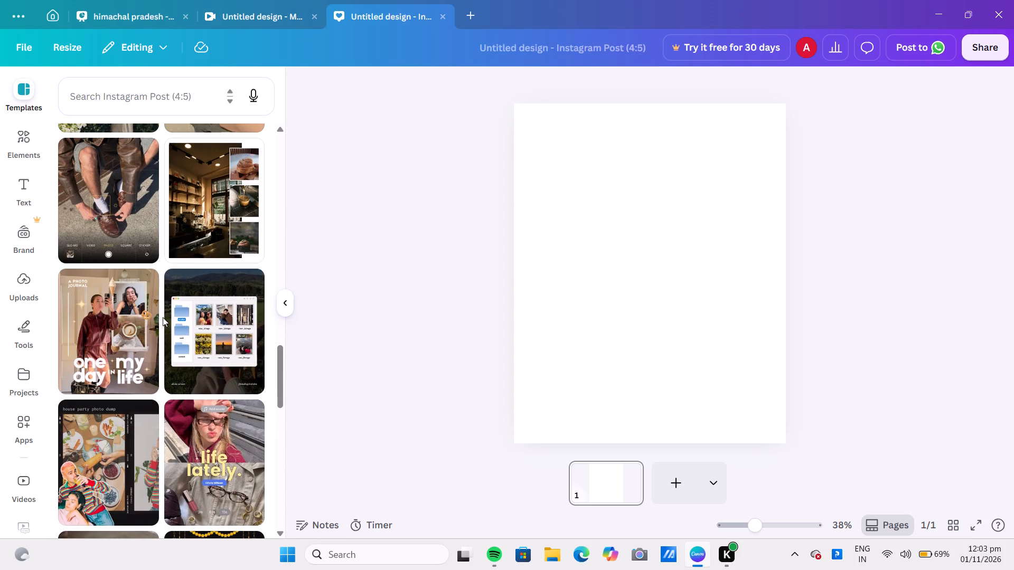
left_click(199, 314)
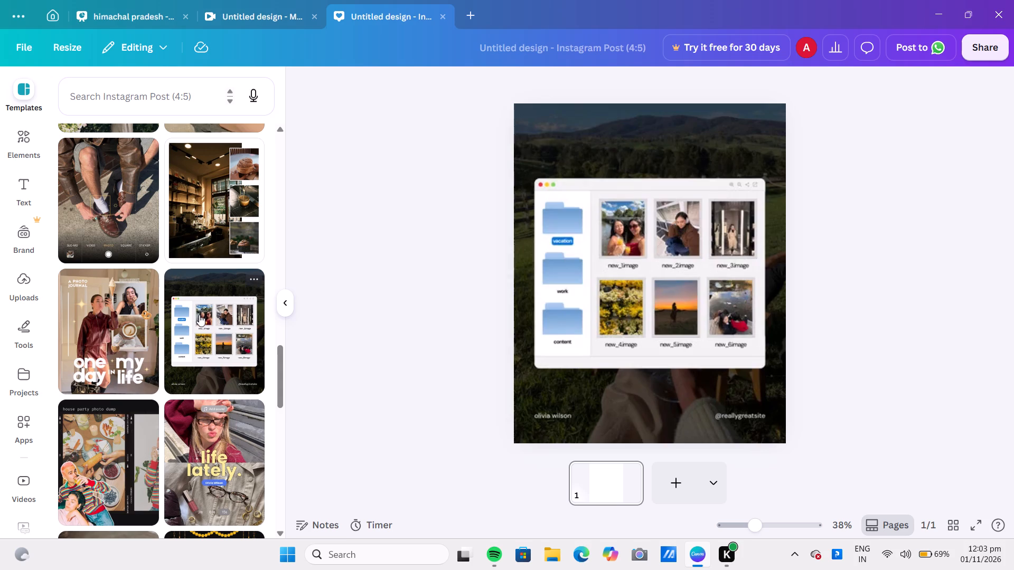
Select the new_1.image photo in the template's window and look through its additional editing options.
left_click(596, 416)
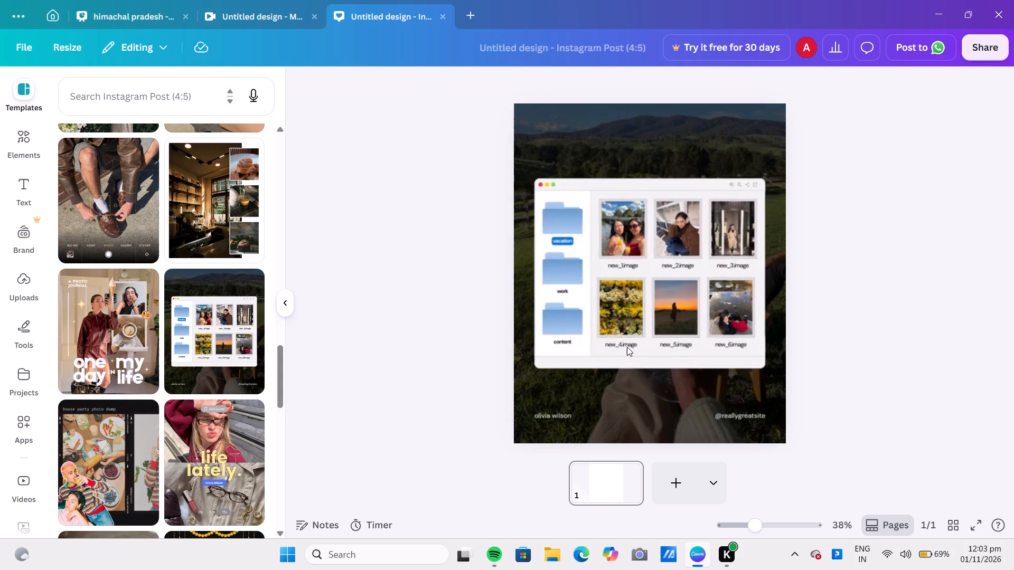
left_click(627, 347)
left_click(615, 307)
left_click(587, 302)
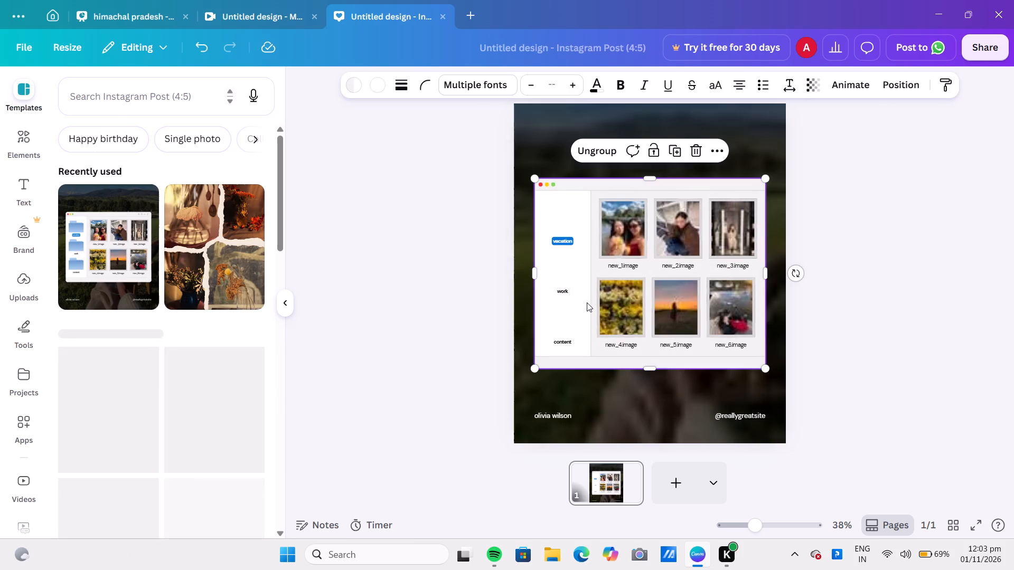
left_click(572, 239)
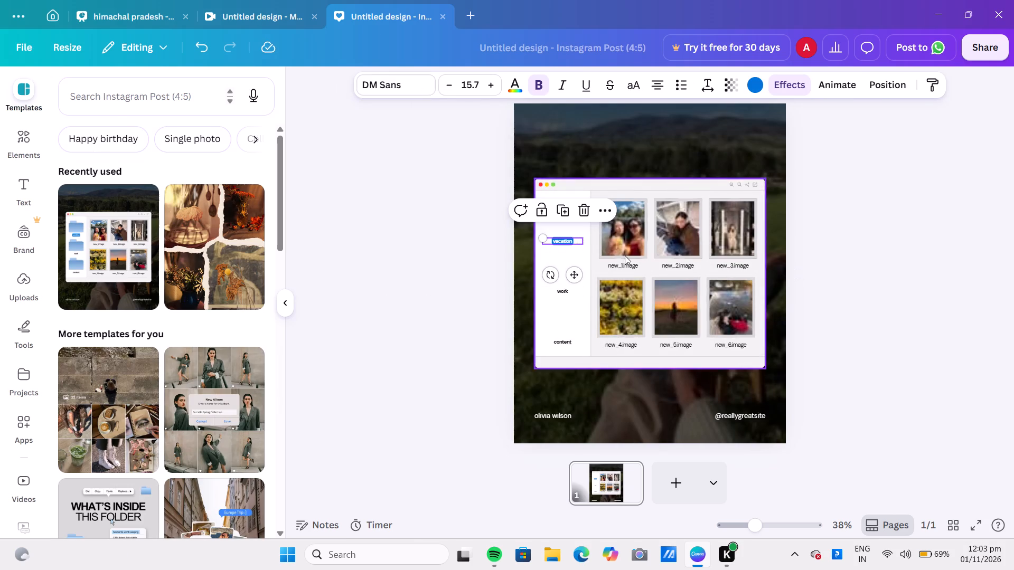
left_click(627, 244)
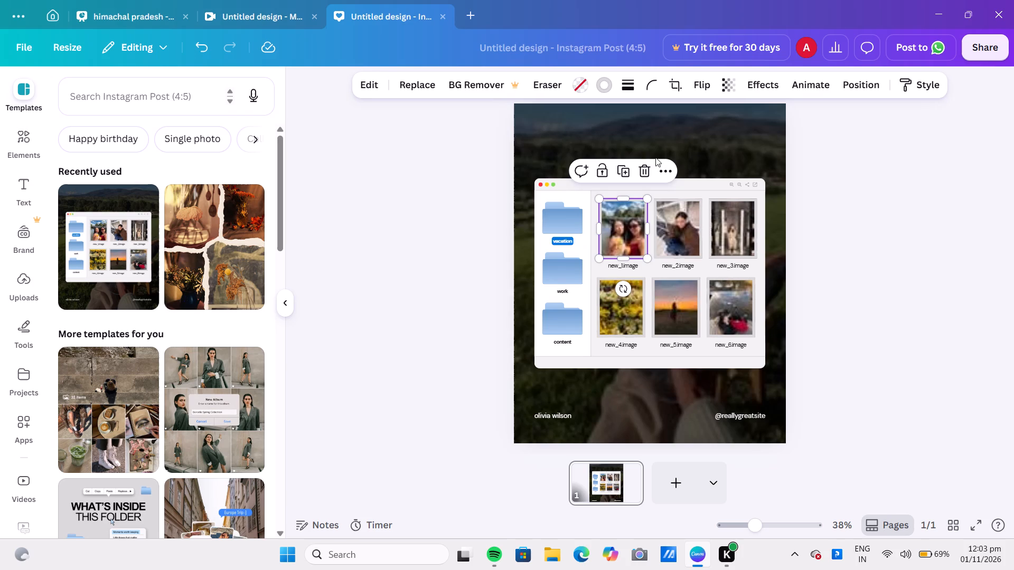
left_click(662, 168)
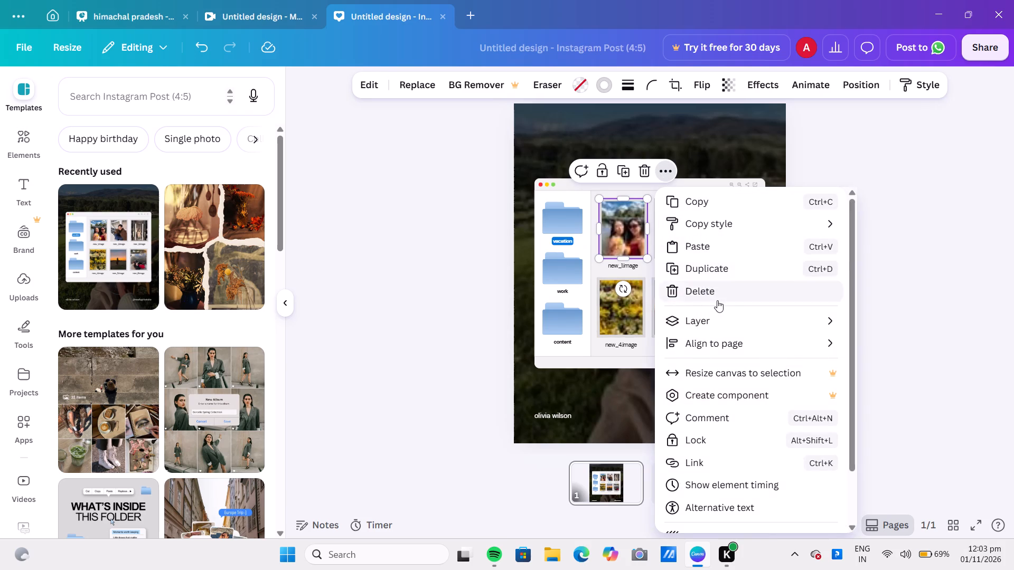
scroll(689, 393, "down", 1)
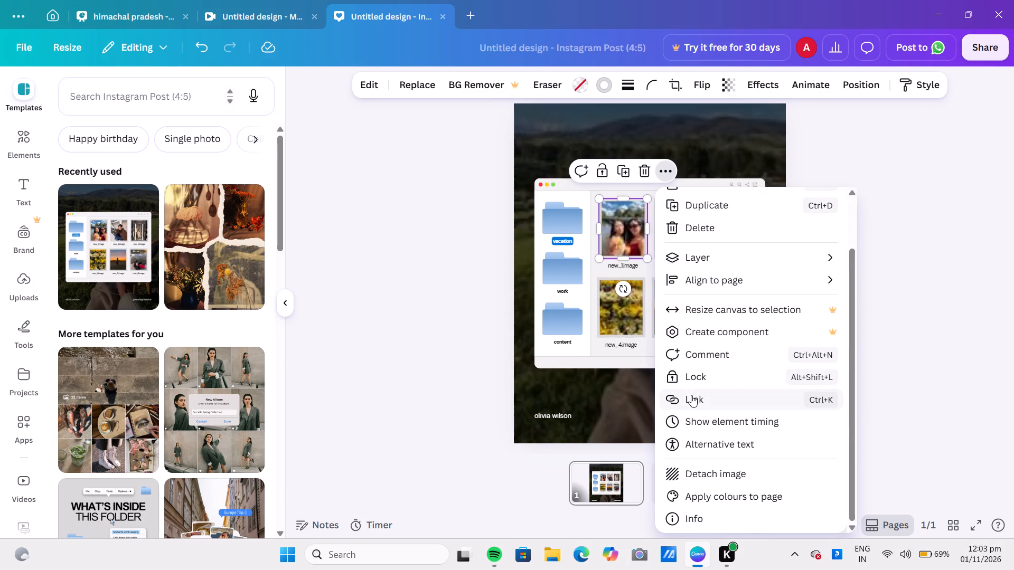
scroll(743, 316, "down", 2)
scroll(716, 355, "down", 2)
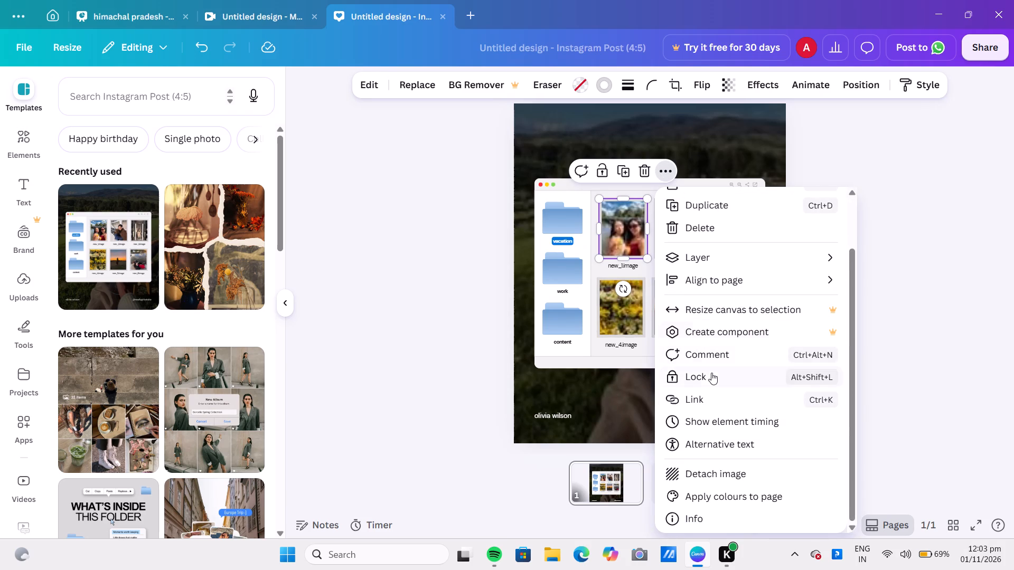
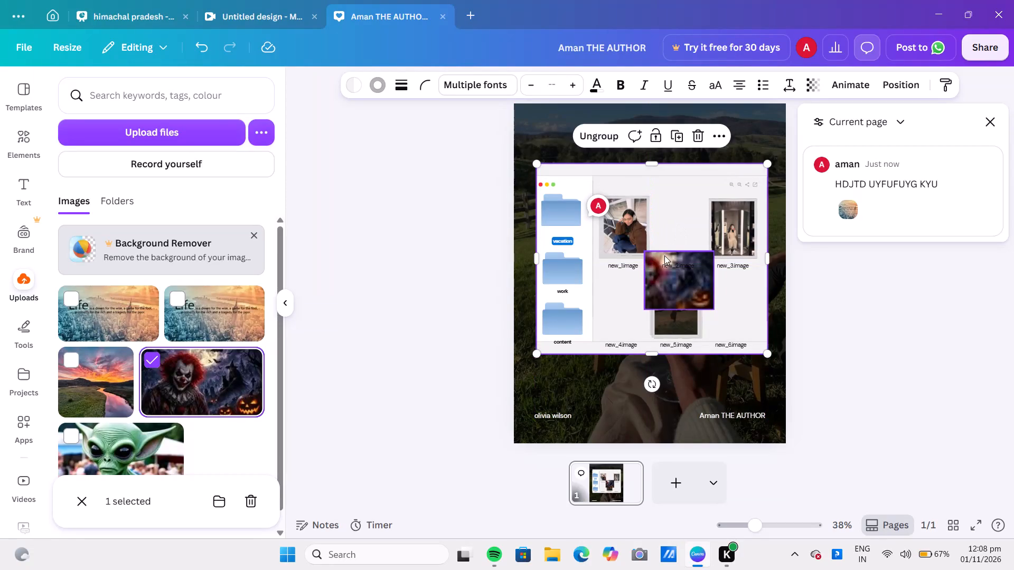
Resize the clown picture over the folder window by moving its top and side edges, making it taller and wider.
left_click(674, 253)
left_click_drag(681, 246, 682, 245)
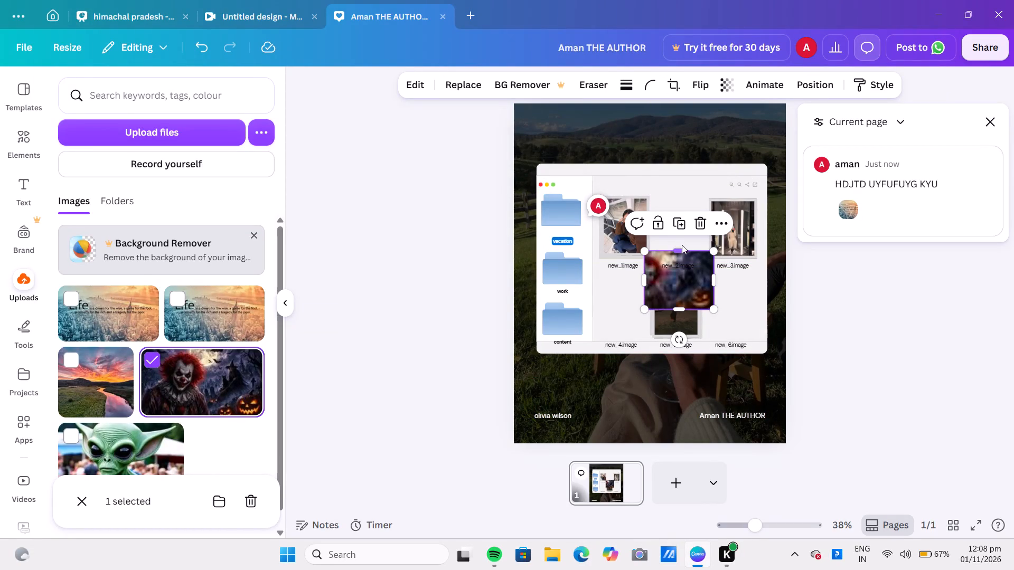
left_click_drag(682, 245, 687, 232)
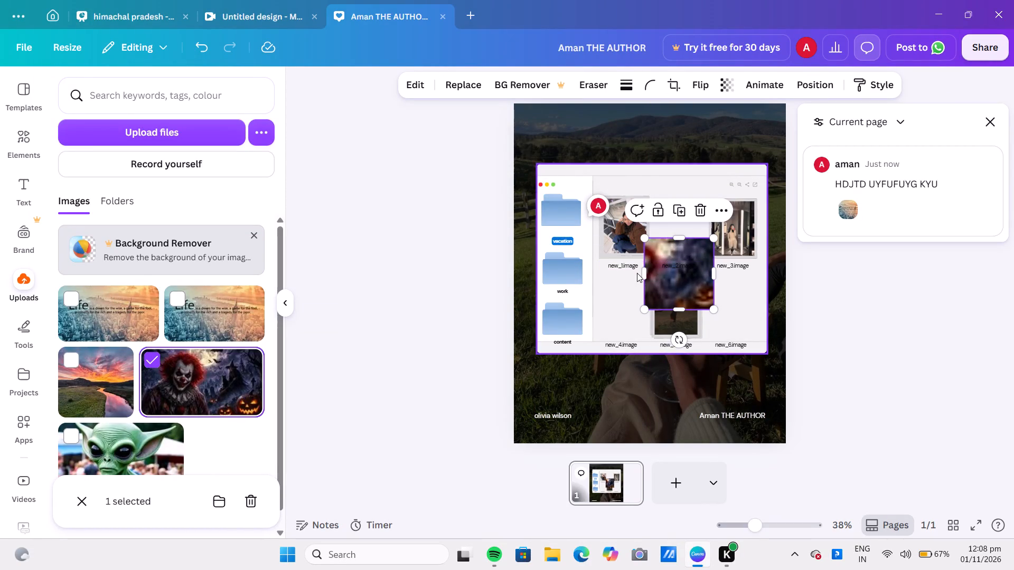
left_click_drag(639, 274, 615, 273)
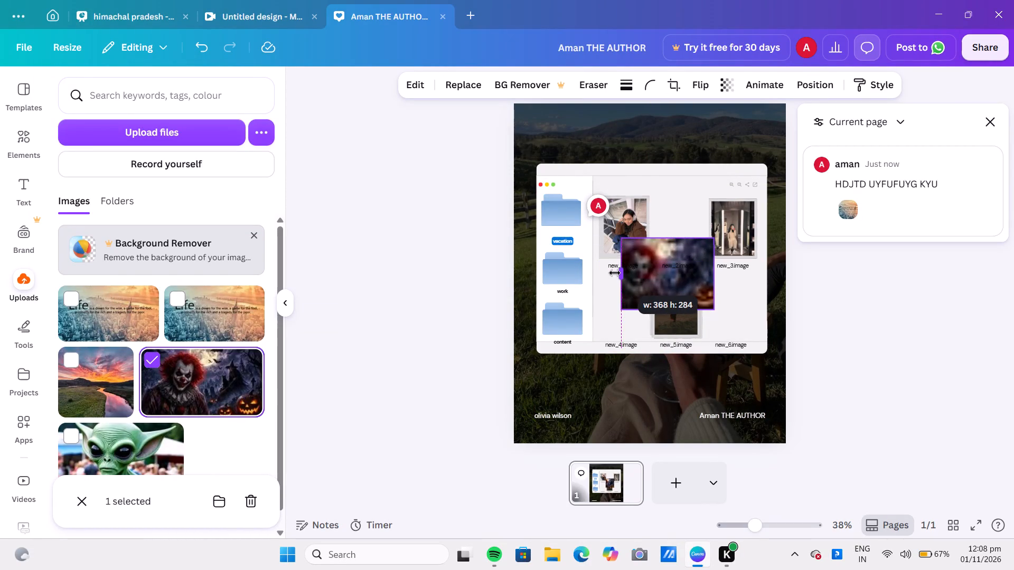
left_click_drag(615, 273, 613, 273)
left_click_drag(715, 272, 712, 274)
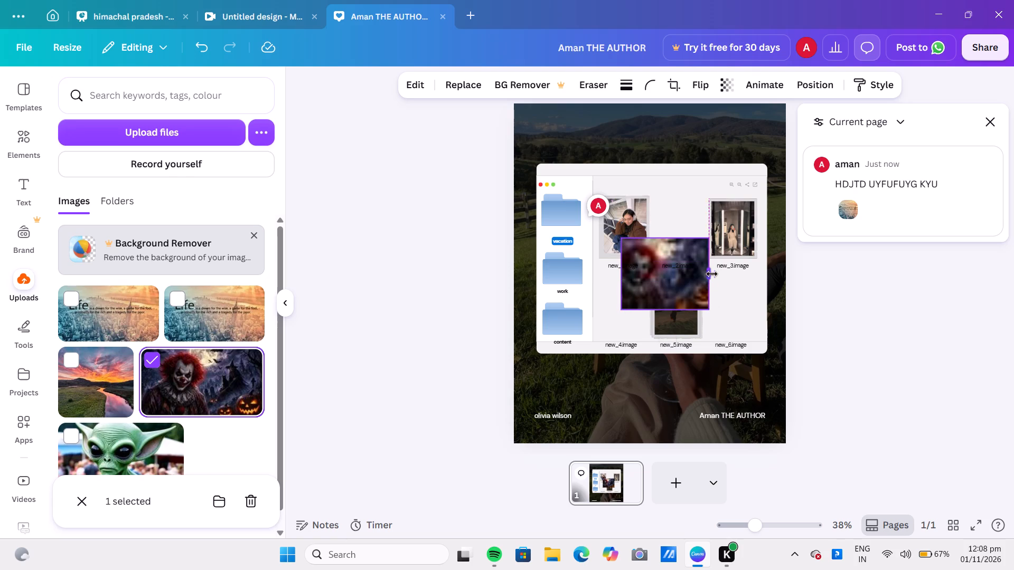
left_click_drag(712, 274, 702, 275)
Place the clown picture in the new_5.image photo frame, replacing the sunset landscape picture.
left_click_drag(674, 277, 644, 297)
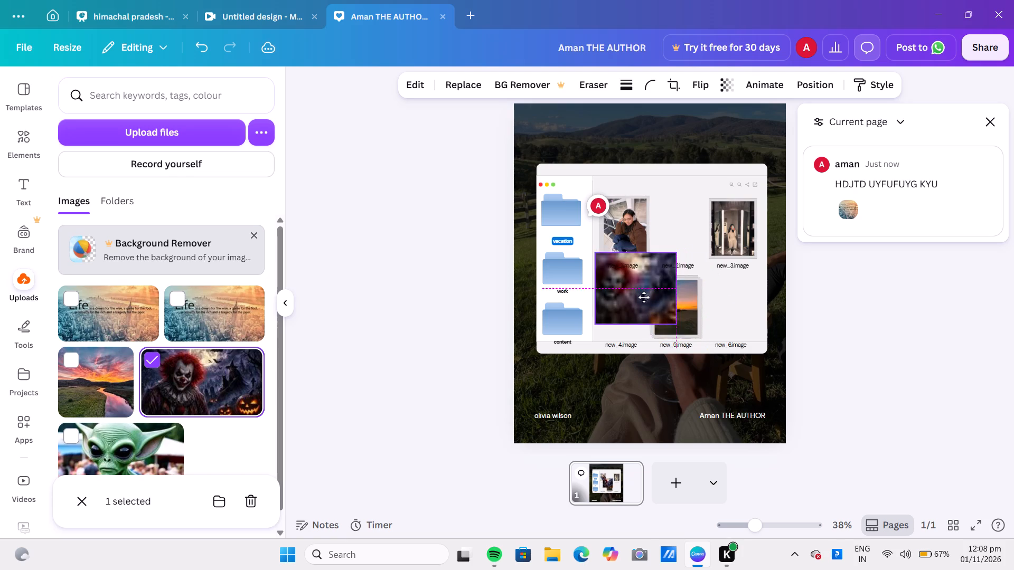
left_click_drag(644, 297, 709, 310)
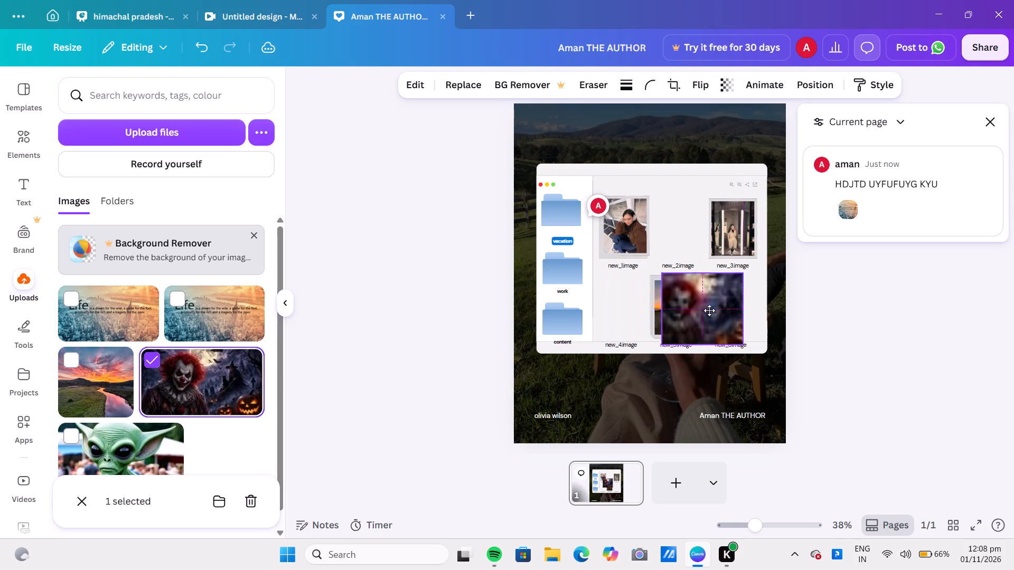
left_click_drag(709, 310, 697, 308)
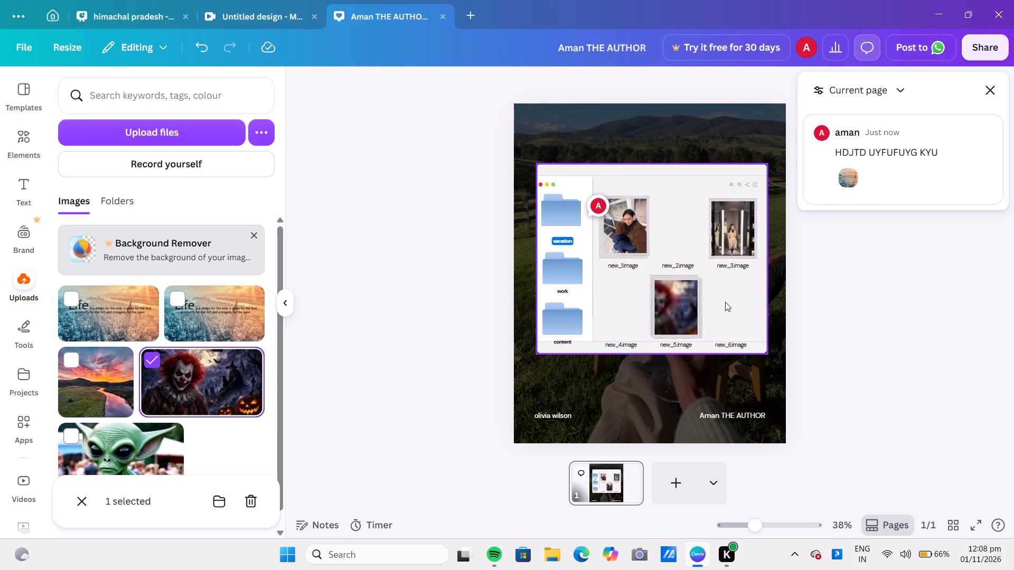
left_click(725, 302)
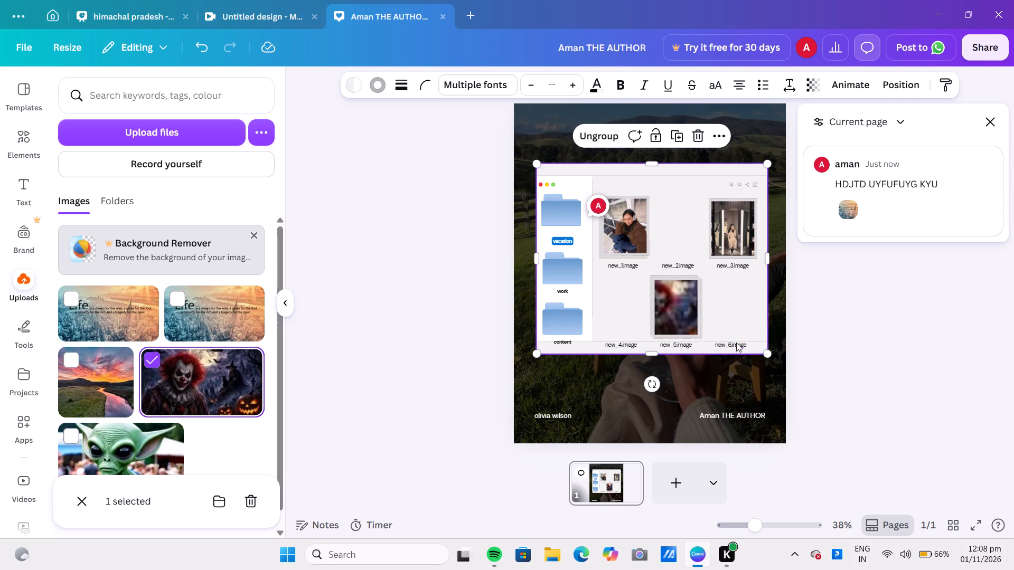
View the Instagram post in full-screen presentation mode.
left_click(978, 525)
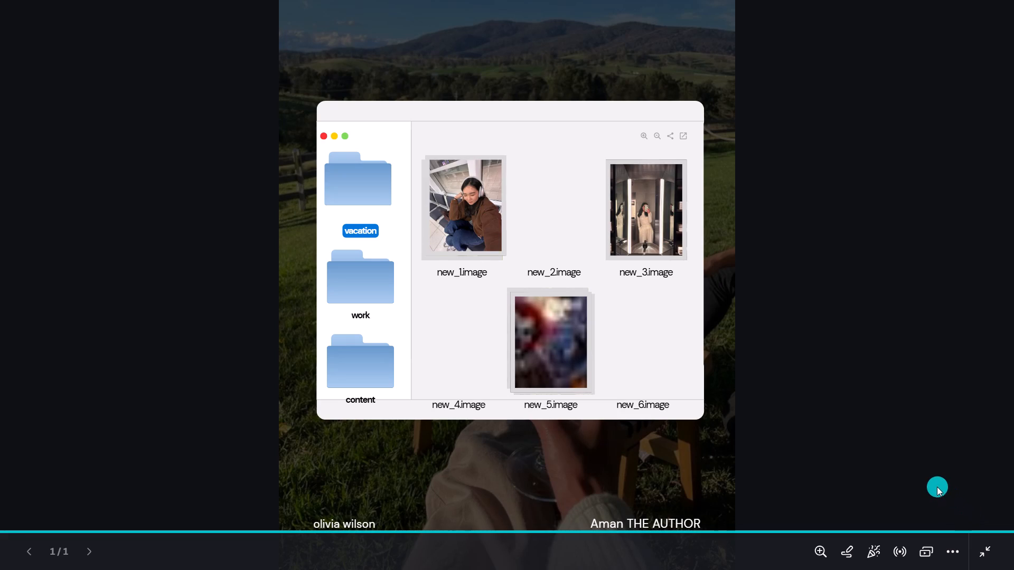
Exit the full-screen presentation and save the Instagram post design.
left_click(990, 558)
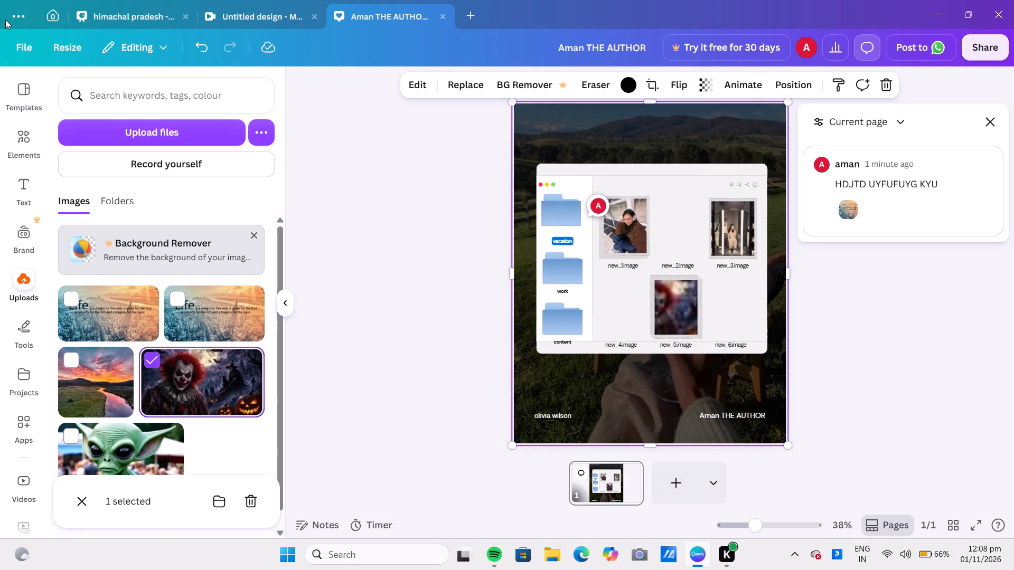
left_click(24, 43)
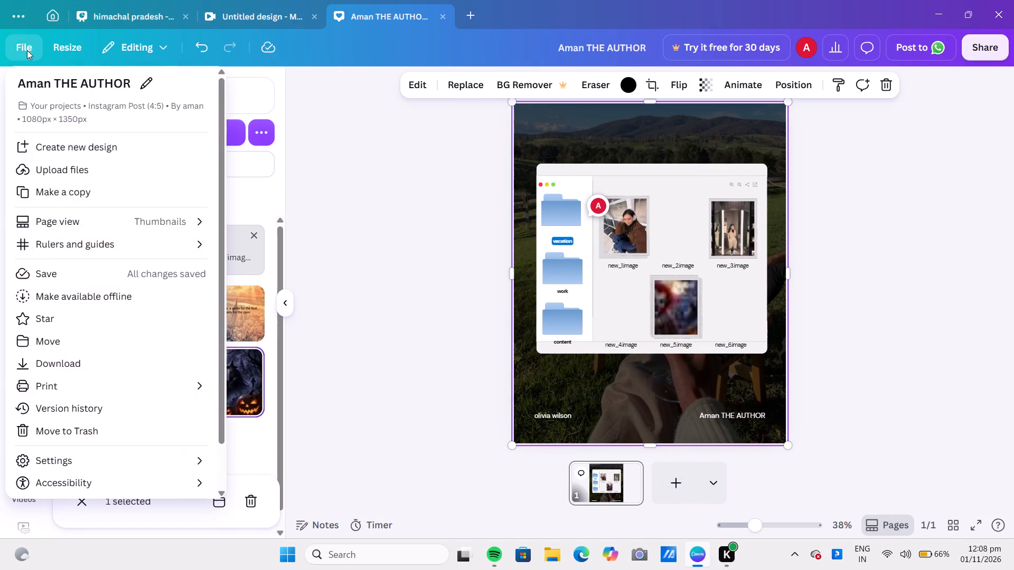
left_click(68, 273)
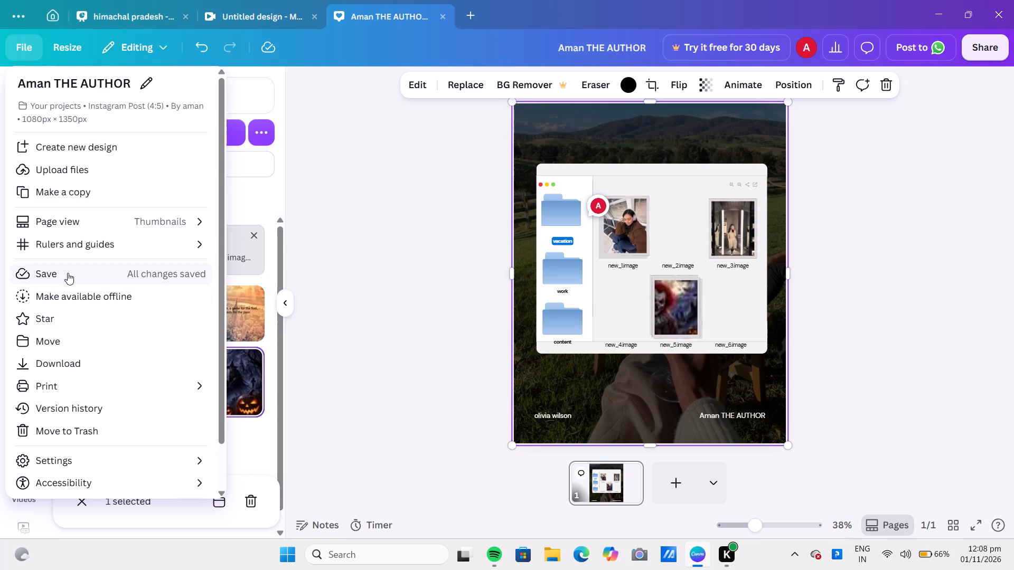